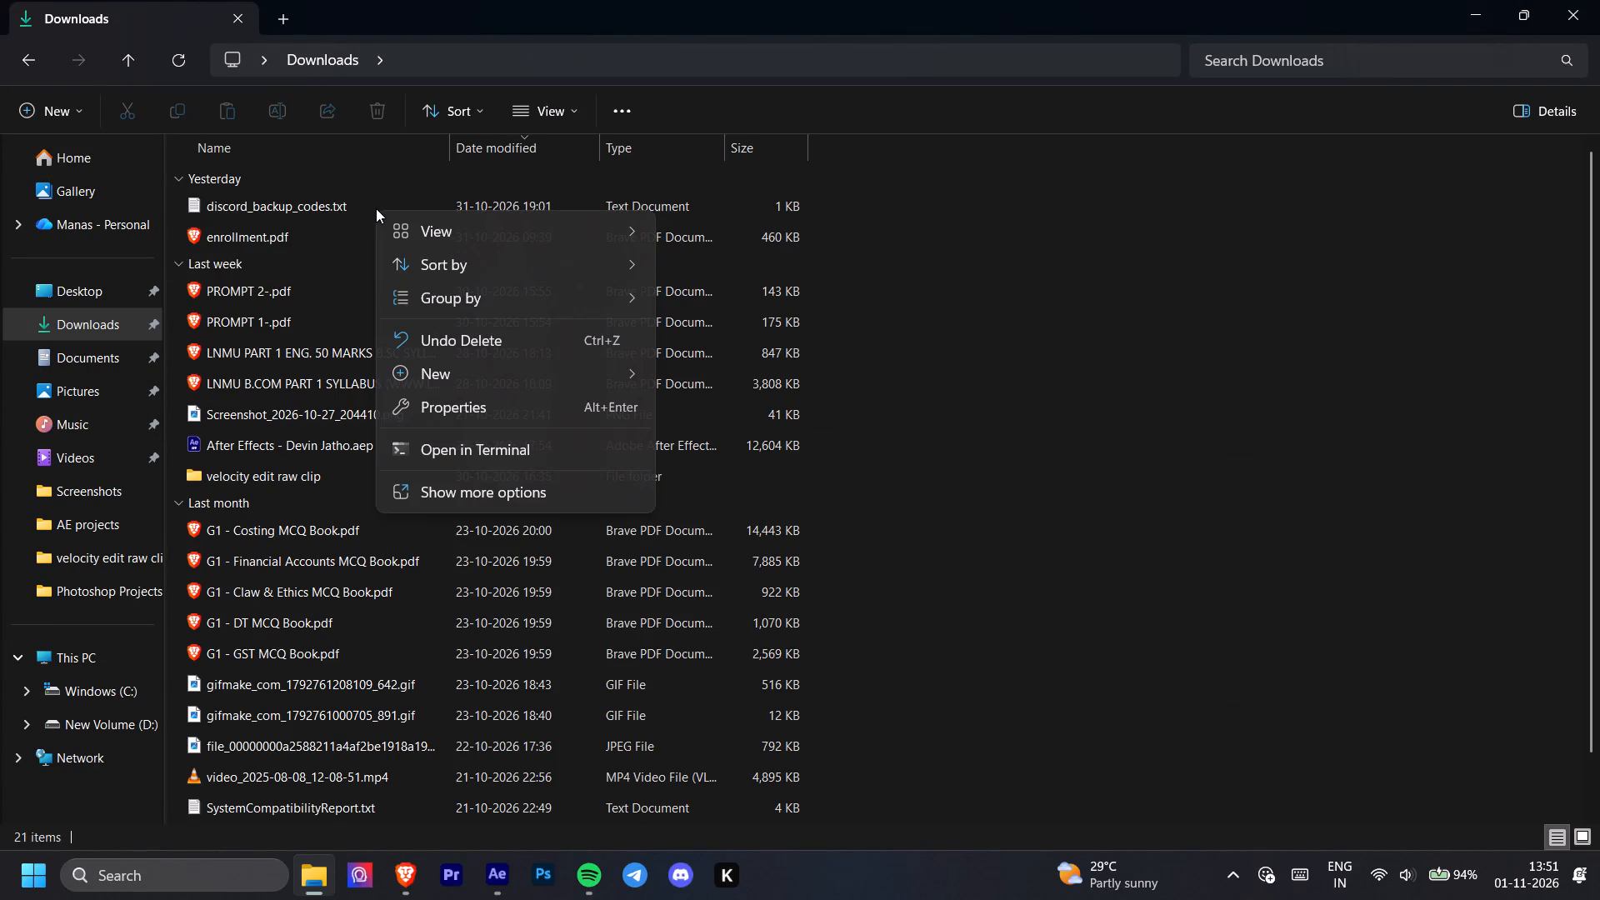
Browse the contents of the Photoshop Projects, velocity edit raw clip, AE projects and Pictures folders.
{"action": "left_click", "coordinate": [77, 588]}
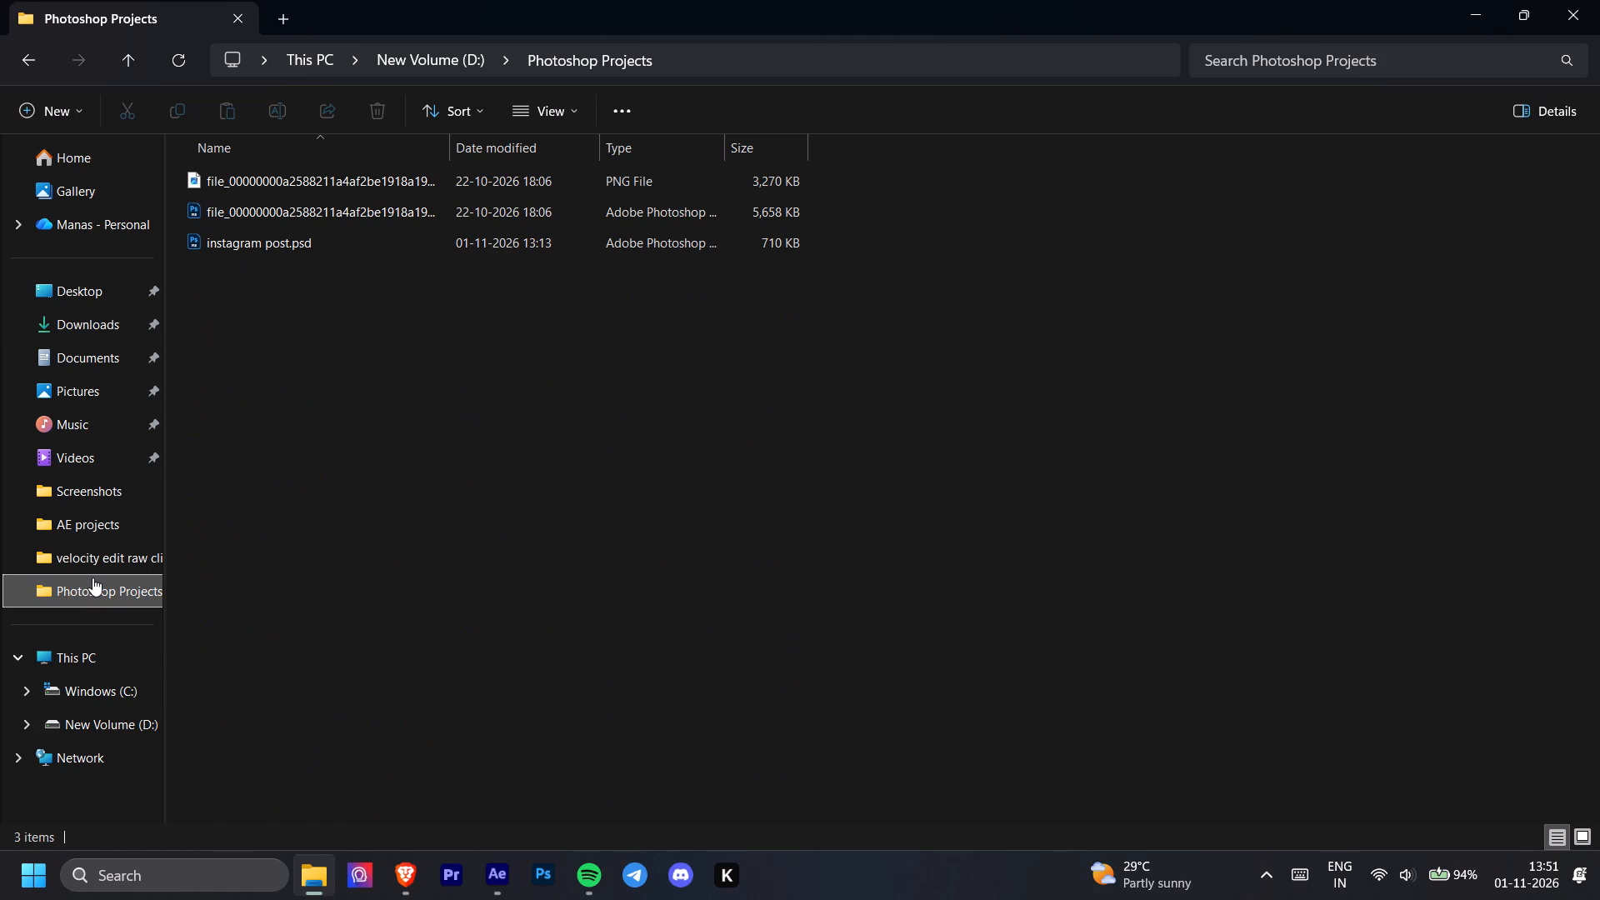
{"action": "left_click", "coordinate": [123, 558]}
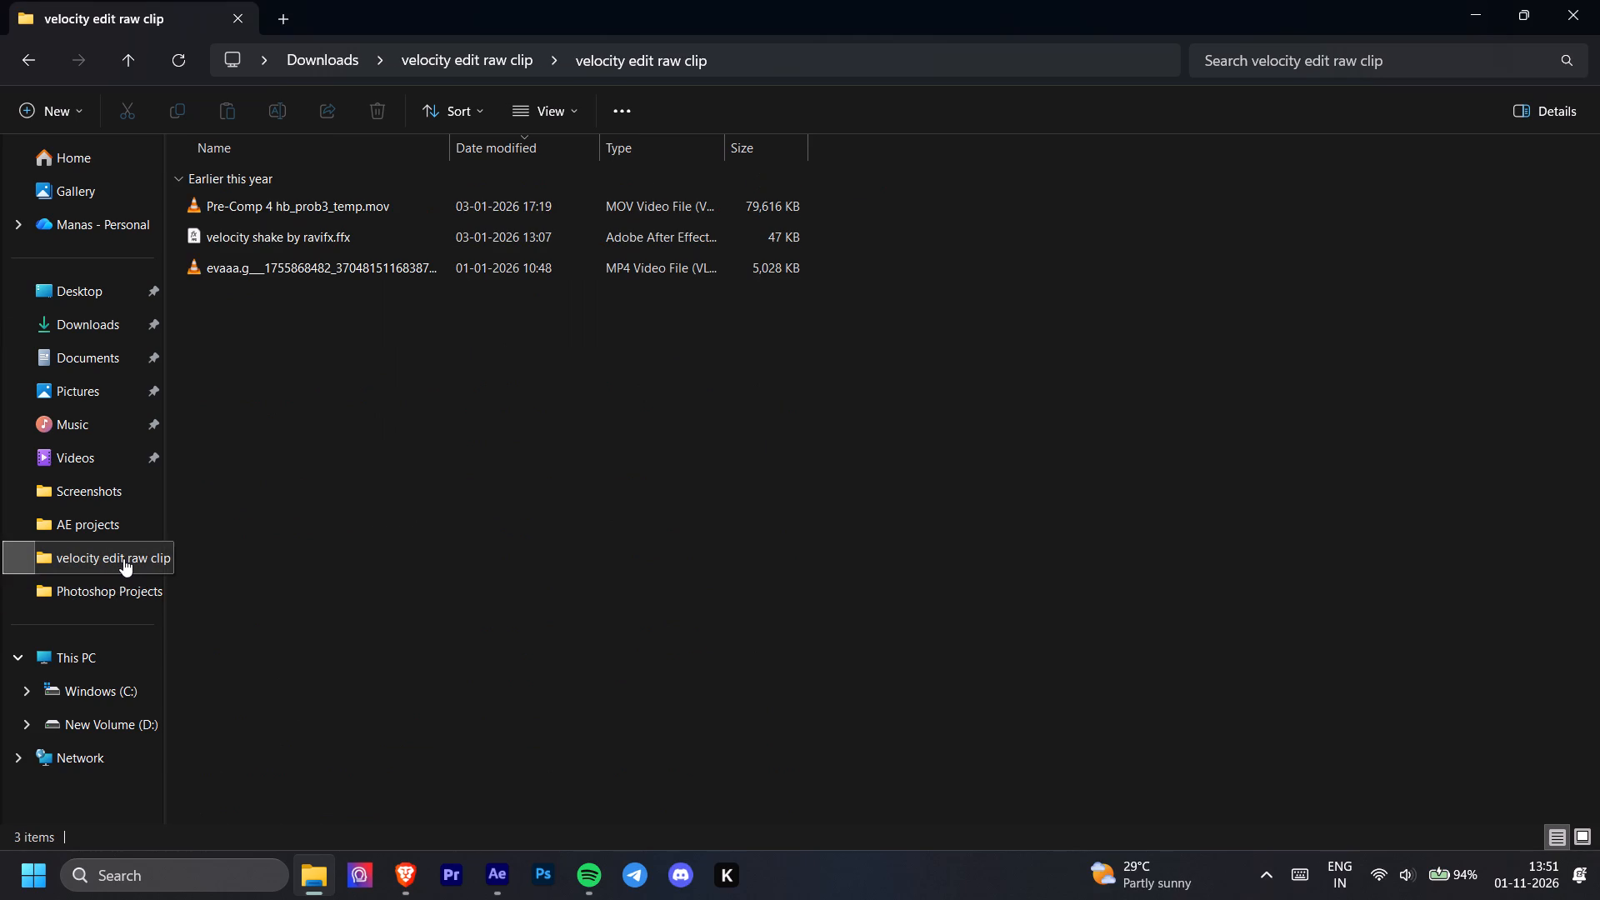
{"action": "left_click", "coordinate": [135, 537]}
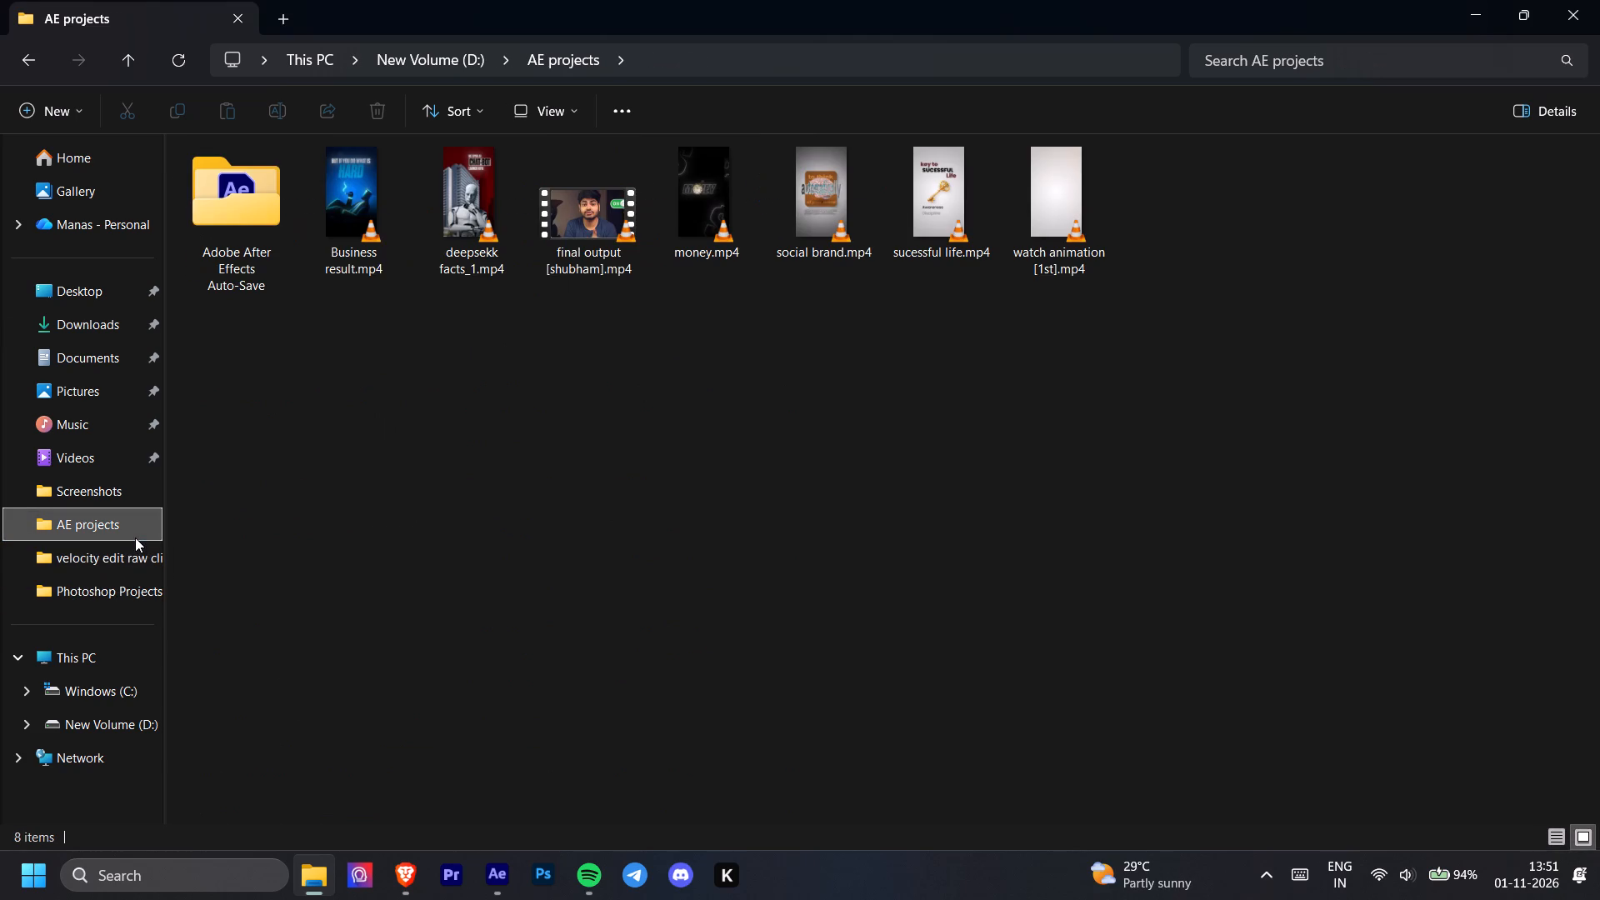
{"action": "left_click", "coordinate": [107, 391]}
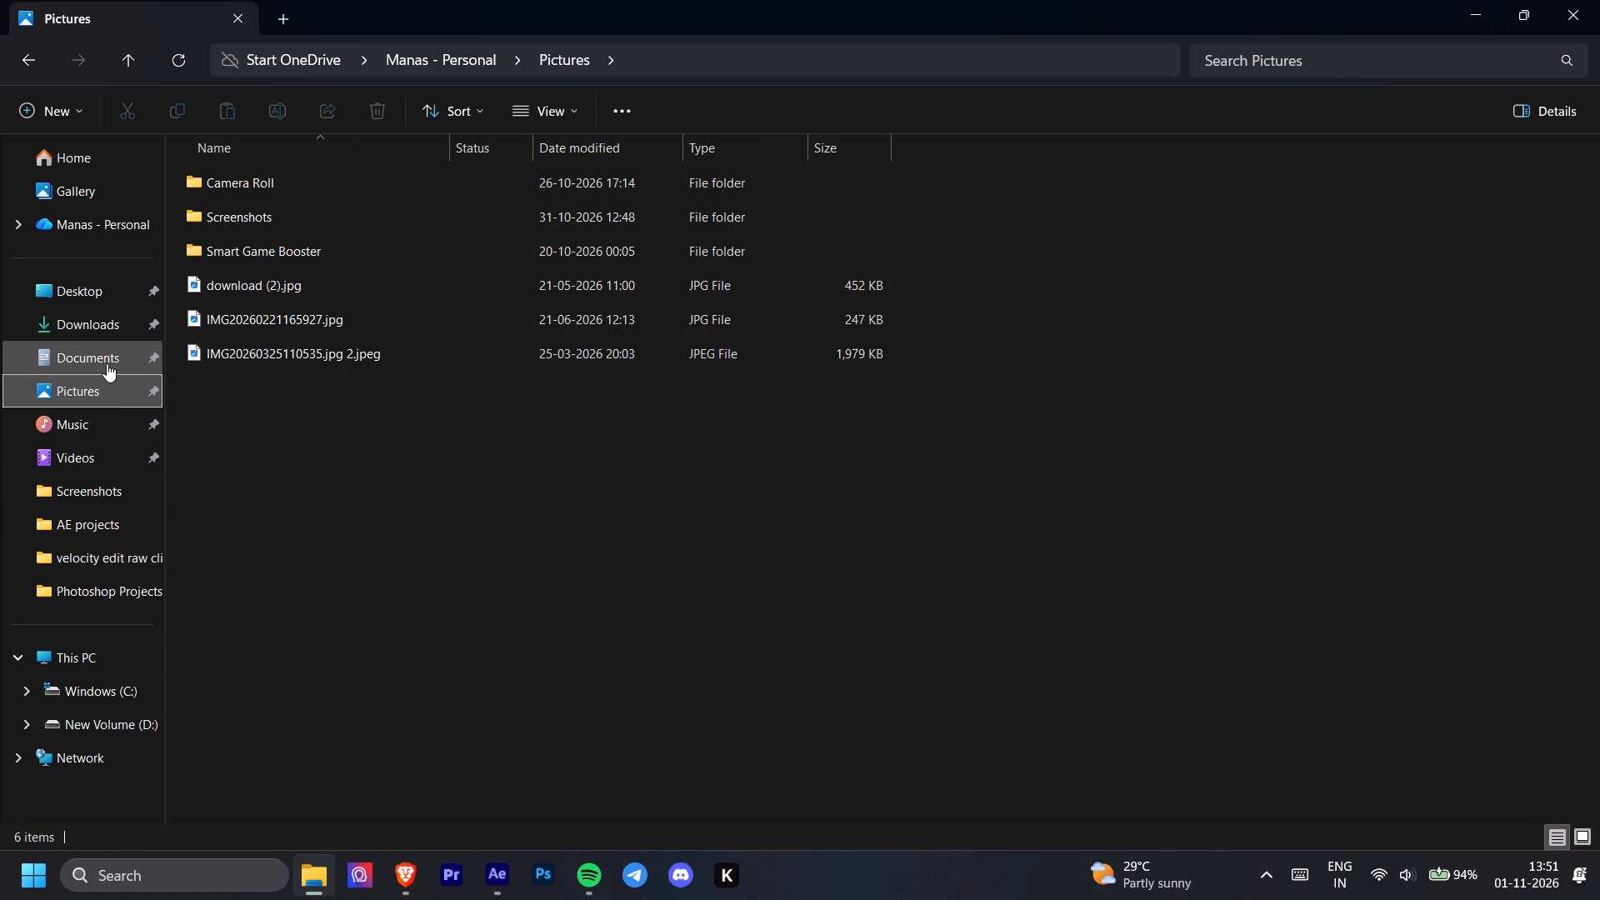
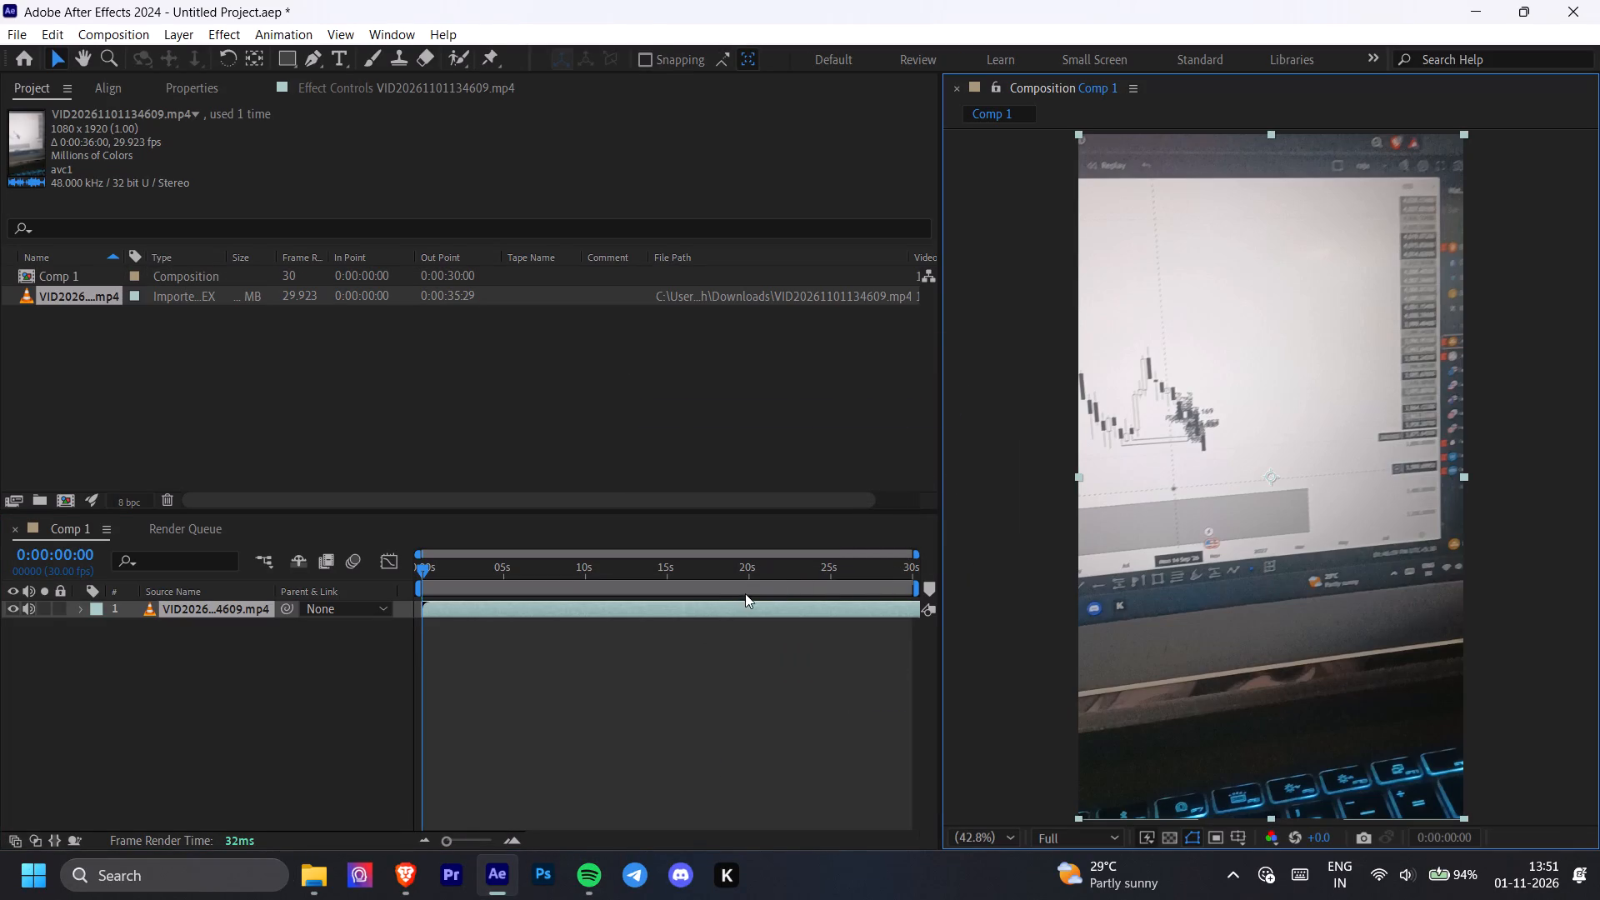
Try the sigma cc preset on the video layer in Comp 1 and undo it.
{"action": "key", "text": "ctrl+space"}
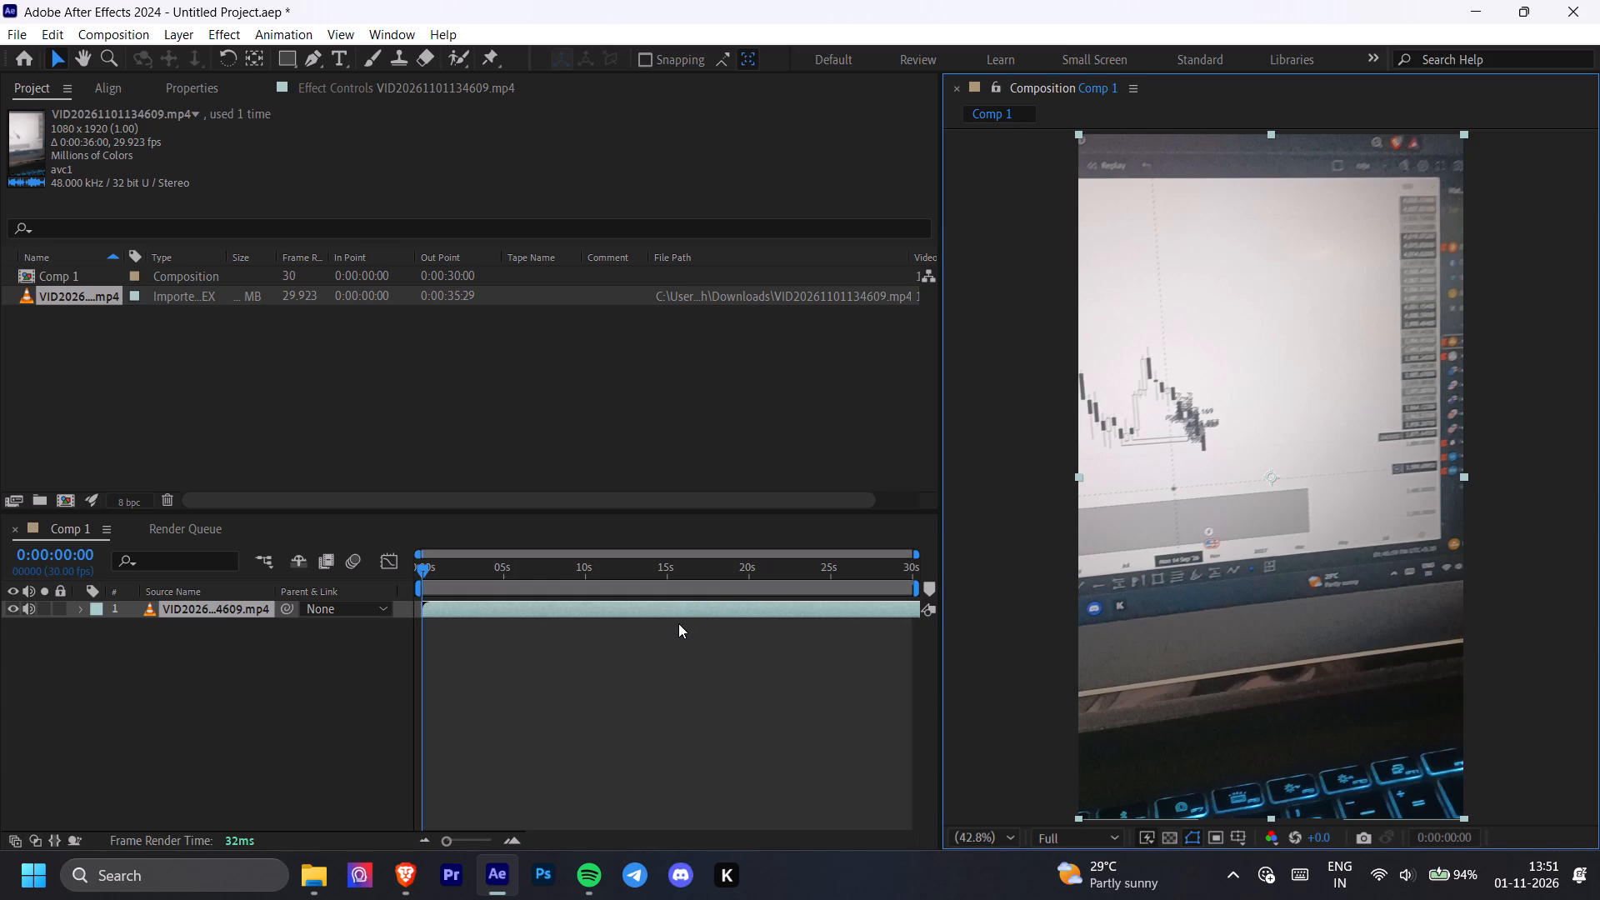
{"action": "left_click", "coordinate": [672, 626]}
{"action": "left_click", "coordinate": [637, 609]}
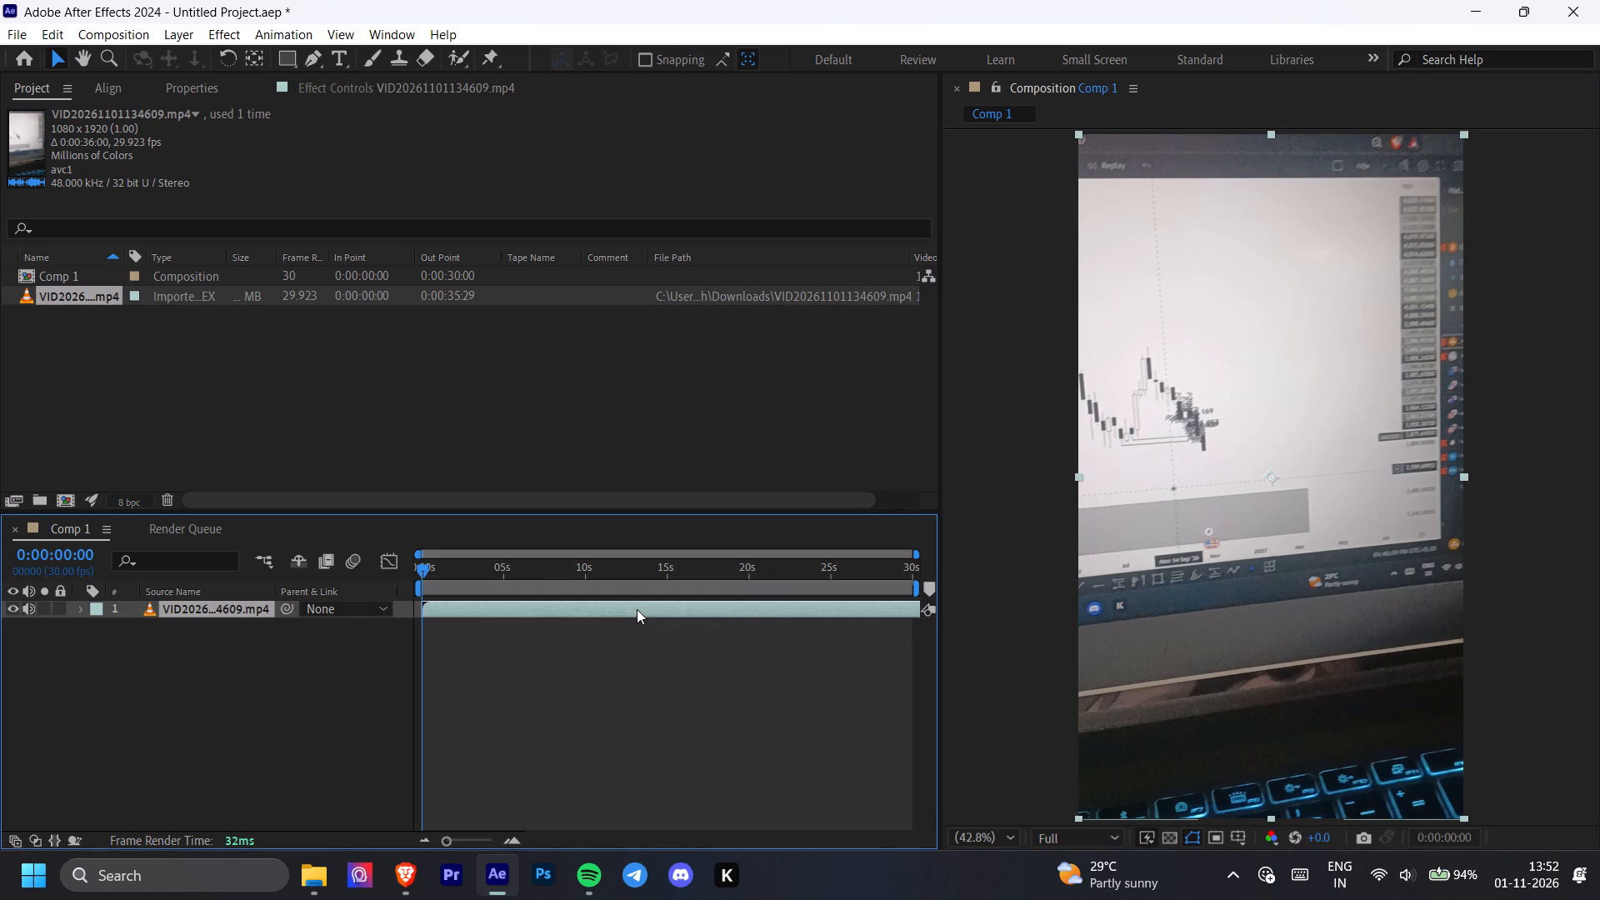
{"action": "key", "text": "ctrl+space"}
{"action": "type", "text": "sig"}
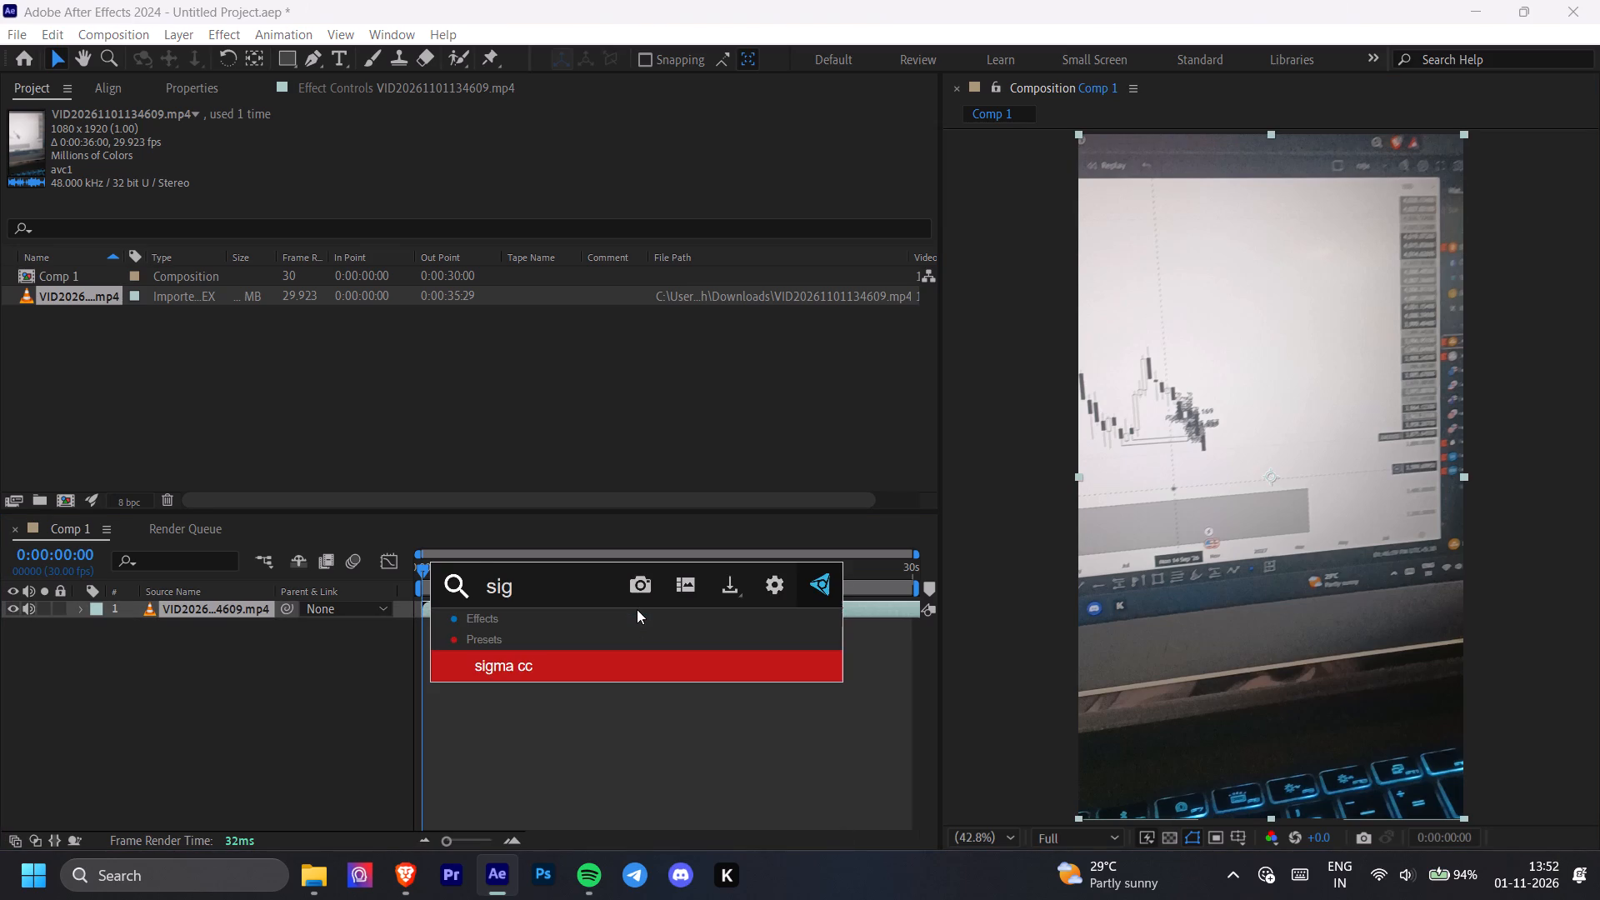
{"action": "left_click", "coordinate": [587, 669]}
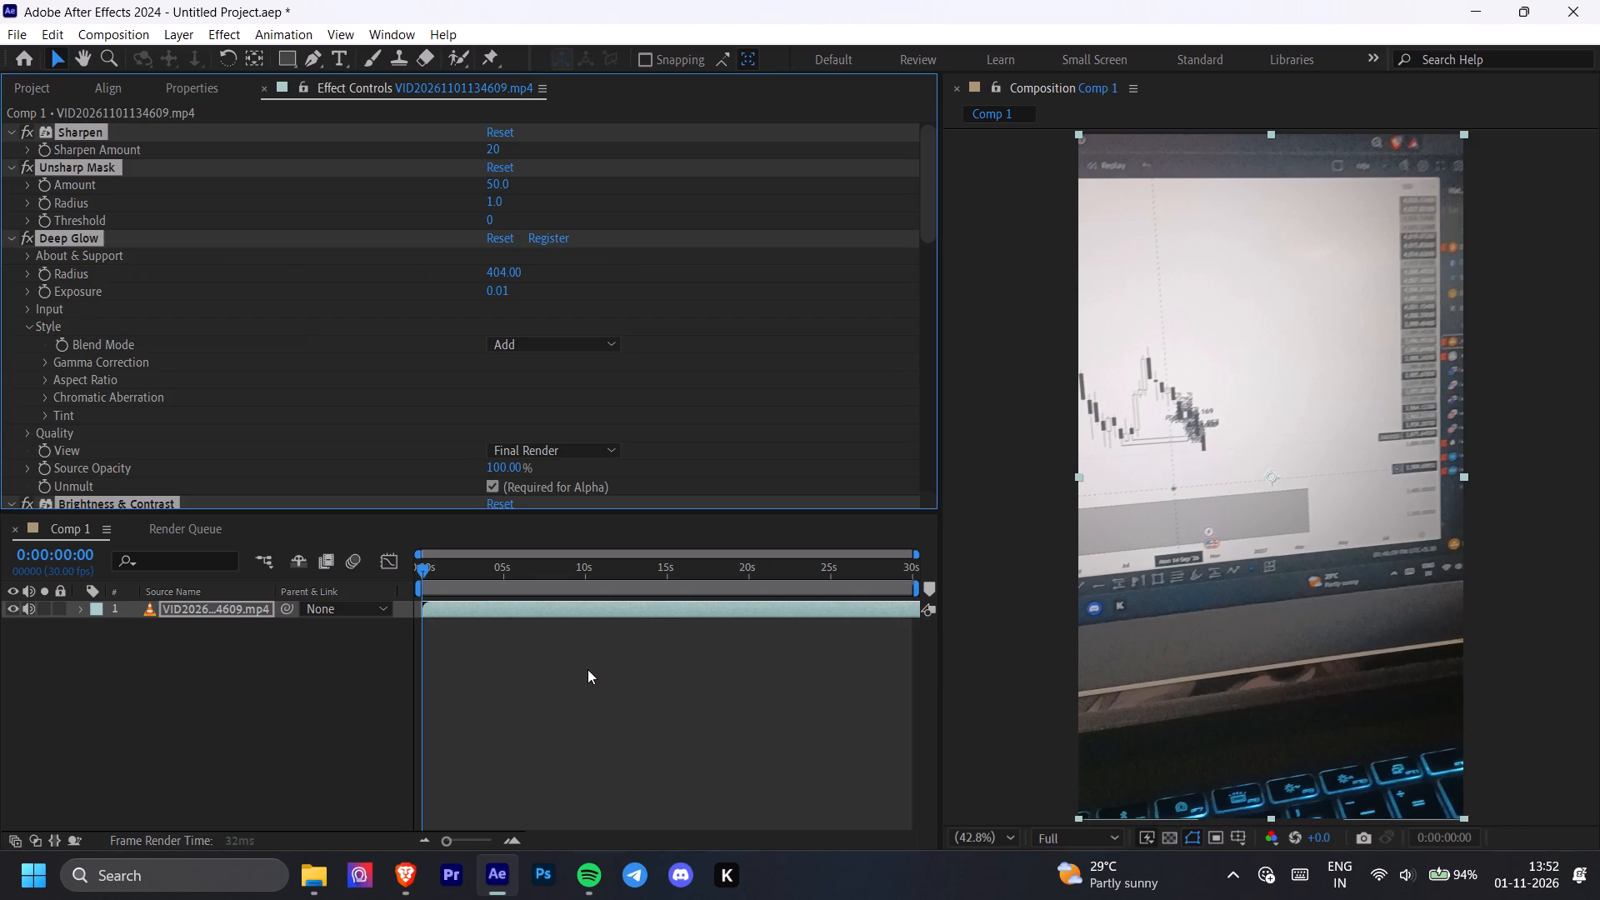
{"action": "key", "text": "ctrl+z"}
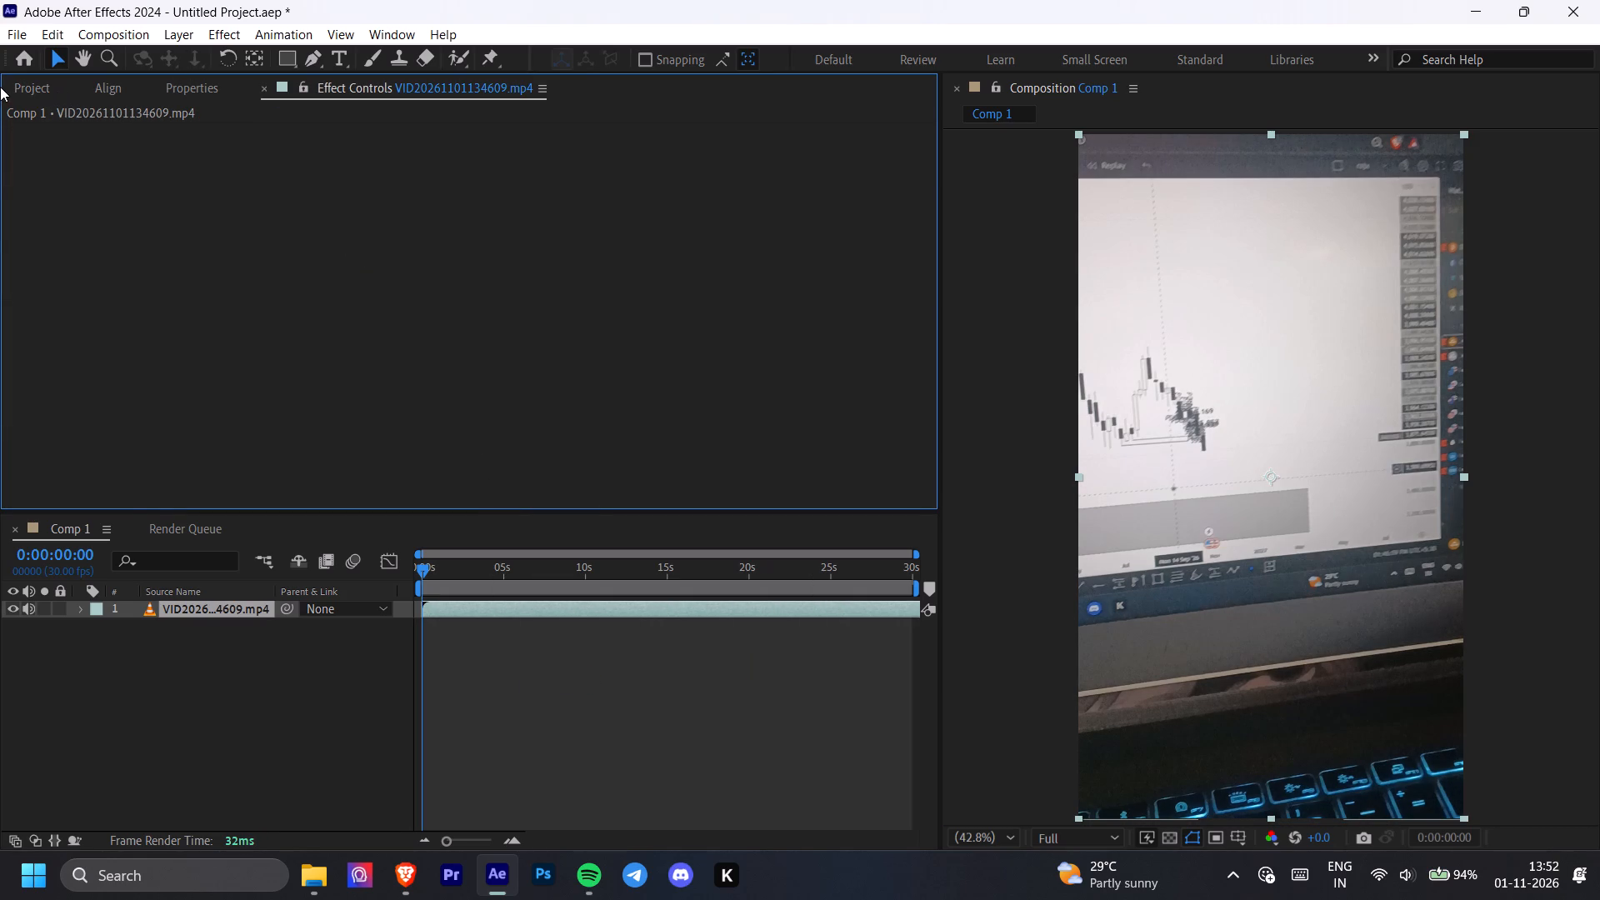
Add a new adjustment layer above the video in Comp 1 and move the current time to 0:00:14:10.
{"action": "left_click", "coordinate": [37, 85]}
{"action": "right_click", "coordinate": [257, 342]}
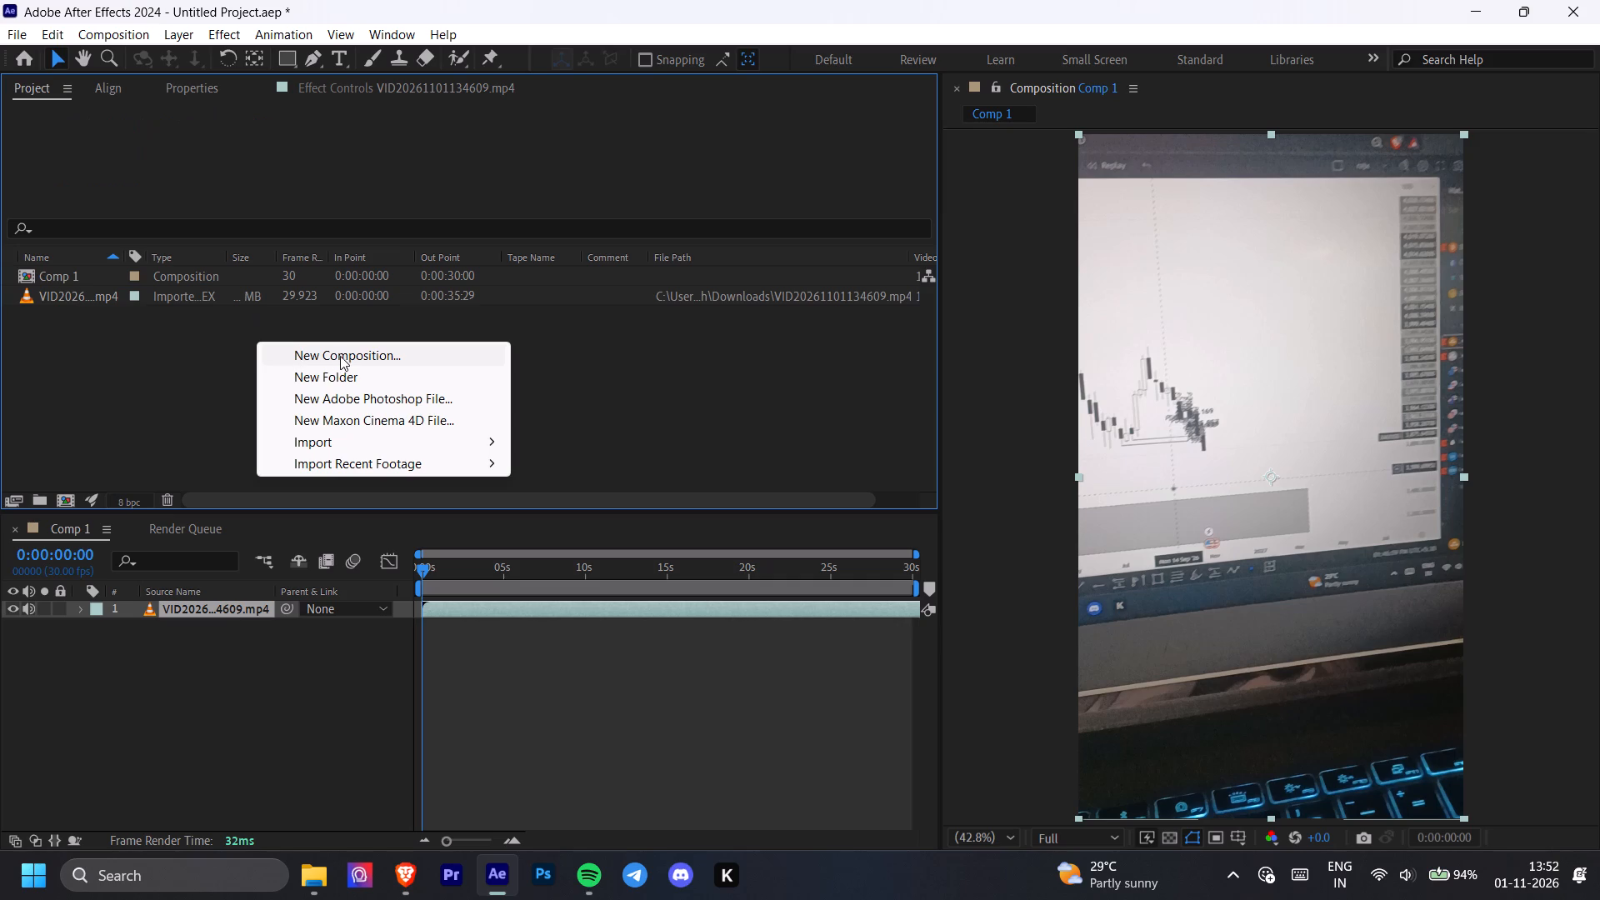
{"action": "right_click", "coordinate": [317, 638]}
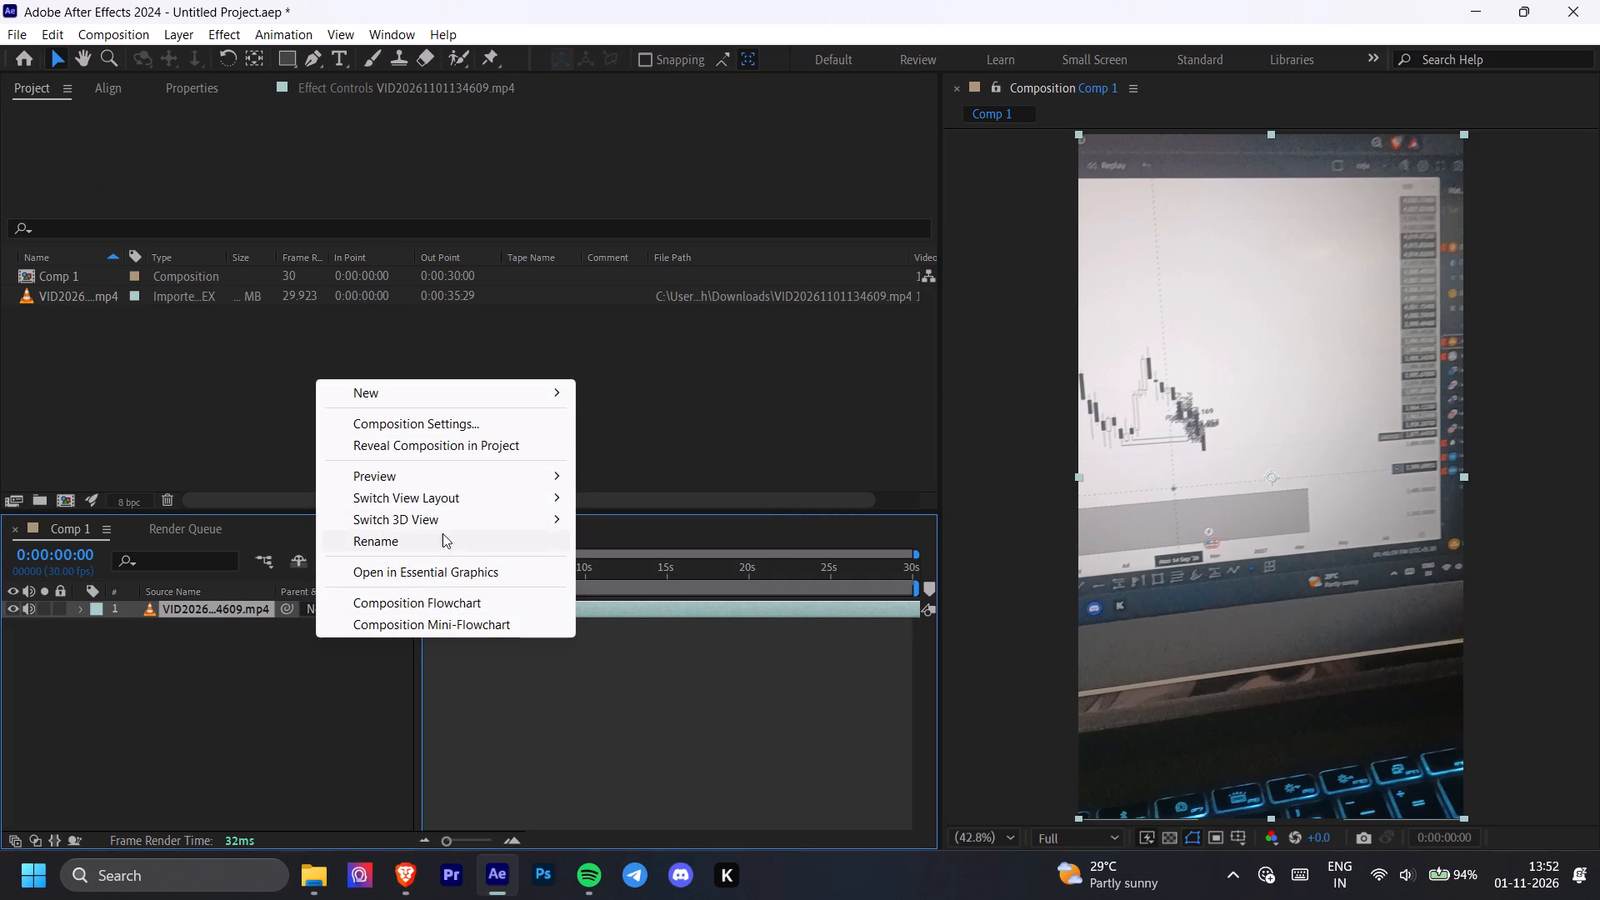
{"action": "left_click", "coordinate": [487, 389]}
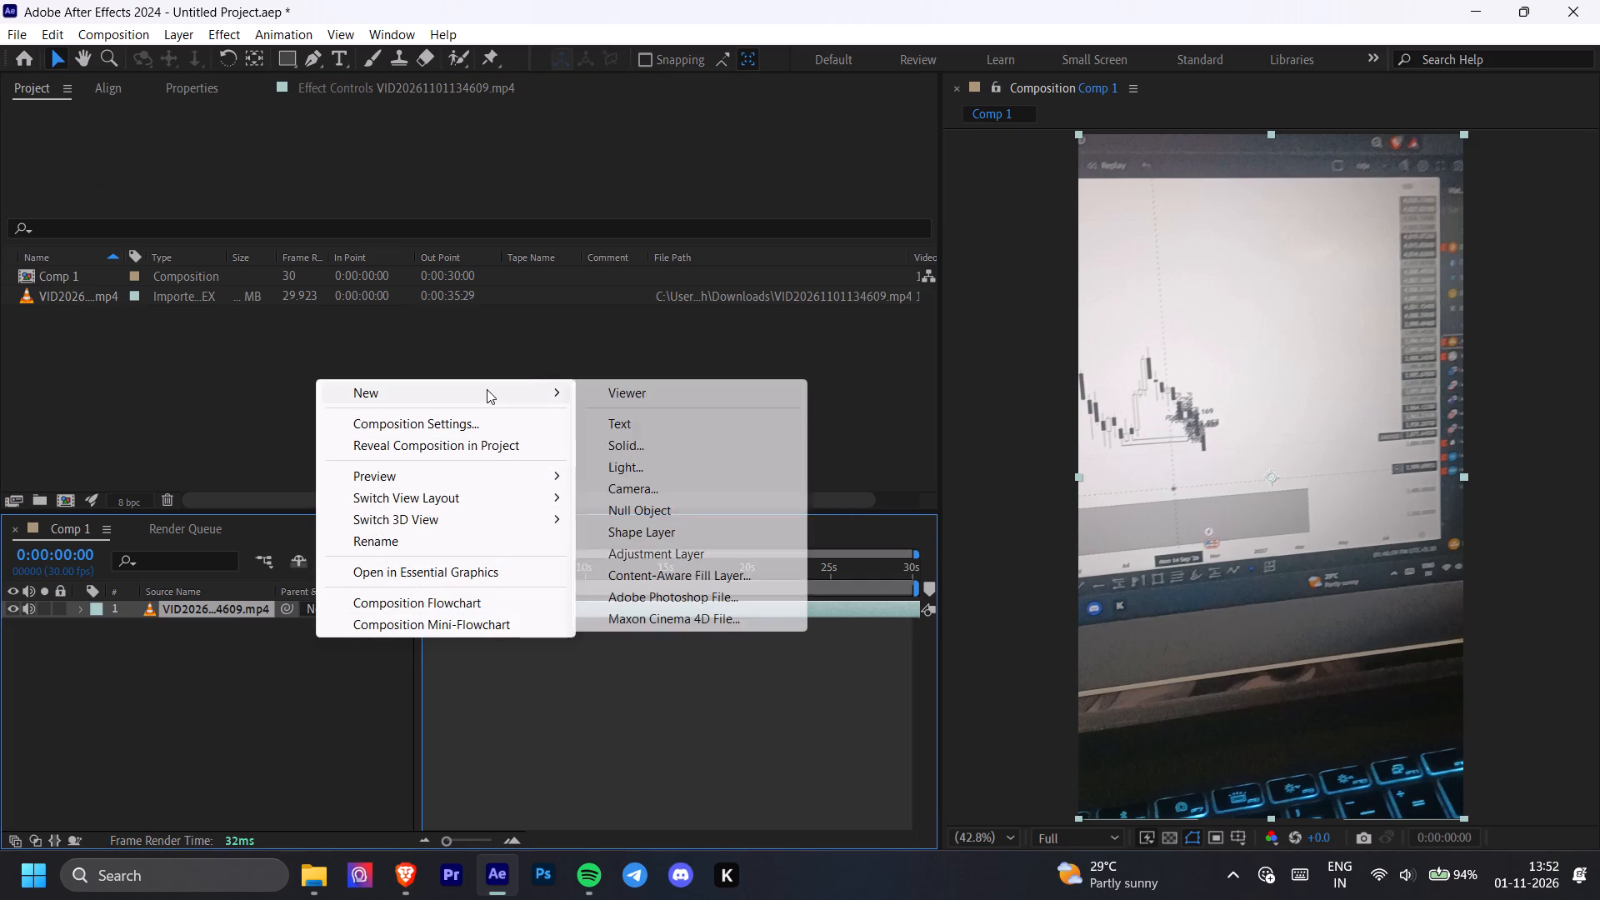
{"action": "double_click", "coordinate": [657, 559]}
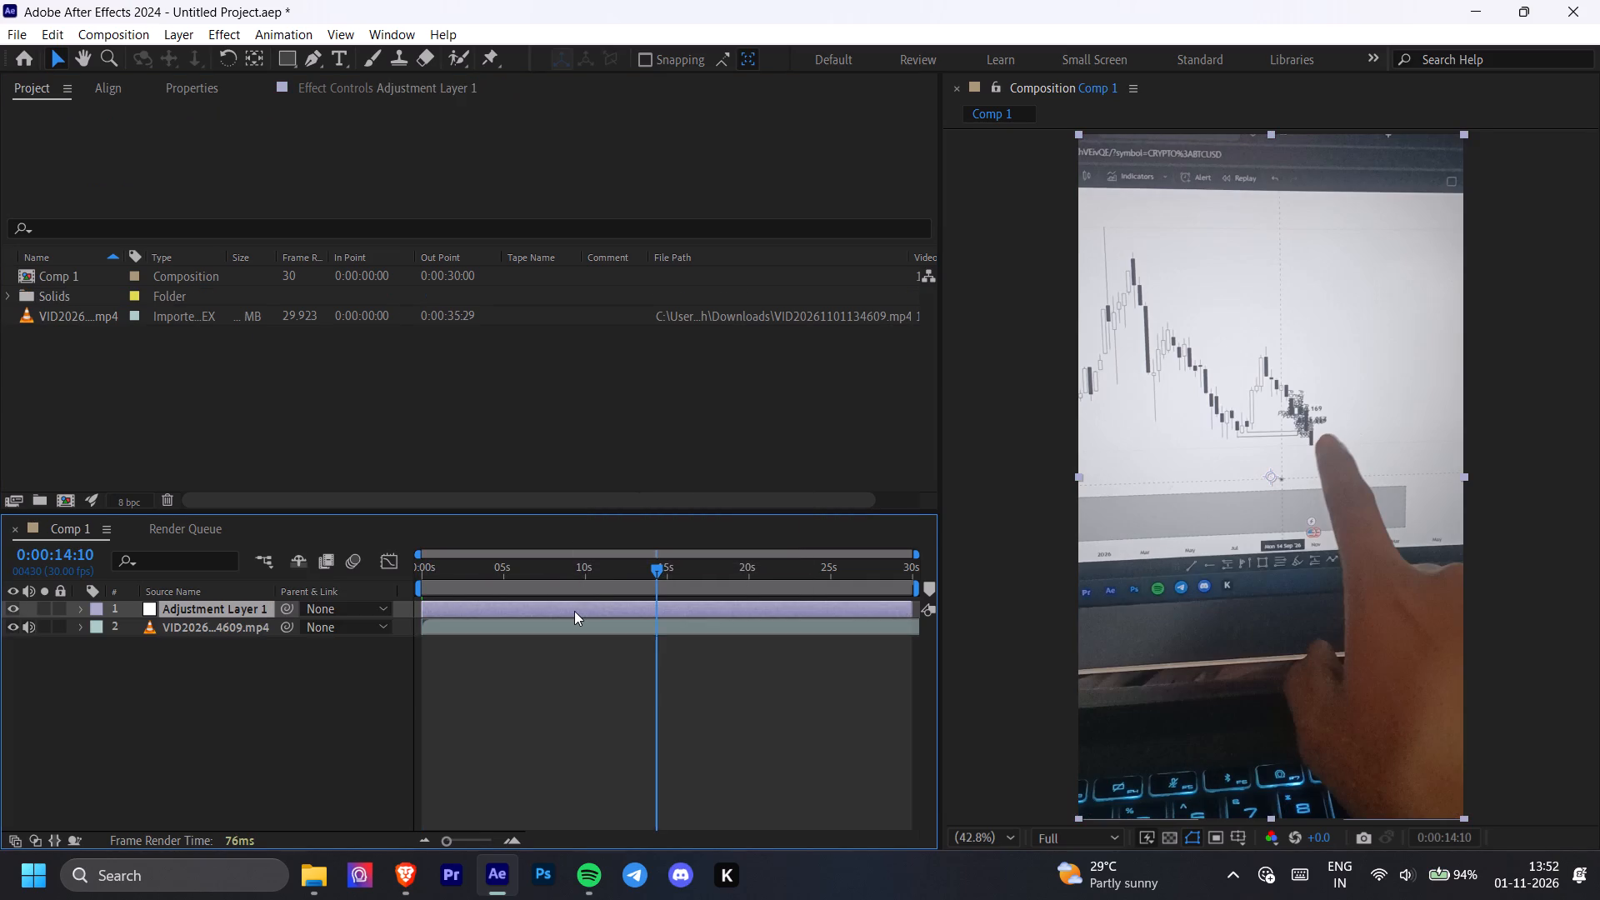
Find the sigma cc preset and apply it to the adjustment layer.
{"action": "key", "text": "ctrl+space"}
{"action": "type", "text": "sig"}
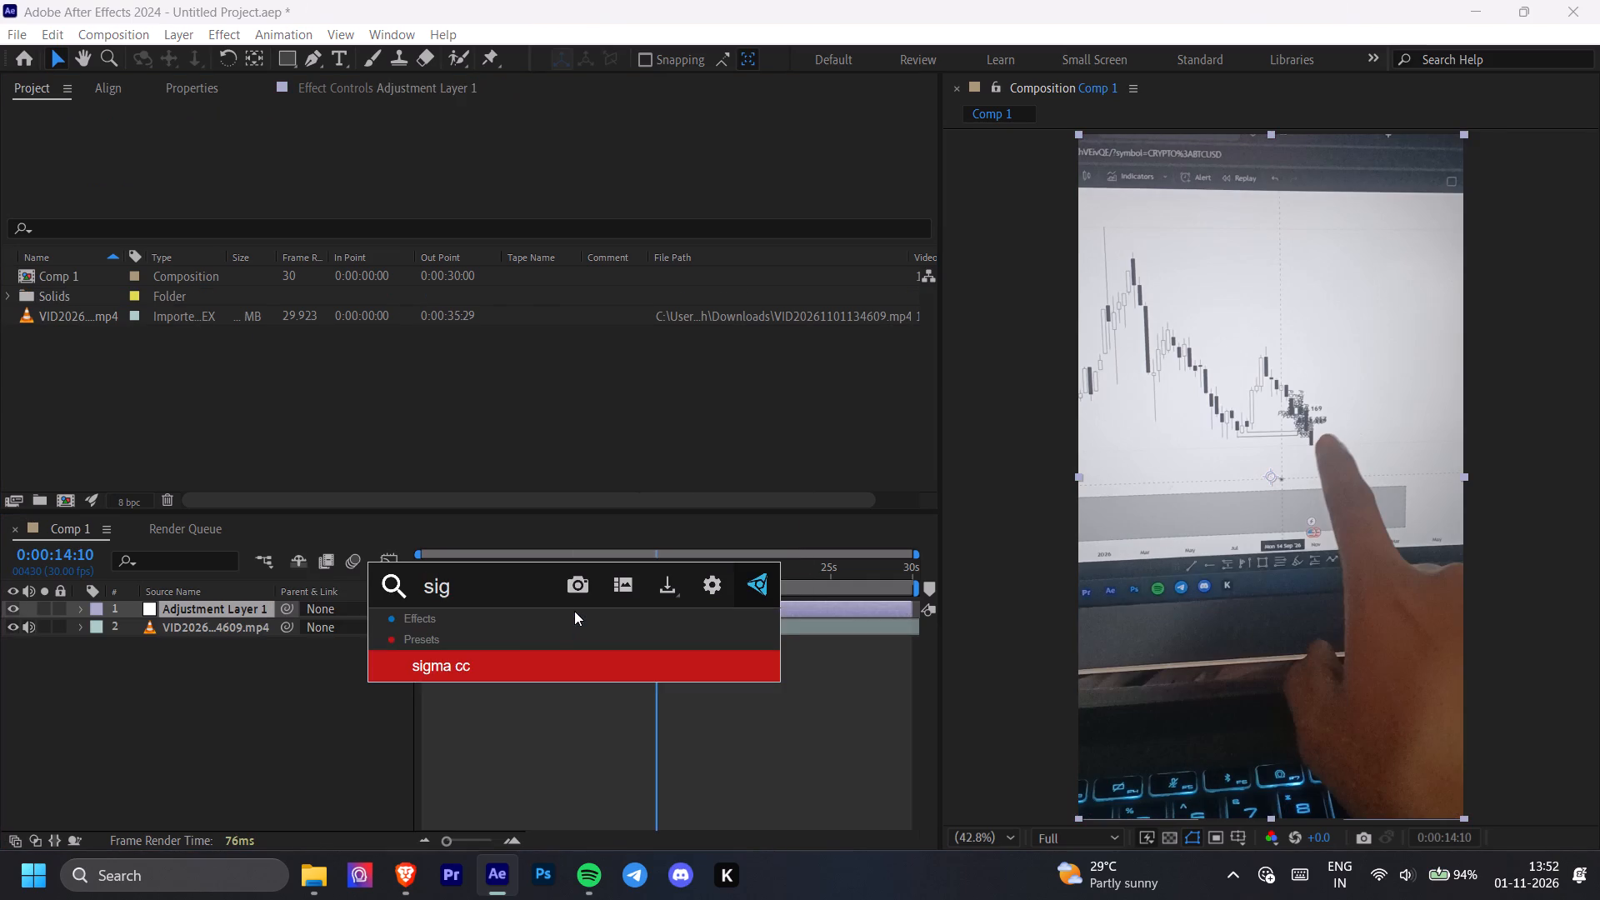
{"action": "left_click", "coordinate": [512, 652]}
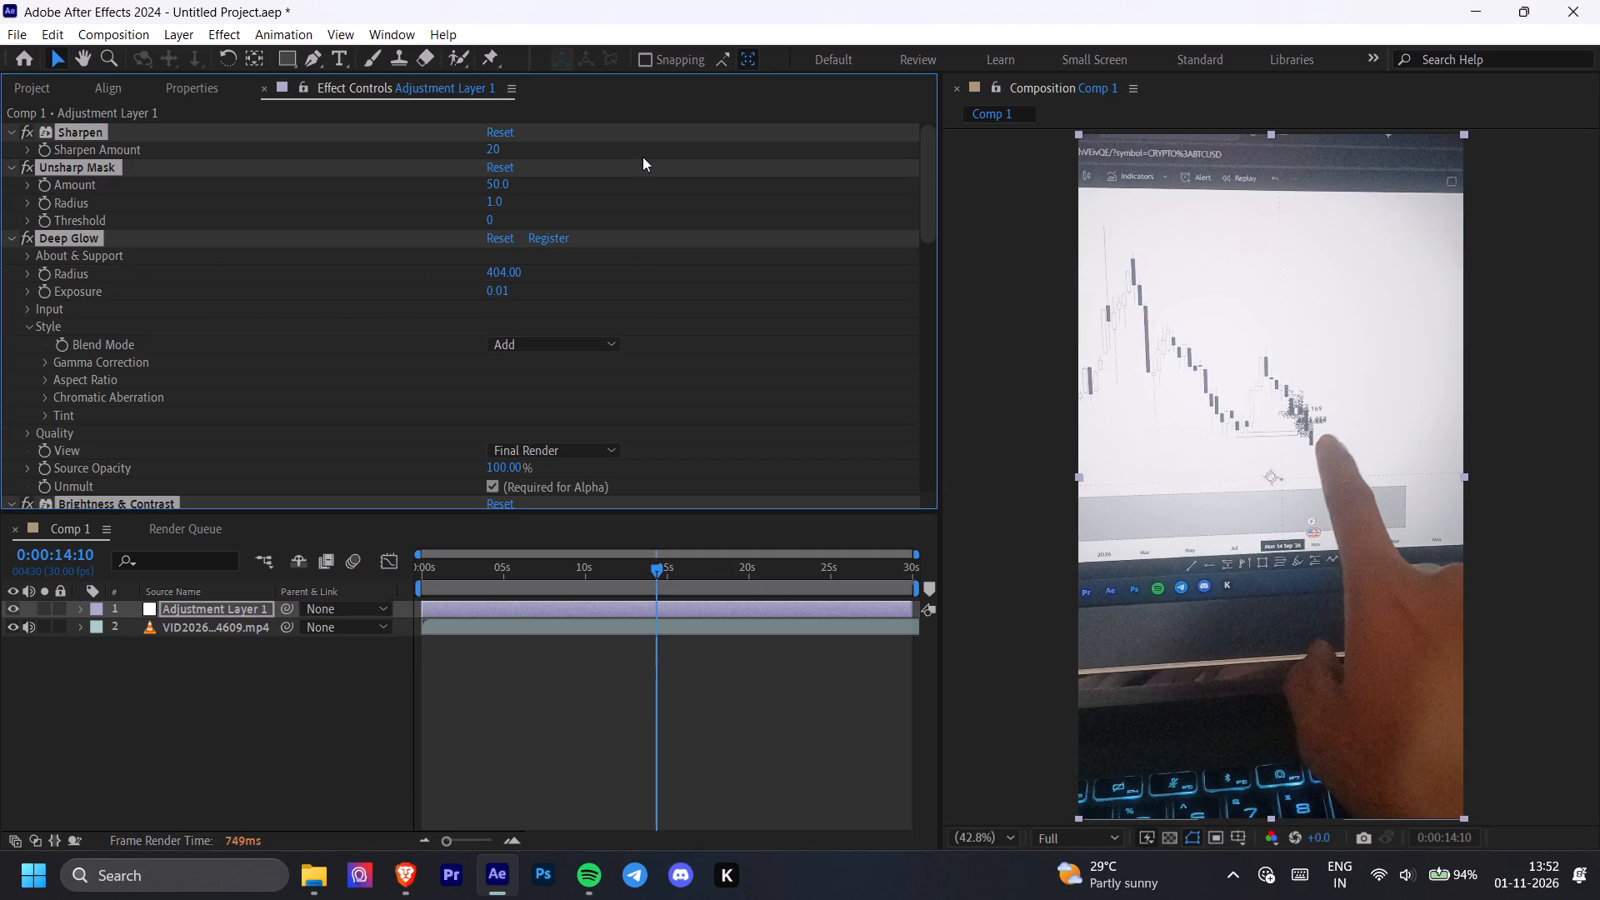
Collapse the adjustment layer's effects and set Brightness to -10 in its Brightness & Contrast effect.
{"action": "left_click", "coordinate": [68, 235]}
{"action": "left_click", "coordinate": [12, 245]}
{"action": "left_click", "coordinate": [50, 305]}
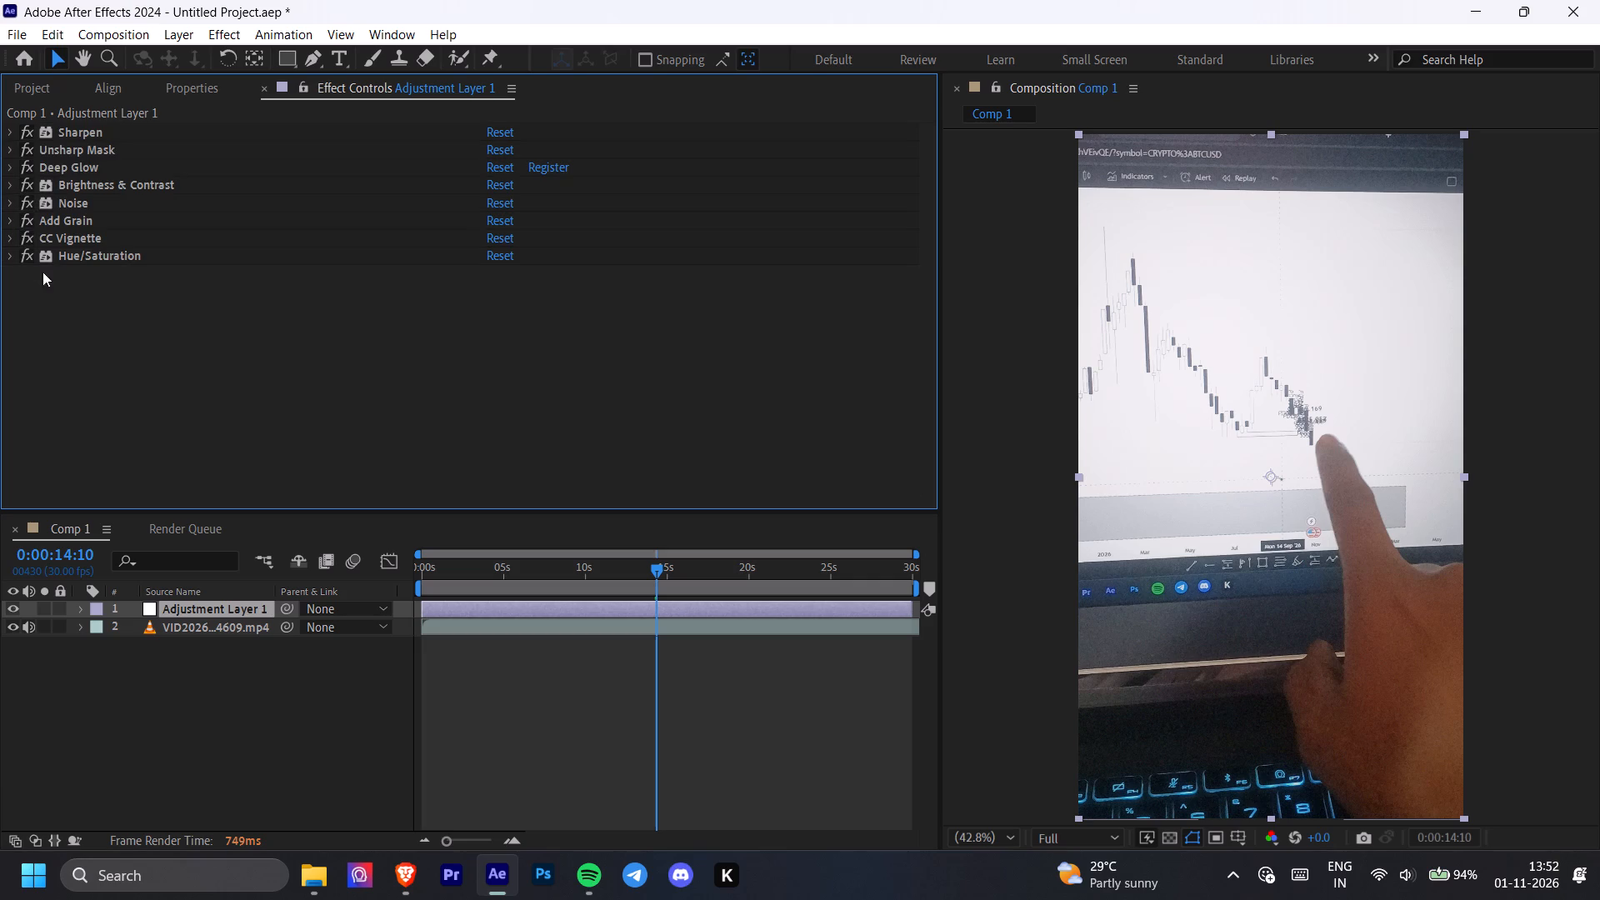
{"action": "left_click", "coordinate": [12, 187]}
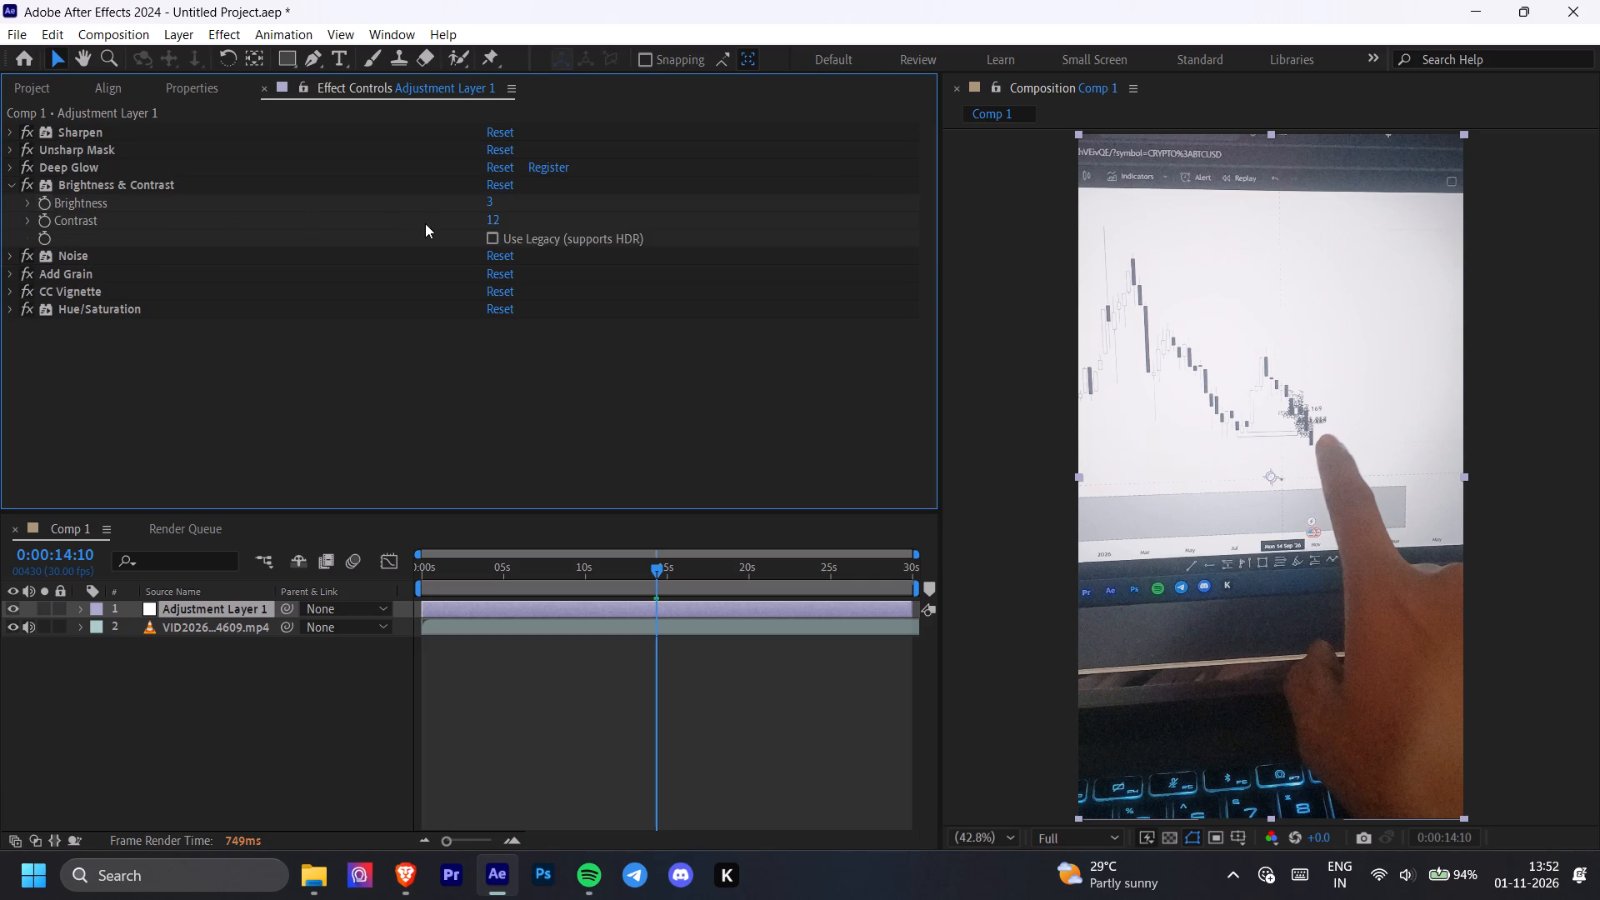
{"action": "left_click_drag", "start_coordinate": [492, 202], "coordinate": [456, 208]}
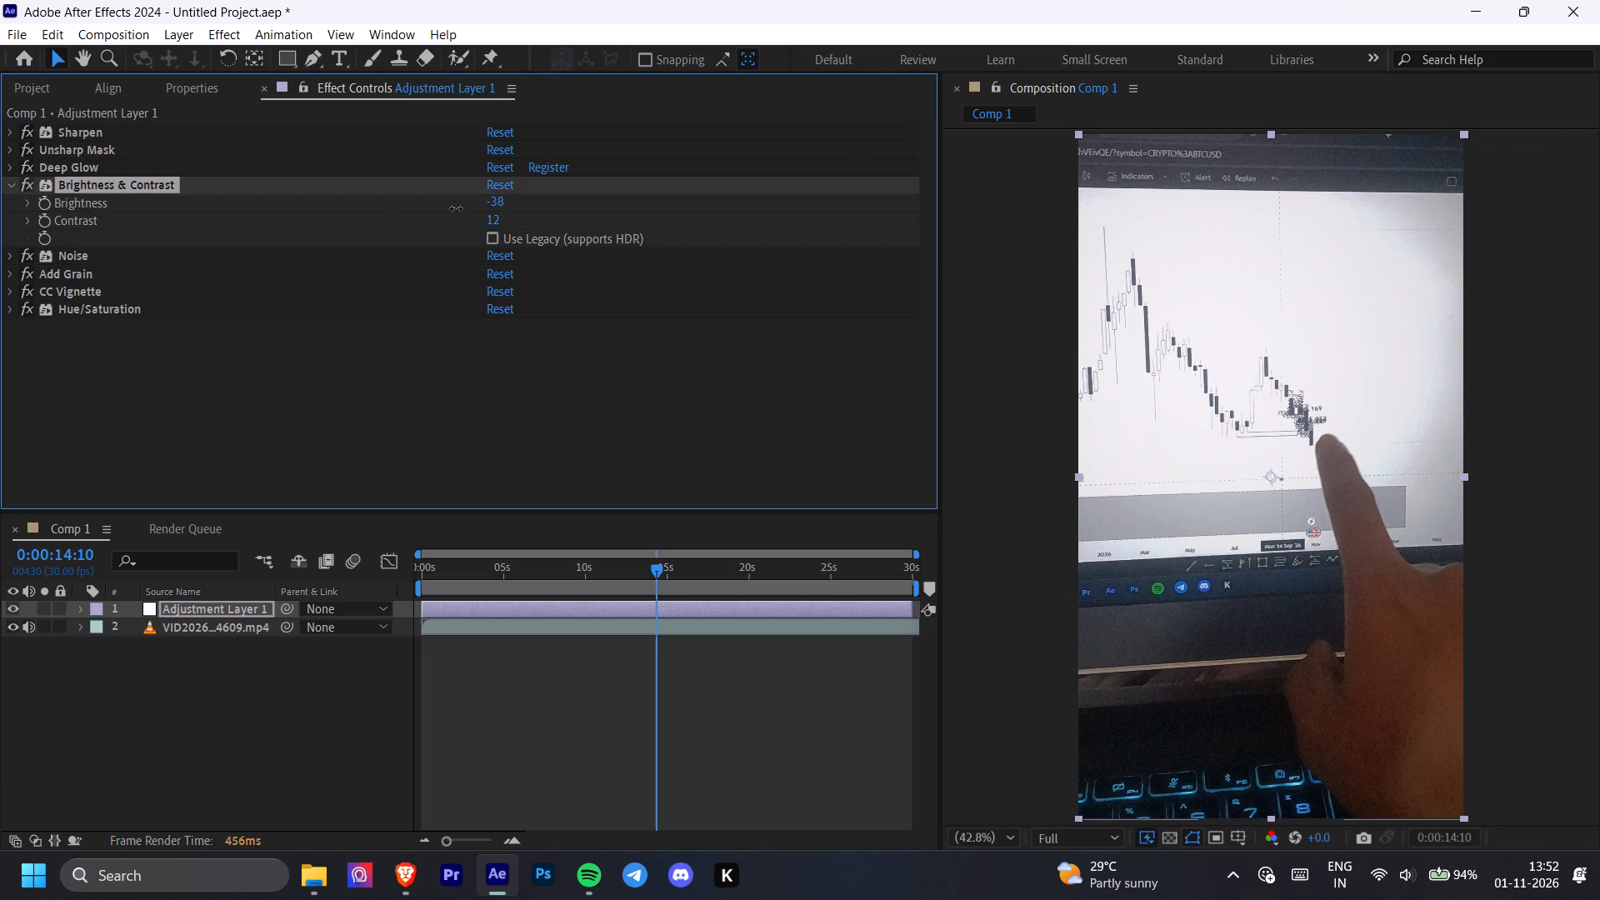
{"action": "left_click_drag", "start_coordinate": [456, 208], "coordinate": [483, 217]}
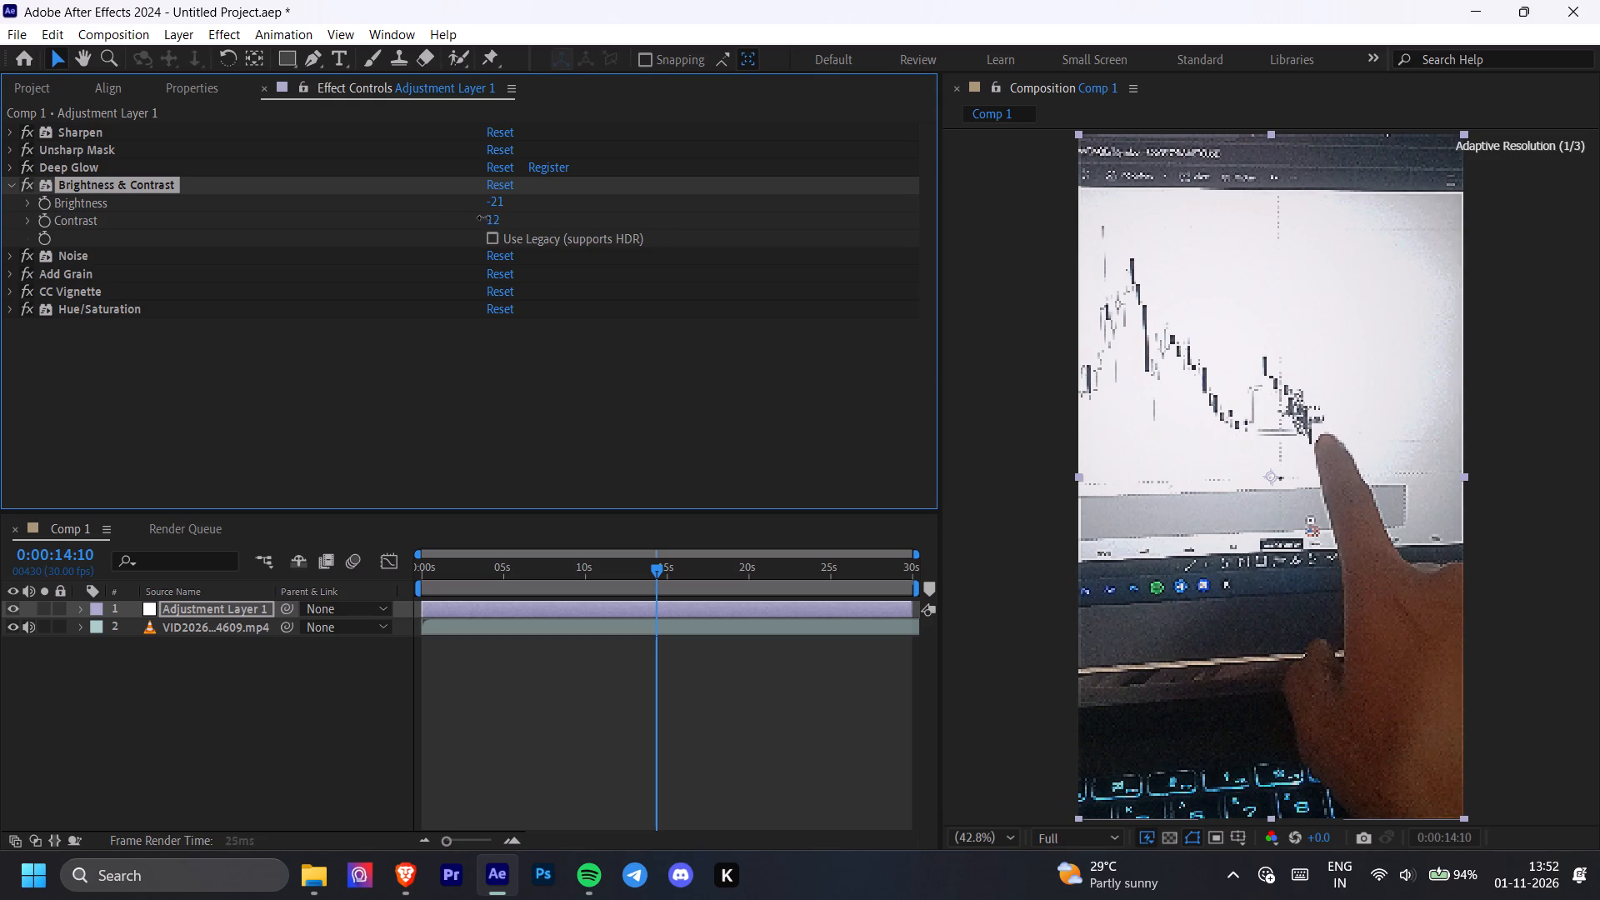
{"action": "left_click_drag", "start_coordinate": [483, 217], "coordinate": [499, 222]}
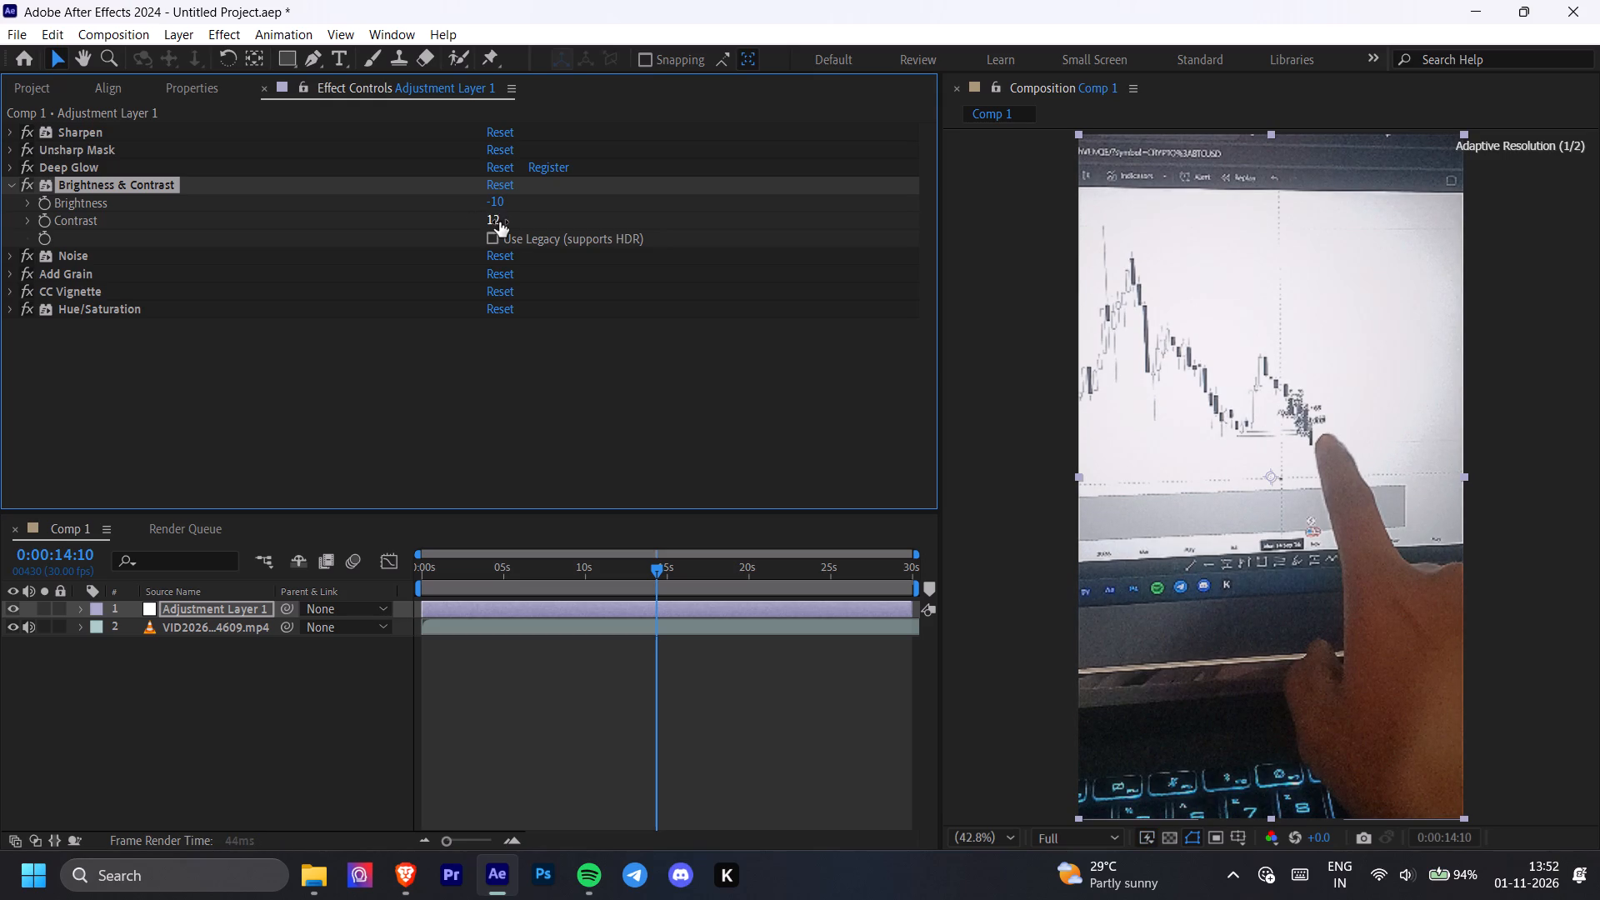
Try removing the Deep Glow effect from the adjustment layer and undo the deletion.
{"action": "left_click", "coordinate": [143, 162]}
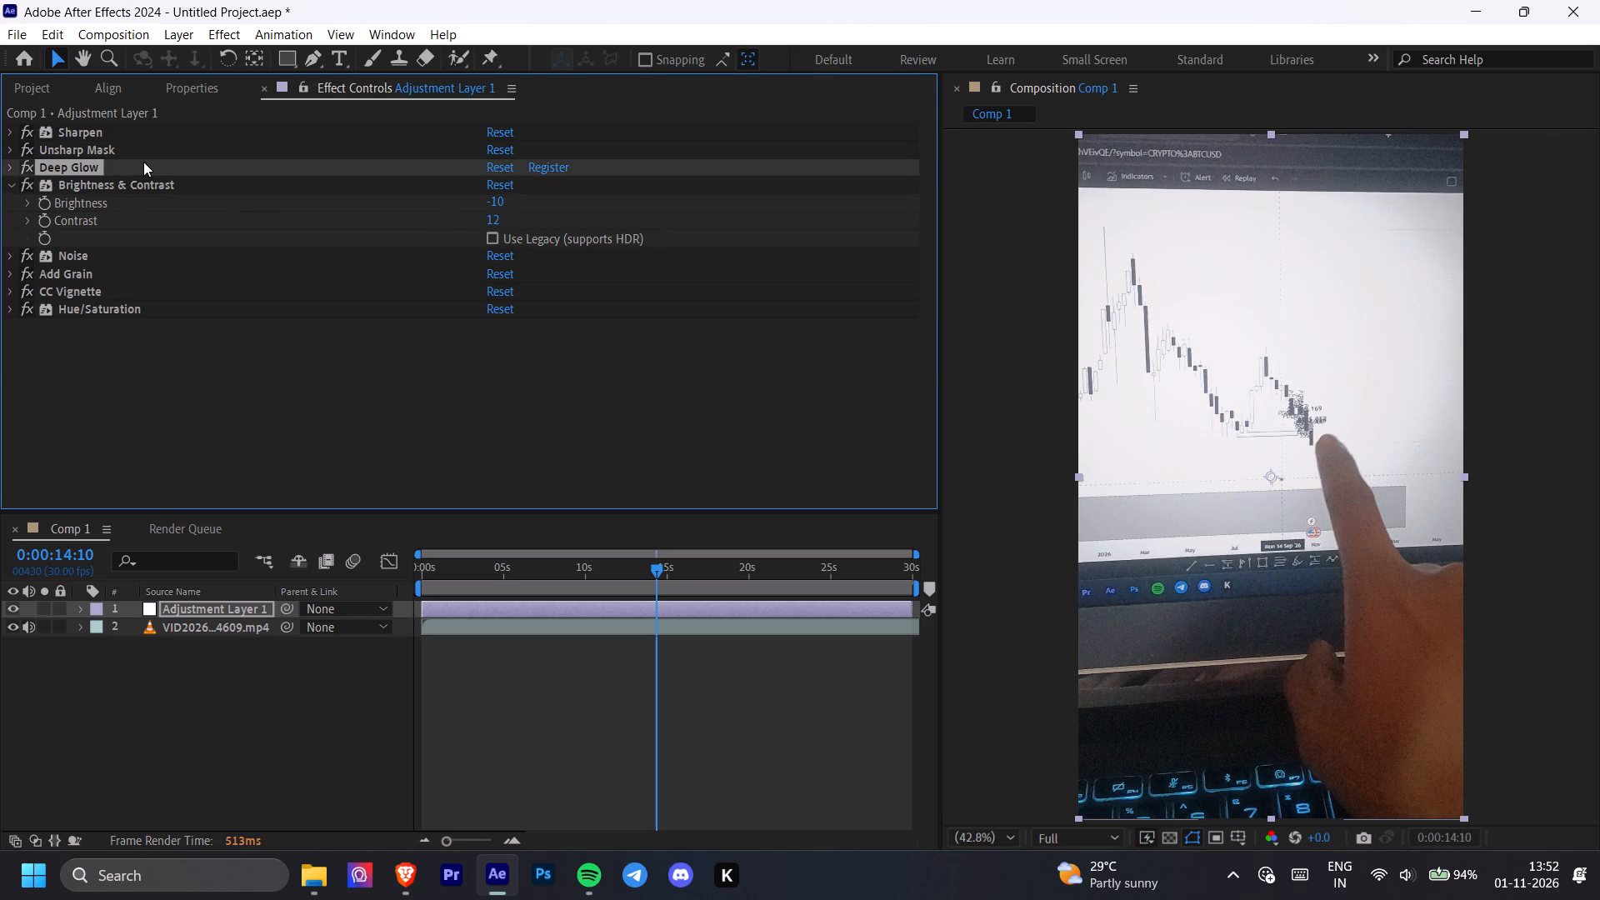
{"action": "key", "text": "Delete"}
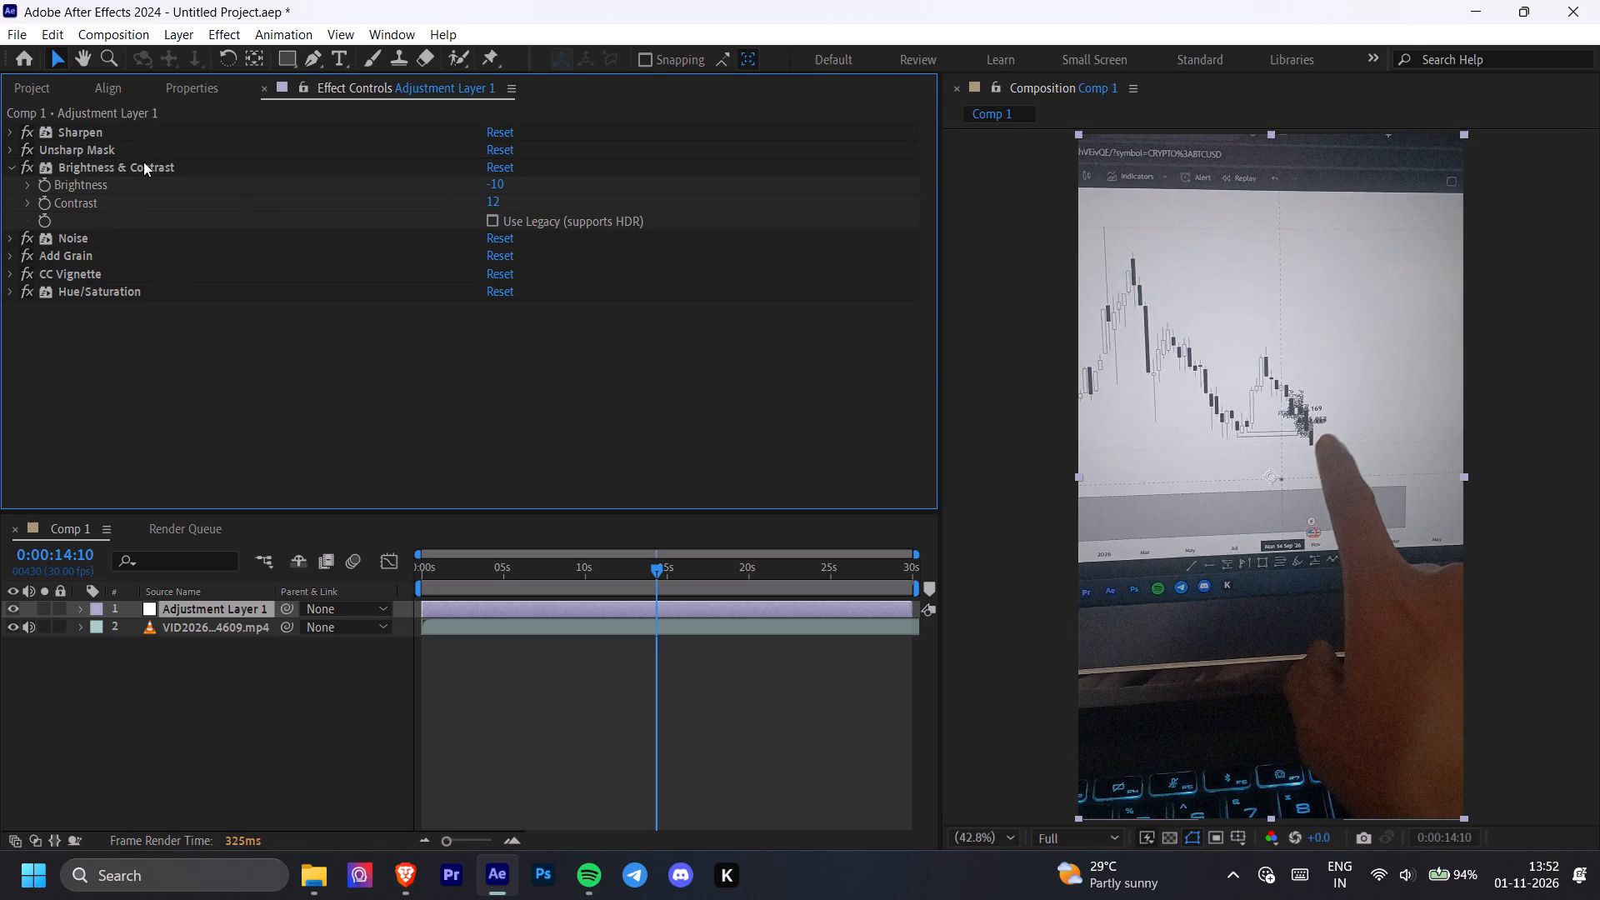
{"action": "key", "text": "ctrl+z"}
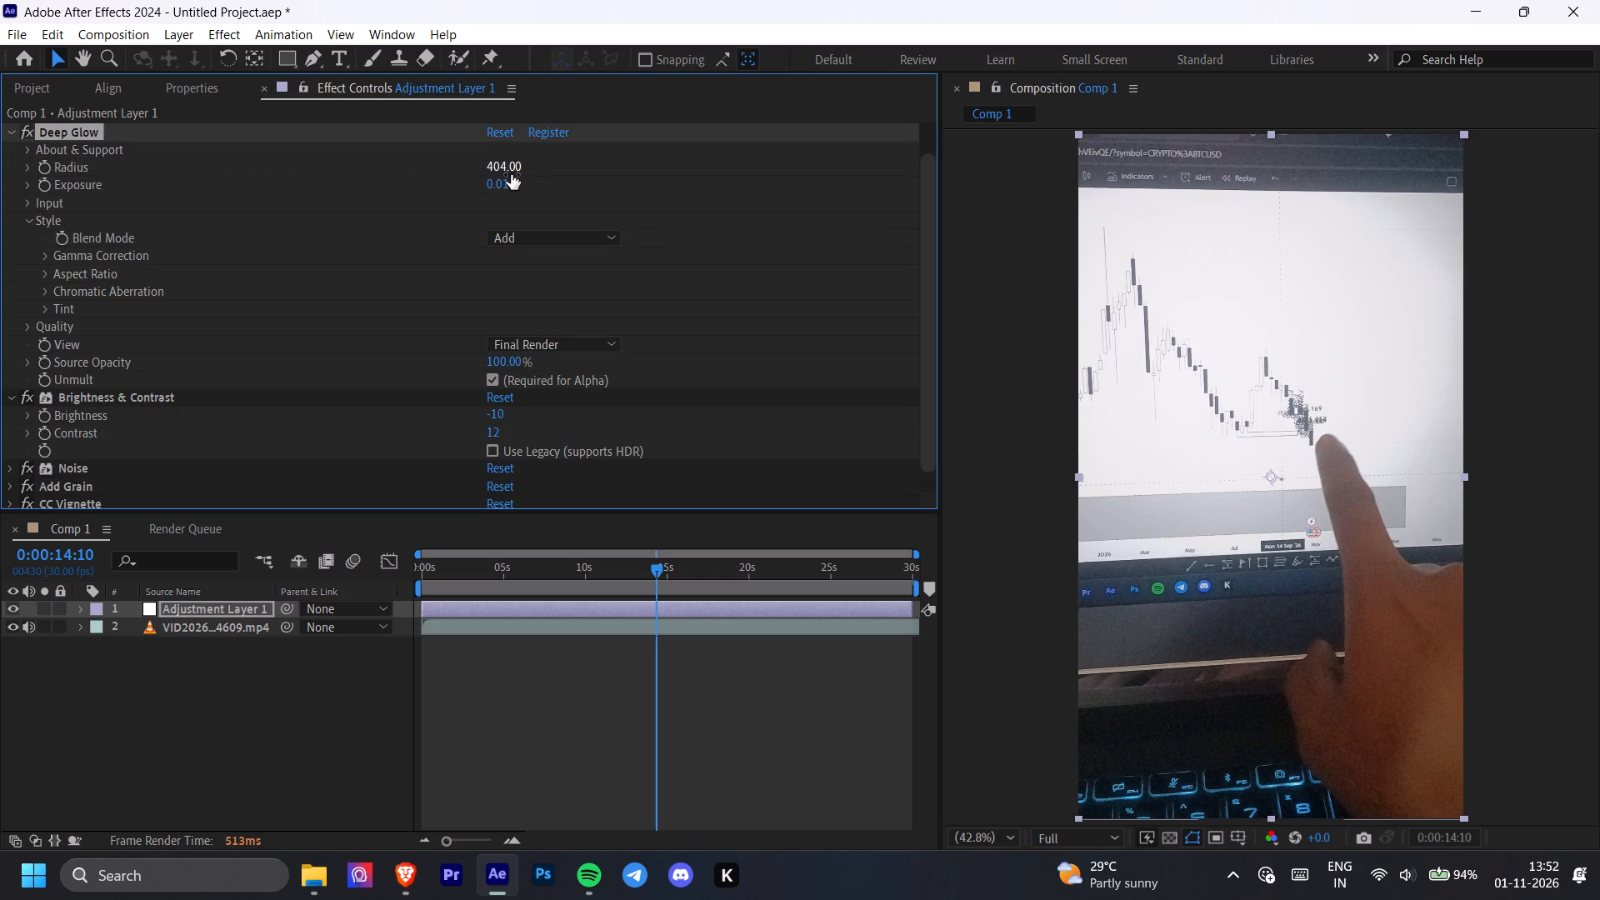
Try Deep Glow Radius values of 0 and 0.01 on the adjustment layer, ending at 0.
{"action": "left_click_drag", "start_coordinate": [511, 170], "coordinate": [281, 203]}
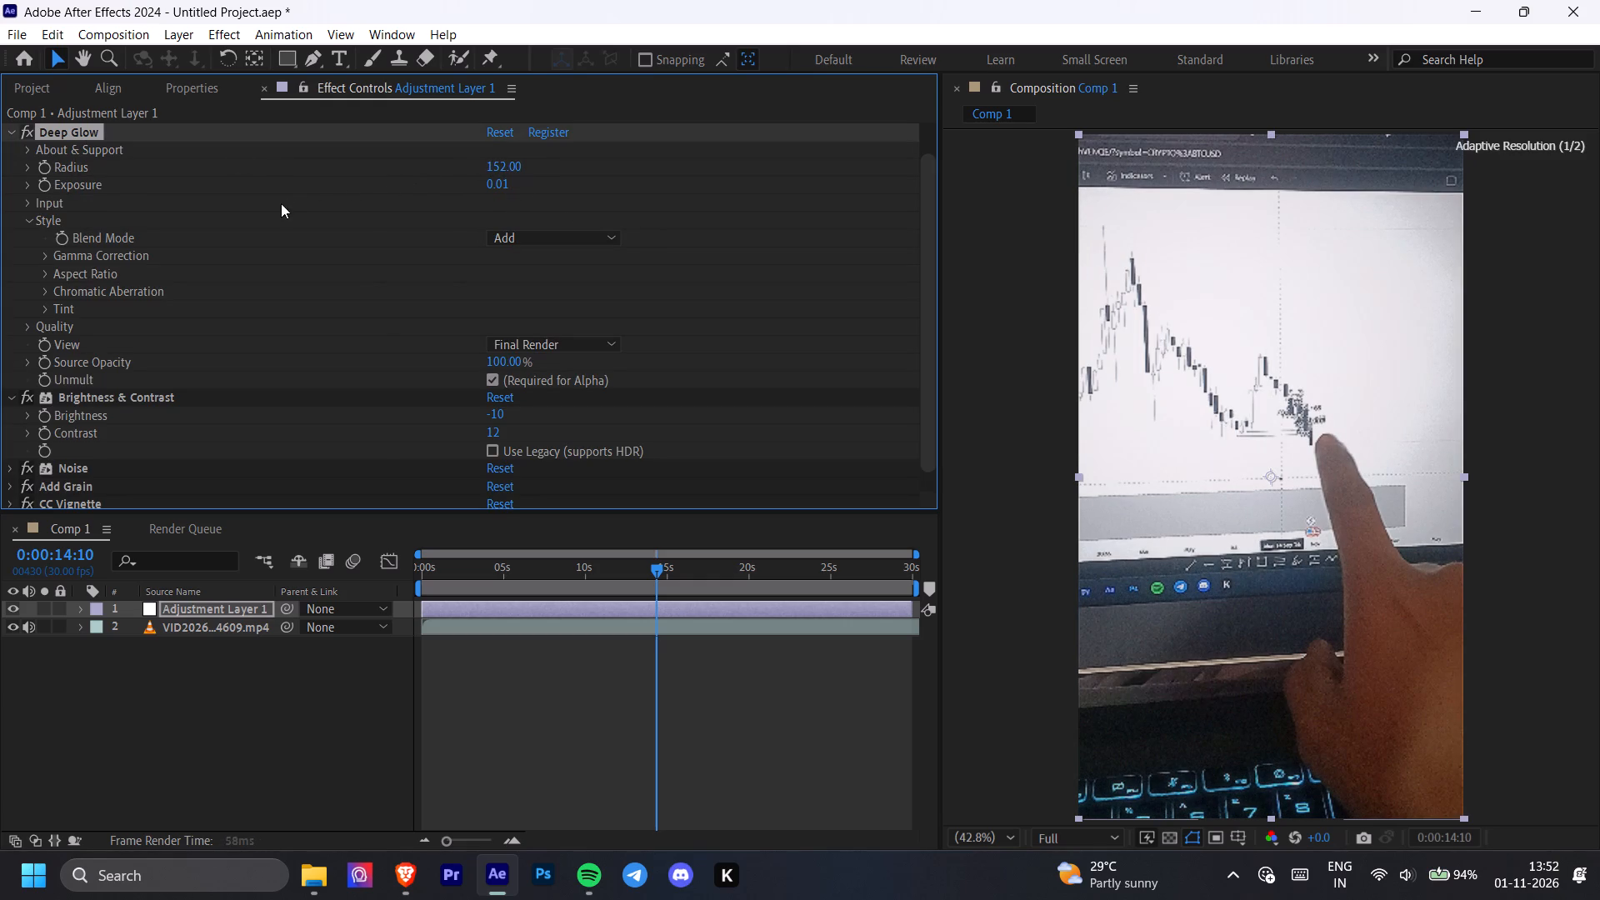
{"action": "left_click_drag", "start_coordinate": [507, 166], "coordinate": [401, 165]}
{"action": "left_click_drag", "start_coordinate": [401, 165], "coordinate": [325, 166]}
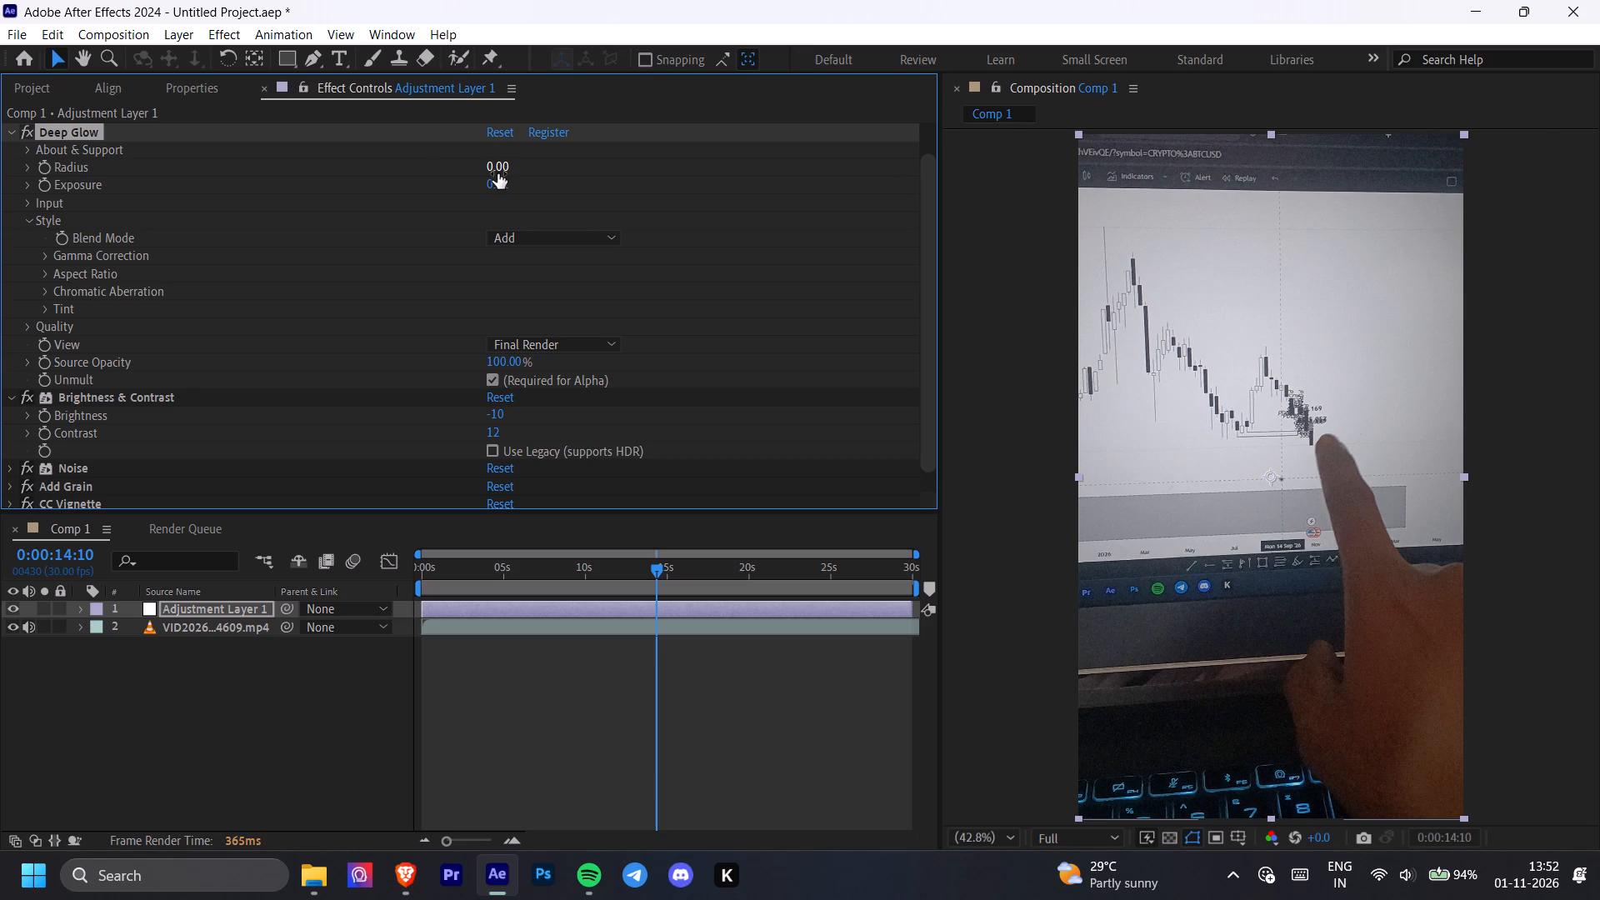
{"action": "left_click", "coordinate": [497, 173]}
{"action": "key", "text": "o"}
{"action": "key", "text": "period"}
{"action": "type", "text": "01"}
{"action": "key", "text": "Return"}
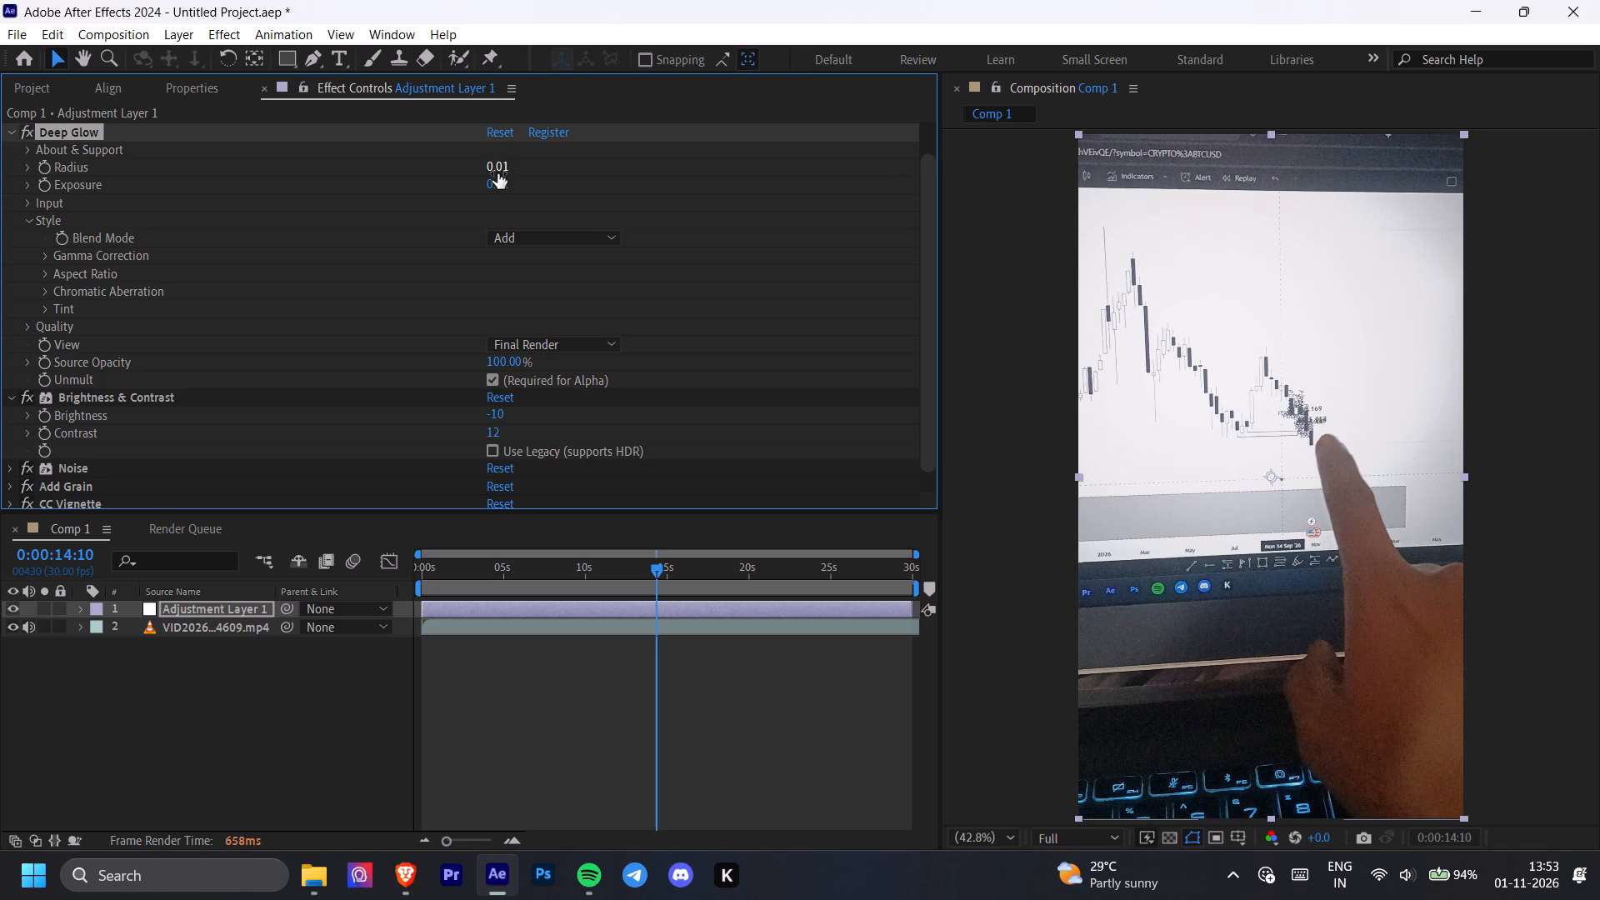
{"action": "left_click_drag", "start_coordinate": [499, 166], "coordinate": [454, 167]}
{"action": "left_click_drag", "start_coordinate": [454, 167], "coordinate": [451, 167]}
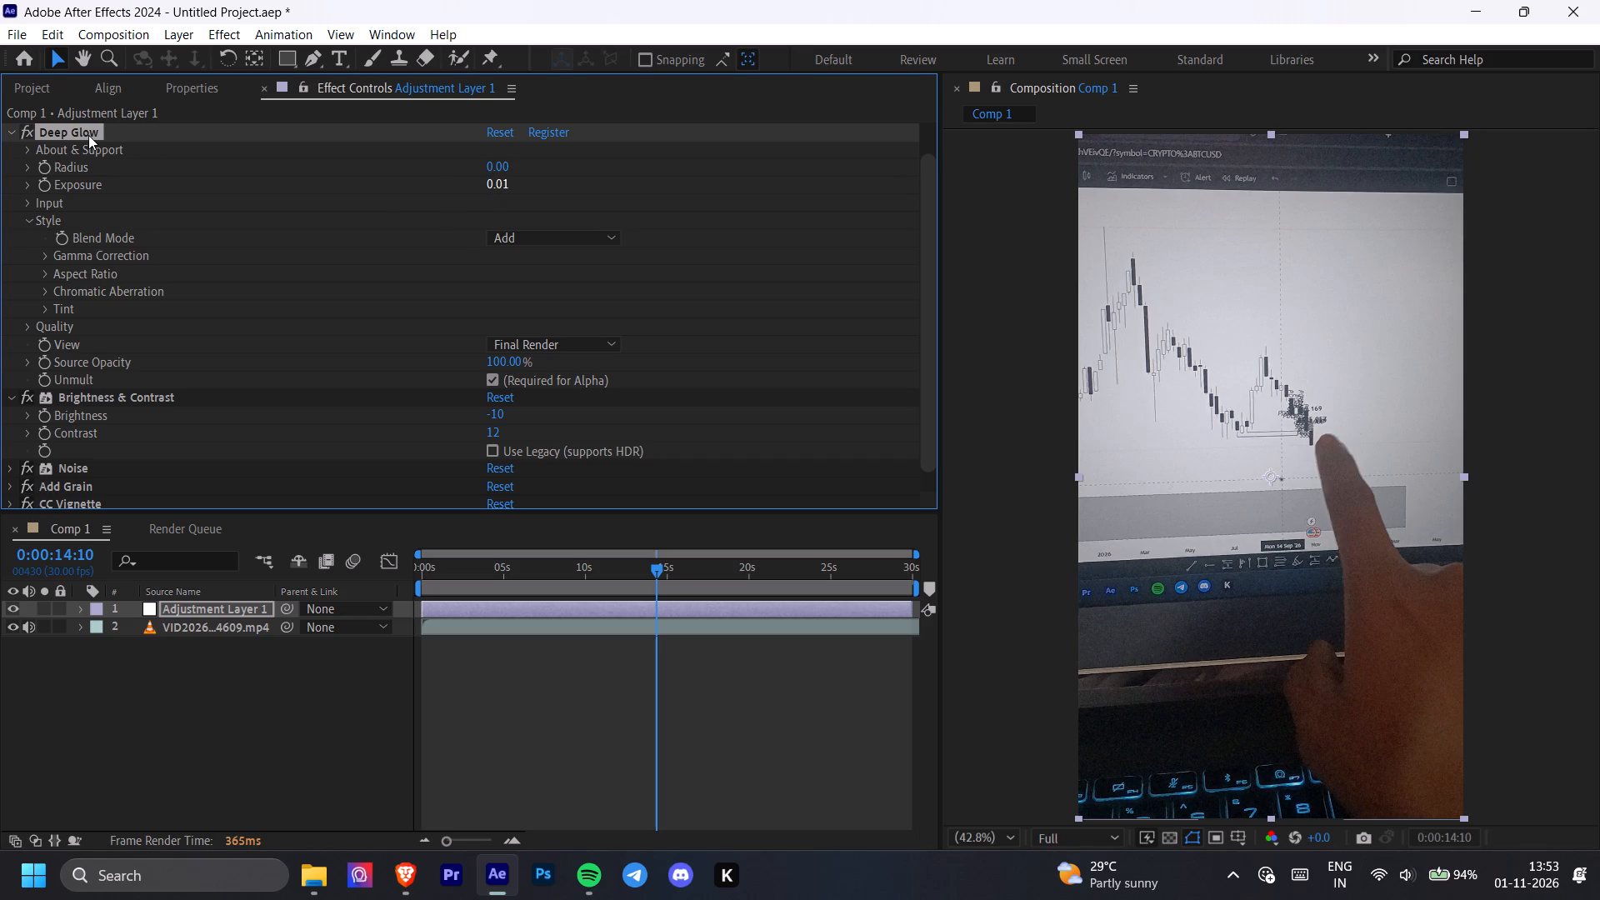
Delete the Deep Glow effect from the adjustment layer.
{"action": "key", "text": "Delete"}
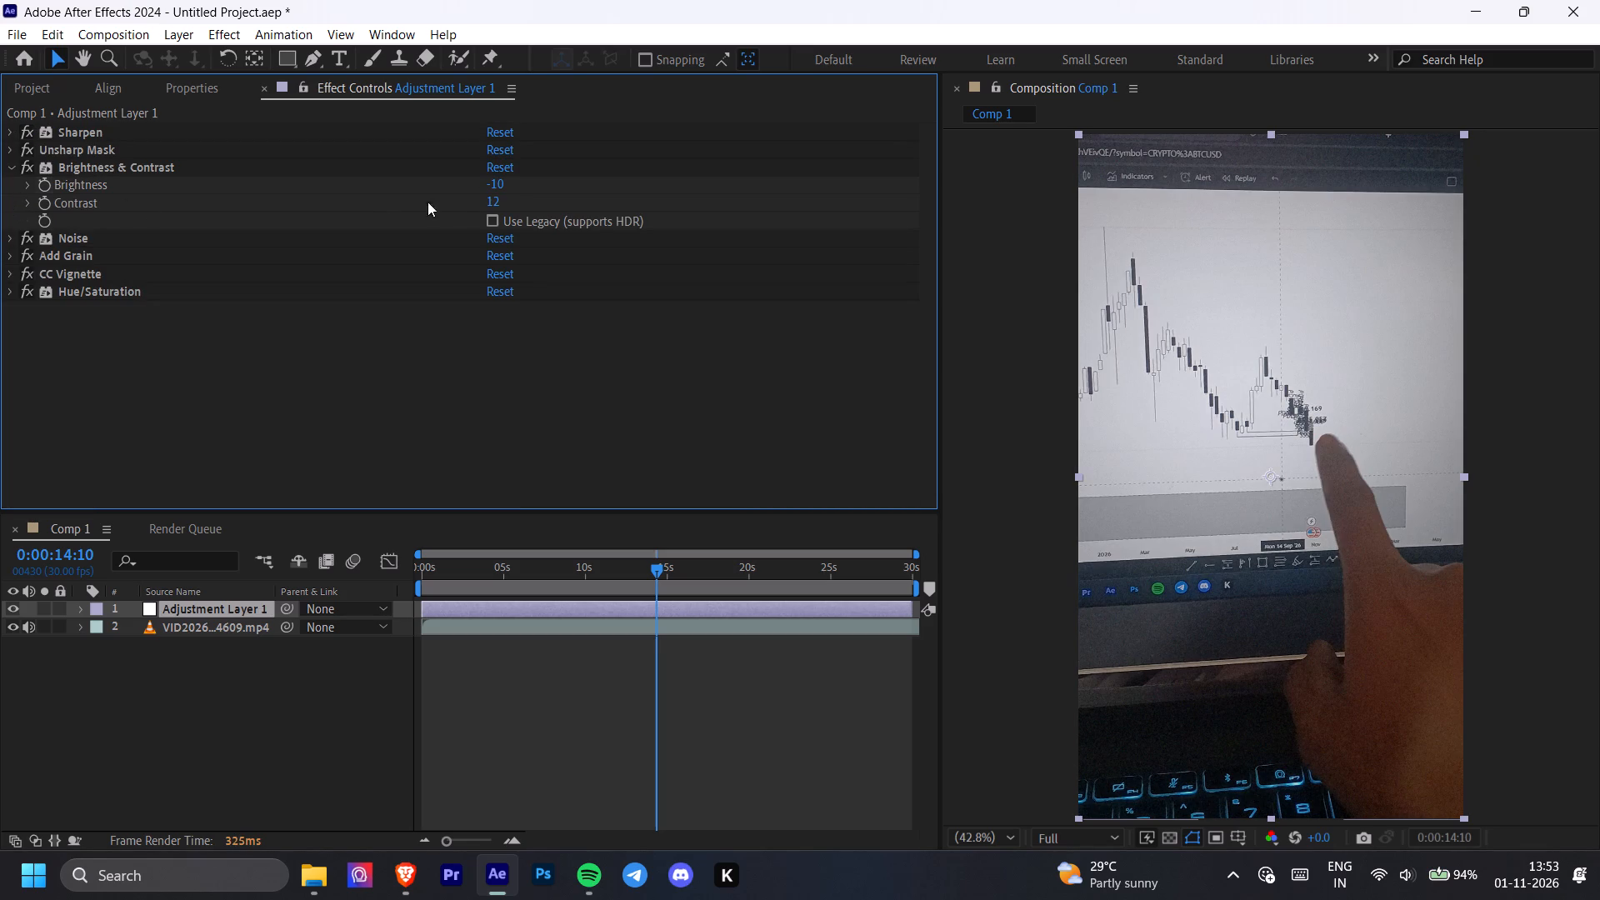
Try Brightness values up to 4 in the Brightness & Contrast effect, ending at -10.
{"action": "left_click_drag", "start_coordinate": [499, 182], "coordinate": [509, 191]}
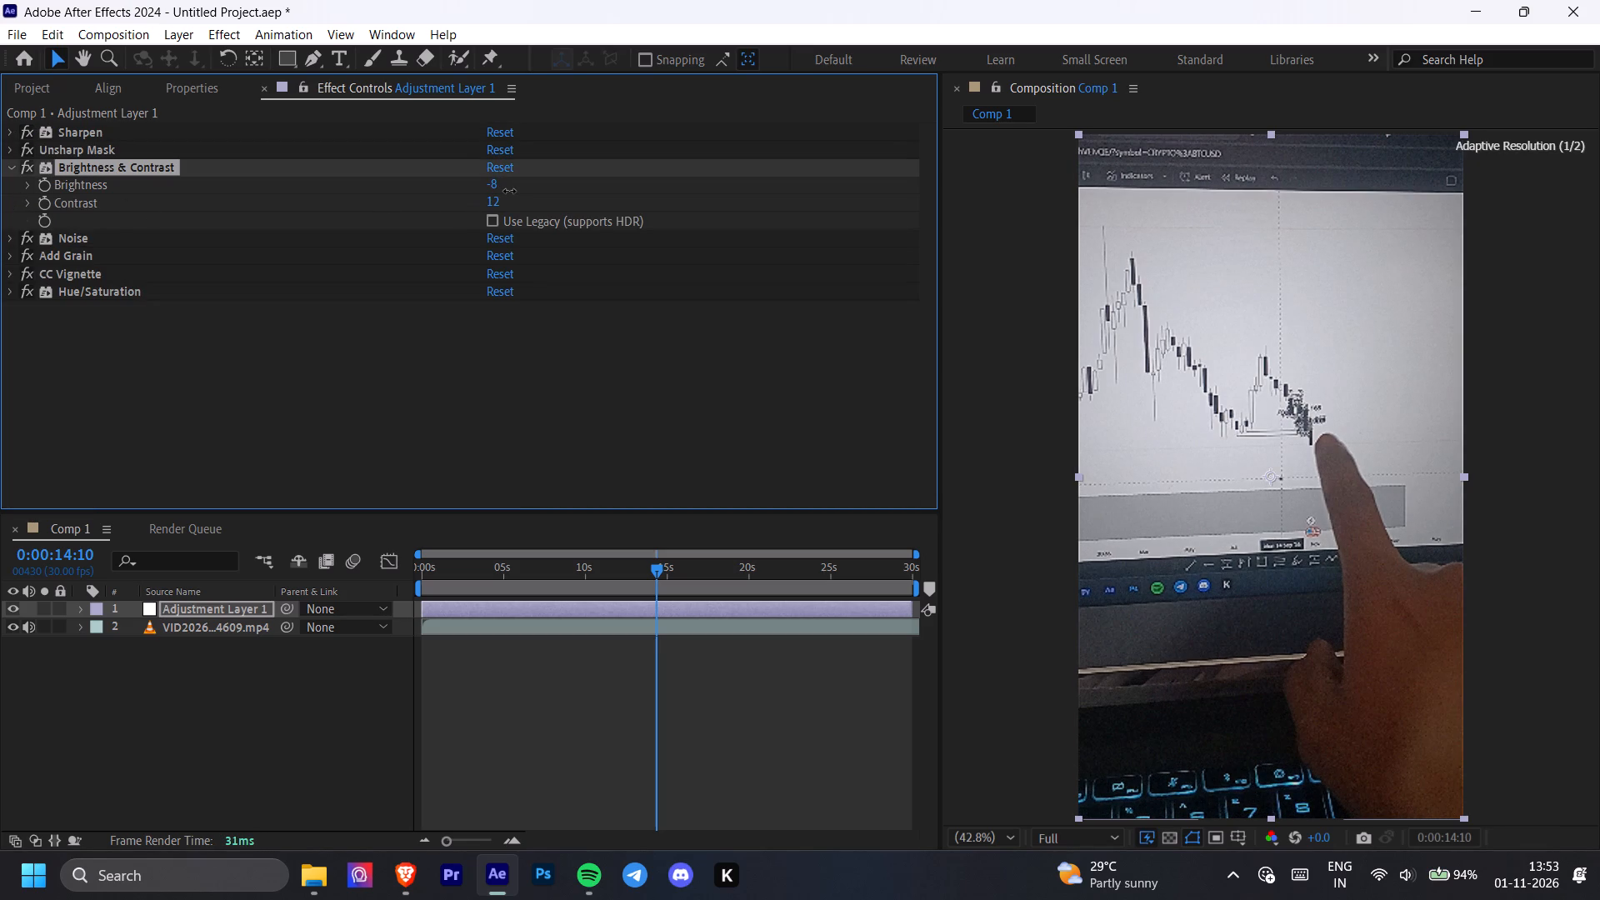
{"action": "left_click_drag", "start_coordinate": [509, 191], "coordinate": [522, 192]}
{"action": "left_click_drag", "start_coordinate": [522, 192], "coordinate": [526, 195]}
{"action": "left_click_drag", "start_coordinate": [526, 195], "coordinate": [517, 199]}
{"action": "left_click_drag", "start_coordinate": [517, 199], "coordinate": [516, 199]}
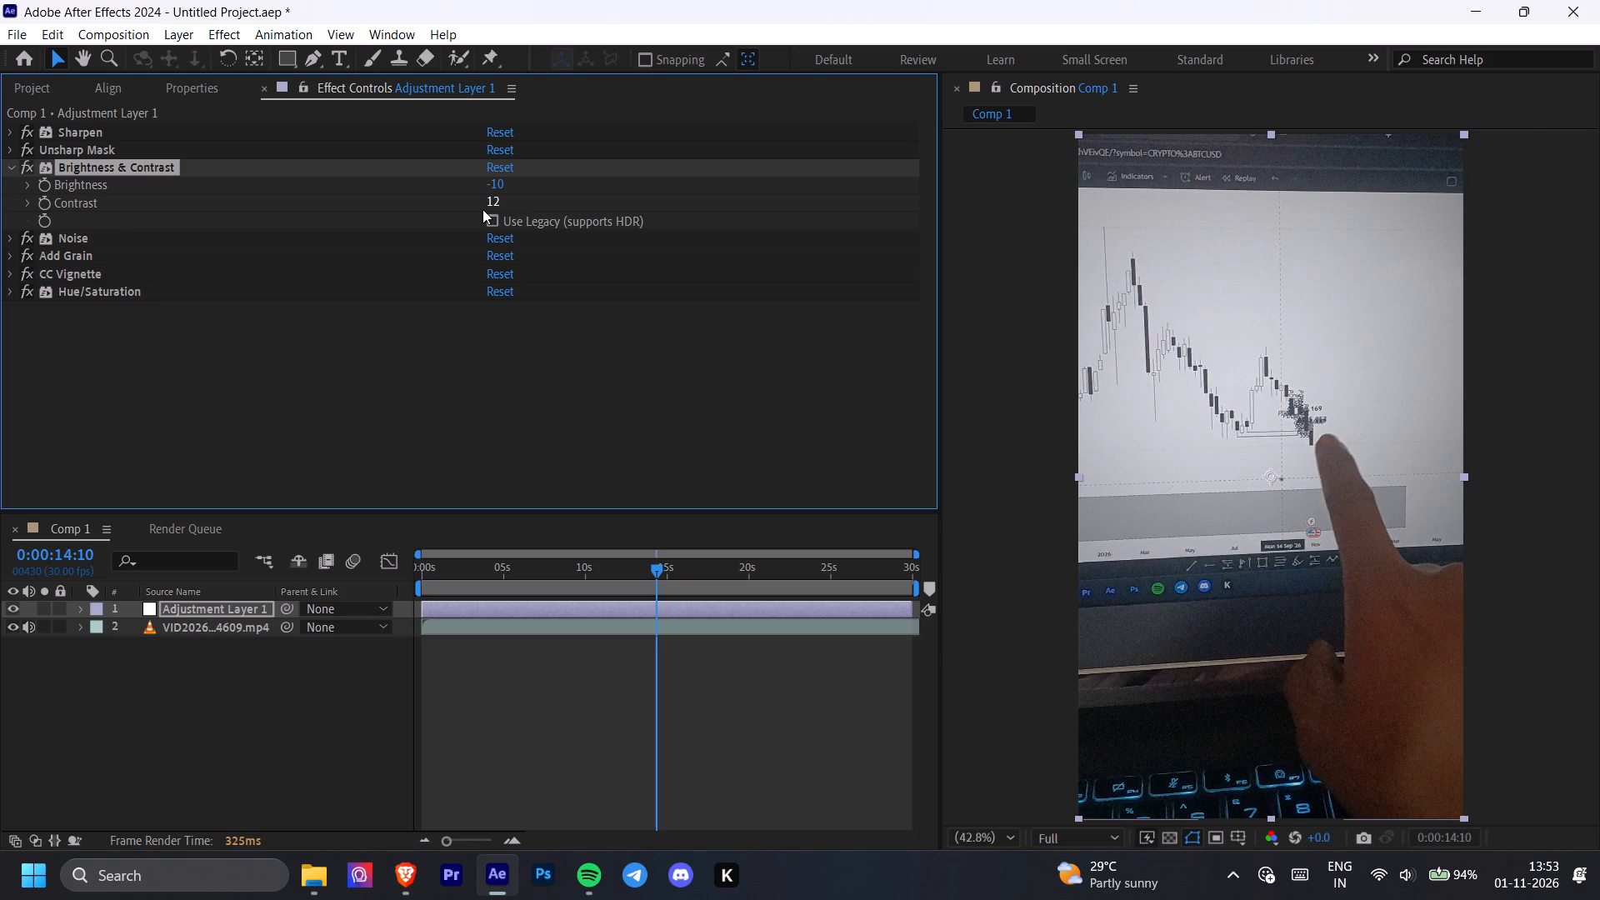
Try Contrast values between -4 and 87 in the Brightness & Contrast effect, ending at 7.
{"action": "left_click_drag", "start_coordinate": [489, 204], "coordinate": [580, 217]}
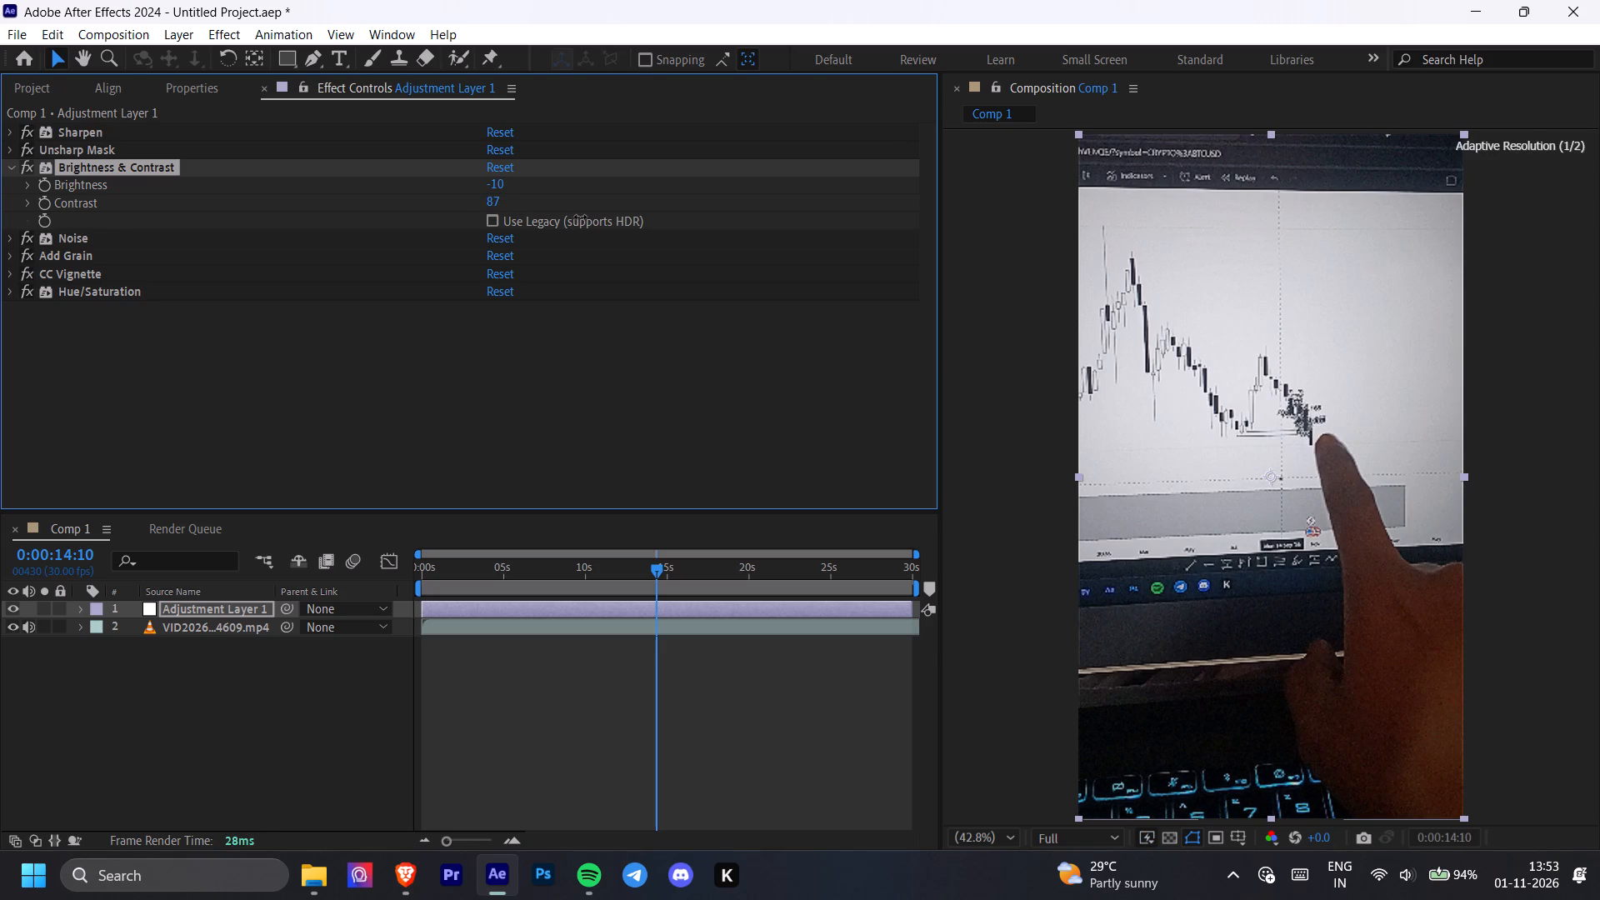
{"action": "left_click_drag", "start_coordinate": [580, 217], "coordinate": [506, 237]}
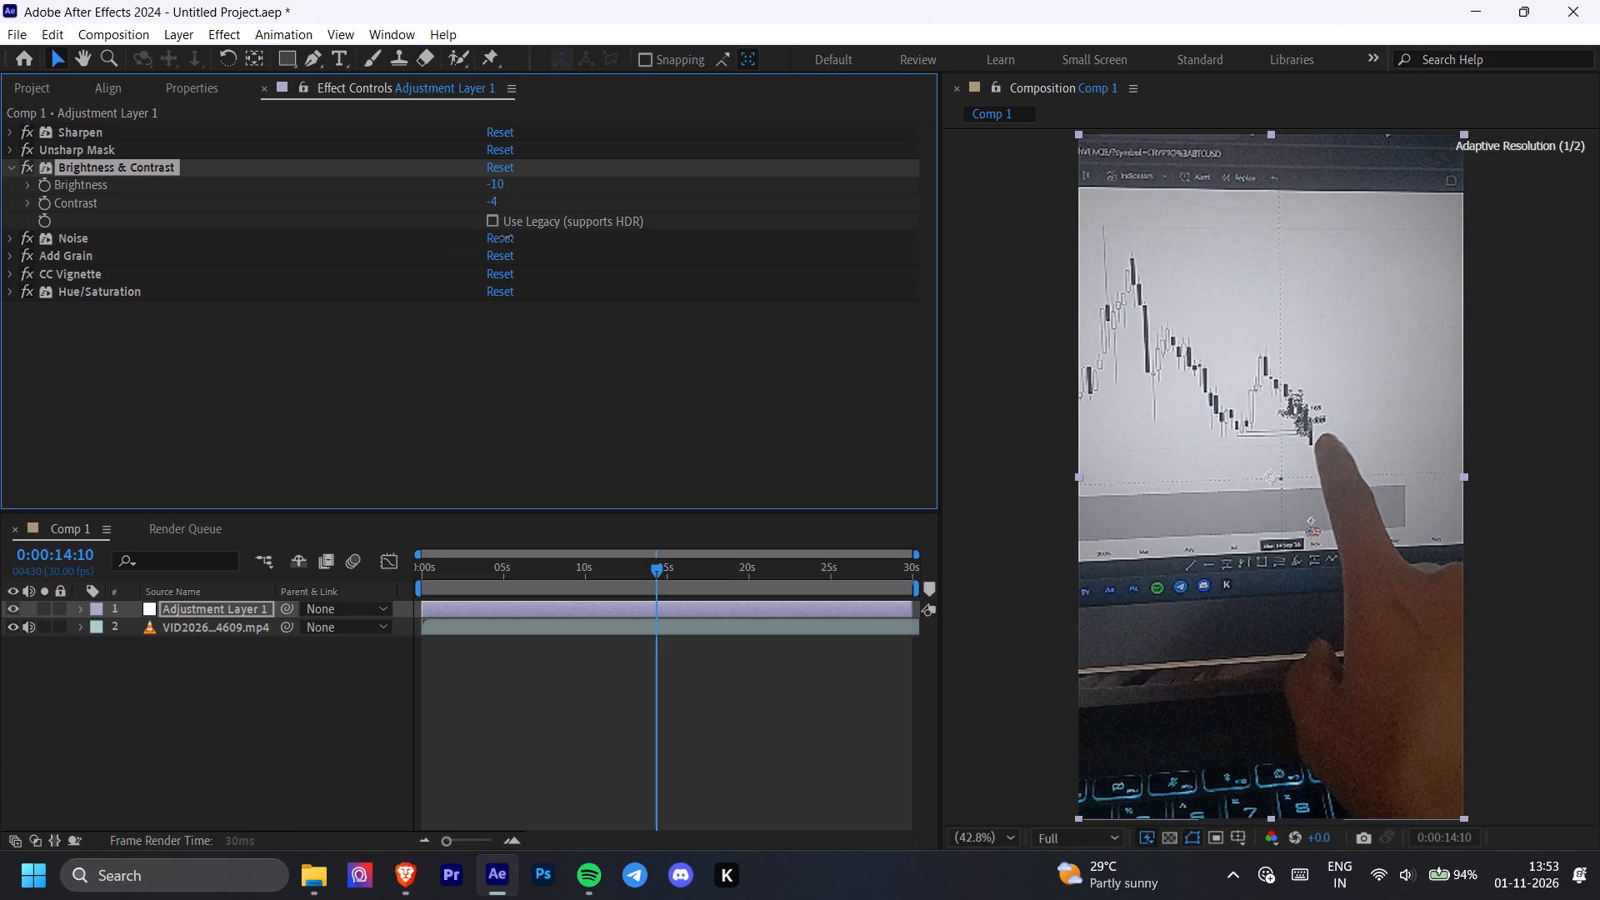
{"action": "left_click_drag", "start_coordinate": [506, 237], "coordinate": [521, 237]}
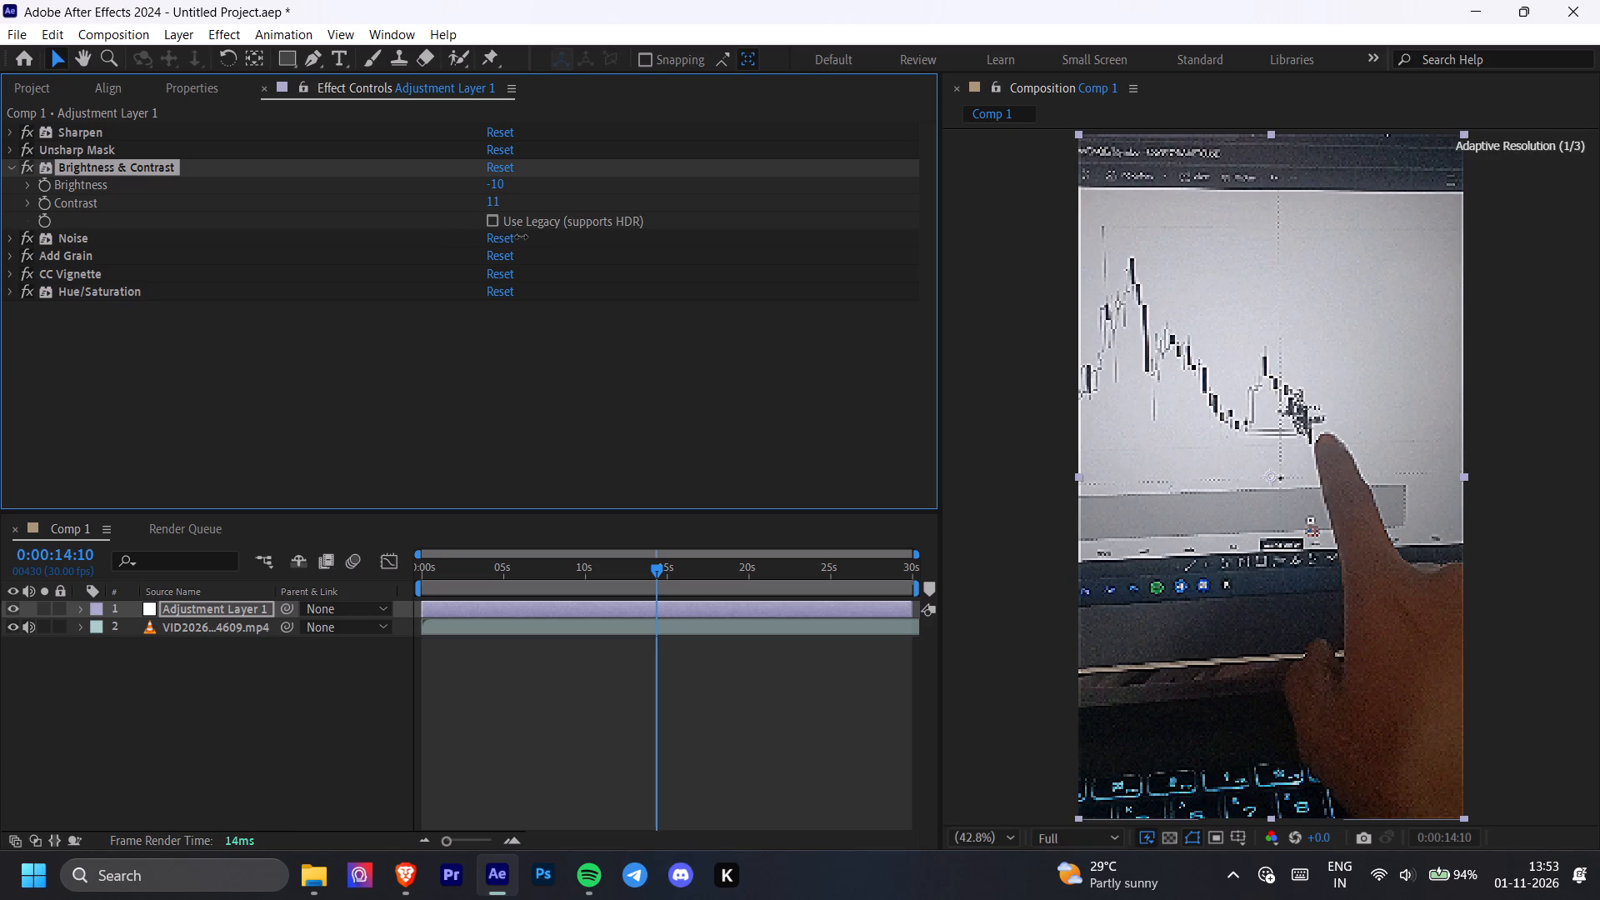
{"action": "left_click_drag", "start_coordinate": [521, 237], "coordinate": [517, 237]}
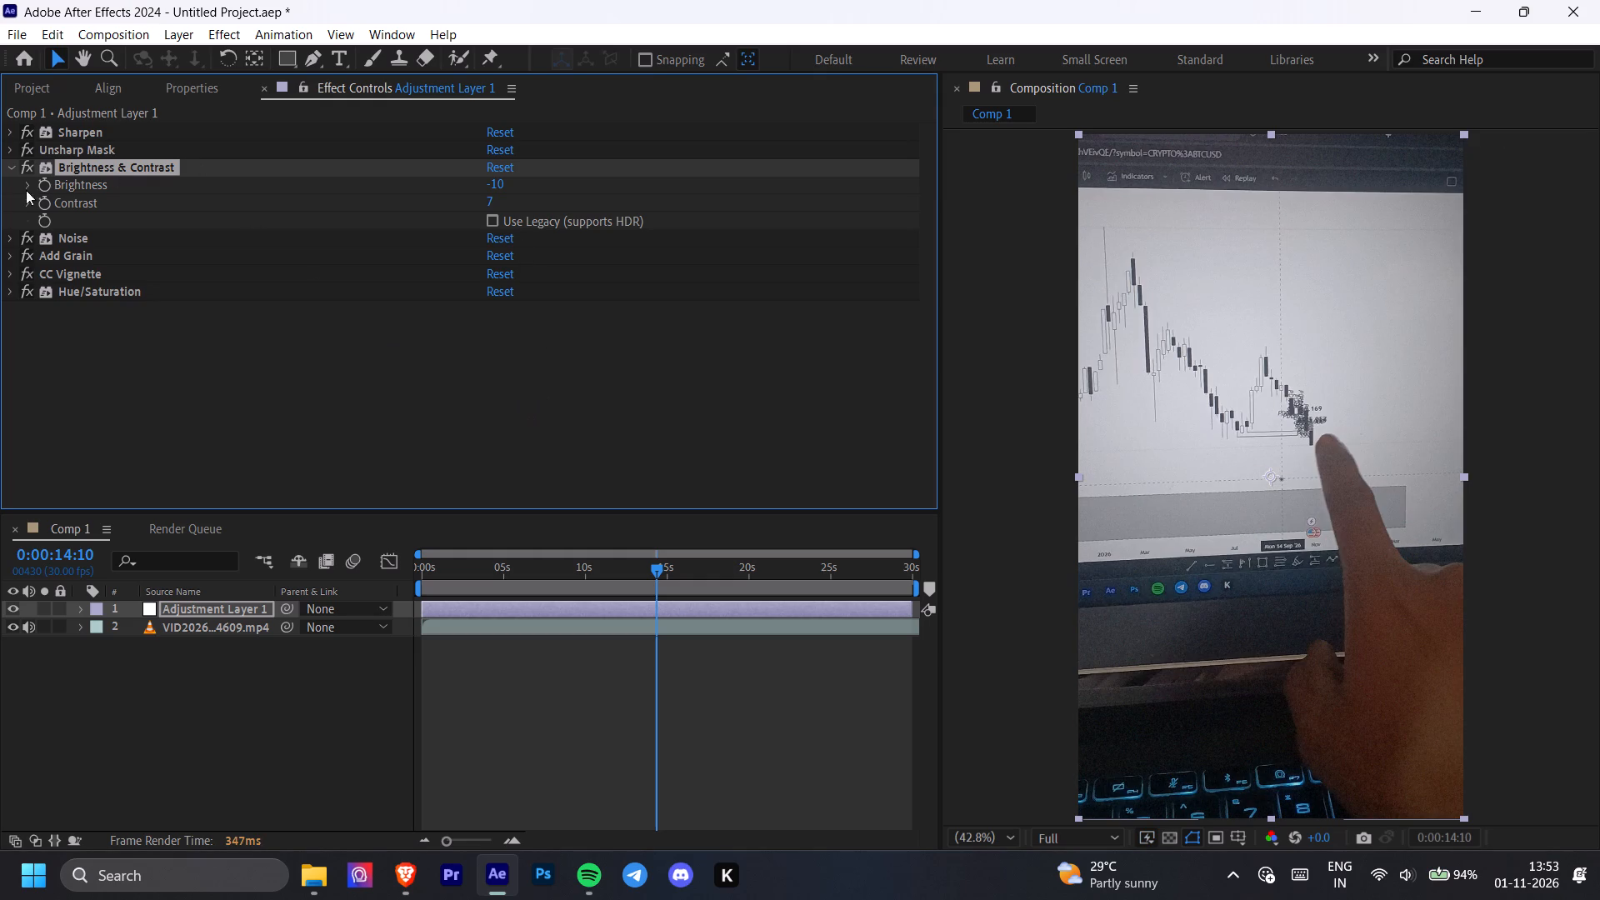
Set the Sharpen effect's Sharpen Amount to 49 on the adjustment layer.
{"action": "left_click", "coordinate": [12, 132]}
{"action": "left_click_drag", "start_coordinate": [498, 156], "coordinate": [529, 158]}
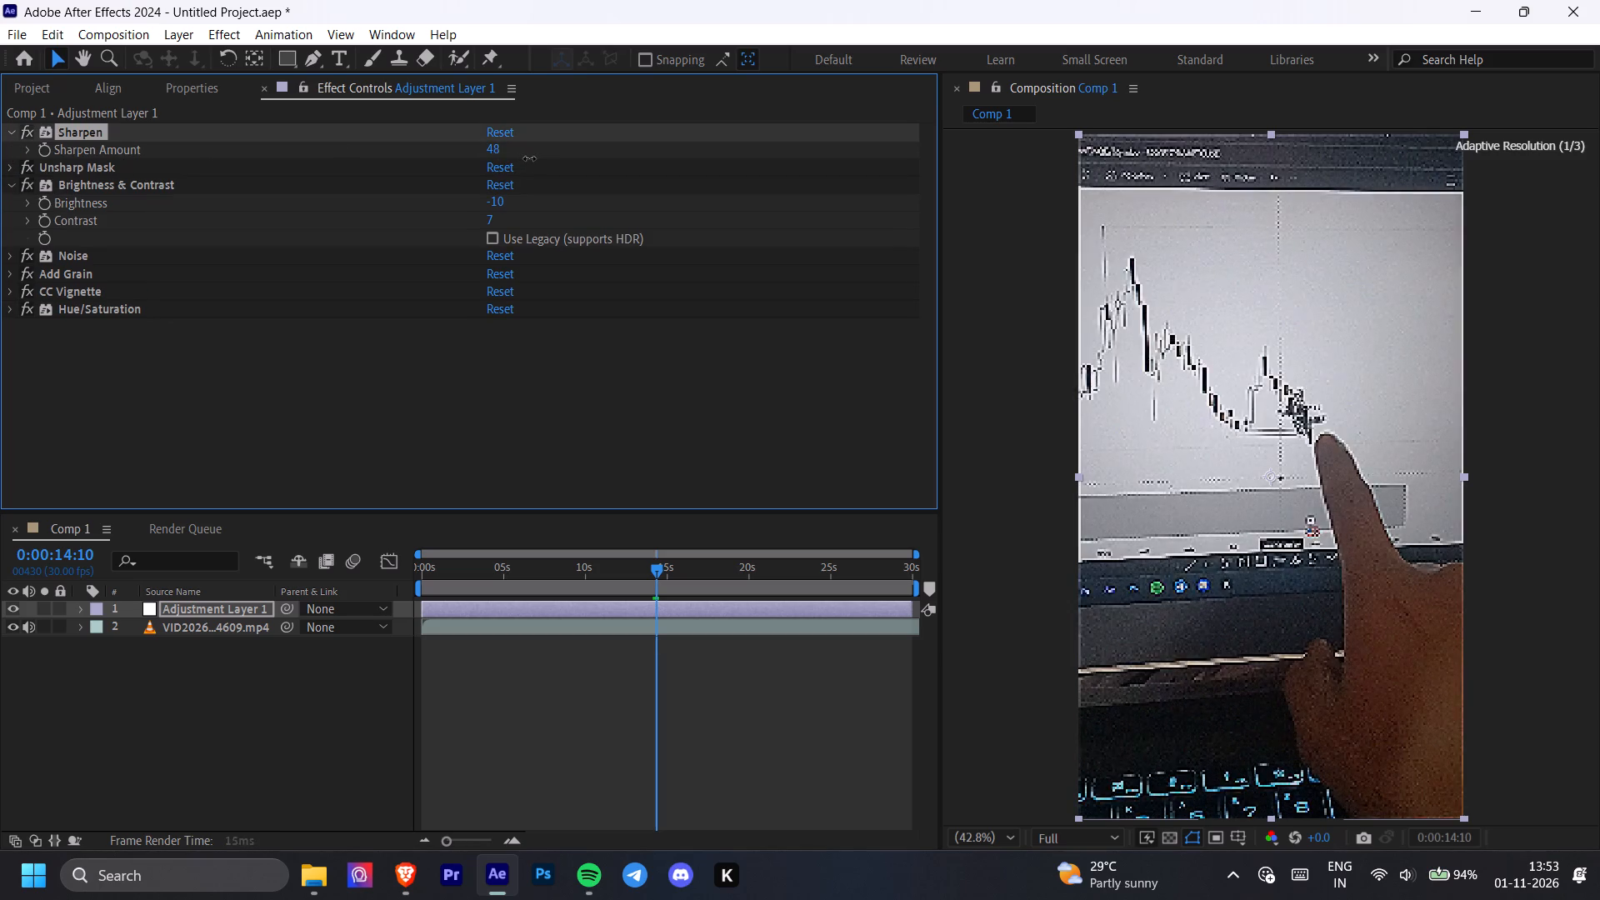
{"action": "left_click_drag", "start_coordinate": [529, 158], "coordinate": [530, 158]}
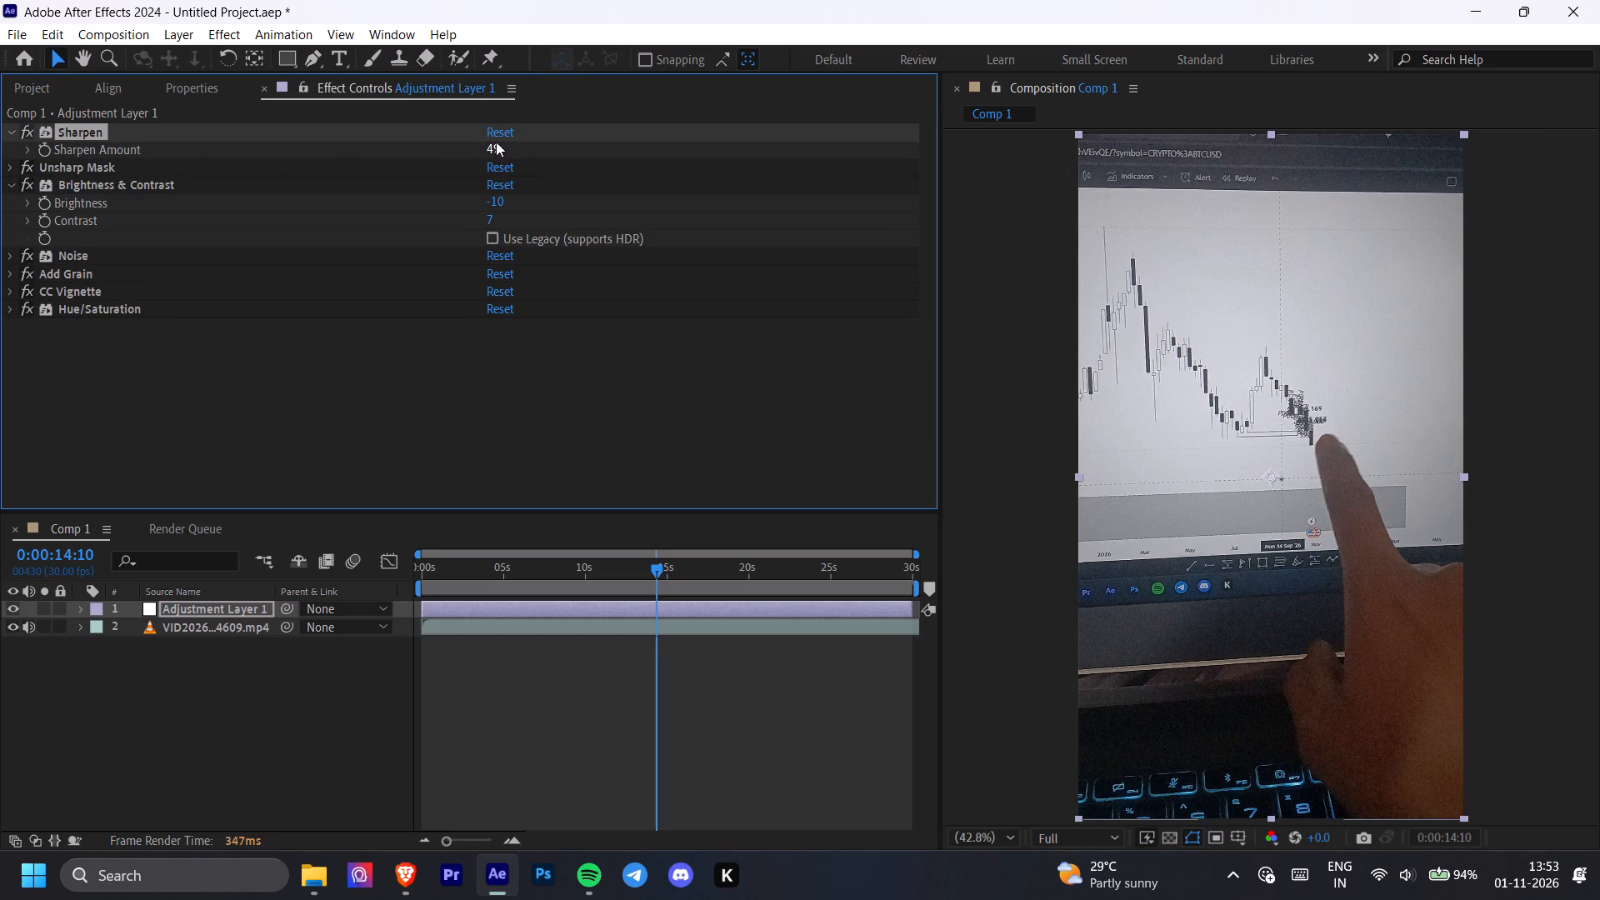
{"action": "left_click", "coordinate": [27, 153]}
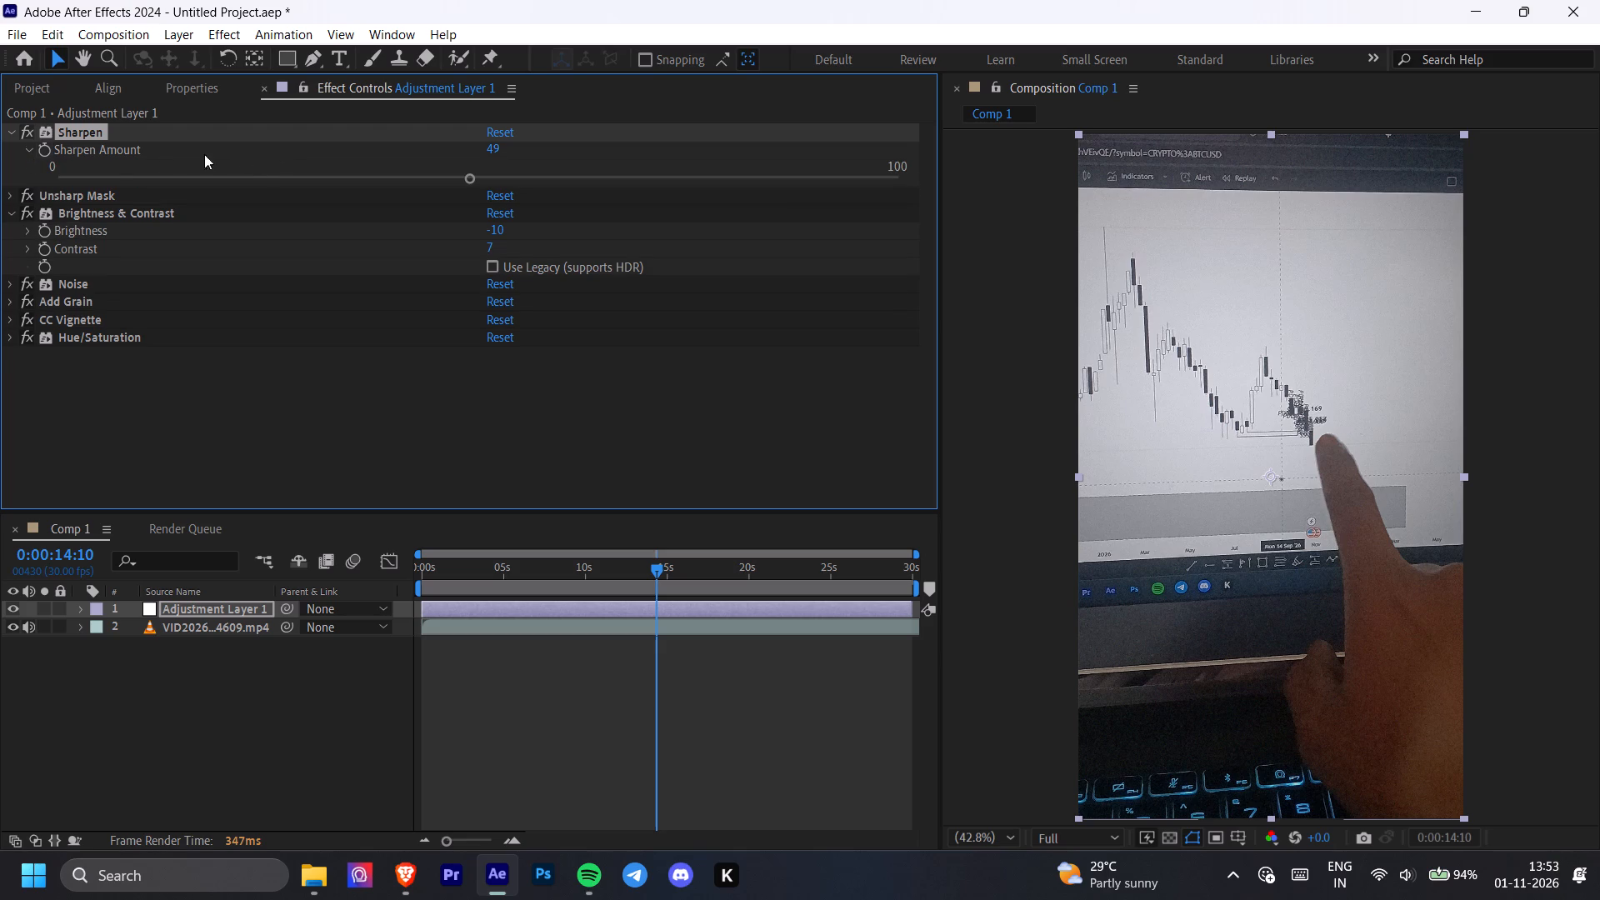
{"action": "left_click", "coordinate": [15, 134]}
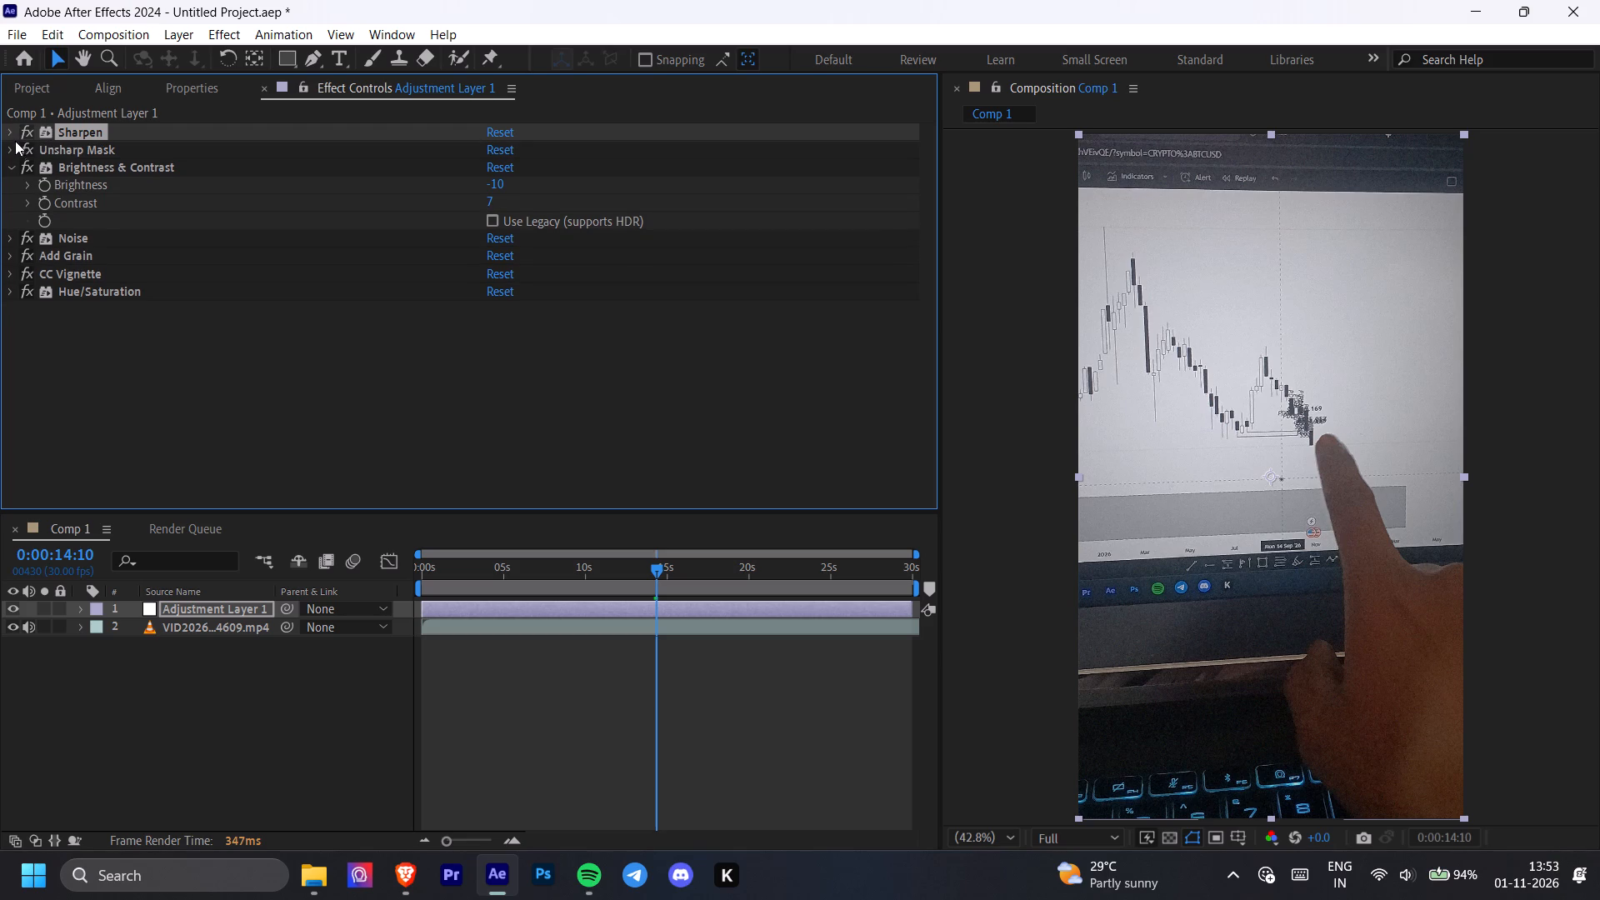
Try Unsharp Mask Amount values from 0 to 69 on the adjustment layer, ending at 27.
{"action": "left_click", "coordinate": [12, 149]}
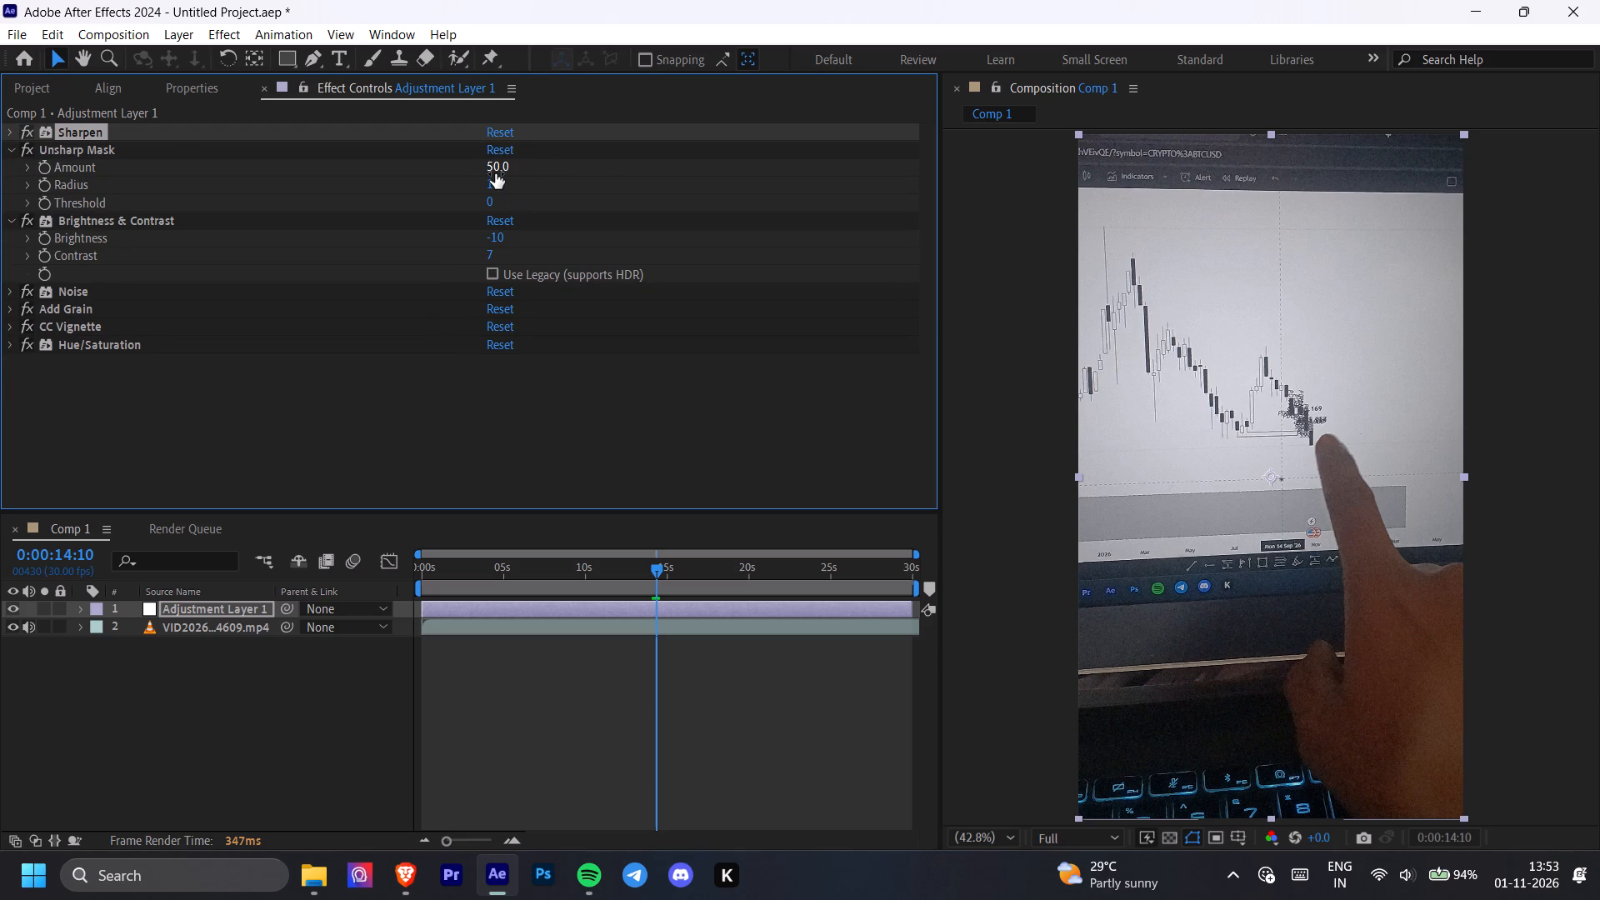
{"action": "left_click_drag", "start_coordinate": [495, 173], "coordinate": [514, 173]}
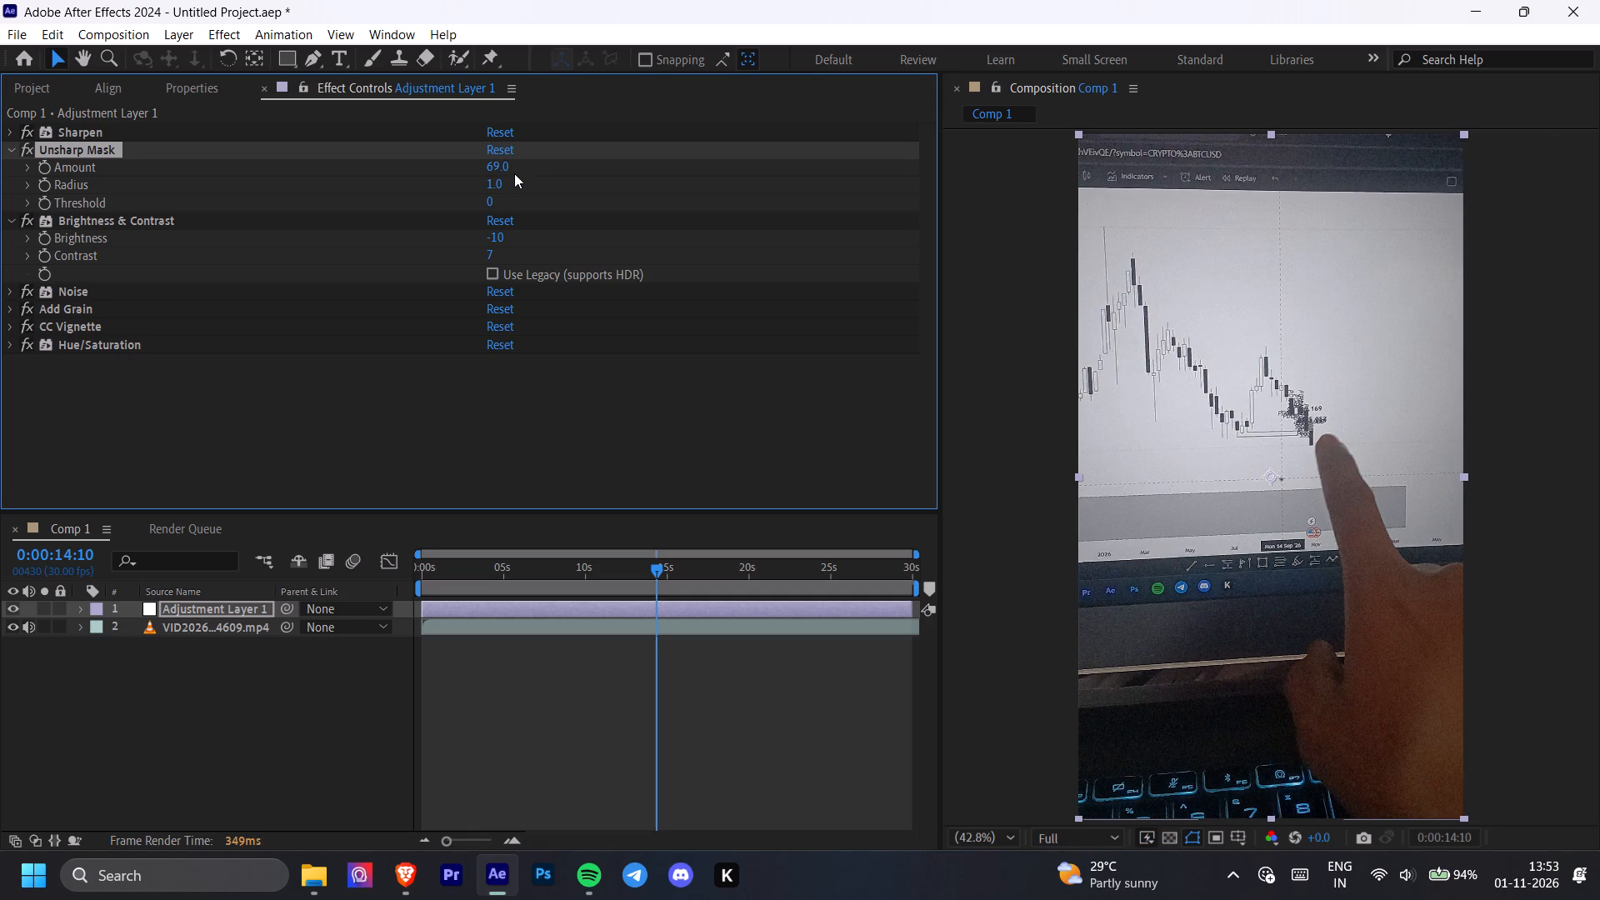
{"action": "left_click_drag", "start_coordinate": [504, 173], "coordinate": [475, 182]}
{"action": "left_click_drag", "start_coordinate": [475, 182], "coordinate": [444, 187]}
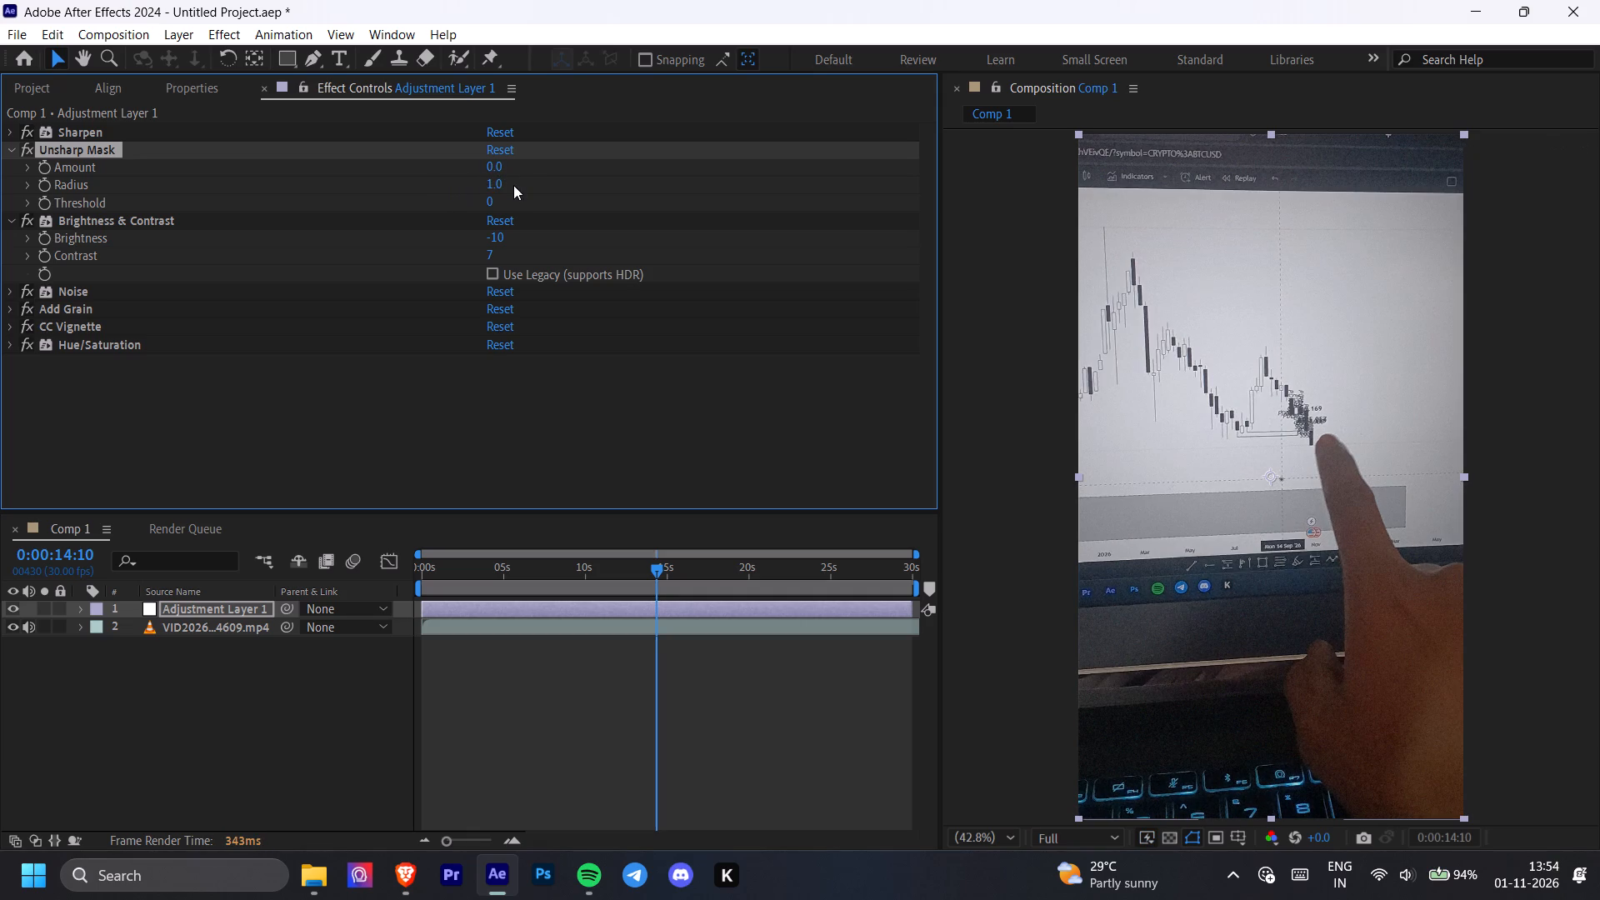
{"action": "left_click_drag", "start_coordinate": [492, 167], "coordinate": [518, 175]}
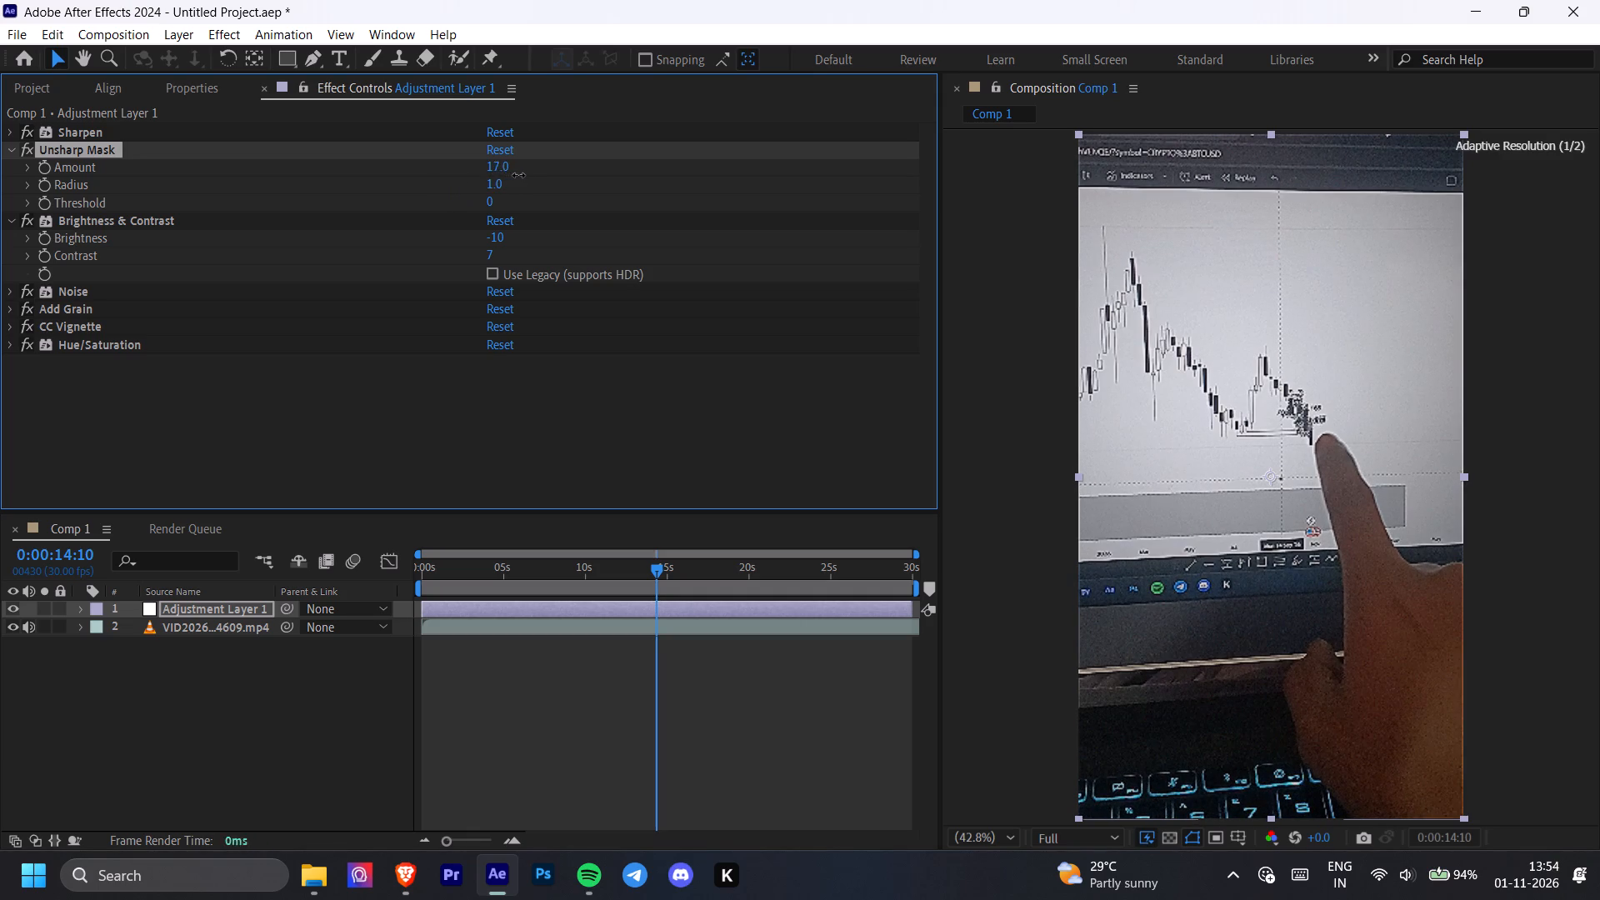
{"action": "left_click_drag", "start_coordinate": [518, 175], "coordinate": [528, 175]}
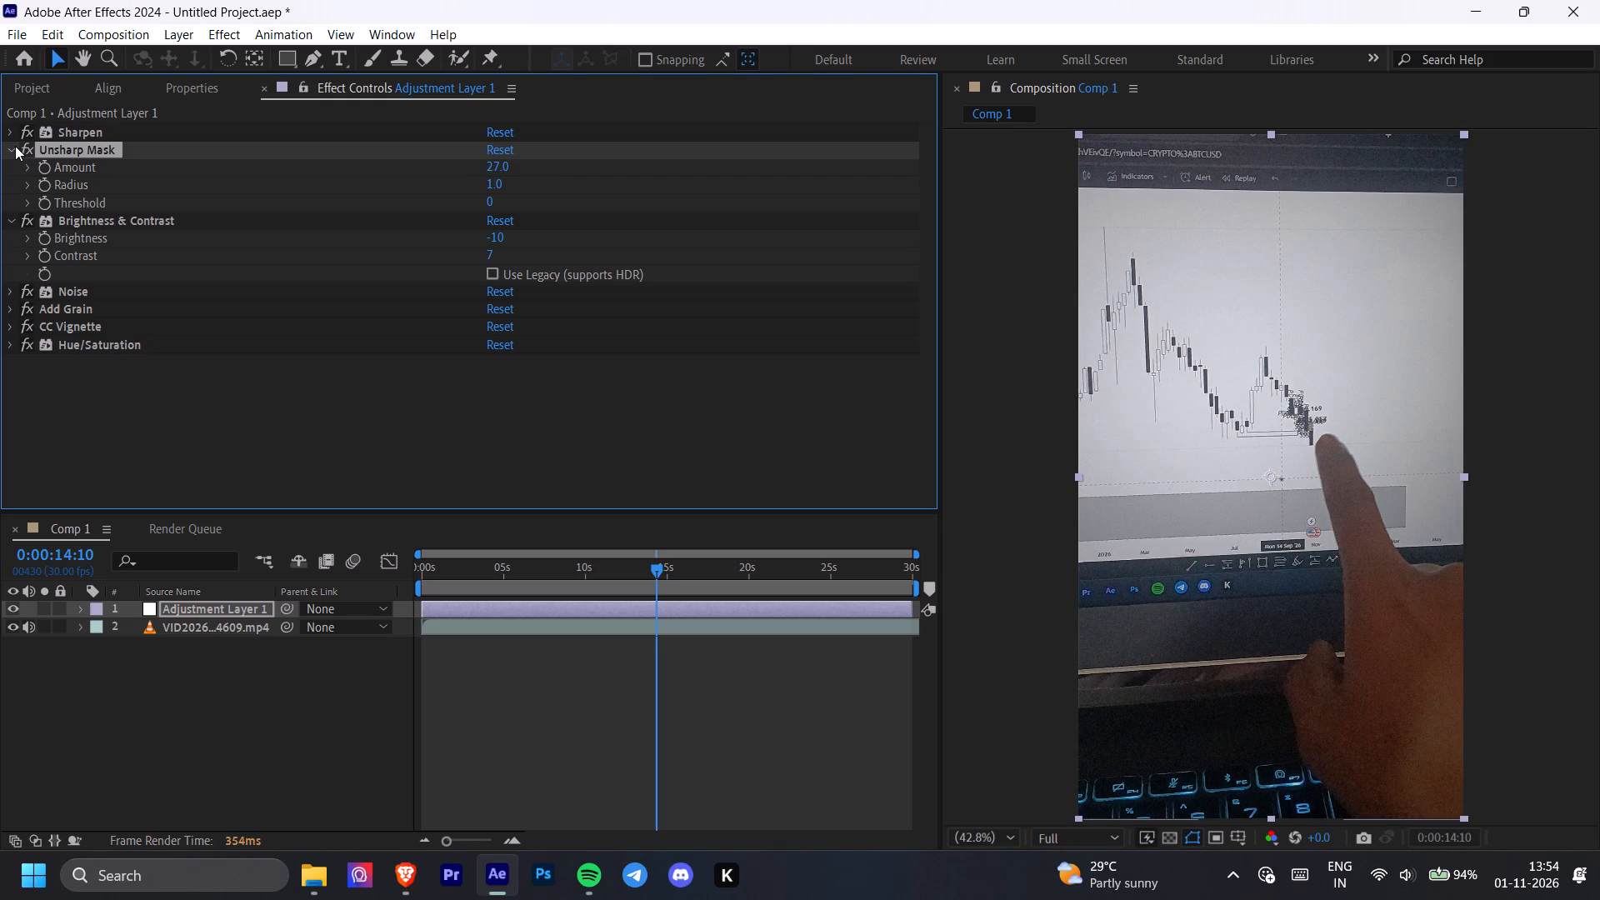
{"action": "left_click", "coordinate": [15, 146]}
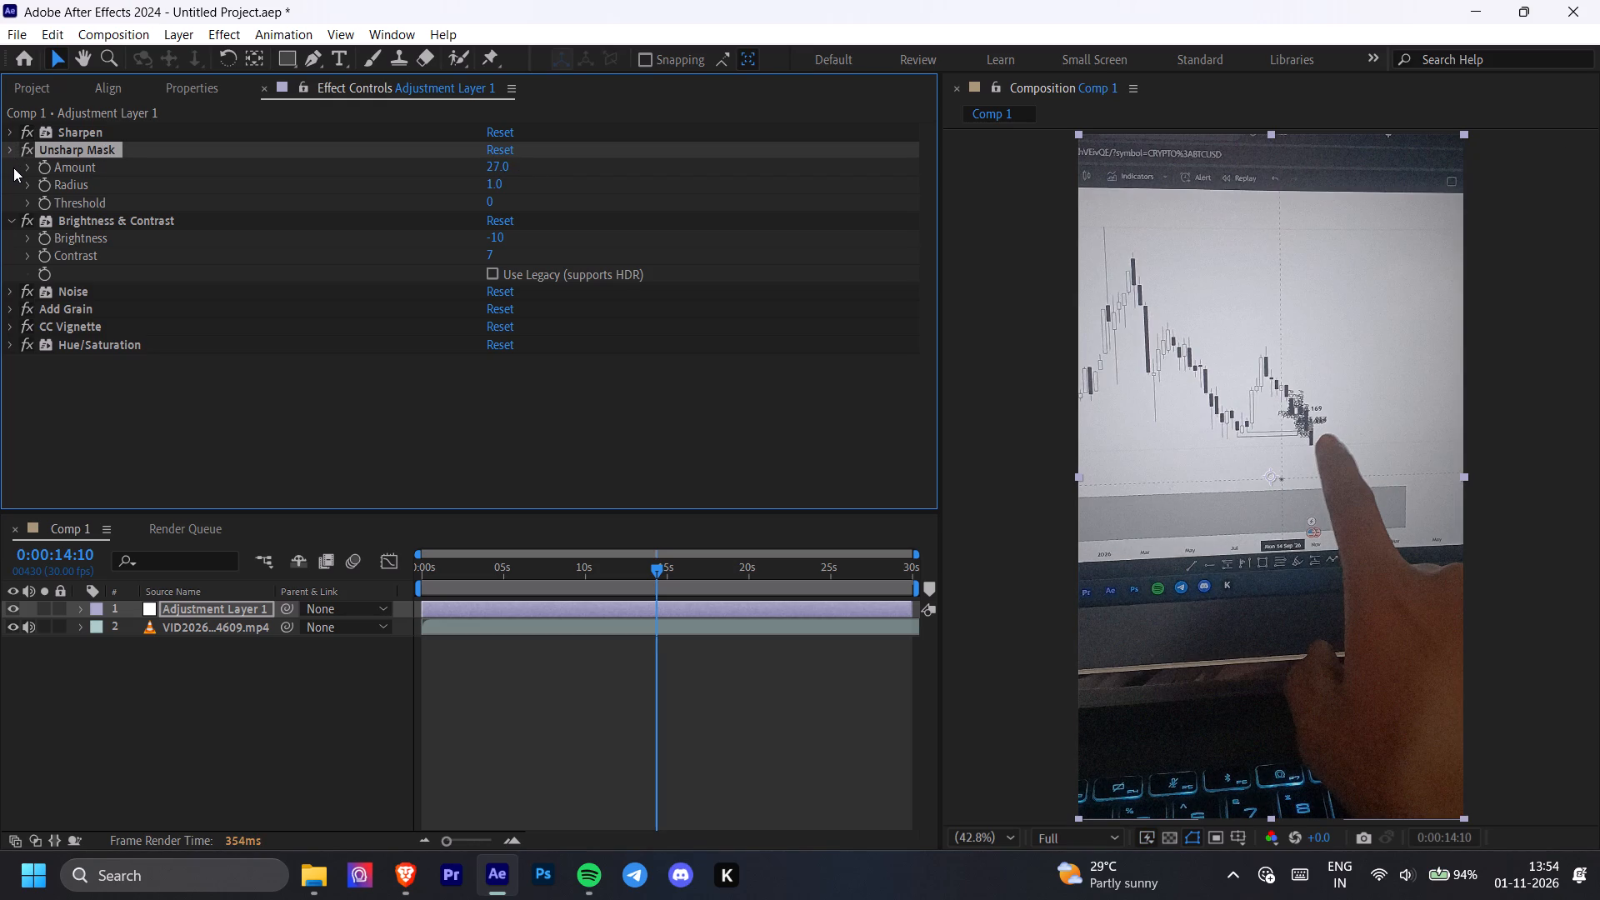
{"action": "left_click", "coordinate": [13, 167]}
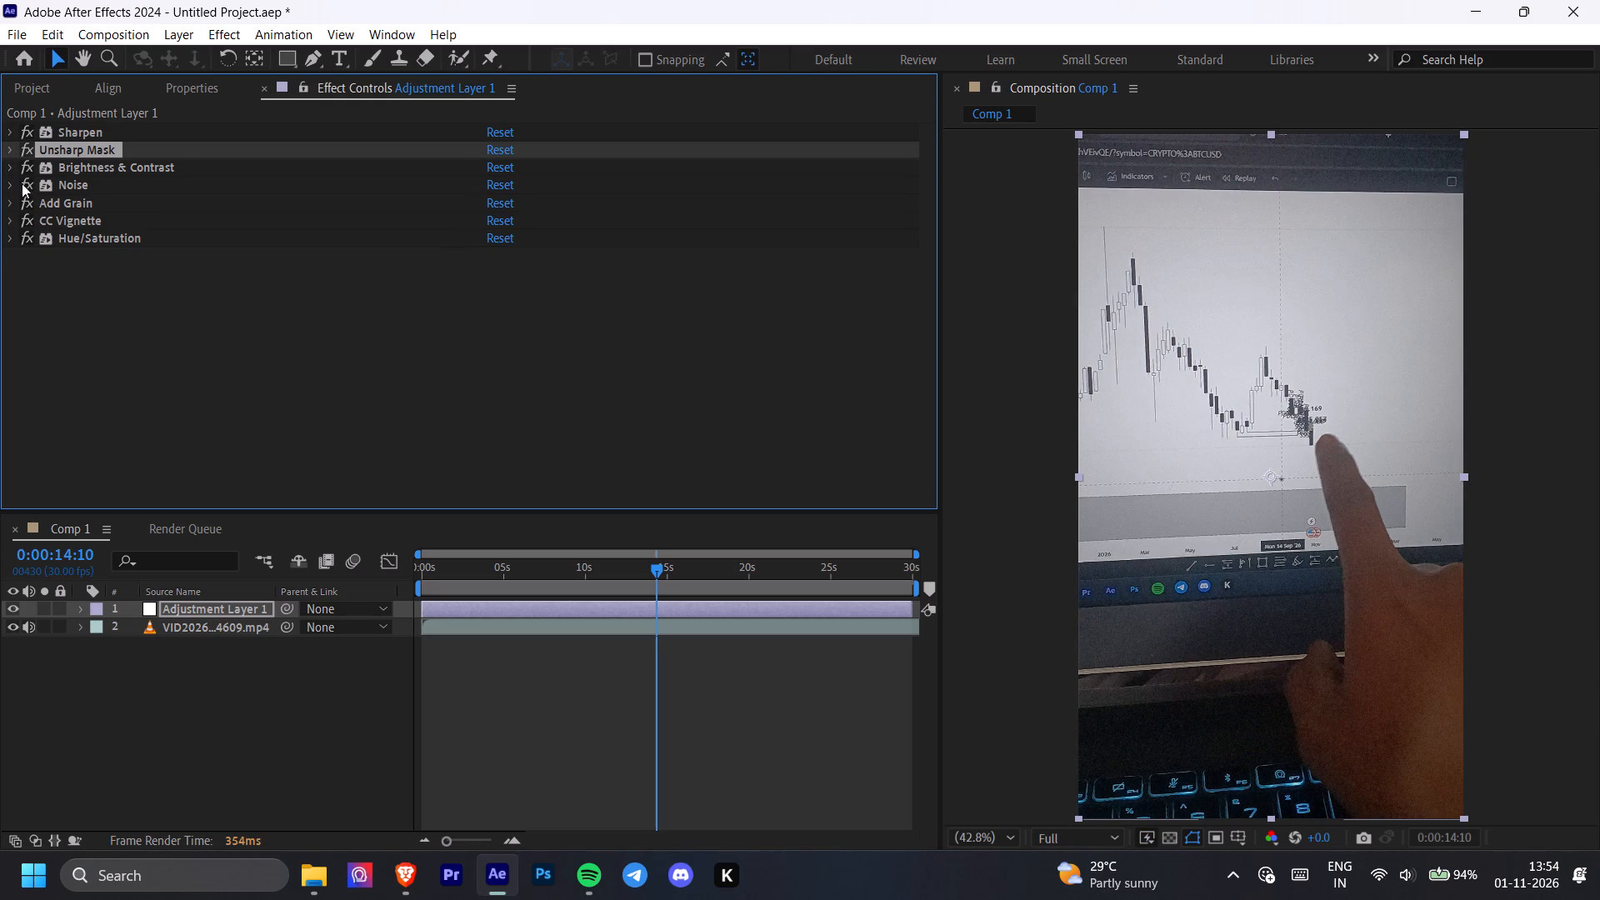
Delete the Noise effect from the adjustment layer.
{"action": "left_click", "coordinate": [67, 177]}
{"action": "left_click", "coordinate": [76, 178]}
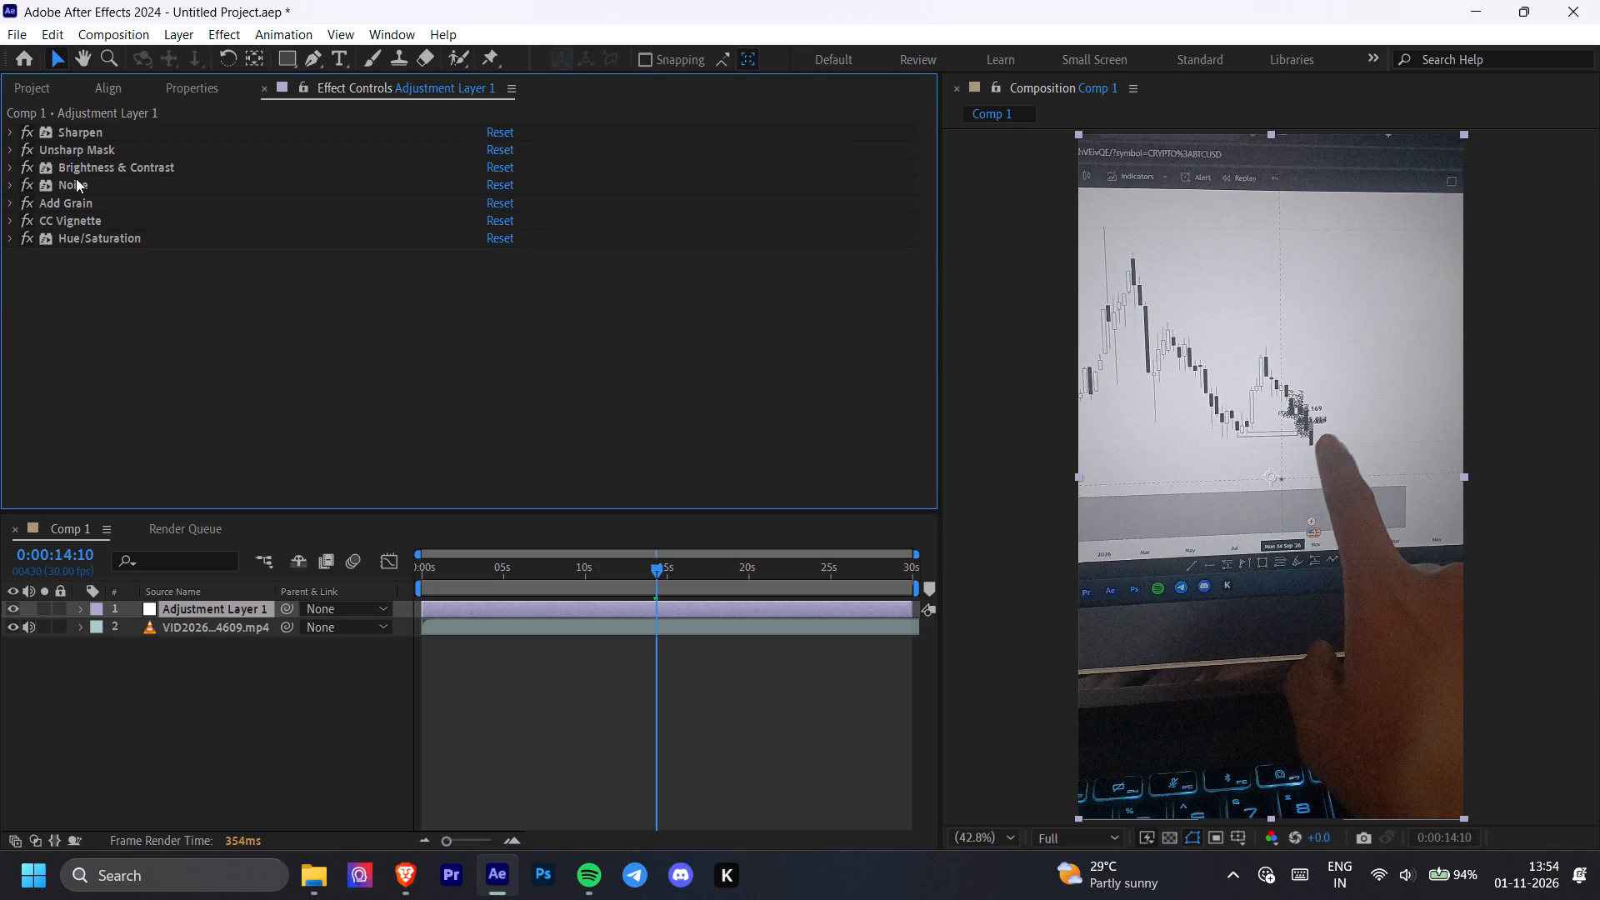
{"action": "left_click", "coordinate": [84, 181]}
{"action": "key", "text": "Delete"}
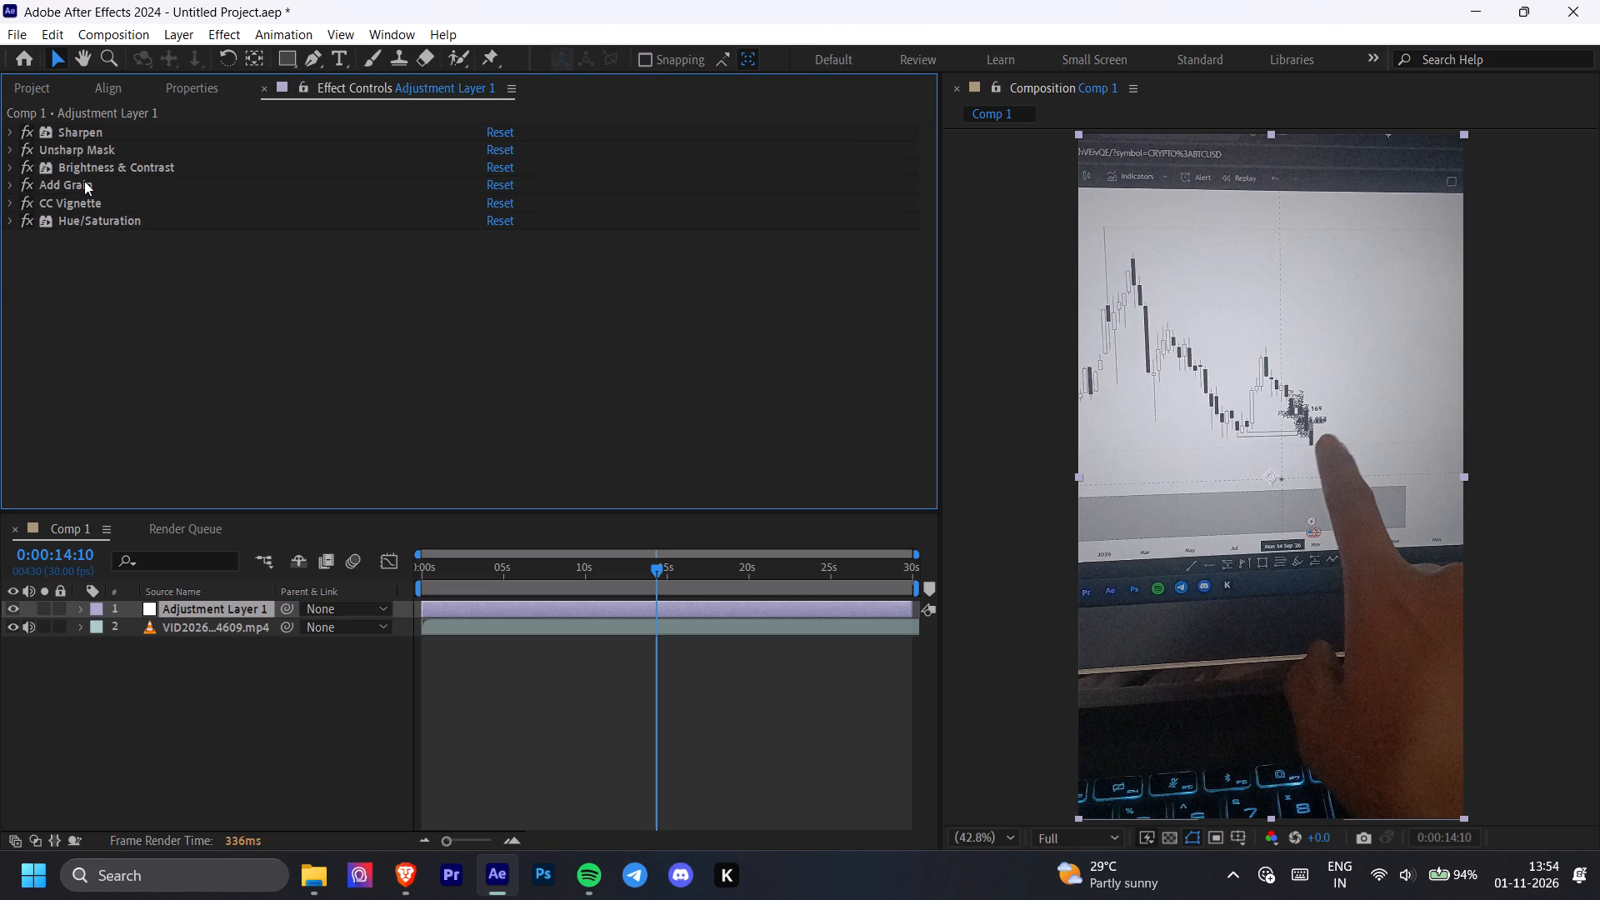
Compare the frame with the Add Grain effect off and on, both fitted and at 100% magnification, leaving it enabled.
{"action": "left_click", "coordinate": [34, 185]}
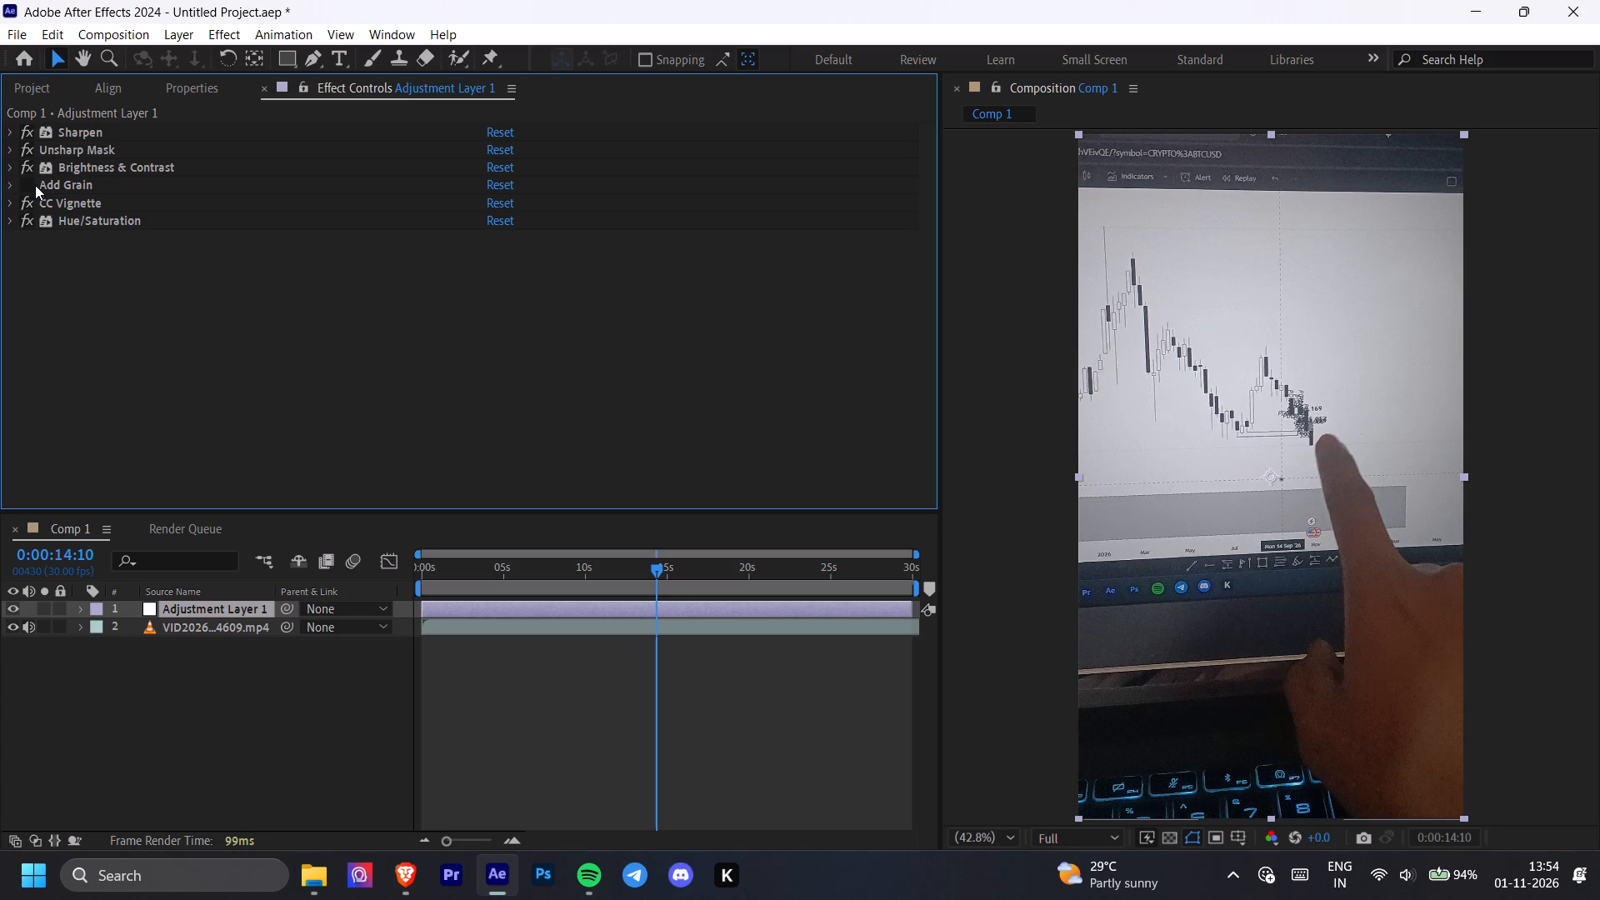
{"action": "left_click", "coordinate": [25, 184]}
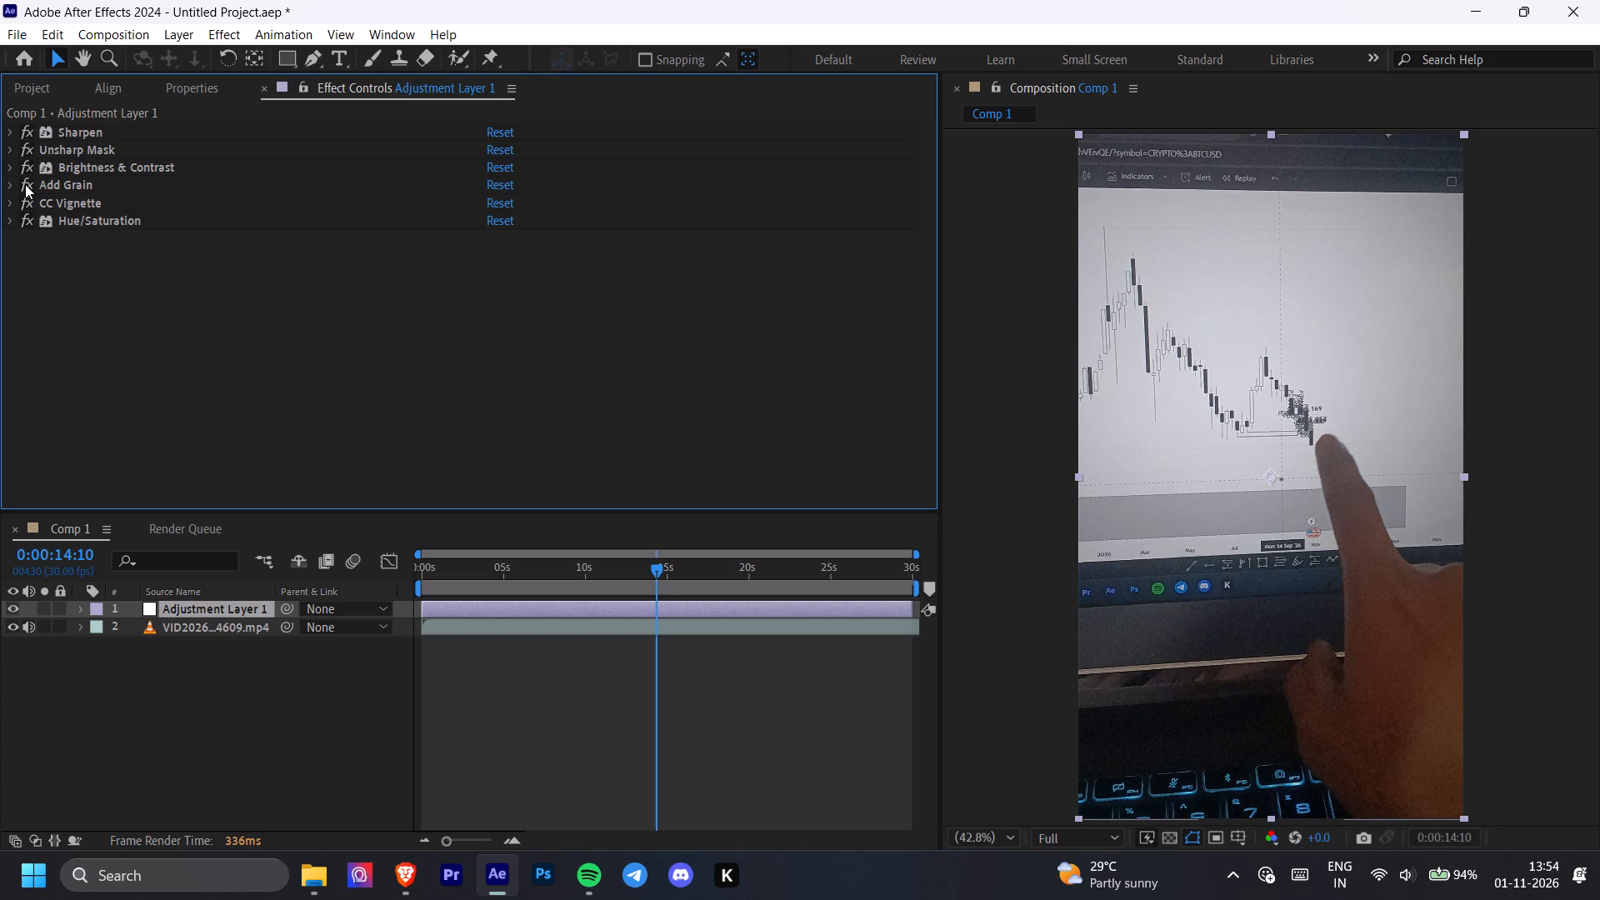
{"action": "left_click", "coordinate": [25, 184]}
{"action": "left_click", "coordinate": [25, 184]}
{"action": "scroll", "coordinate": [1373, 402], "scroll_direction": "up", "scroll_amount": 2, "text": "ctrl"}
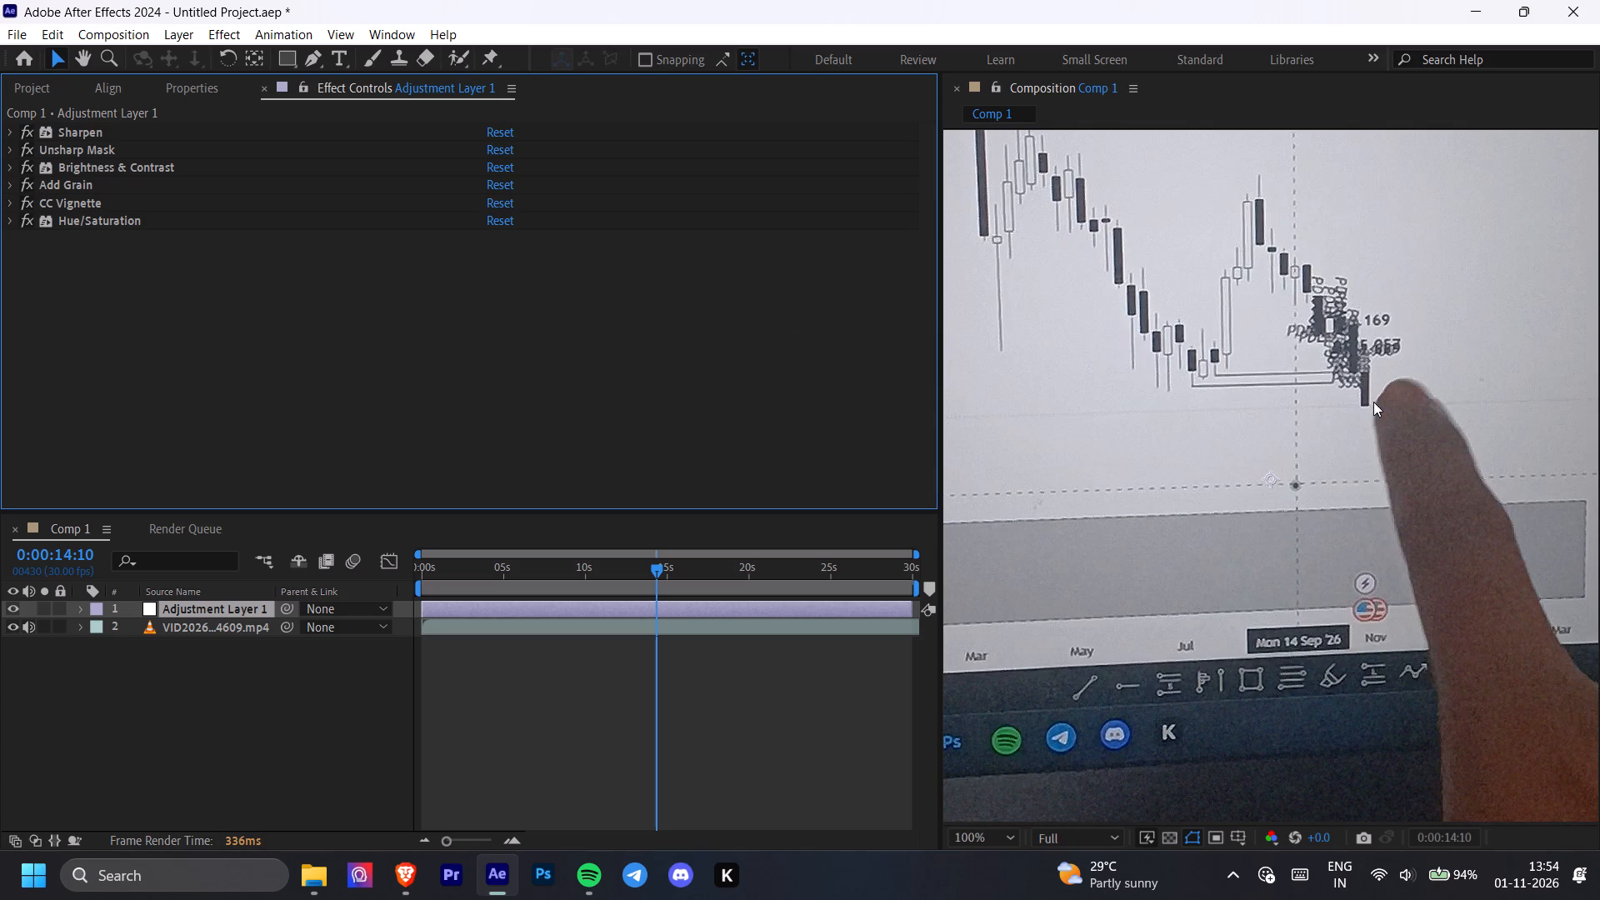
{"action": "left_click", "coordinate": [30, 187]}
{"action": "left_click", "coordinate": [30, 187]}
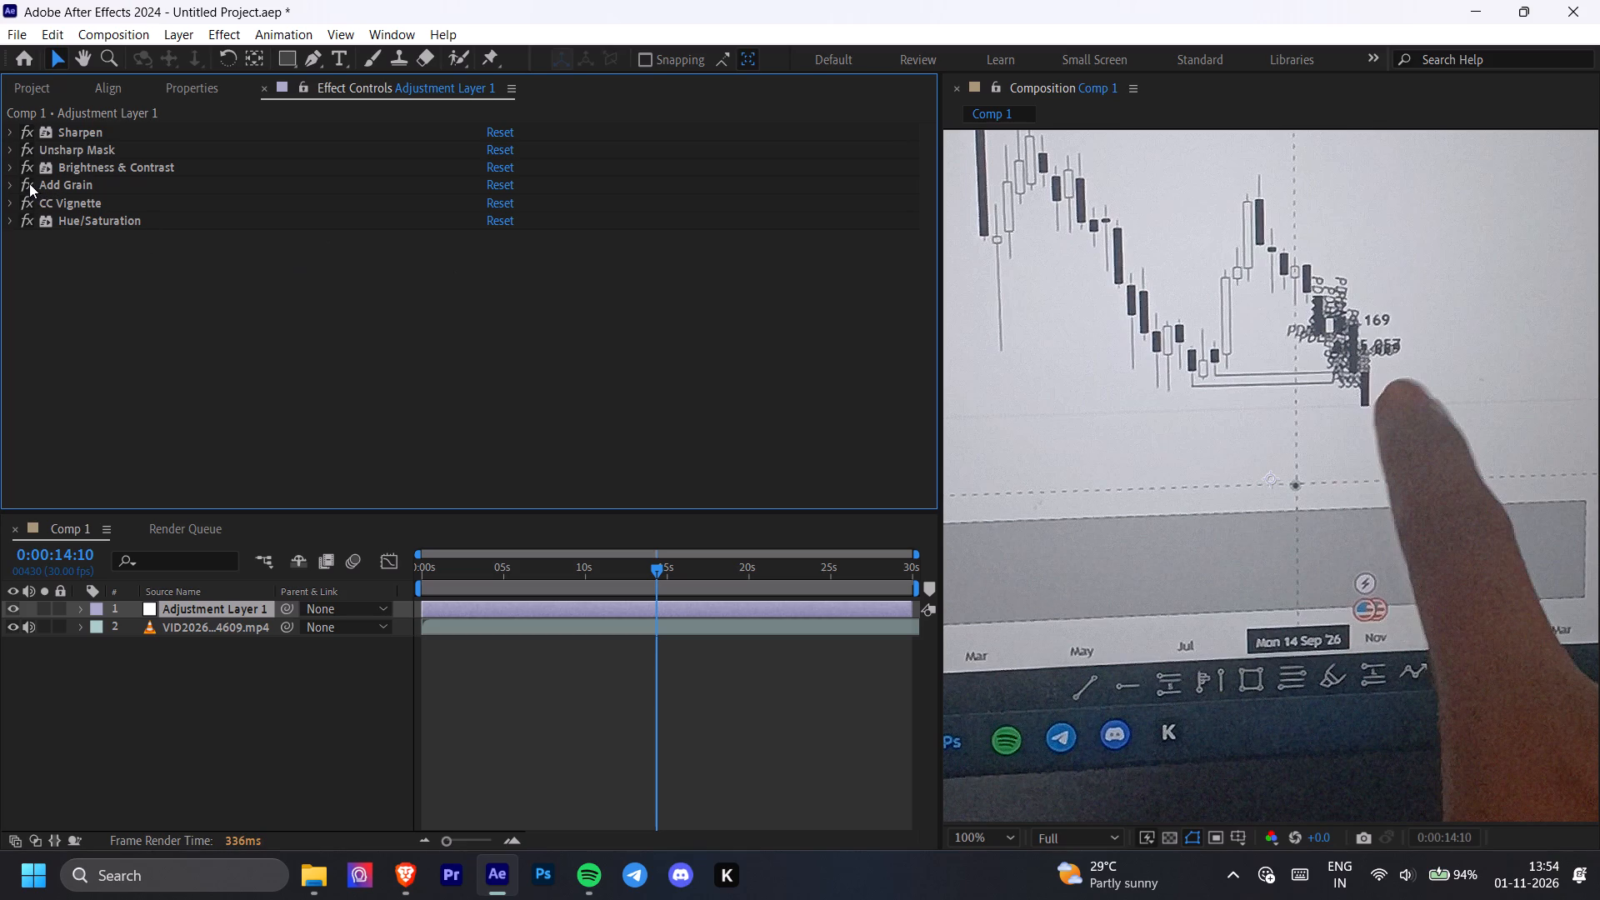
{"action": "left_click", "coordinate": [29, 183]}
{"action": "left_click", "coordinate": [29, 183]}
{"action": "scroll", "coordinate": [1077, 393], "scroll_direction": "down", "scroll_amount": 2, "text": "ctrl"}
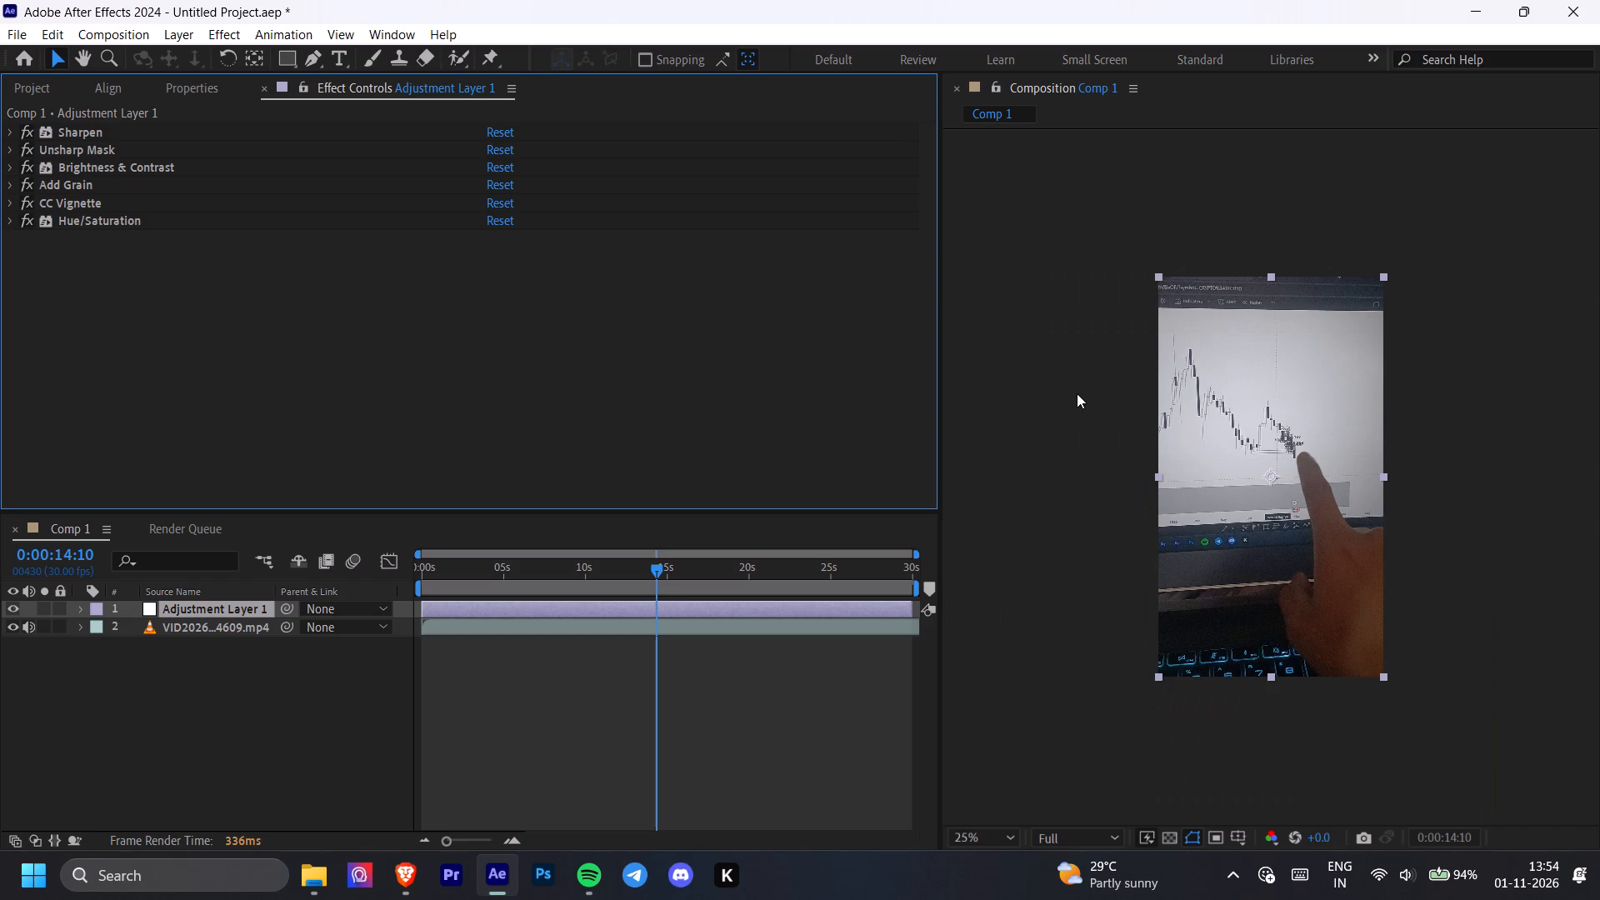
{"action": "scroll", "coordinate": [1077, 393], "scroll_direction": "up", "scroll_amount": 1, "text": "ctrl"}
{"action": "scroll", "coordinate": [1077, 393], "scroll_direction": "down", "scroll_amount": 1, "text": "ctrl"}
{"action": "scroll", "coordinate": [1077, 393], "scroll_direction": "up", "scroll_amount": 2, "text": "ctrl"}
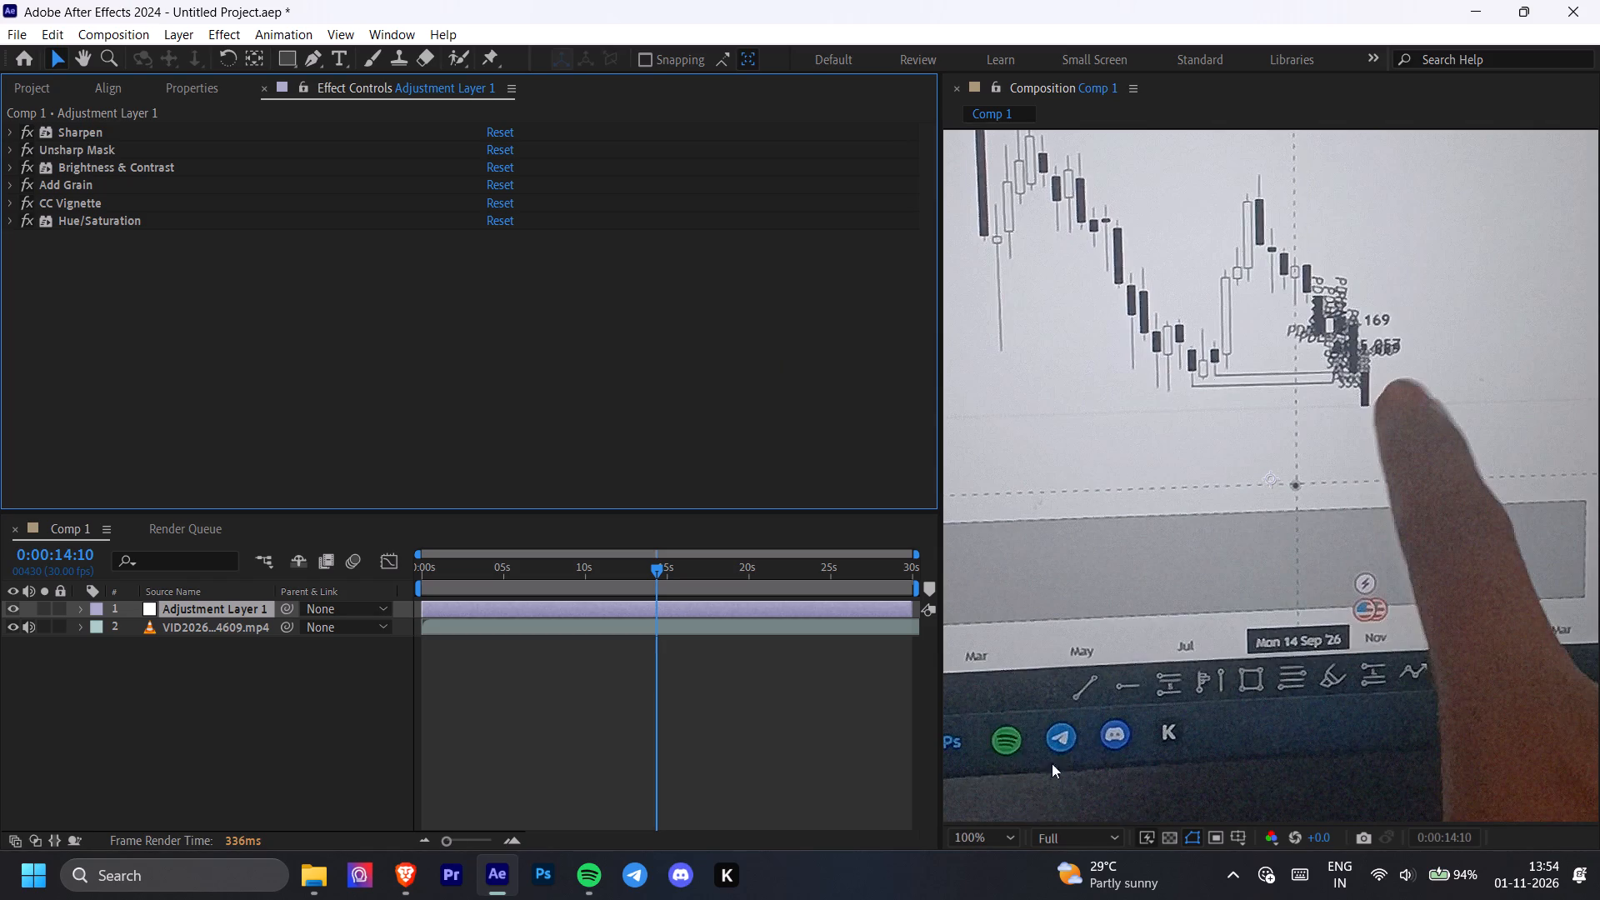
{"action": "left_click", "coordinate": [999, 827]}
{"action": "left_click", "coordinate": [999, 832]}
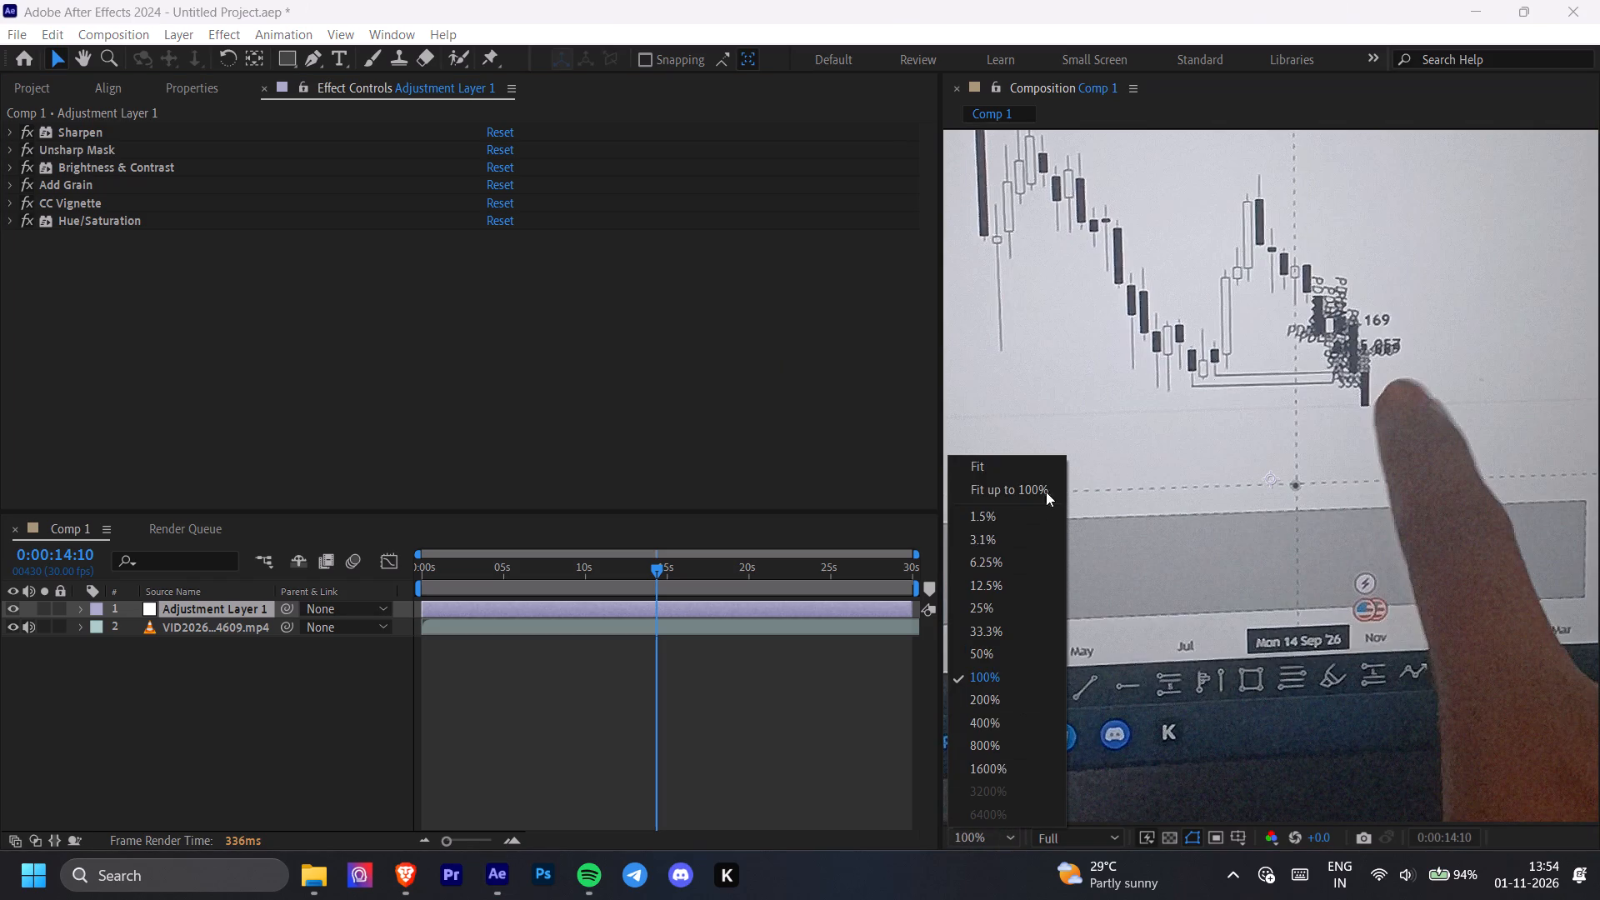
{"action": "left_click", "coordinate": [1035, 470]}
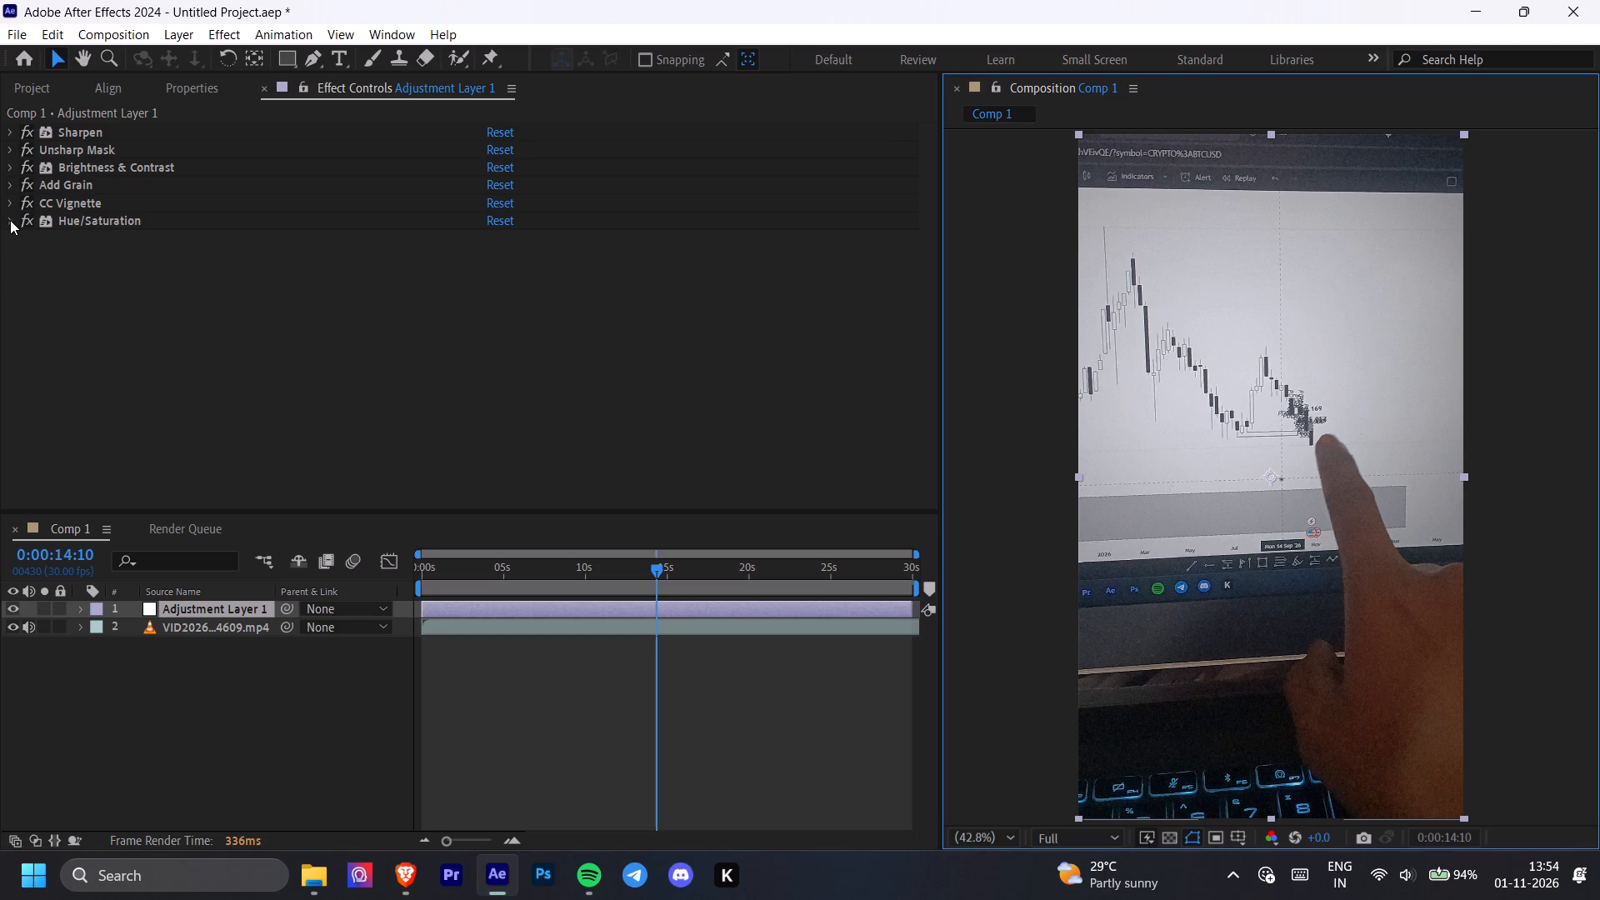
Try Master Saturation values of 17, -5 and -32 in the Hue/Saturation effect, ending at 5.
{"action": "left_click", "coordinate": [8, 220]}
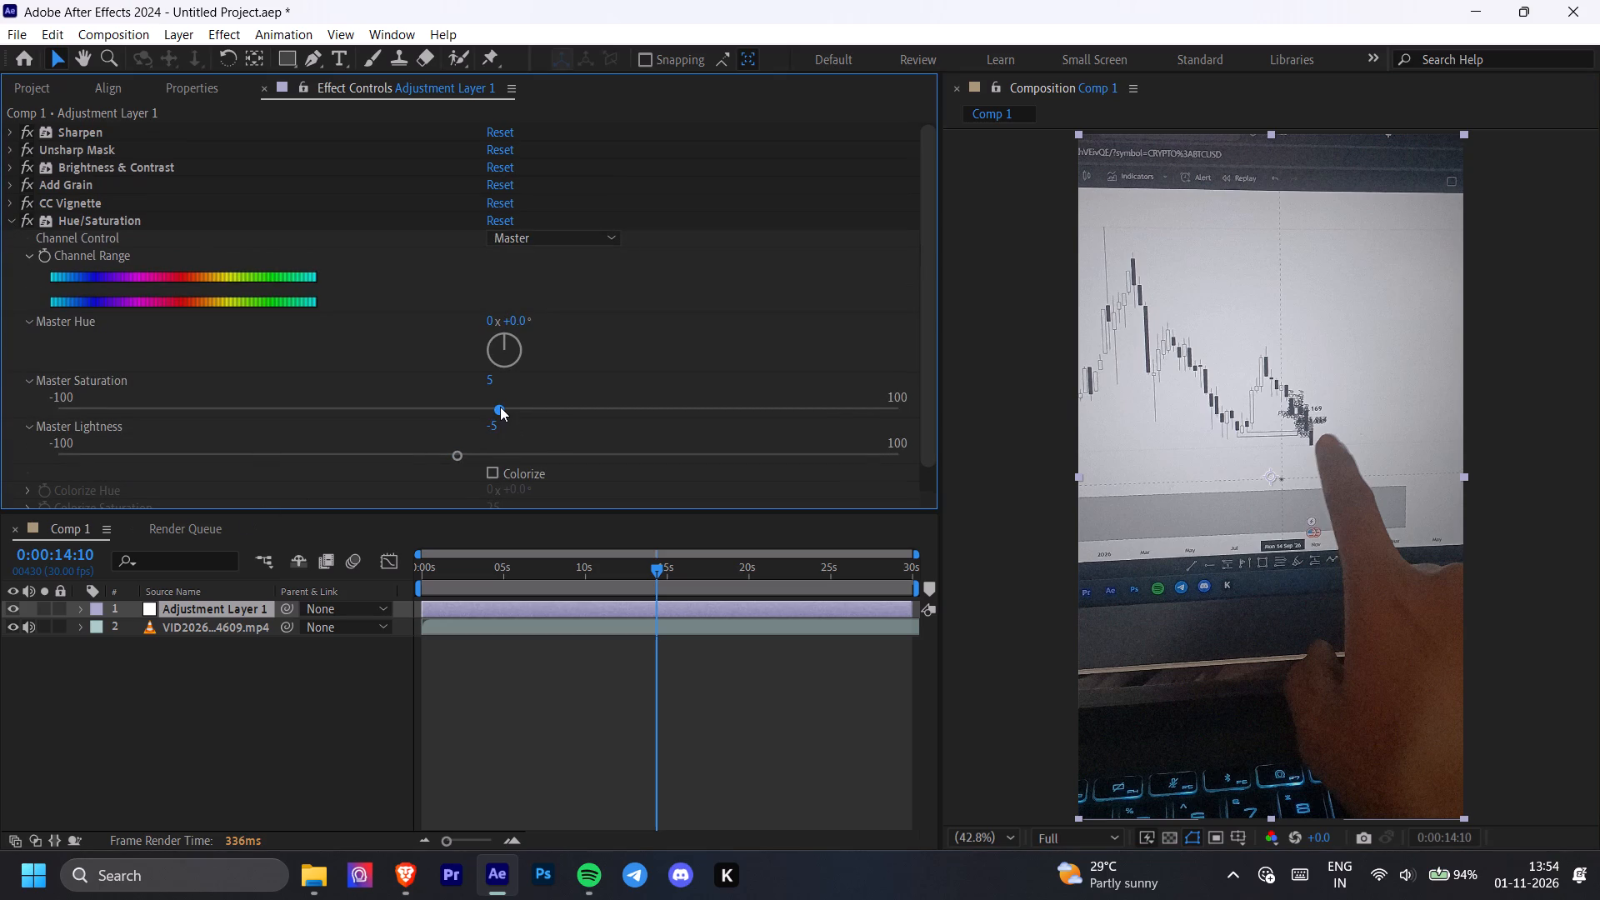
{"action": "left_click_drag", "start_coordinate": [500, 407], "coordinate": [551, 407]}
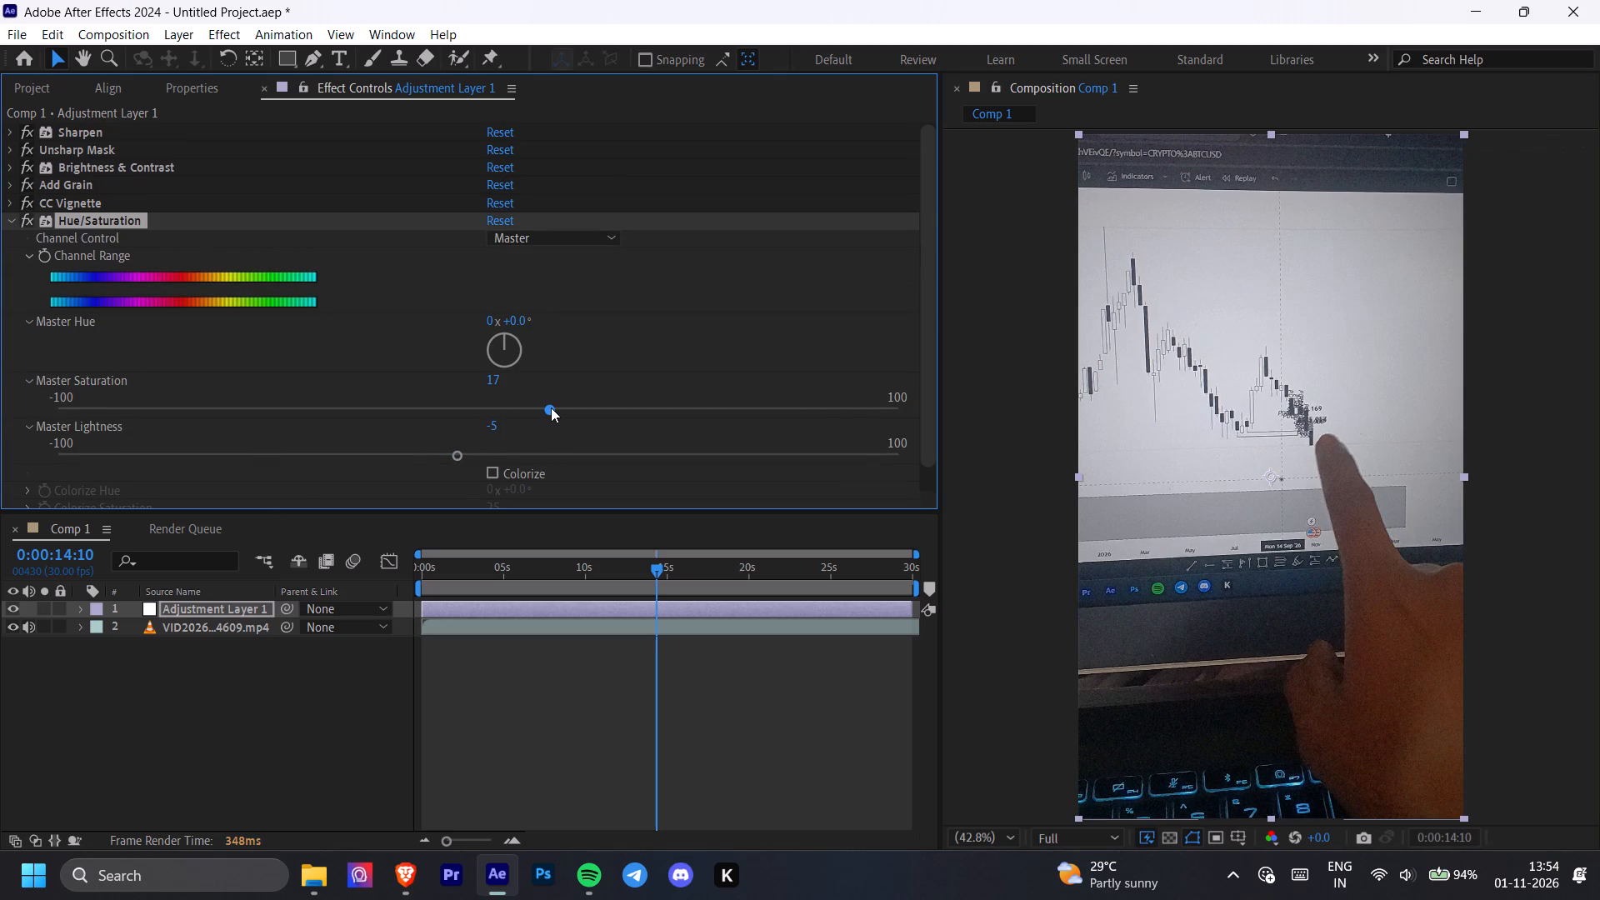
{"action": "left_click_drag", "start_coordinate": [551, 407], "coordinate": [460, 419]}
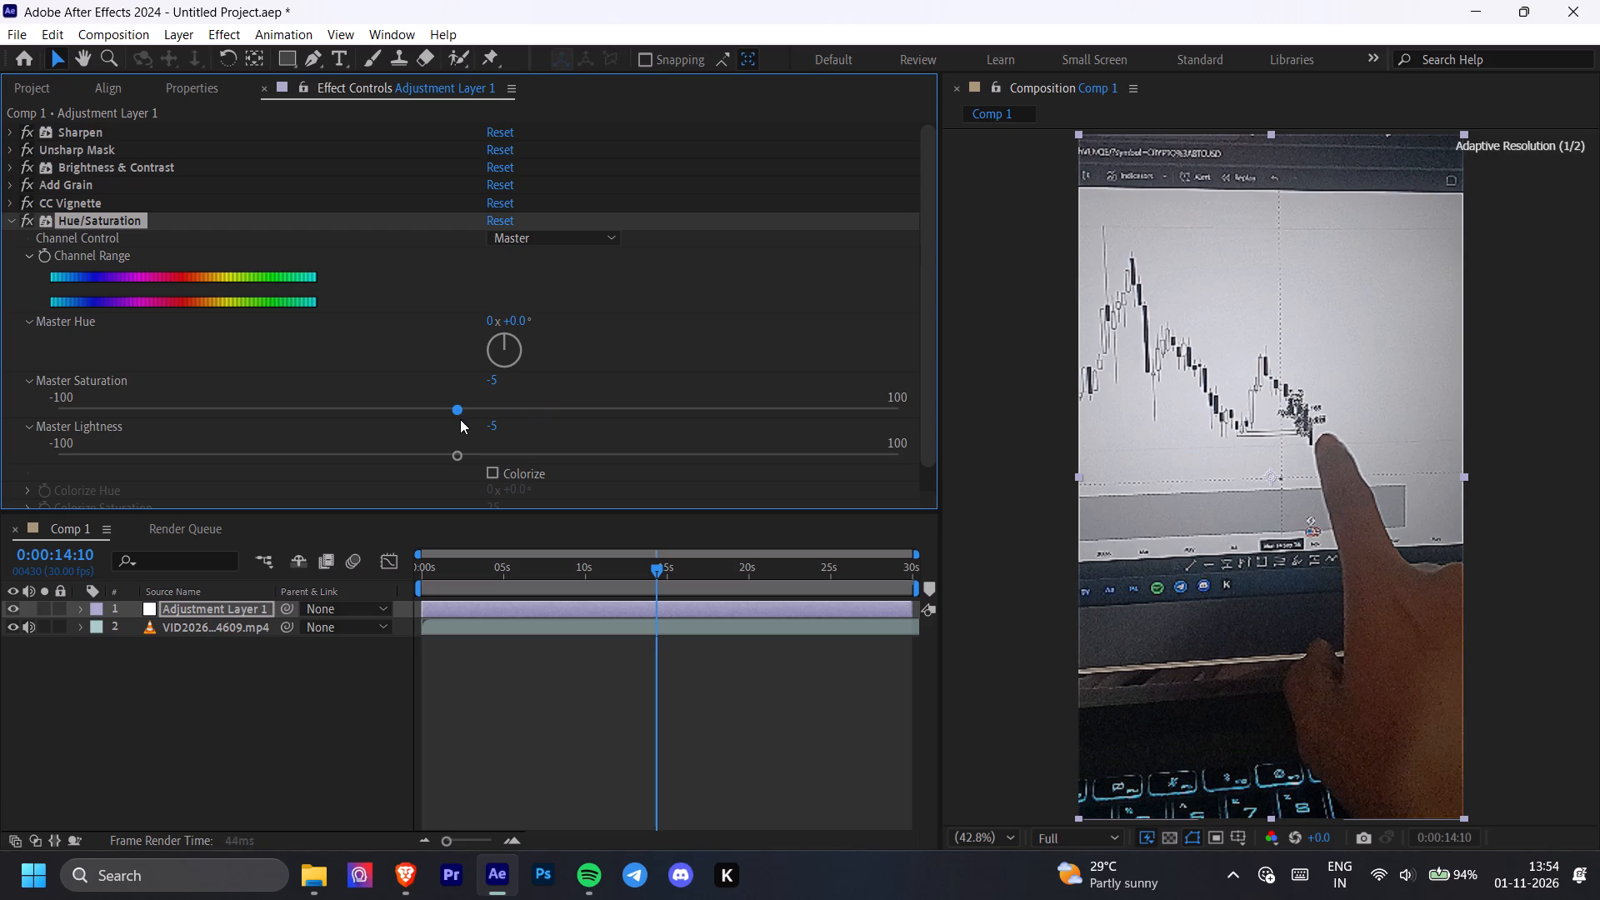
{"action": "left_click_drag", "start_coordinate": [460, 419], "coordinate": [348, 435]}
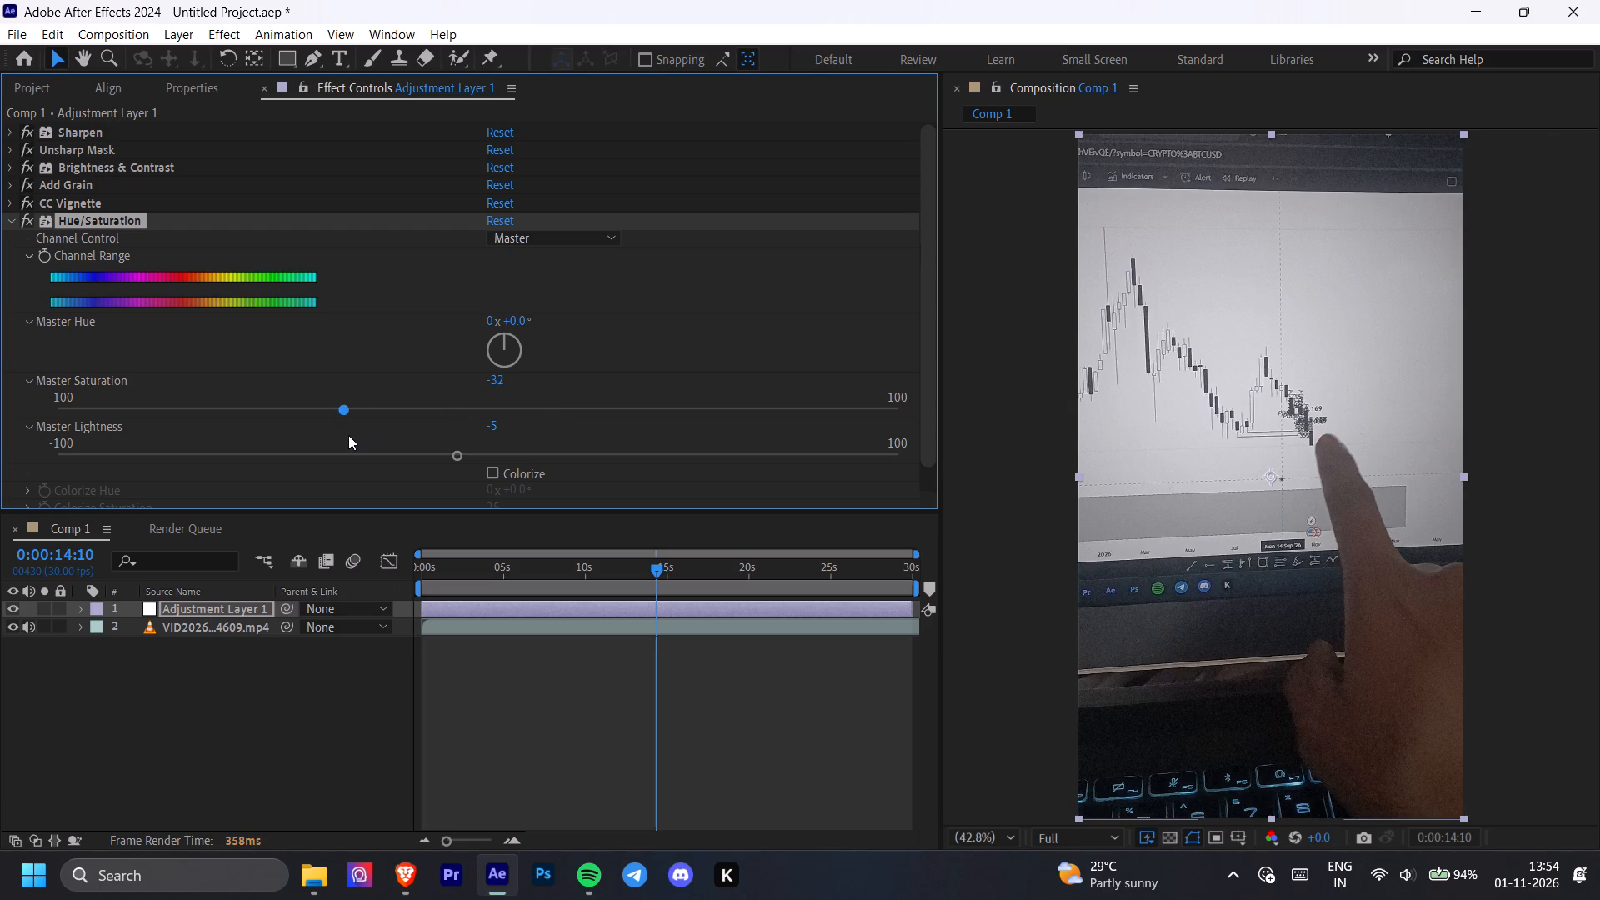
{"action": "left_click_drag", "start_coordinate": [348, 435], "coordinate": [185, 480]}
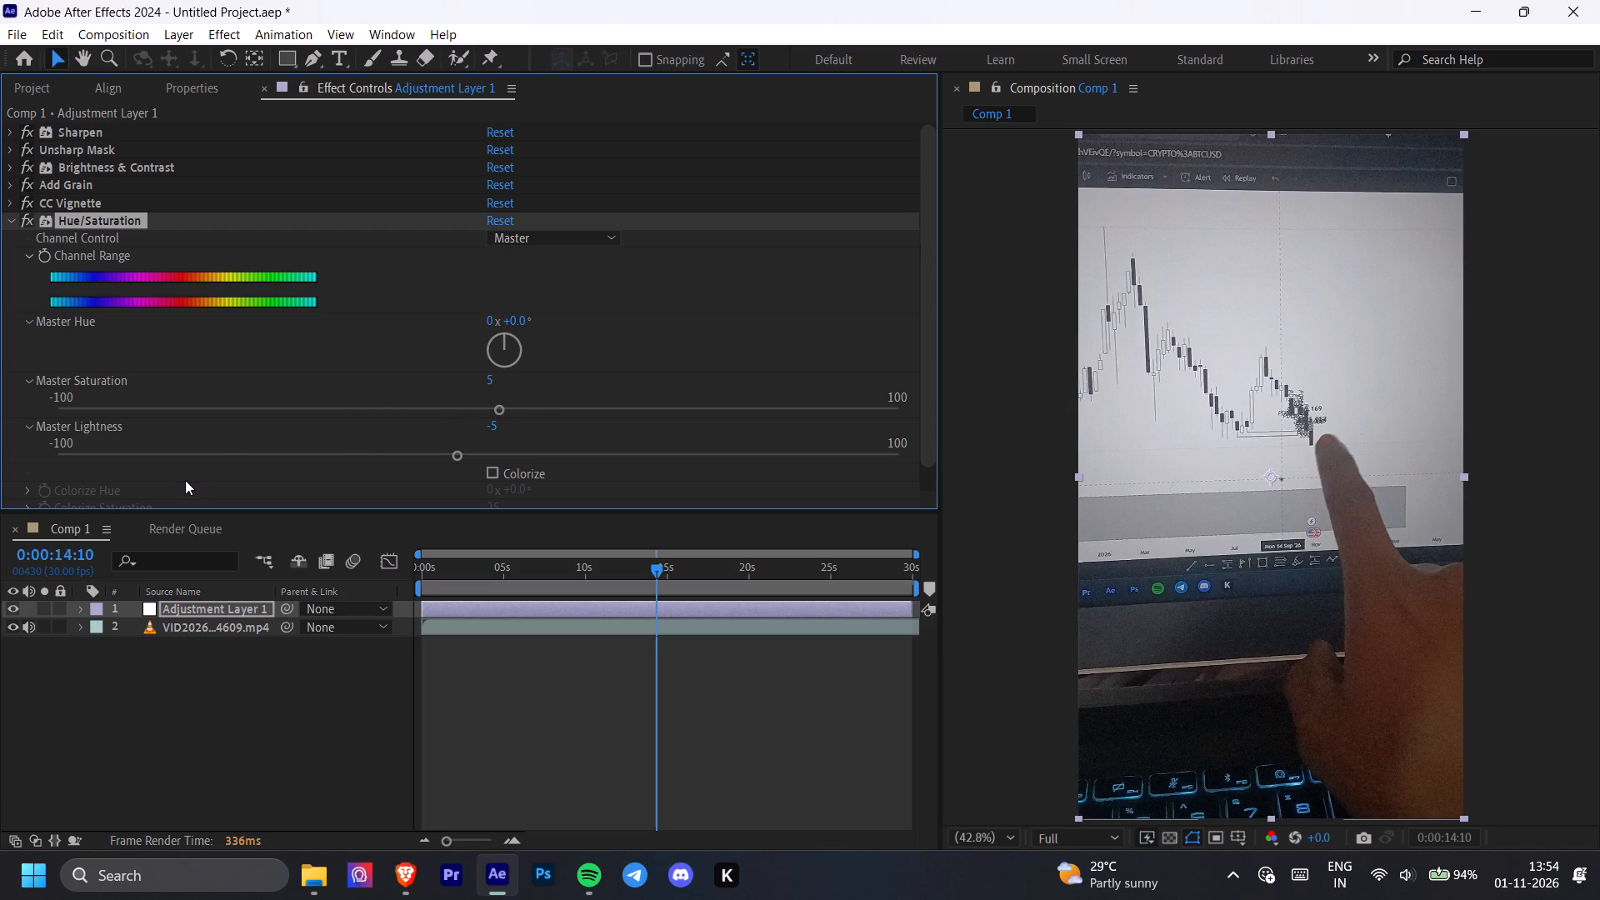
Try Master Saturation values of -3, -36 and -88 in the Hue/Saturation effect, ending at 8.
{"action": "left_click_drag", "start_coordinate": [495, 407], "coordinate": [414, 407]}
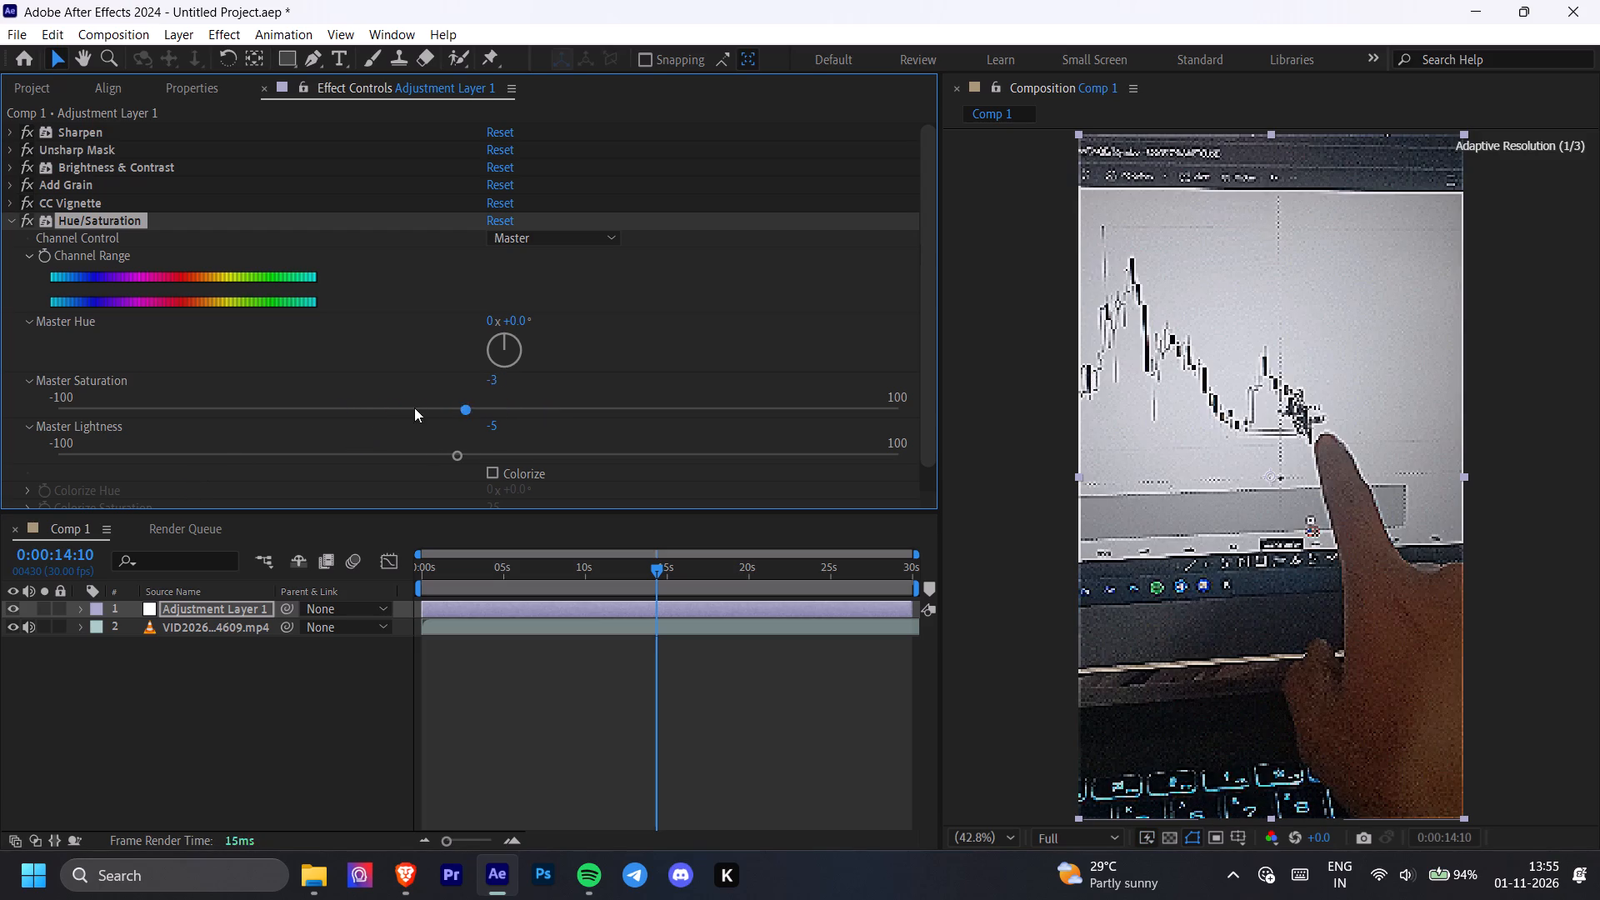
{"action": "left_click_drag", "start_coordinate": [414, 407], "coordinate": [332, 410]}
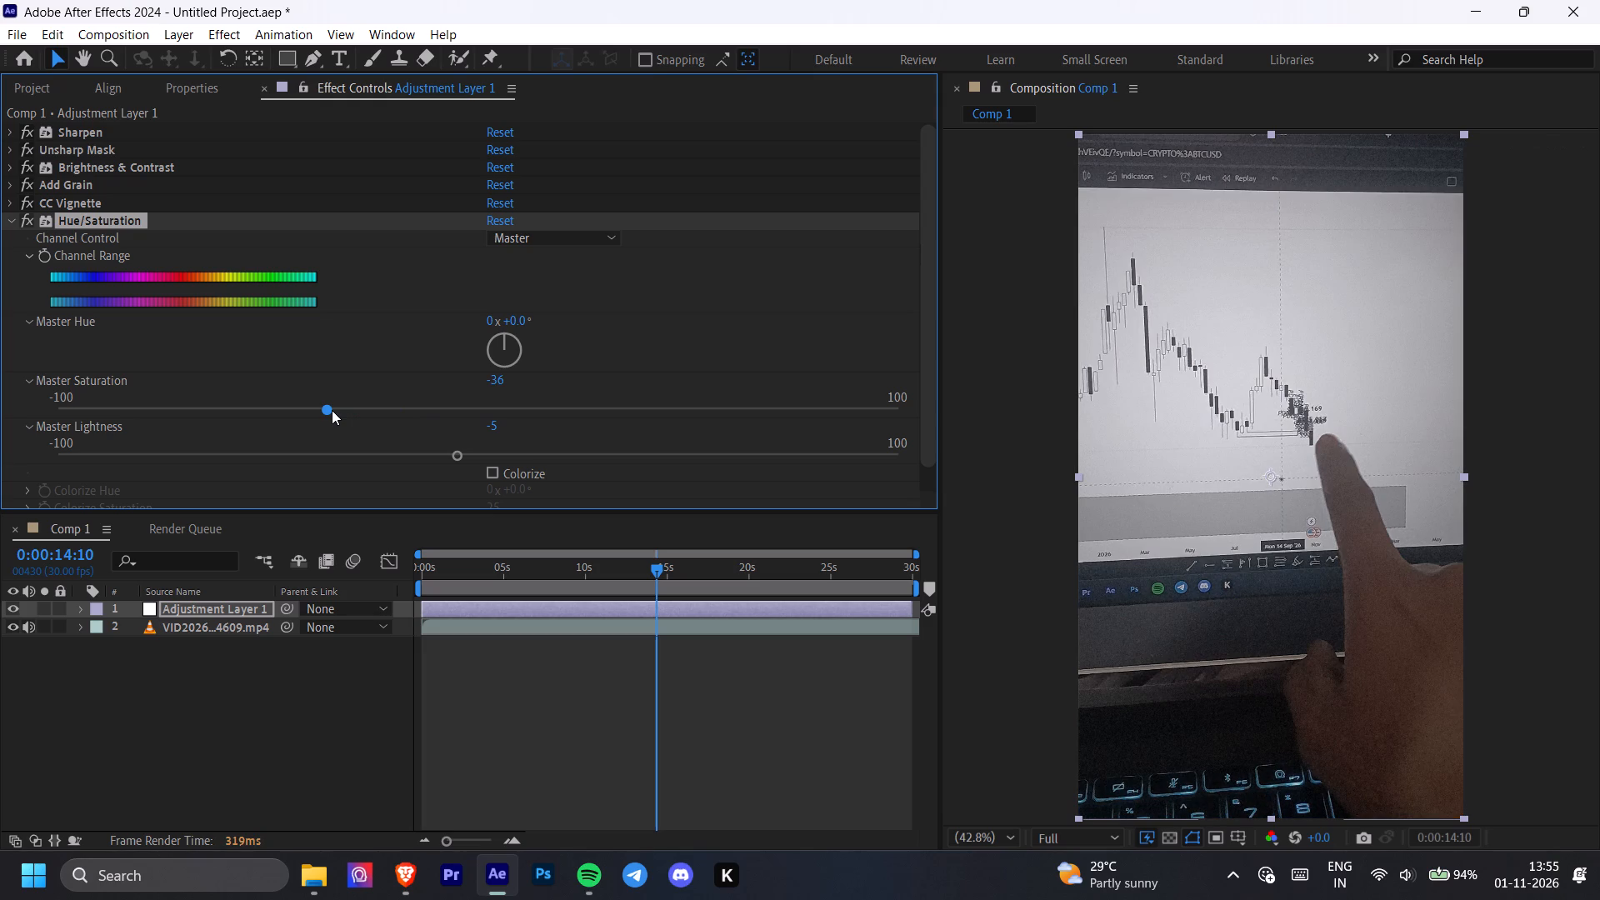
{"action": "left_click_drag", "start_coordinate": [332, 410], "coordinate": [112, 396]}
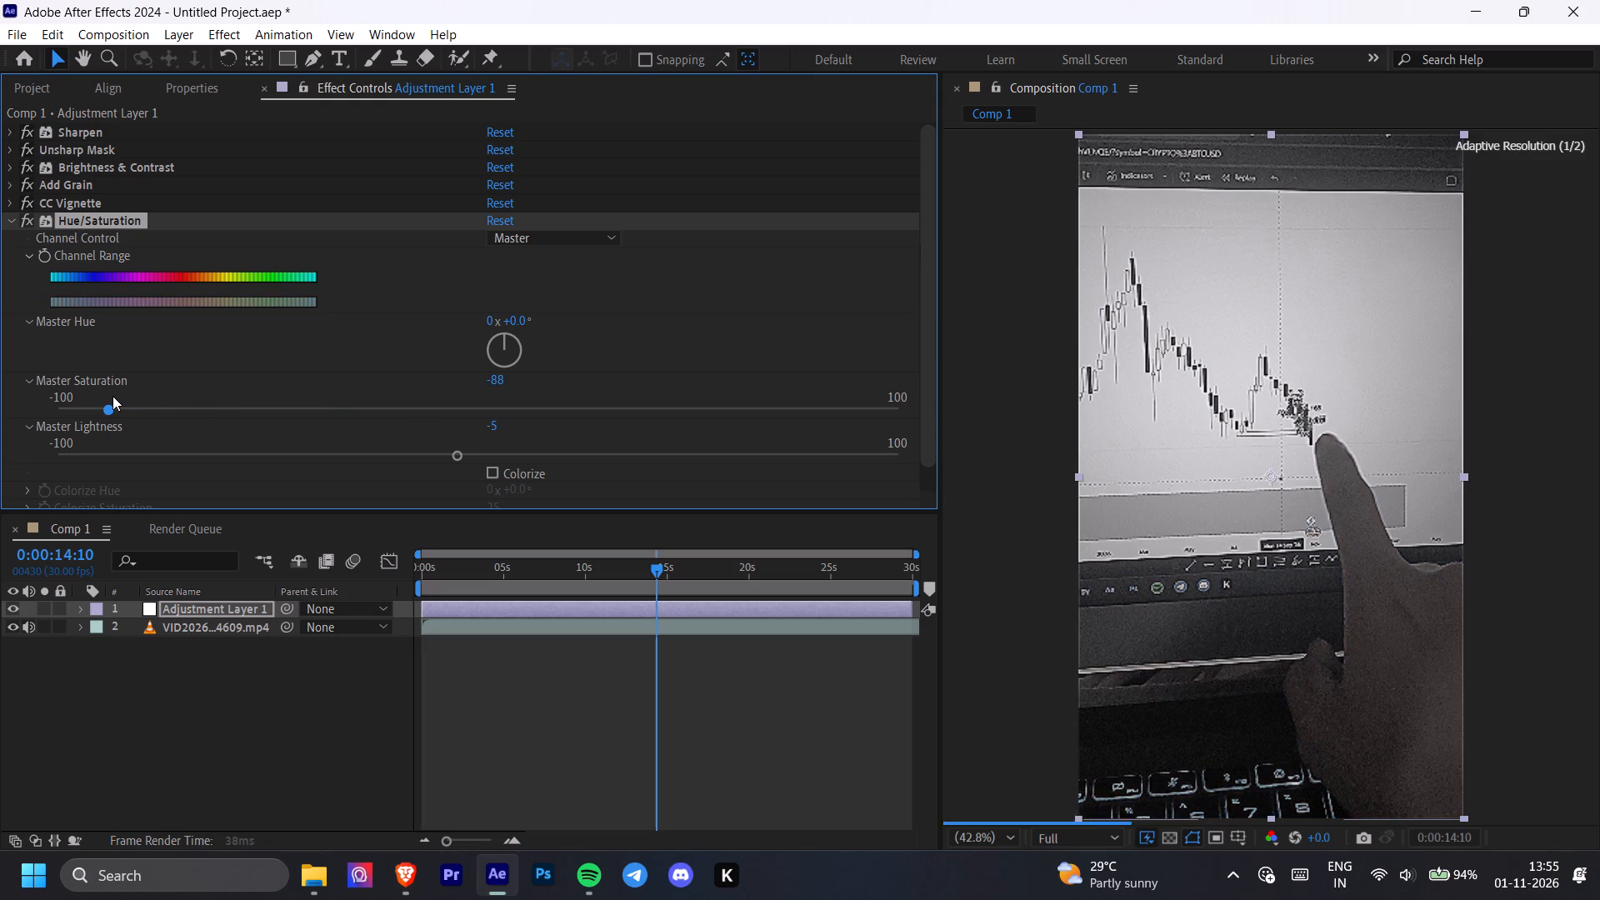
{"action": "left_click_drag", "start_coordinate": [112, 396], "coordinate": [567, 480]}
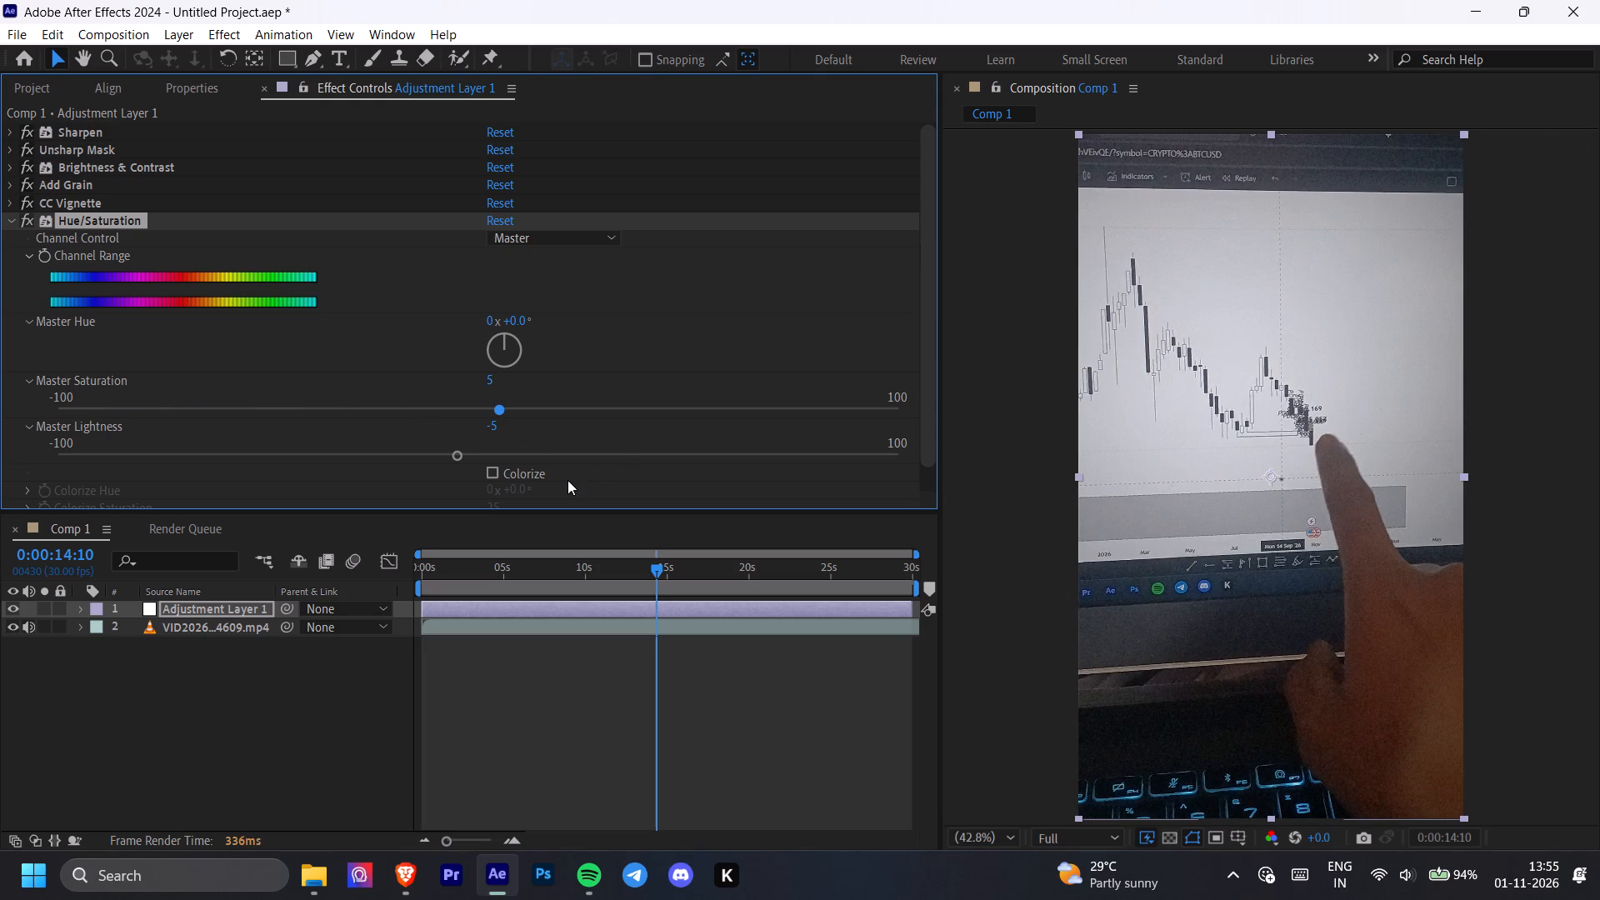
{"action": "left_click_drag", "start_coordinate": [567, 480], "coordinate": [600, 480]}
{"action": "left_click_drag", "start_coordinate": [501, 411], "coordinate": [516, 416]}
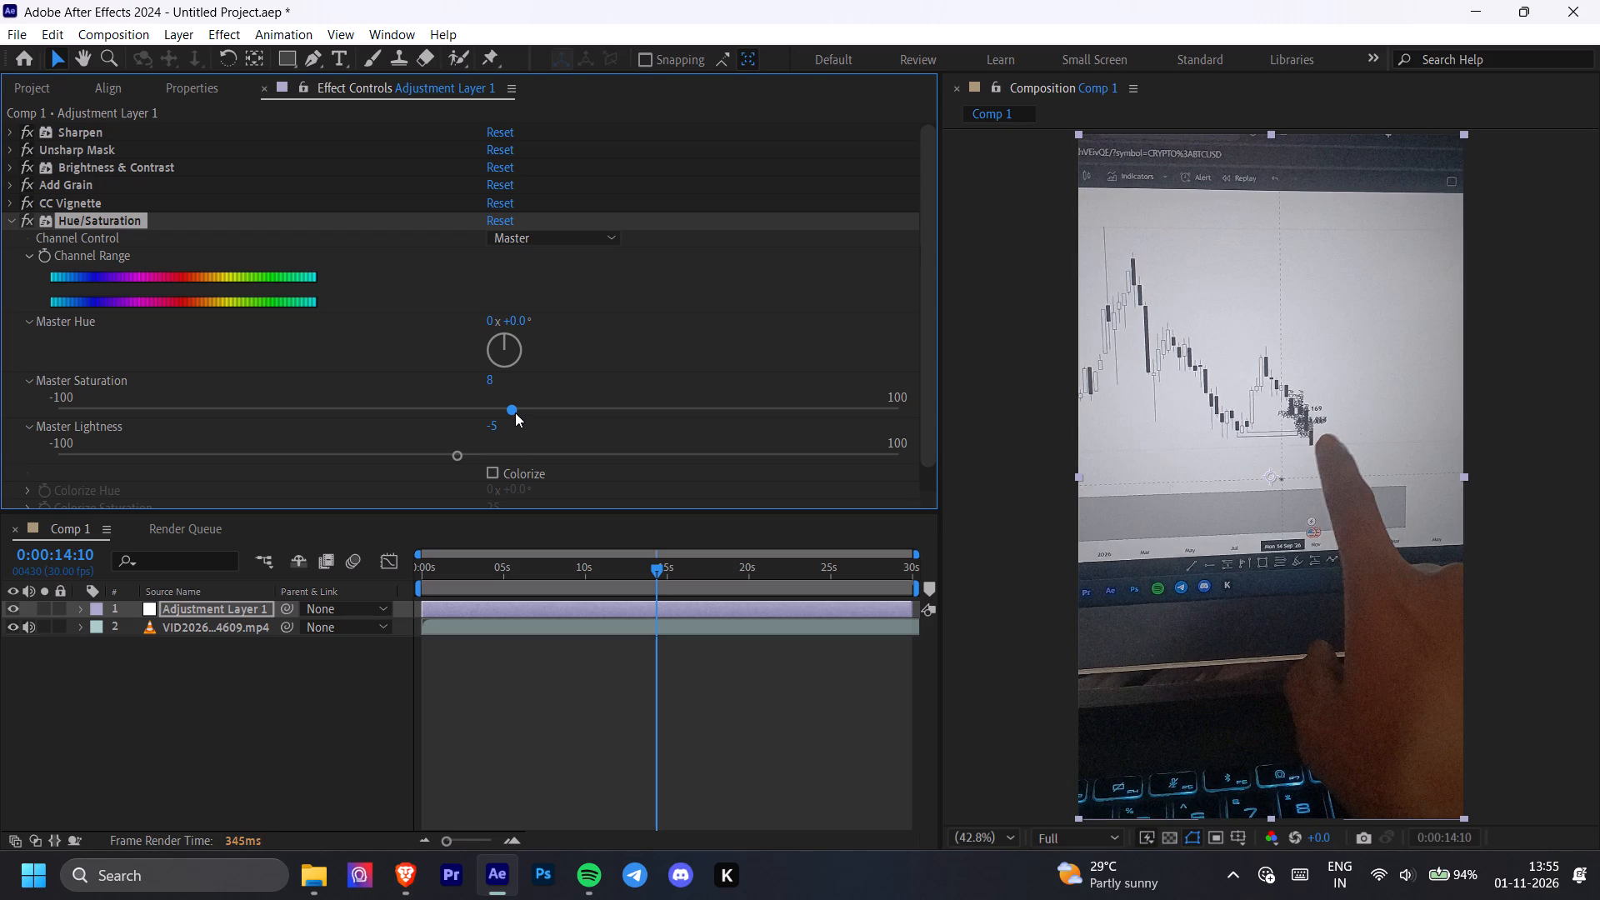
{"action": "left_click", "coordinate": [515, 412]}
Try Master Lightness values of 9 and -1 in the Hue/Saturation effect, ending at -2.
{"action": "left_click_drag", "start_coordinate": [453, 451], "coordinate": [518, 463]}
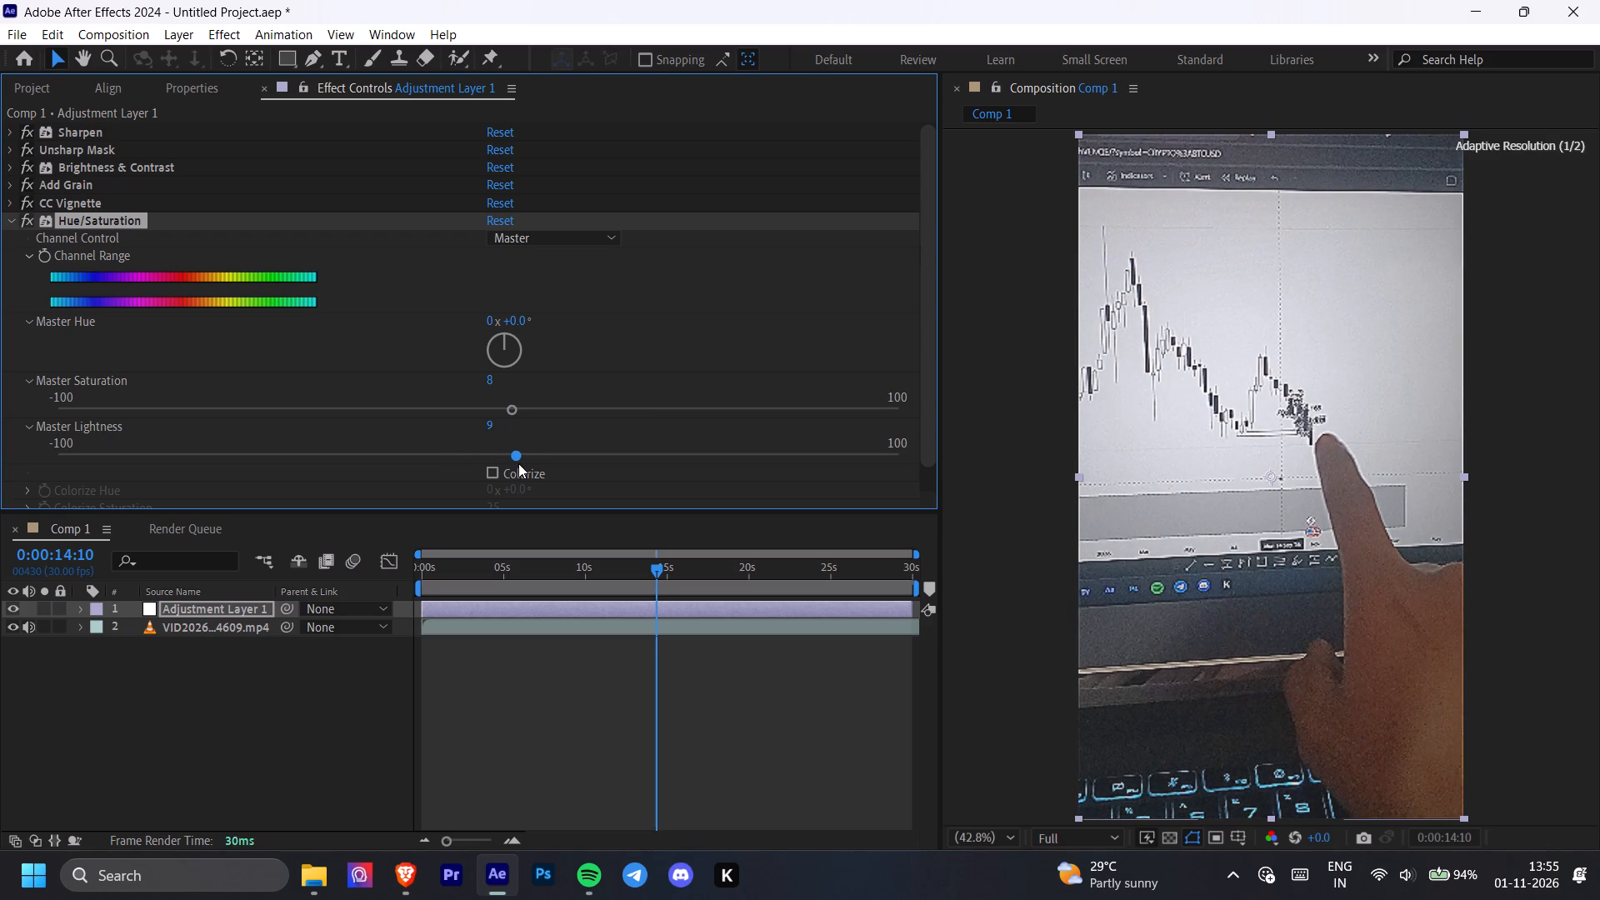
{"action": "left_click_drag", "start_coordinate": [518, 463], "coordinate": [477, 469]}
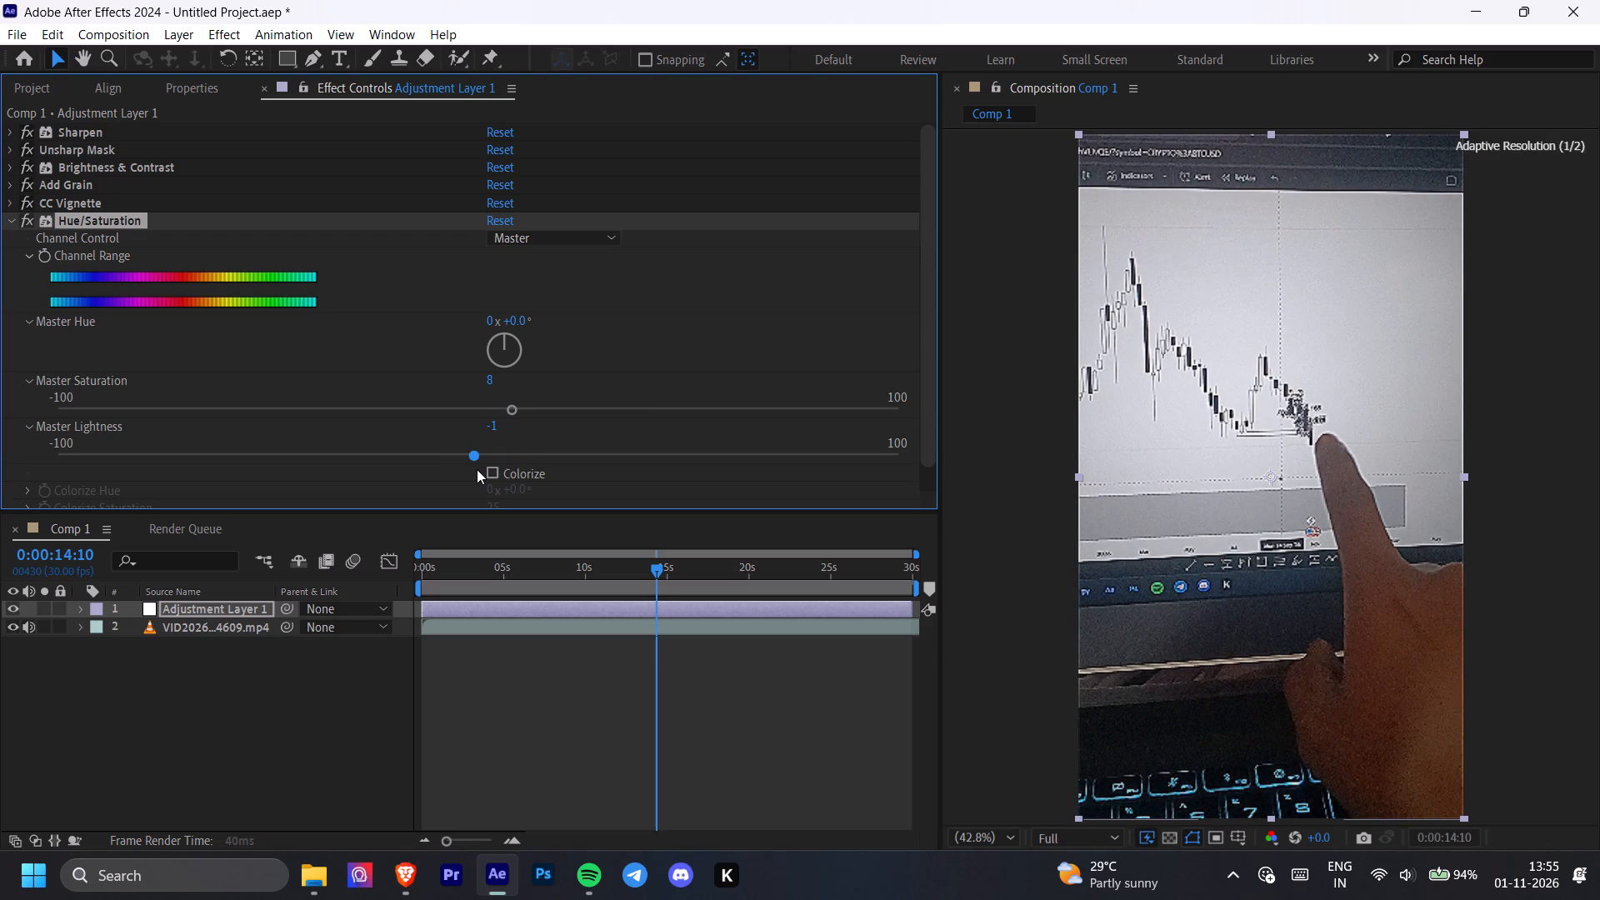
{"action": "left_click_drag", "start_coordinate": [477, 469], "coordinate": [473, 469]}
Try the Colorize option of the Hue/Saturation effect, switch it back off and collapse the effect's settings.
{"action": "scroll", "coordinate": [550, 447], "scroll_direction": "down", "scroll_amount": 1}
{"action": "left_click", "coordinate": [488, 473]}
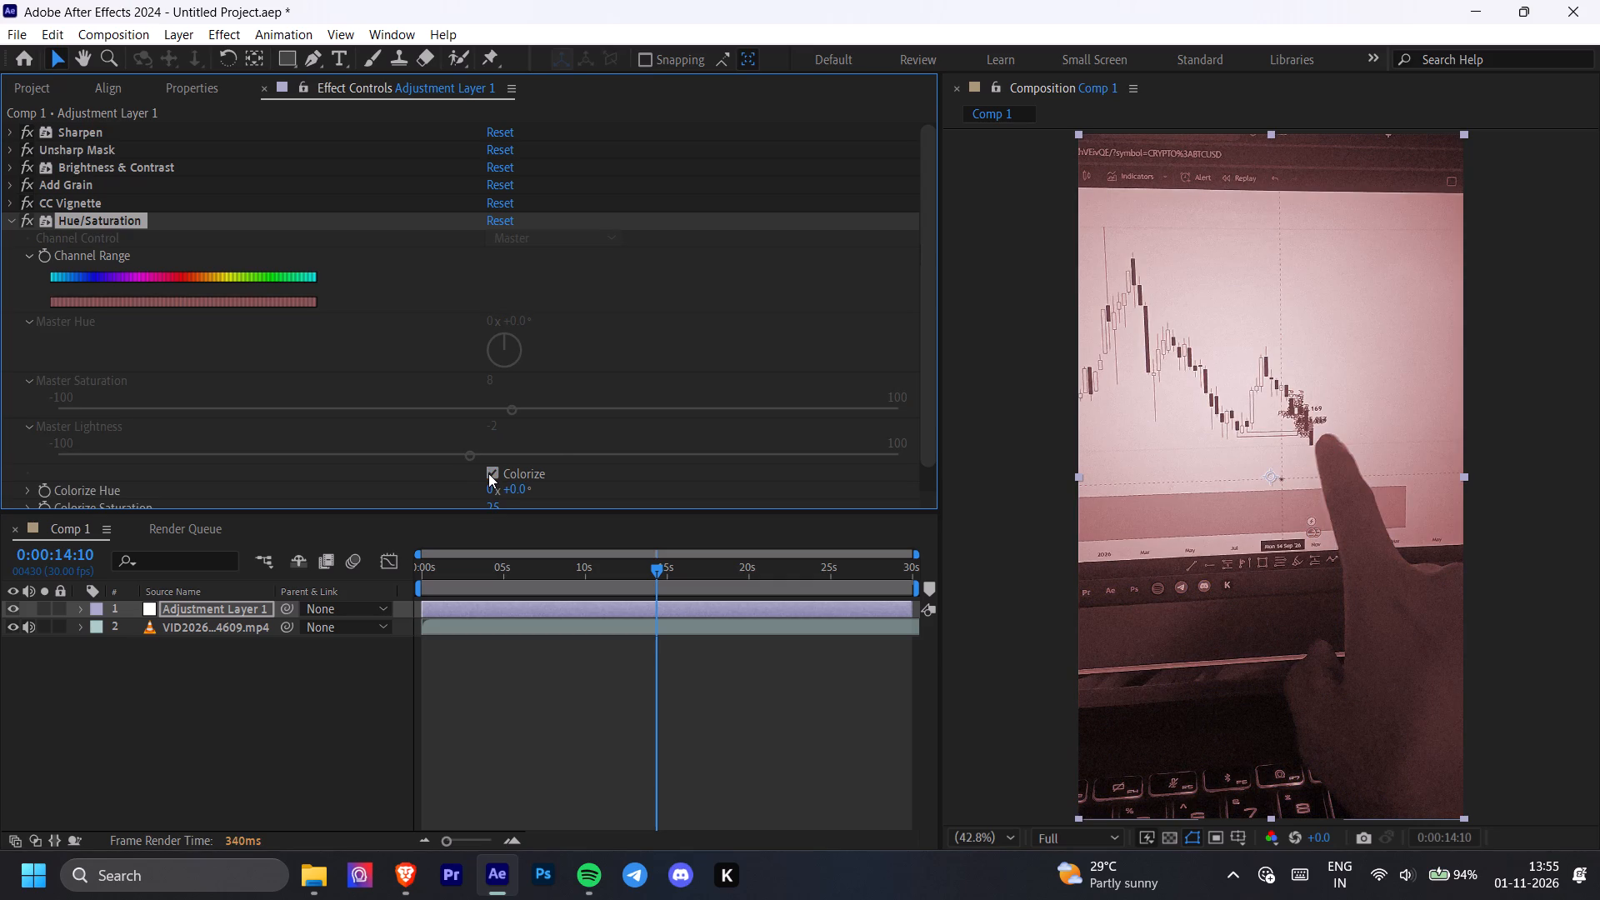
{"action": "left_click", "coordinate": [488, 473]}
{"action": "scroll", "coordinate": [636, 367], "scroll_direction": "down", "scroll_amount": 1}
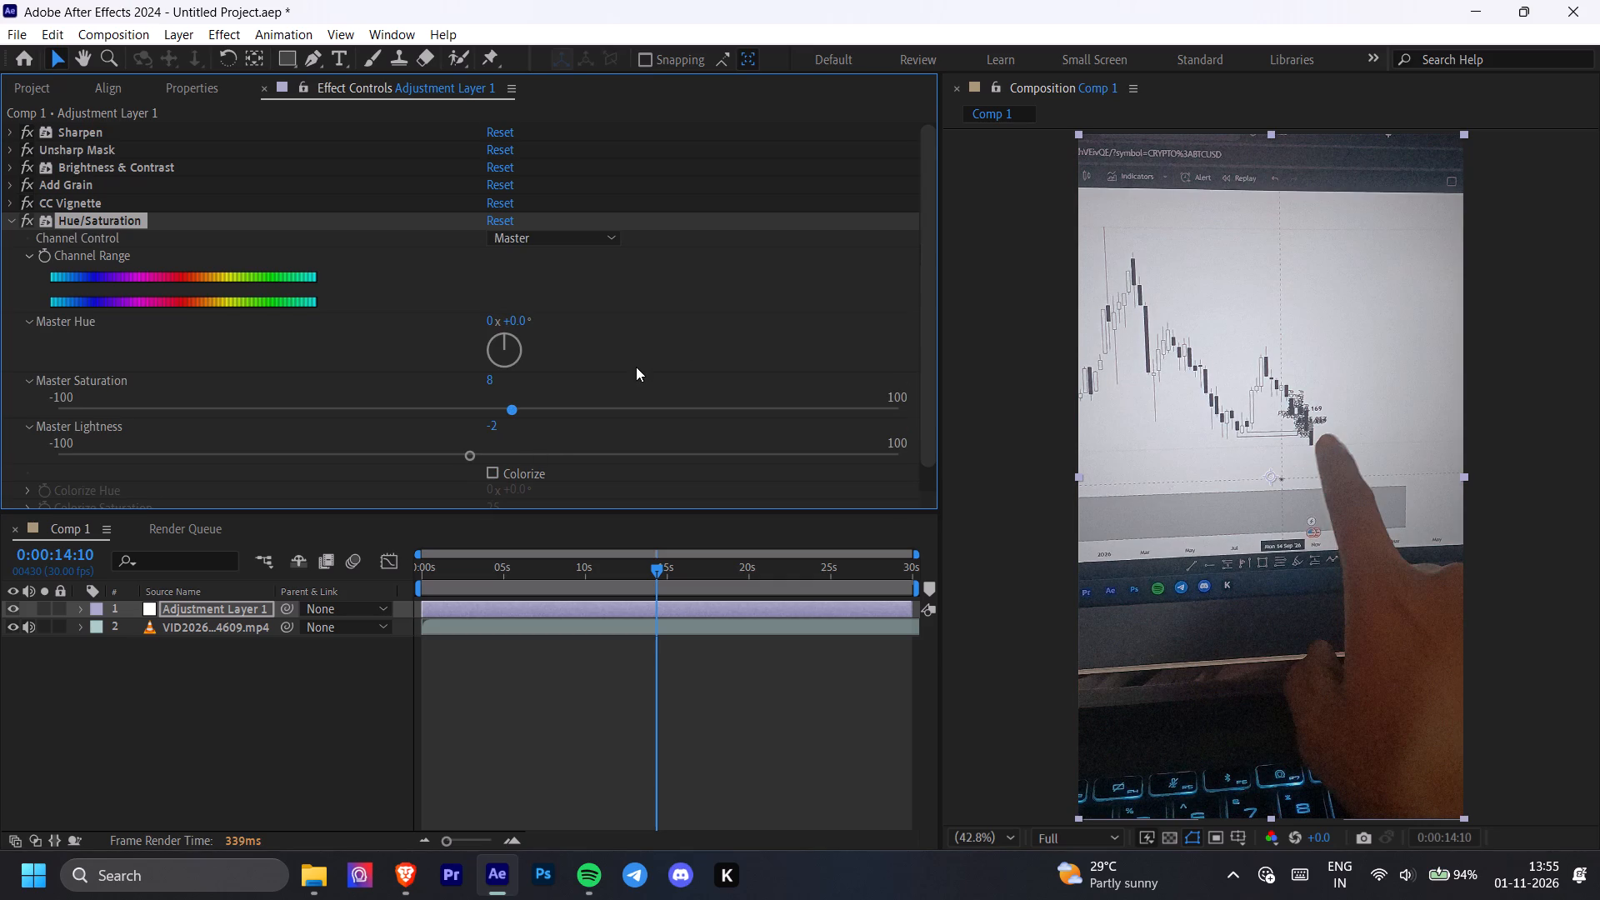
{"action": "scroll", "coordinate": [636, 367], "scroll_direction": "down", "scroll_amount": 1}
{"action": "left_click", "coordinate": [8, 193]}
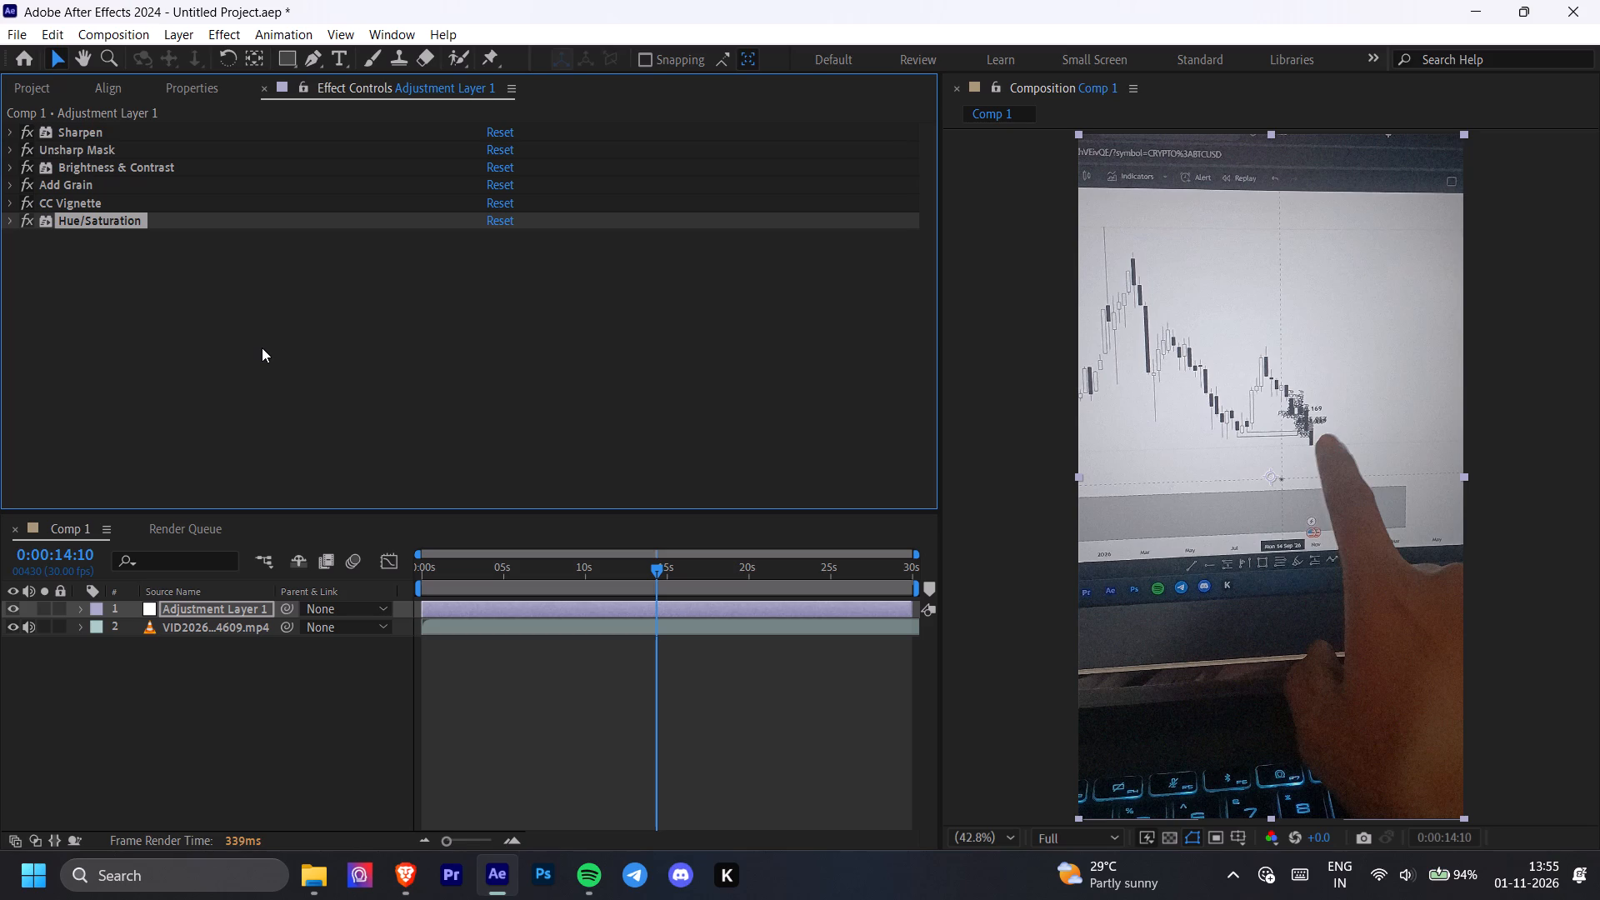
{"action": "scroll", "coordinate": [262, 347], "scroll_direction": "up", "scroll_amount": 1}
Set the CC Vignette Amount to 70 on the adjustment layer.
{"action": "left_click", "coordinate": [578, 612]}
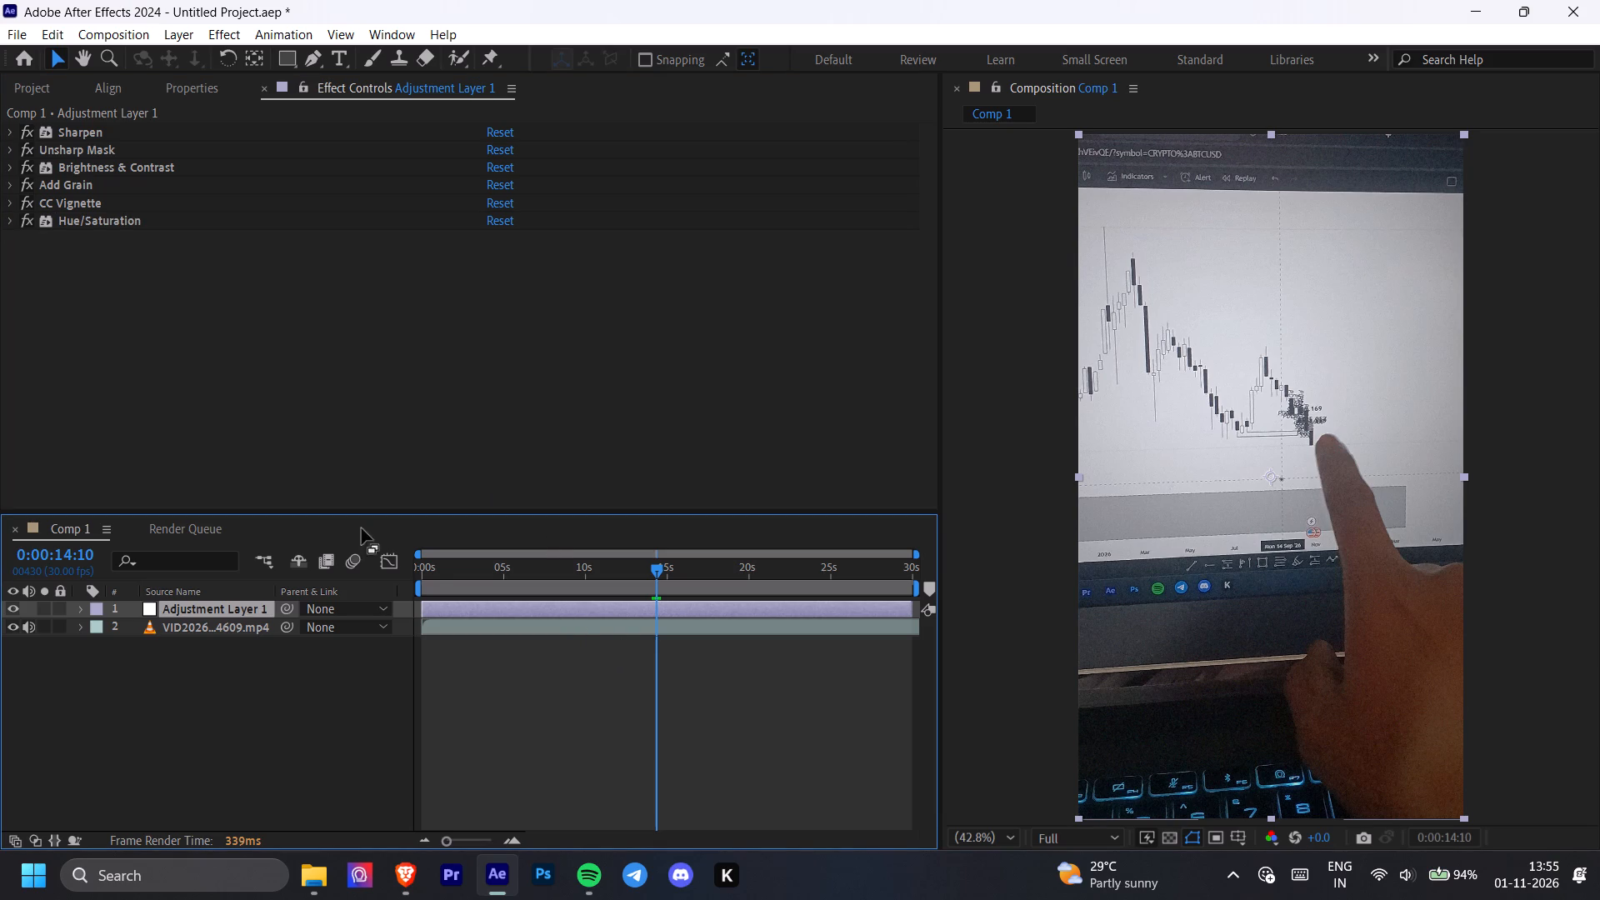
{"action": "left_click", "coordinate": [11, 203]}
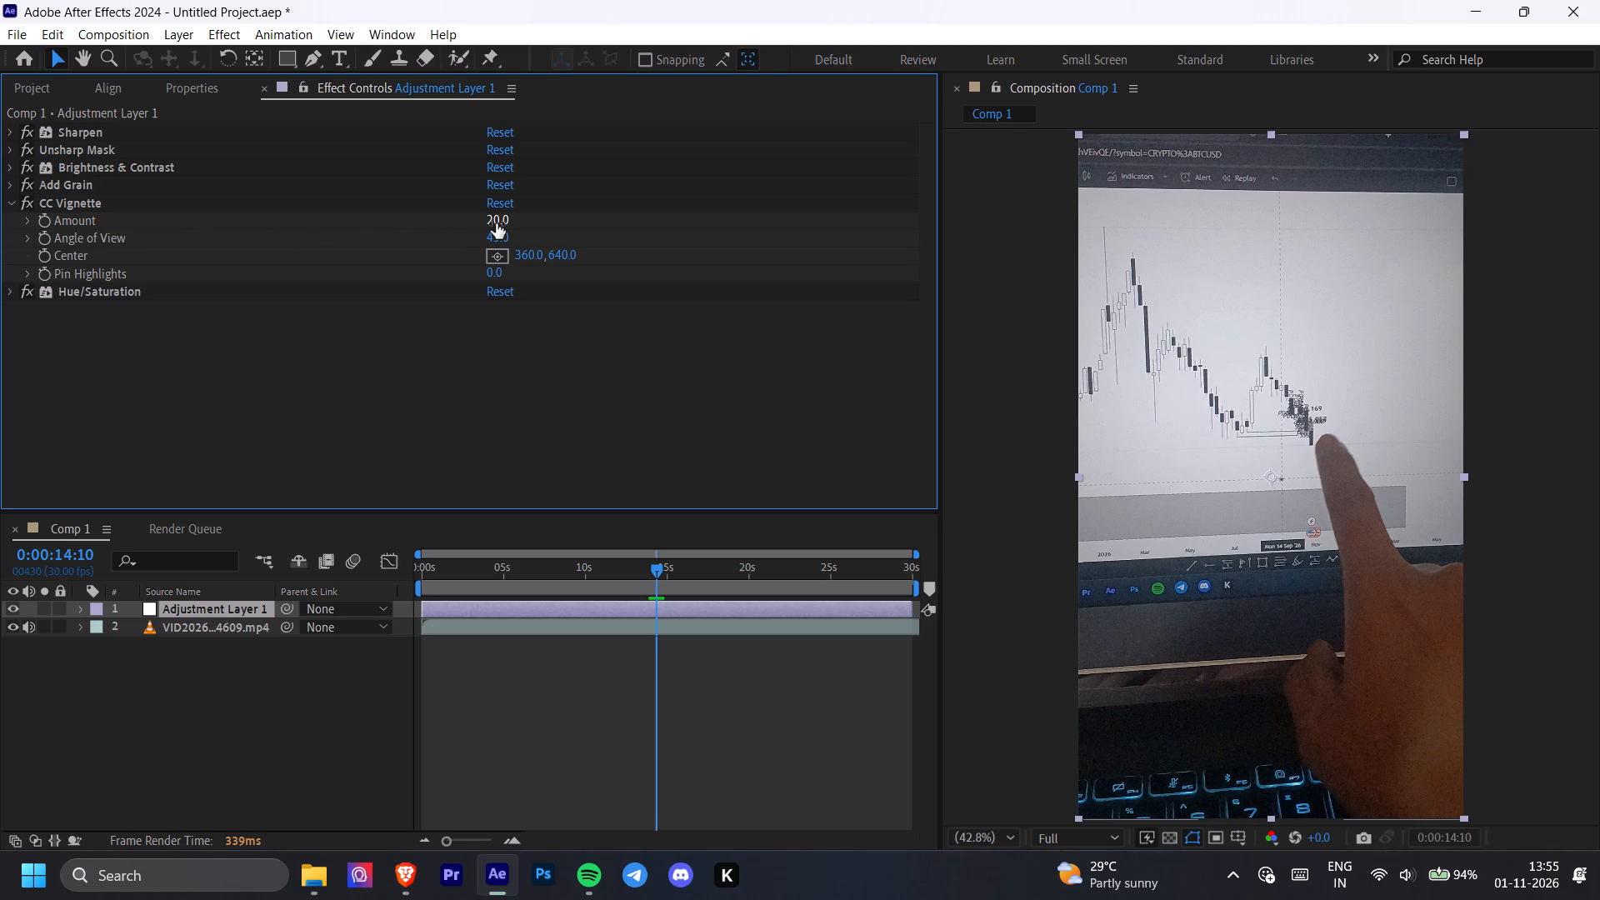
{"action": "left_click_drag", "start_coordinate": [496, 223], "coordinate": [548, 223]}
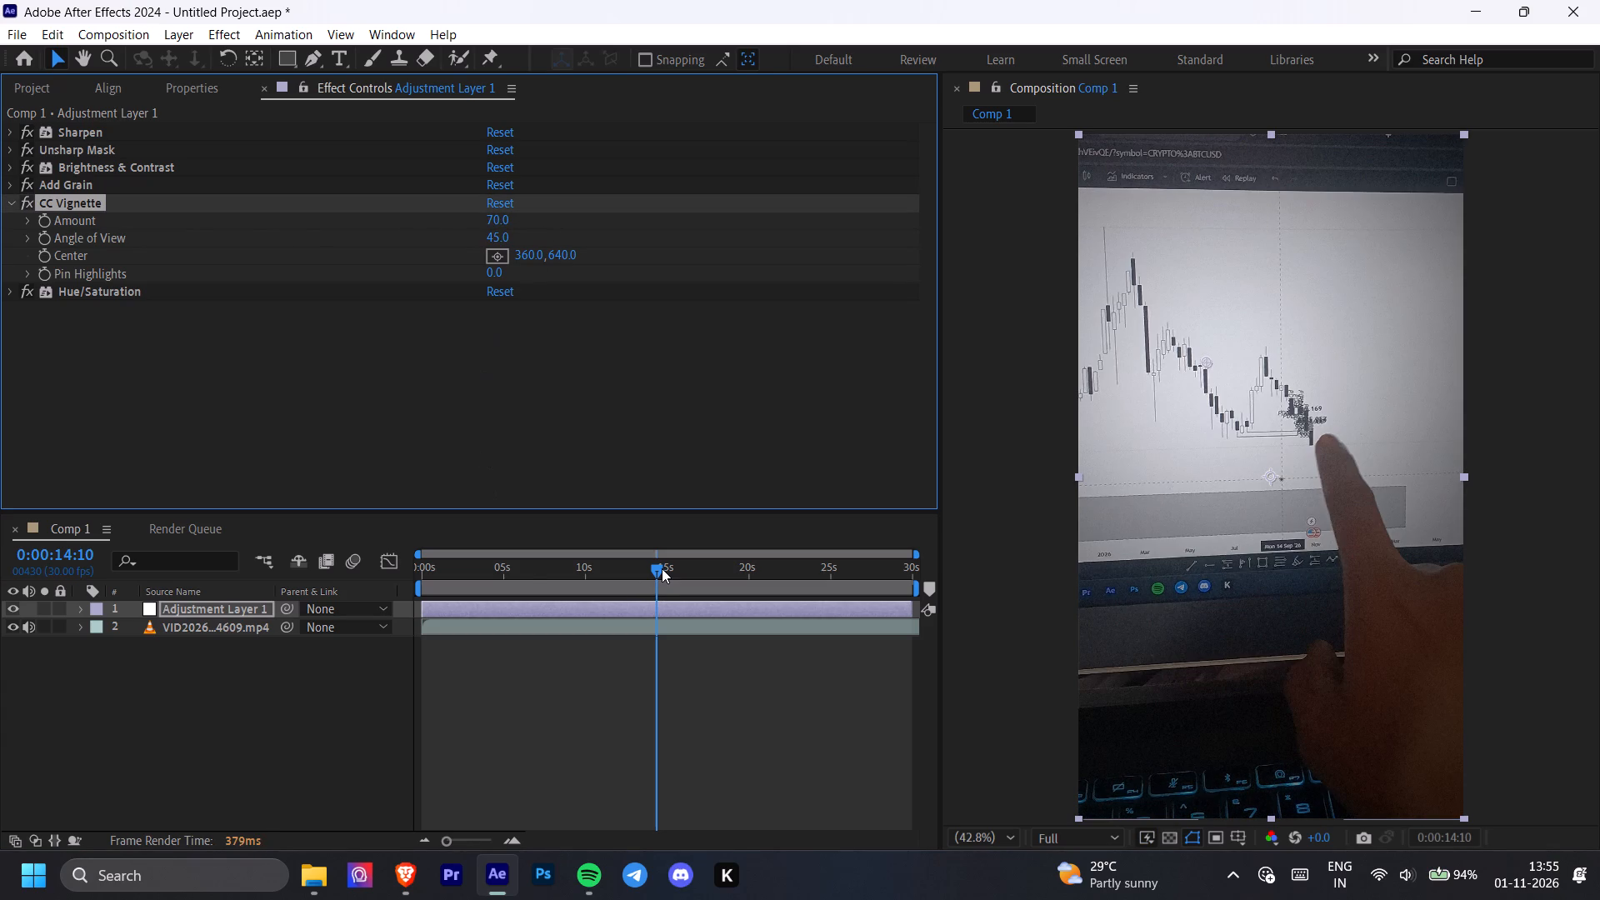
Play a preview of the graded composition from near its beginning.
{"action": "left_click_drag", "start_coordinate": [662, 568], "coordinate": [430, 624]}
{"action": "key", "text": "space"}
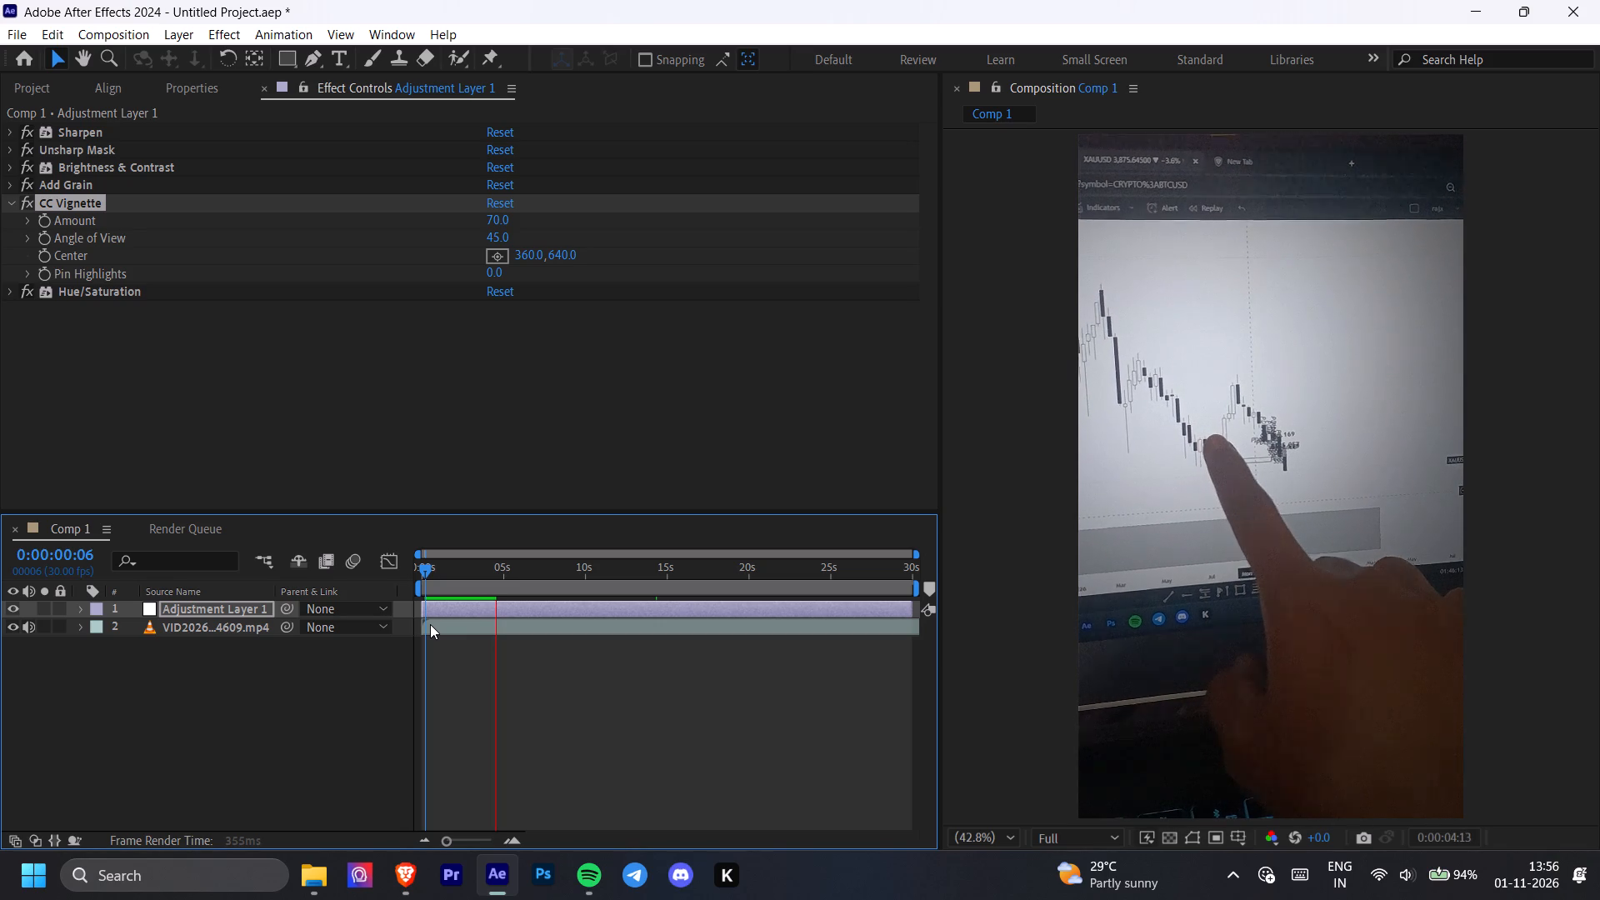
{"action": "key", "text": "space"}
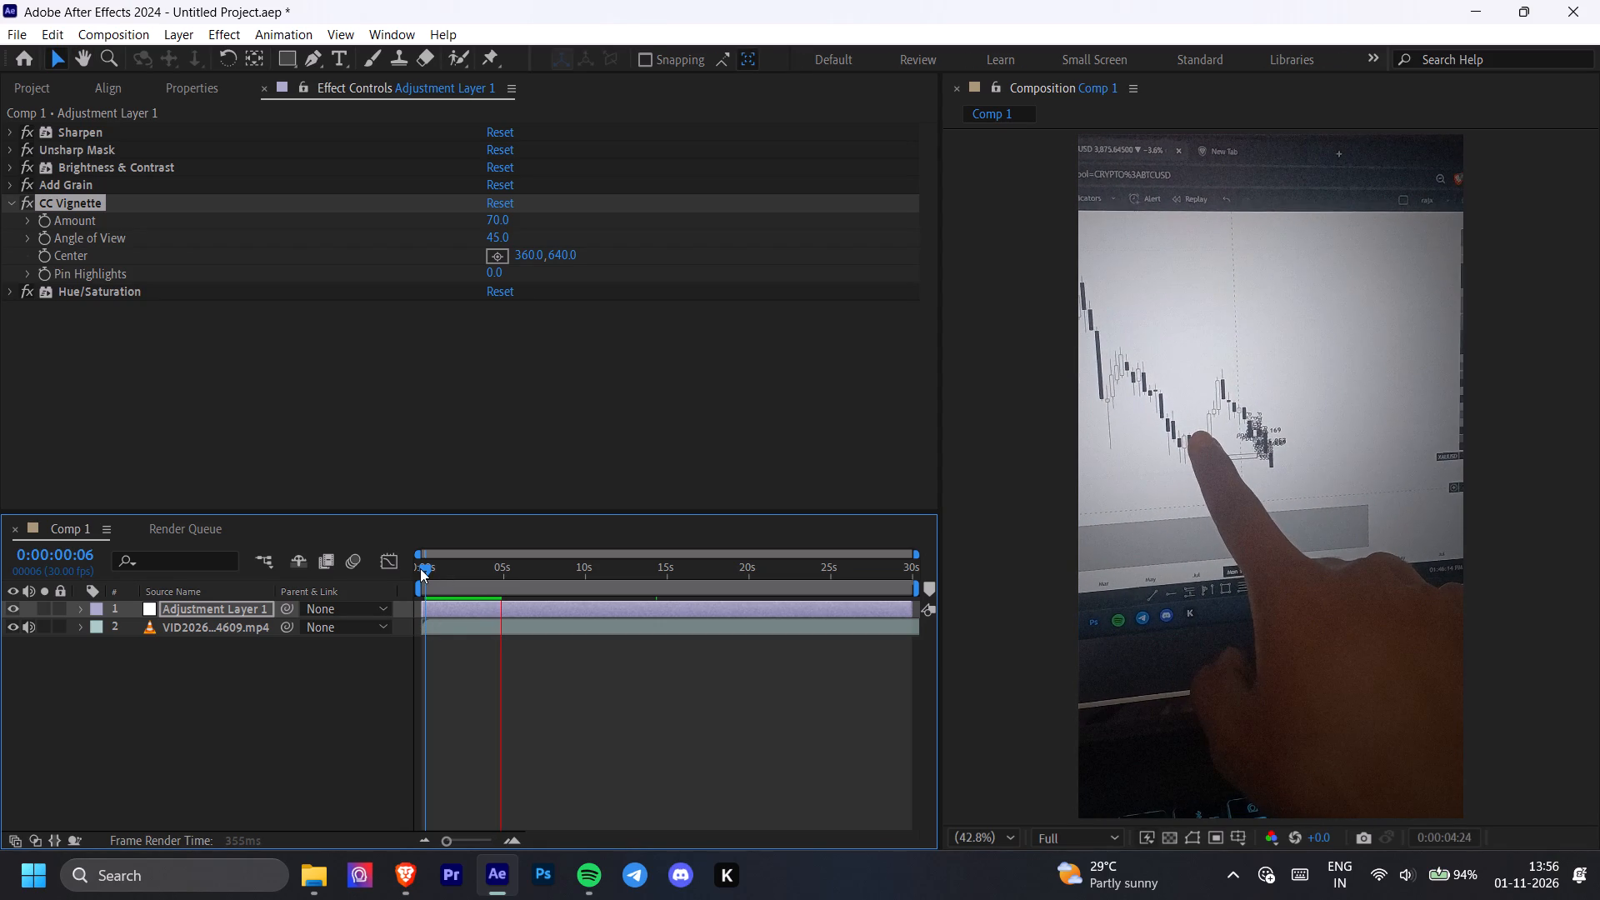
Scrub back and forth through the whole composition to check the grade and vignette on different frames.
{"action": "left_click_drag", "start_coordinate": [420, 568], "coordinate": [617, 585]}
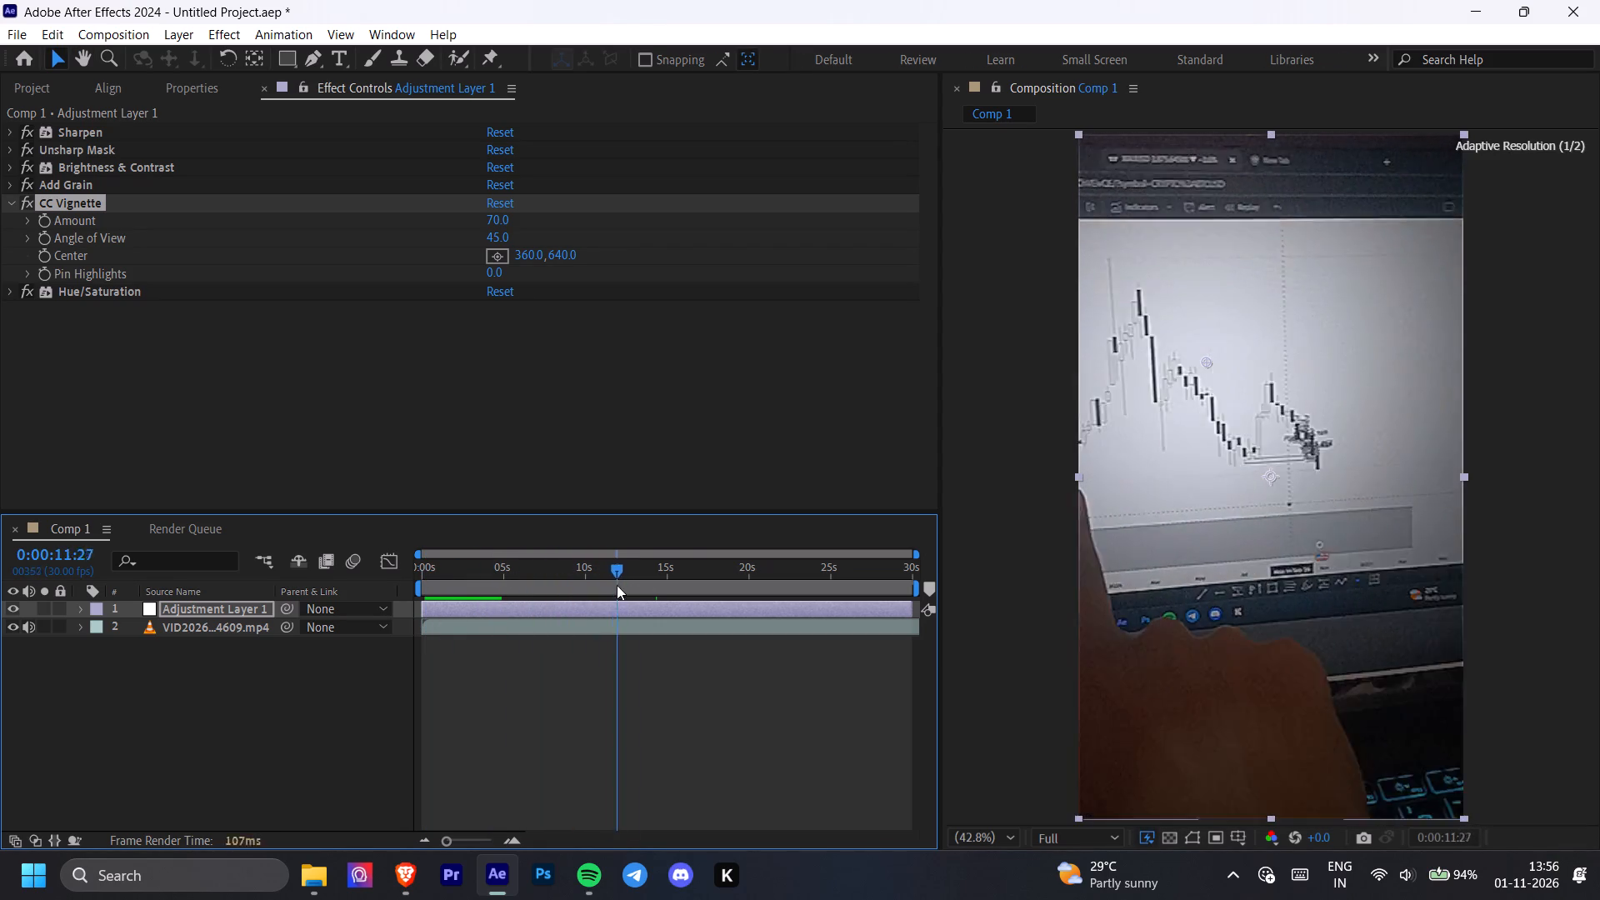
{"action": "left_click_drag", "start_coordinate": [617, 585], "coordinate": [882, 582]}
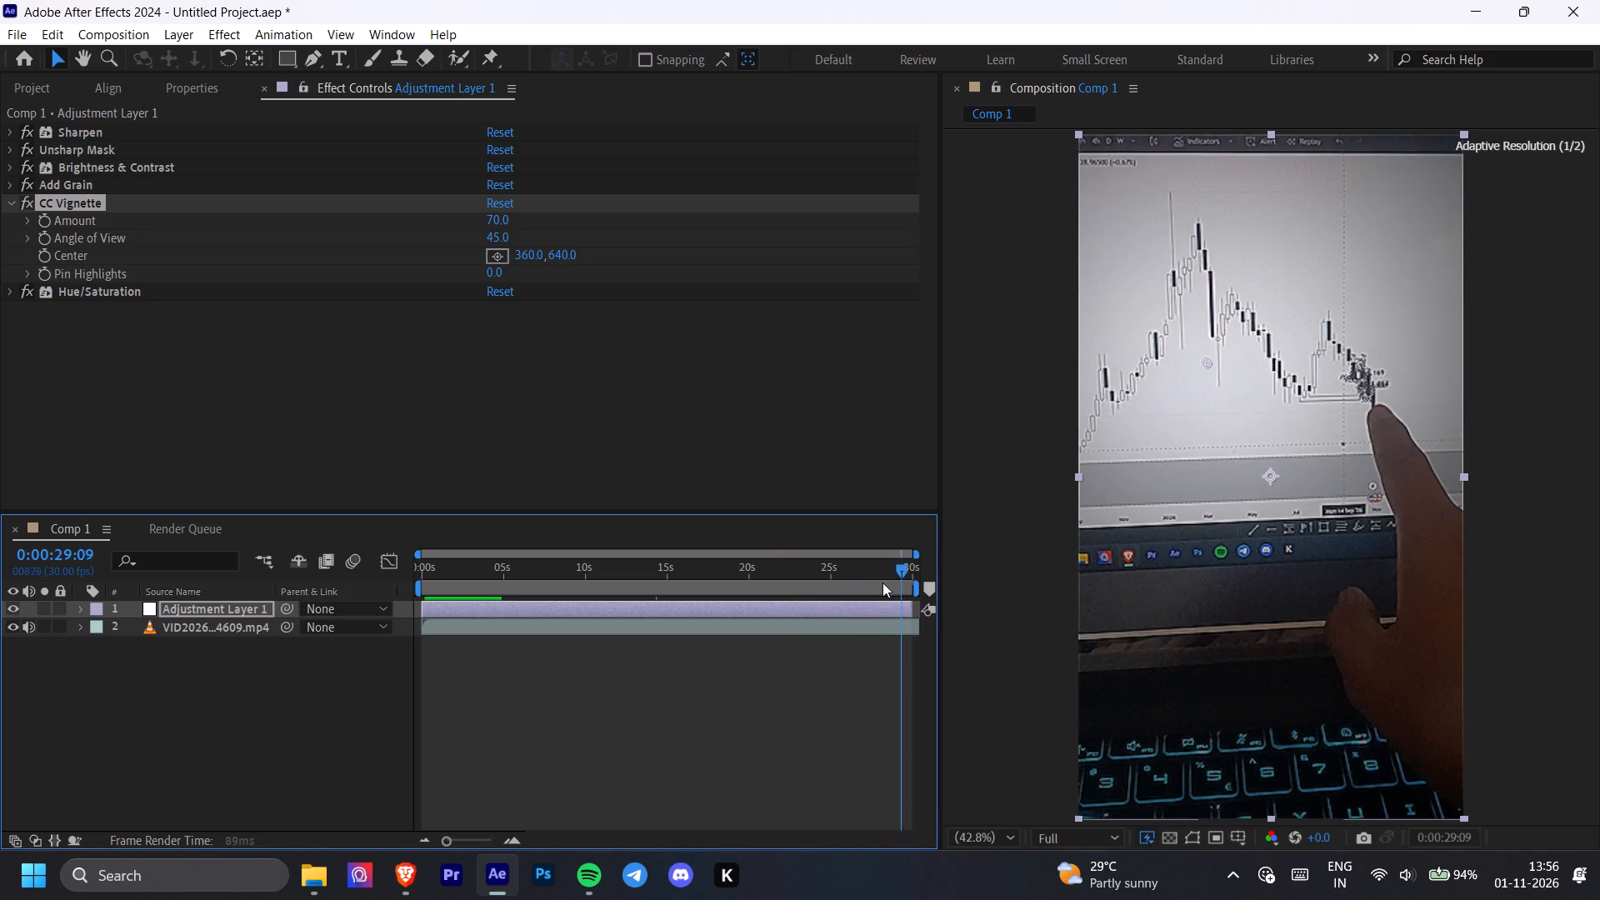
{"action": "left_click_drag", "start_coordinate": [882, 582], "coordinate": [544, 606]}
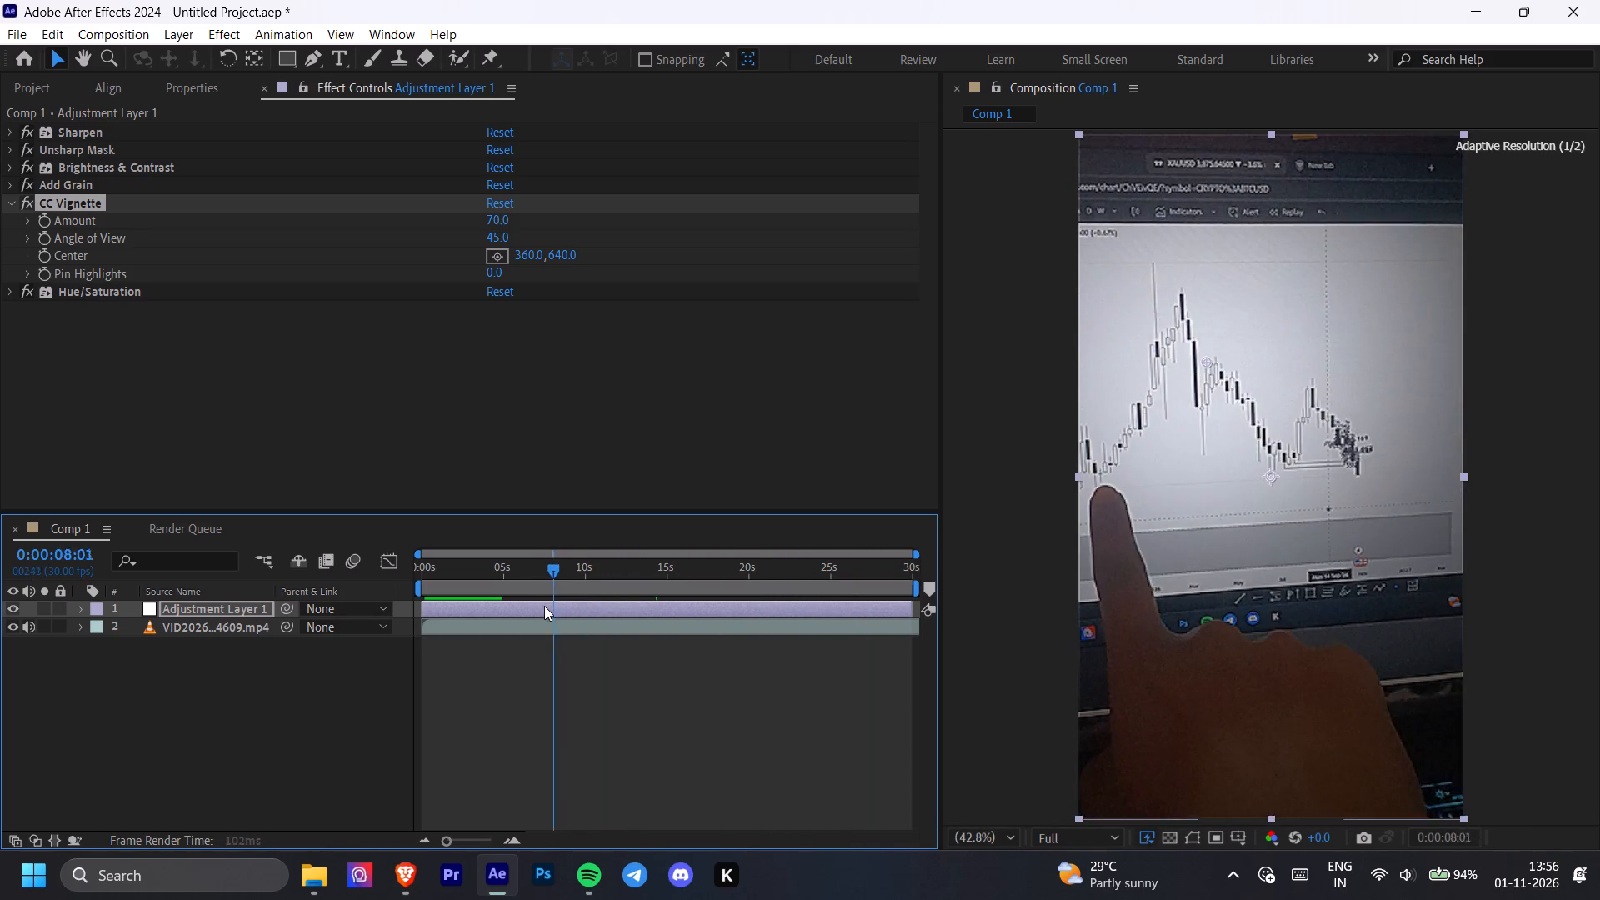
{"action": "left_click_drag", "start_coordinate": [544, 606], "coordinate": [644, 662]}
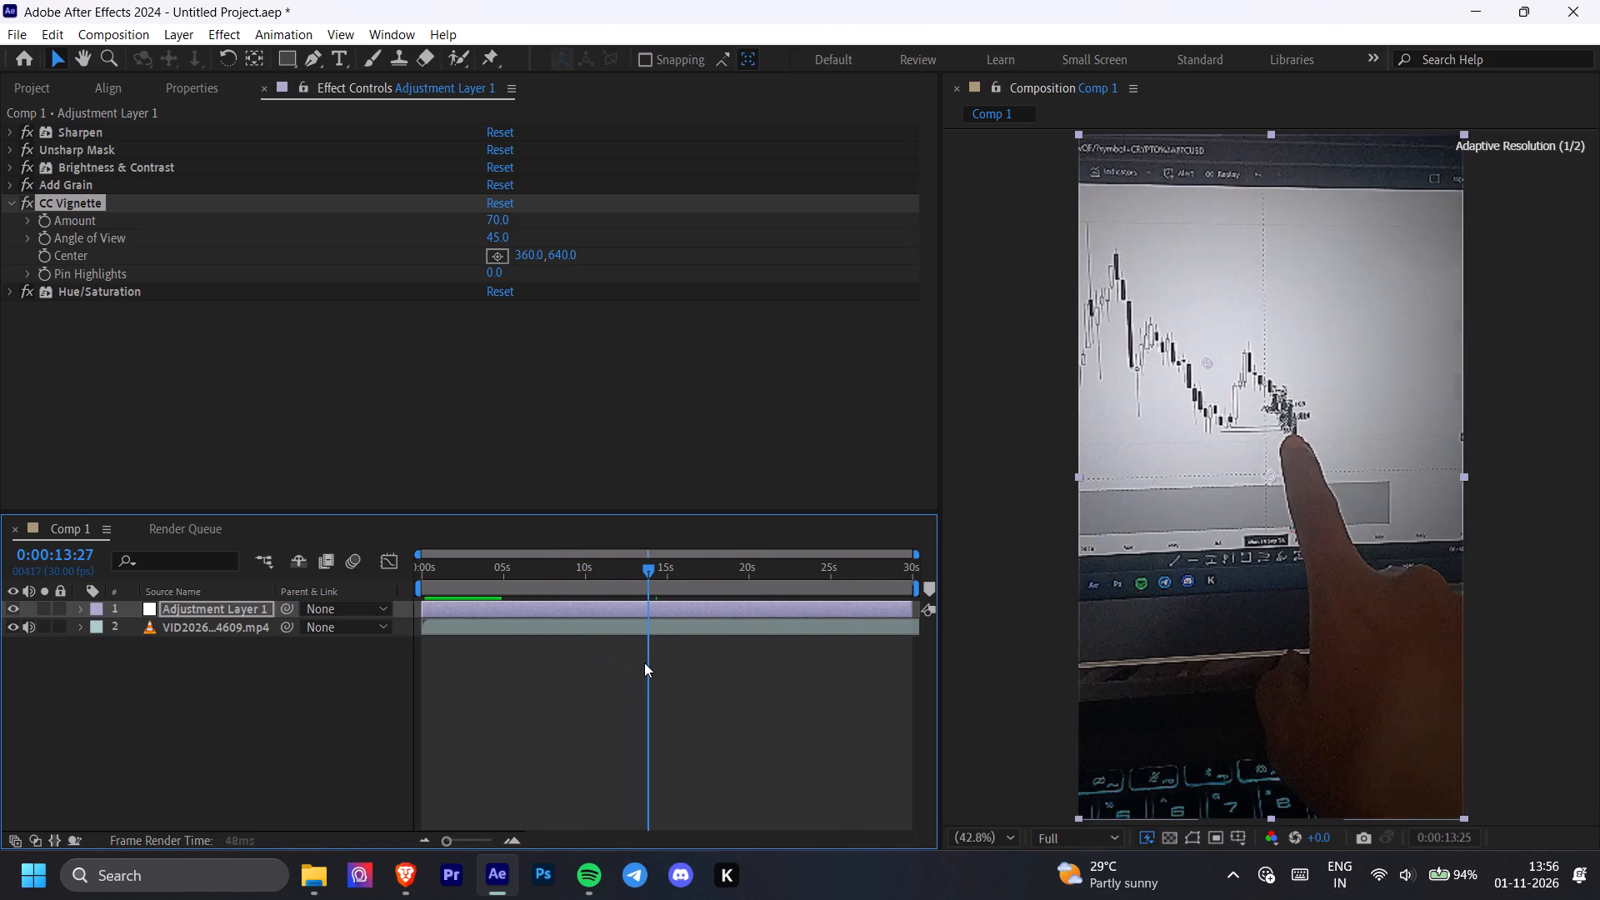
{"action": "left_click_drag", "start_coordinate": [644, 662], "coordinate": [650, 665]}
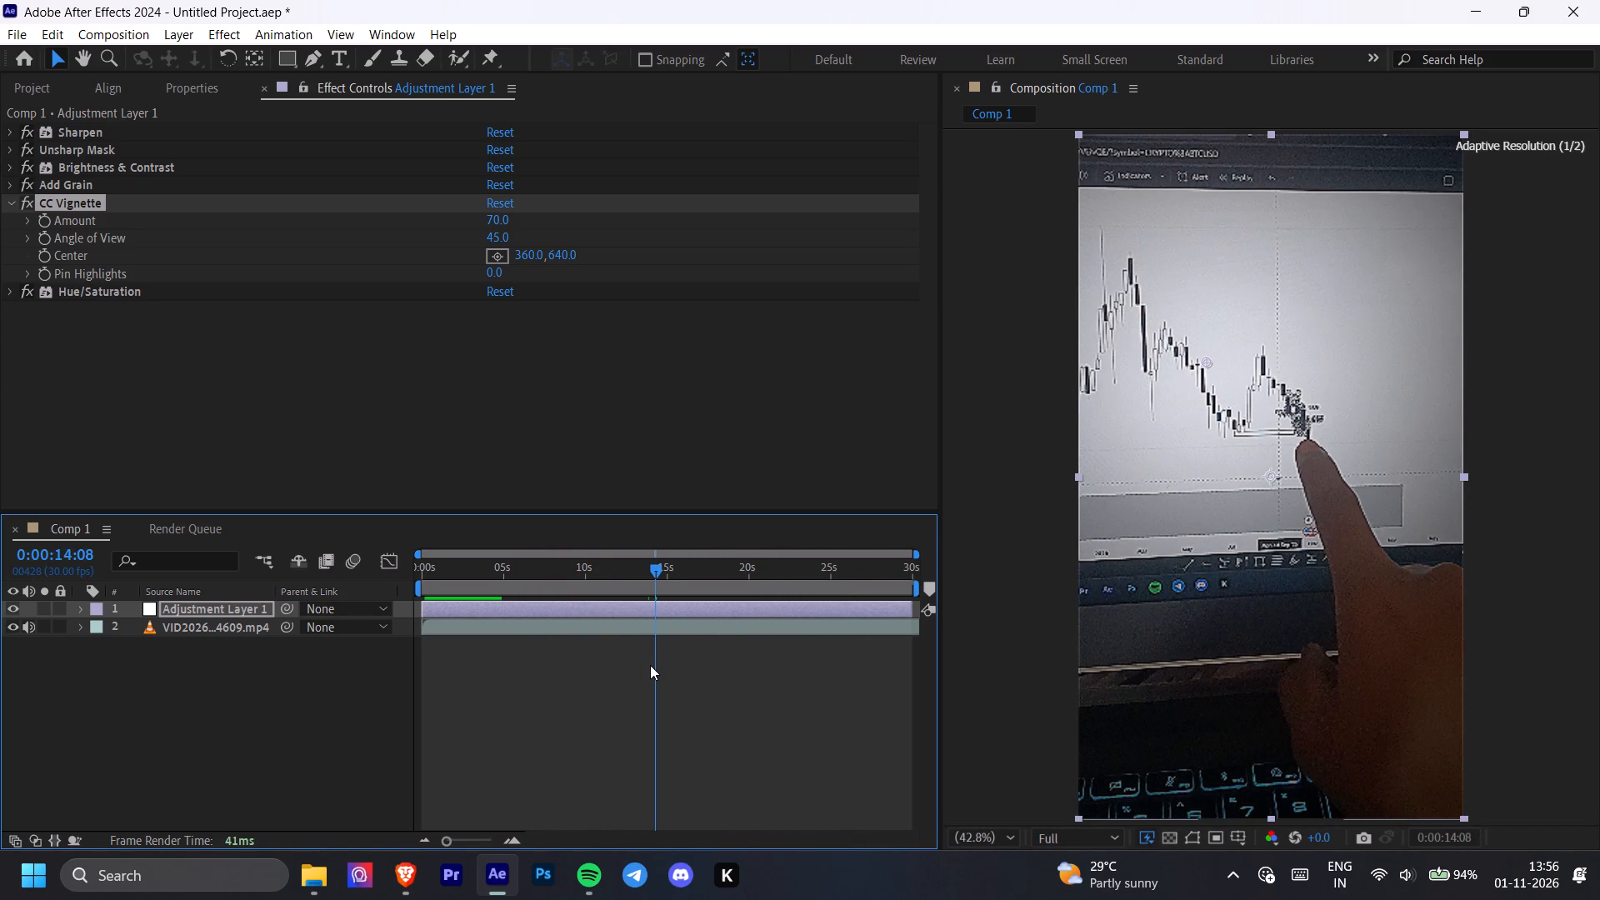
{"action": "left_click_drag", "start_coordinate": [655, 567], "coordinate": [492, 567]}
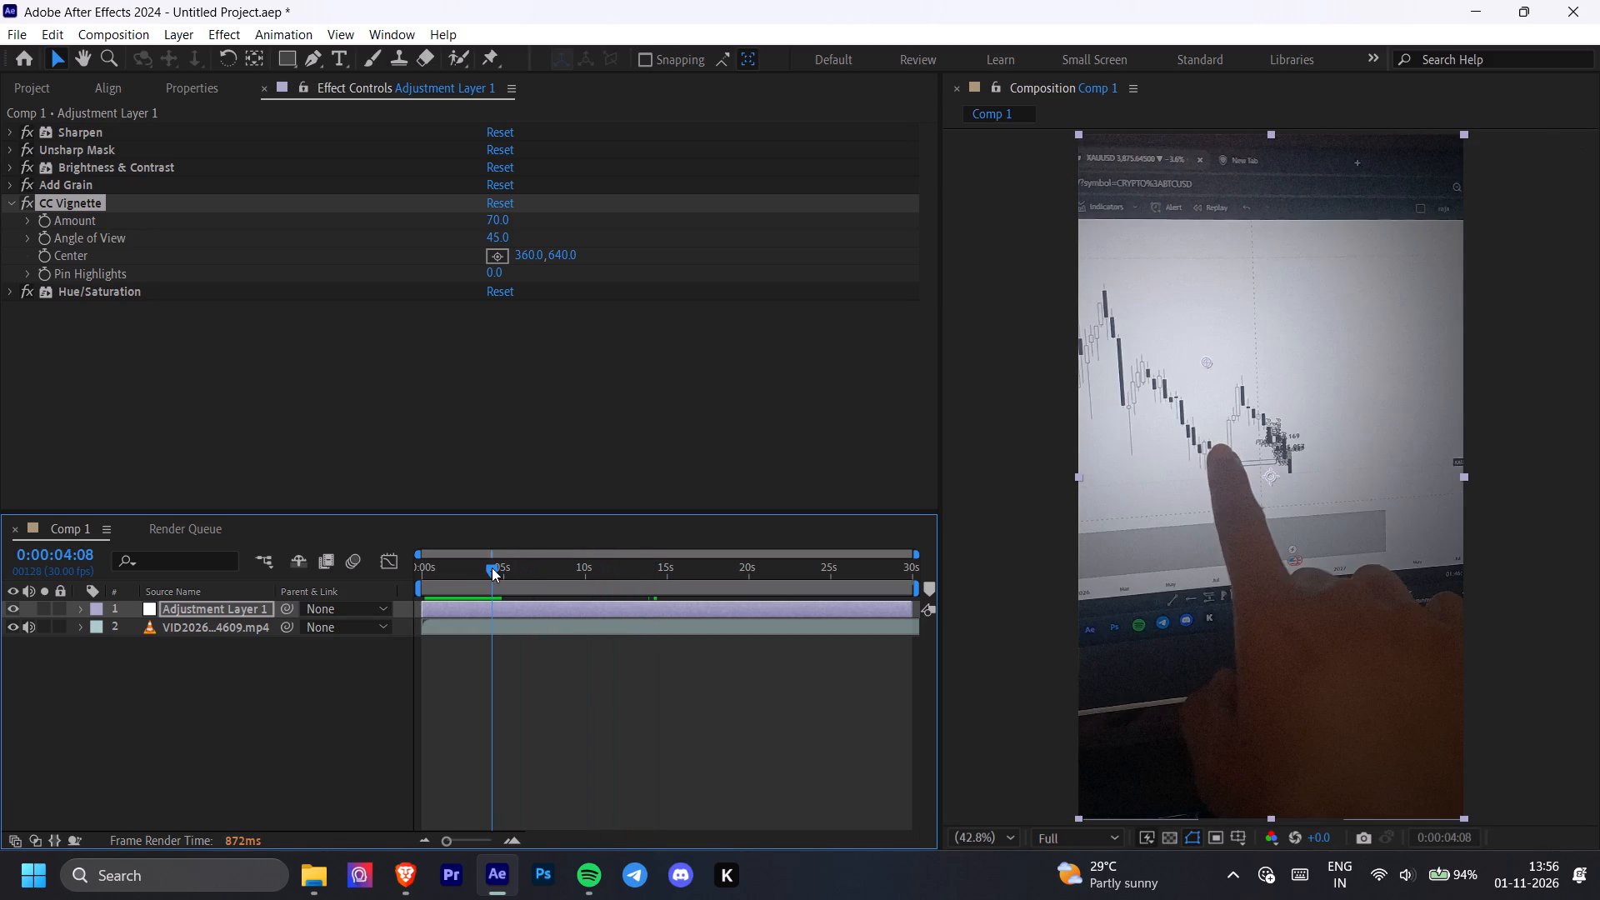
{"action": "left_click_drag", "start_coordinate": [492, 567], "coordinate": [513, 569]}
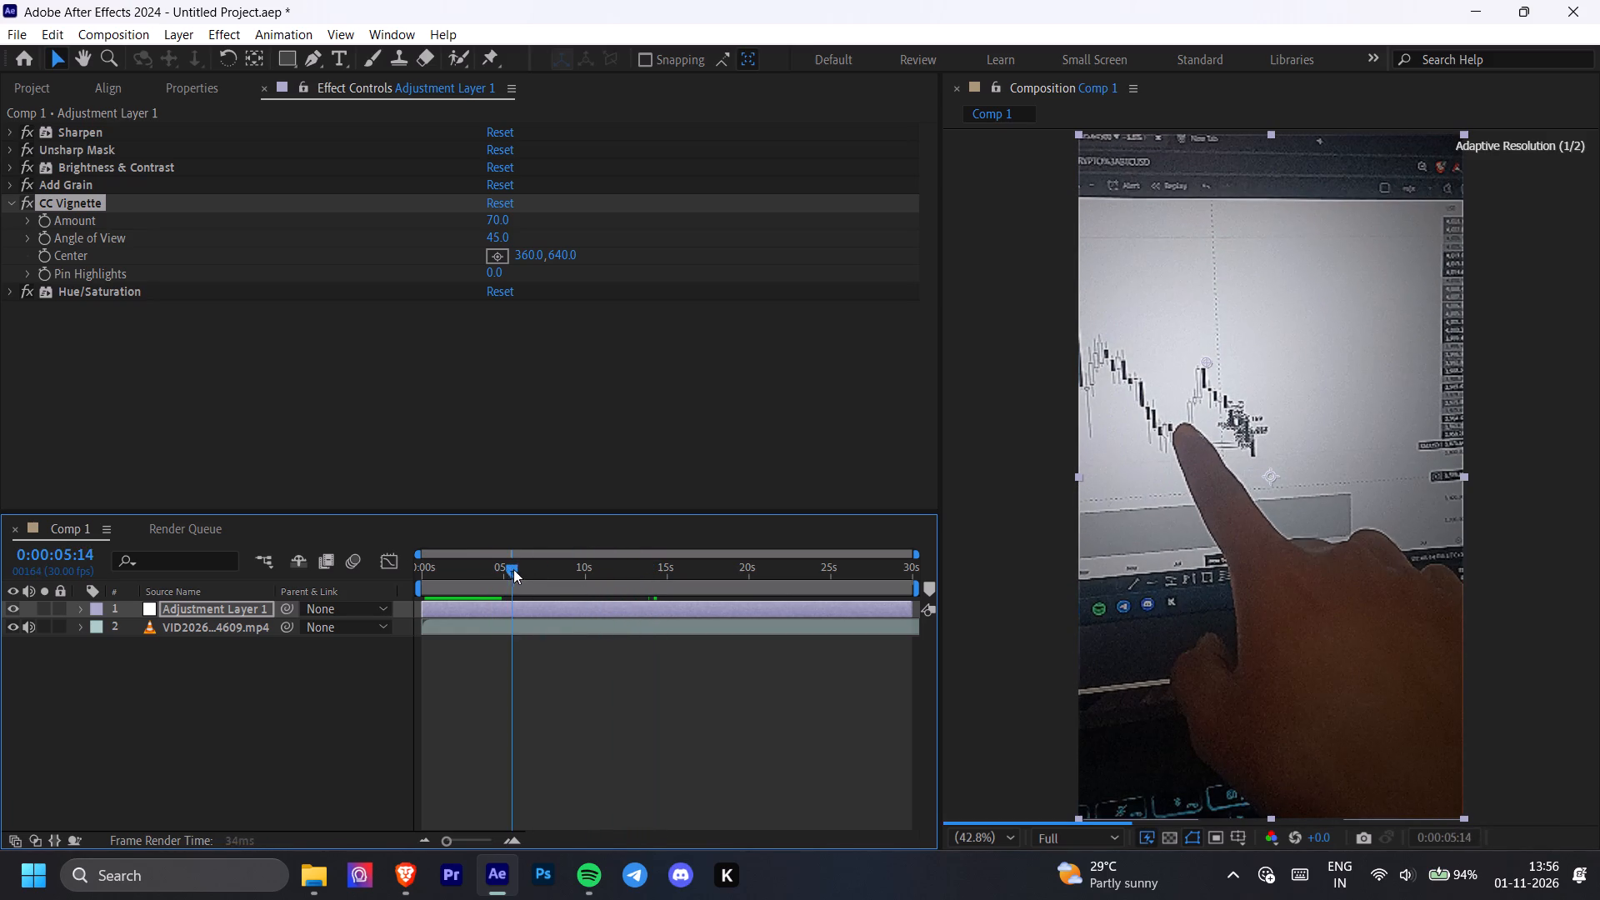
{"action": "left_click_drag", "start_coordinate": [513, 569], "coordinate": [587, 589]}
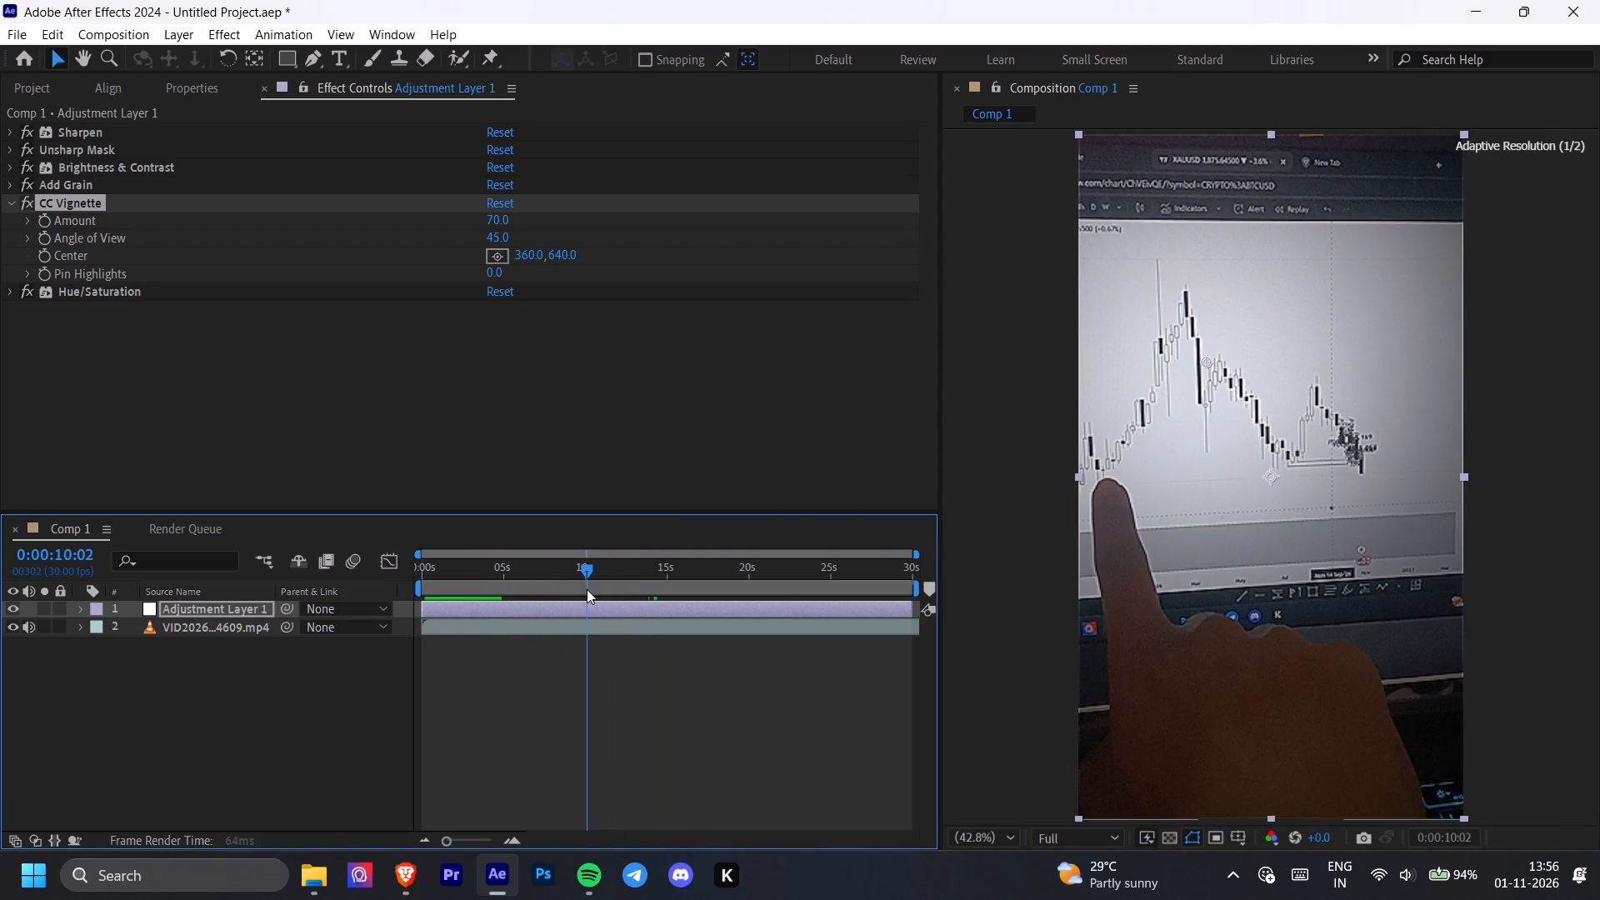
{"action": "left_click_drag", "start_coordinate": [587, 571], "coordinate": [770, 612]}
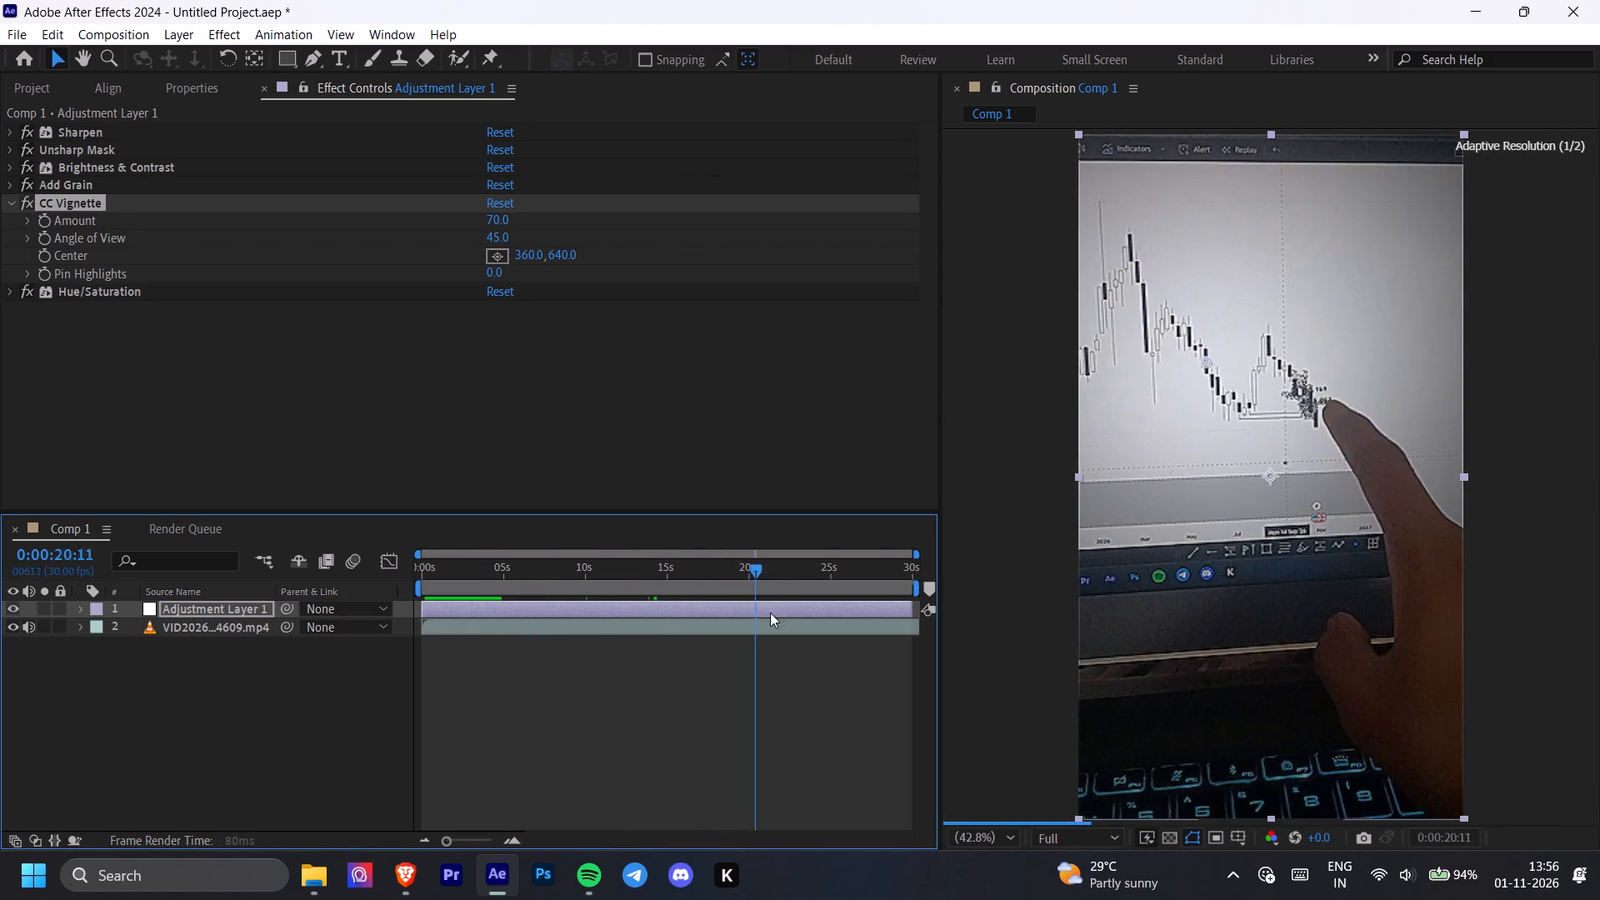
{"action": "left_click_drag", "start_coordinate": [770, 612], "coordinate": [827, 646]}
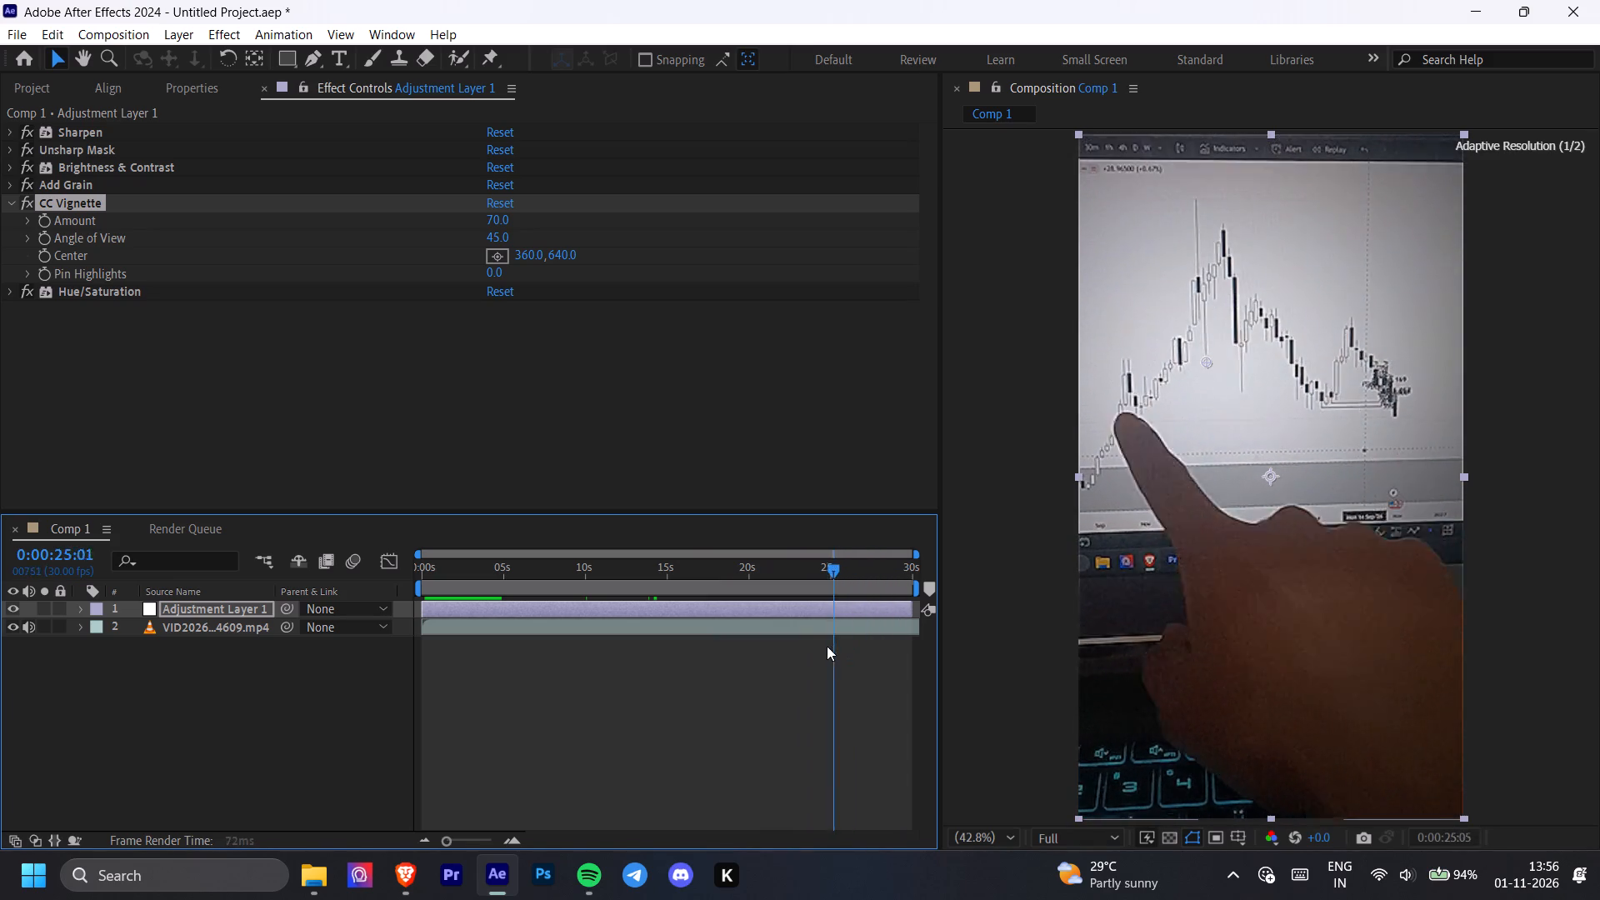
{"action": "left_click_drag", "start_coordinate": [827, 646], "coordinate": [491, 601]}
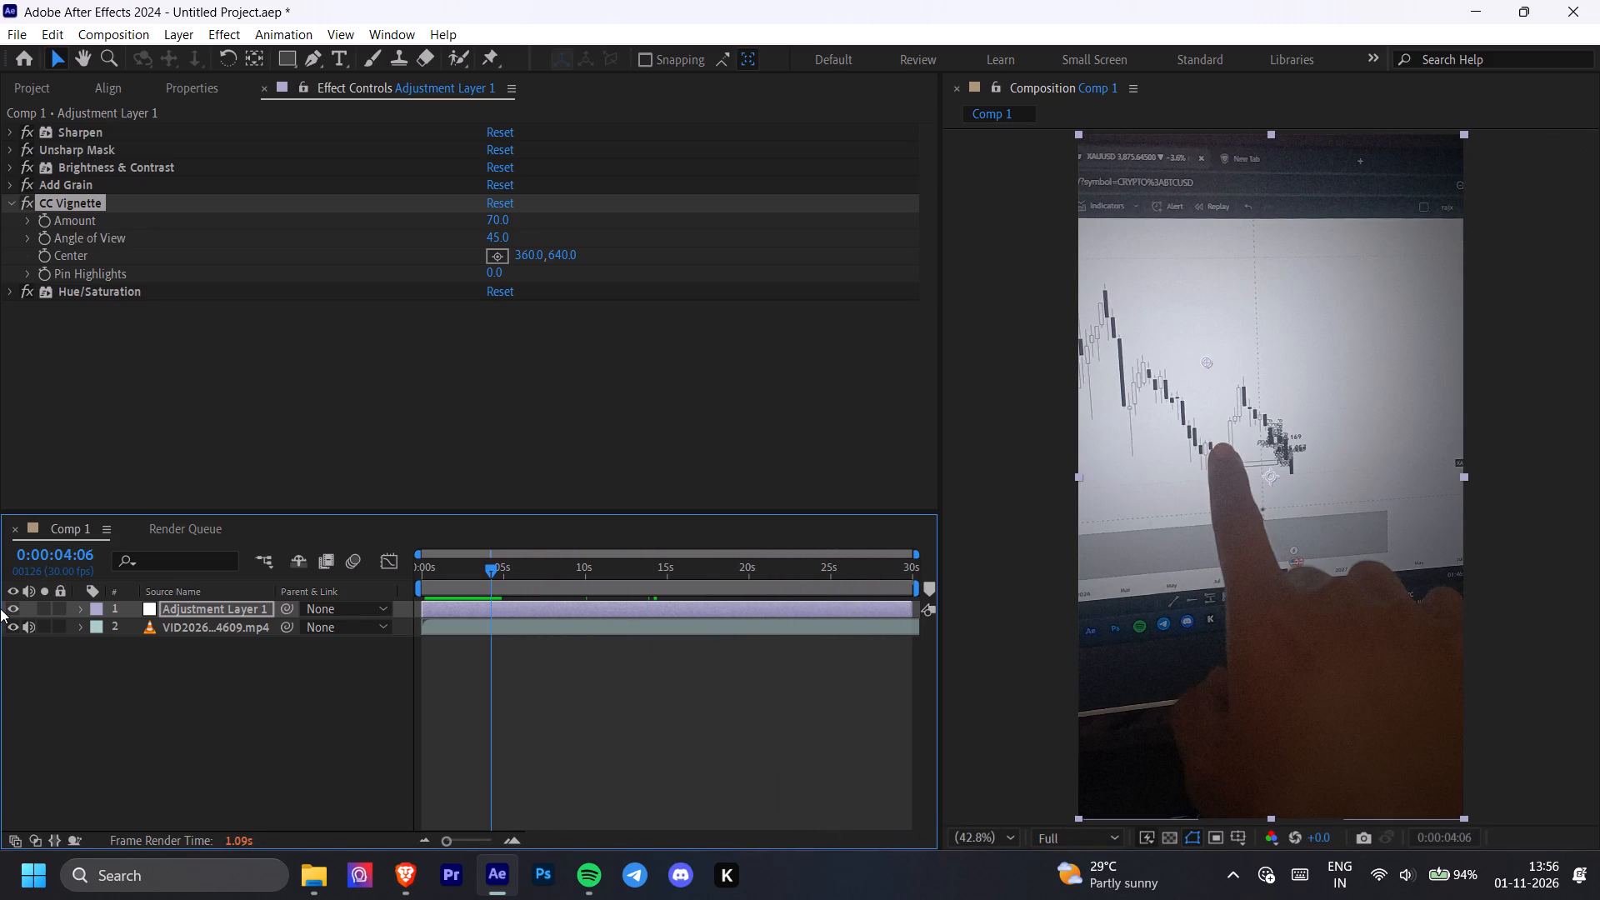
Toggle the adjustment layer's visibility to compare the graded frame with the original footage.
{"action": "left_click", "coordinate": [16, 608]}
{"action": "left_click", "coordinate": [16, 608]}
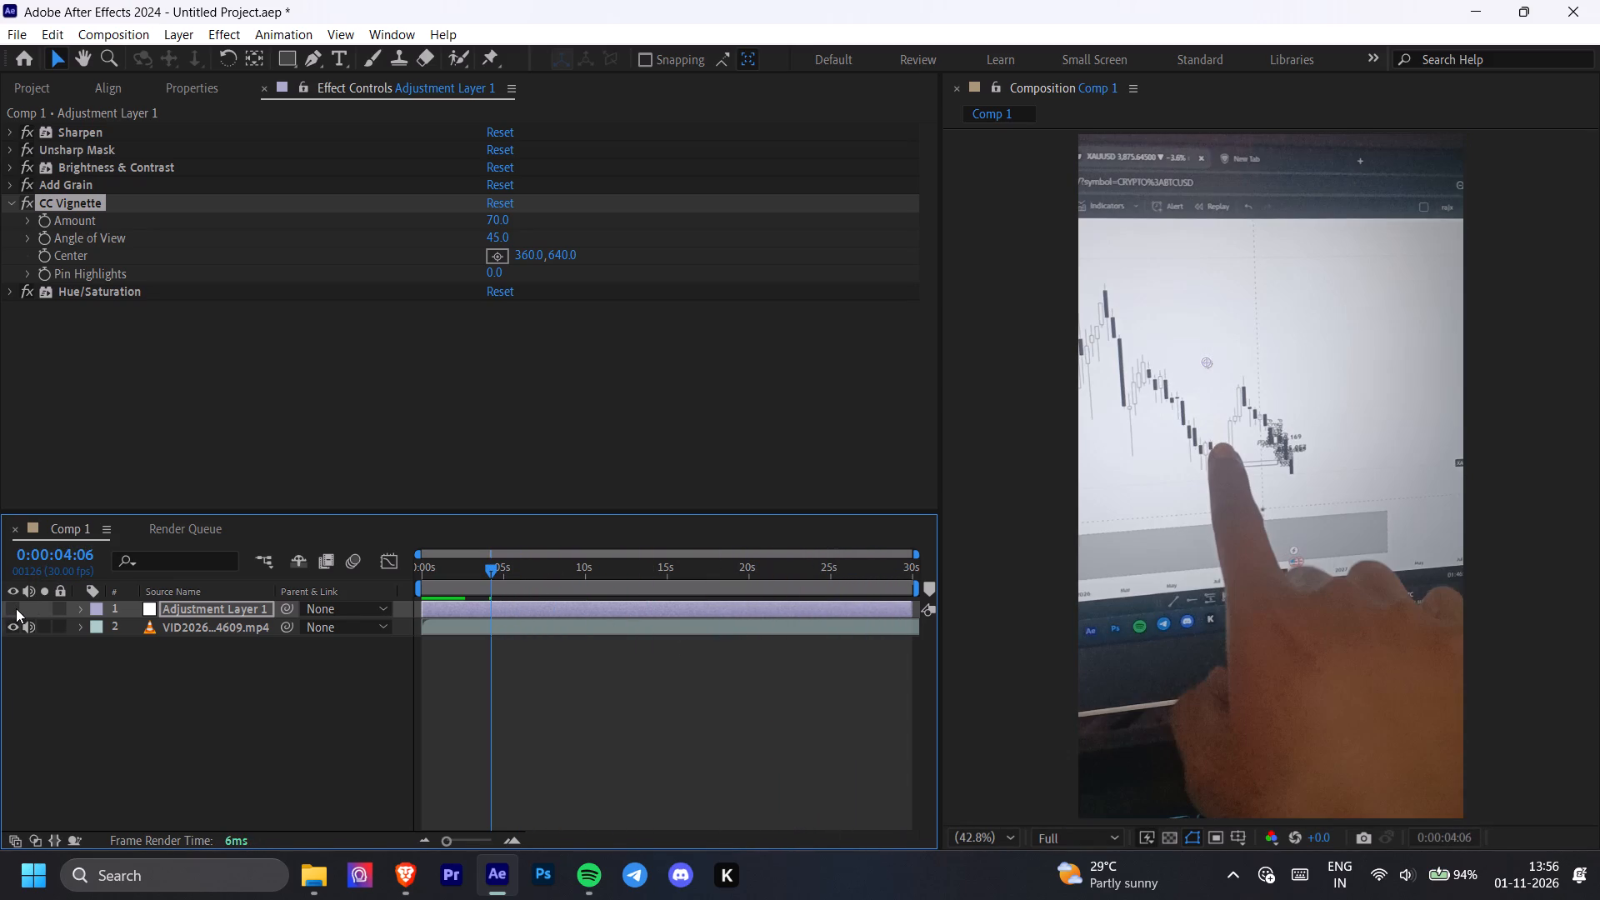
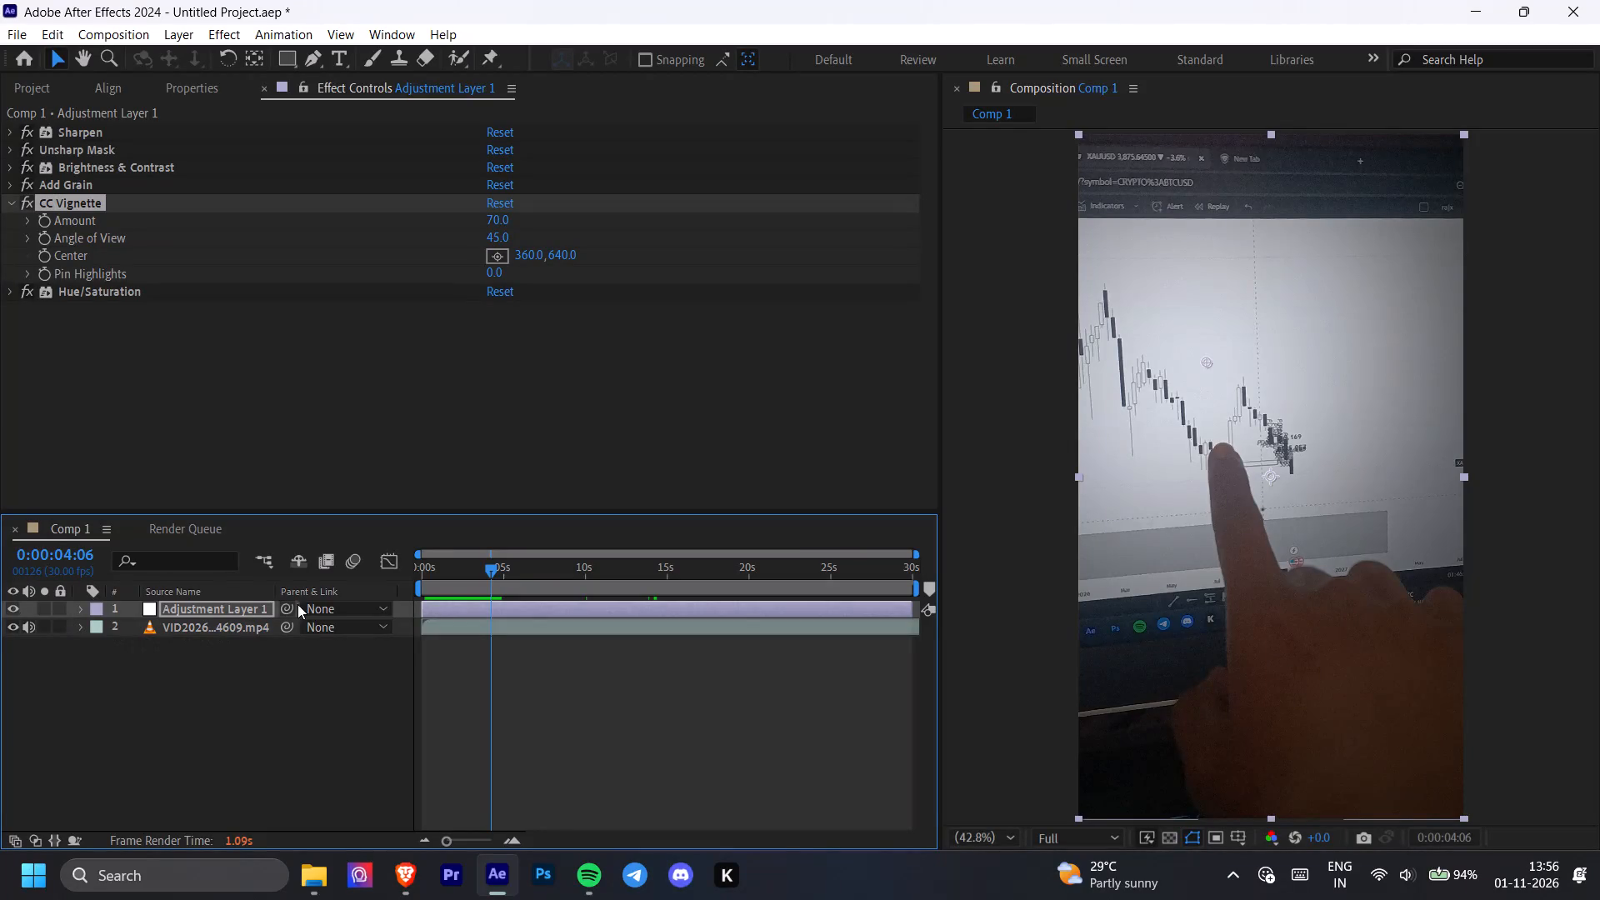
Scrub from about 4 seconds to about 13 seconds to check the grade on those frames.
{"action": "left_click_drag", "start_coordinate": [496, 570], "coordinate": [588, 603]}
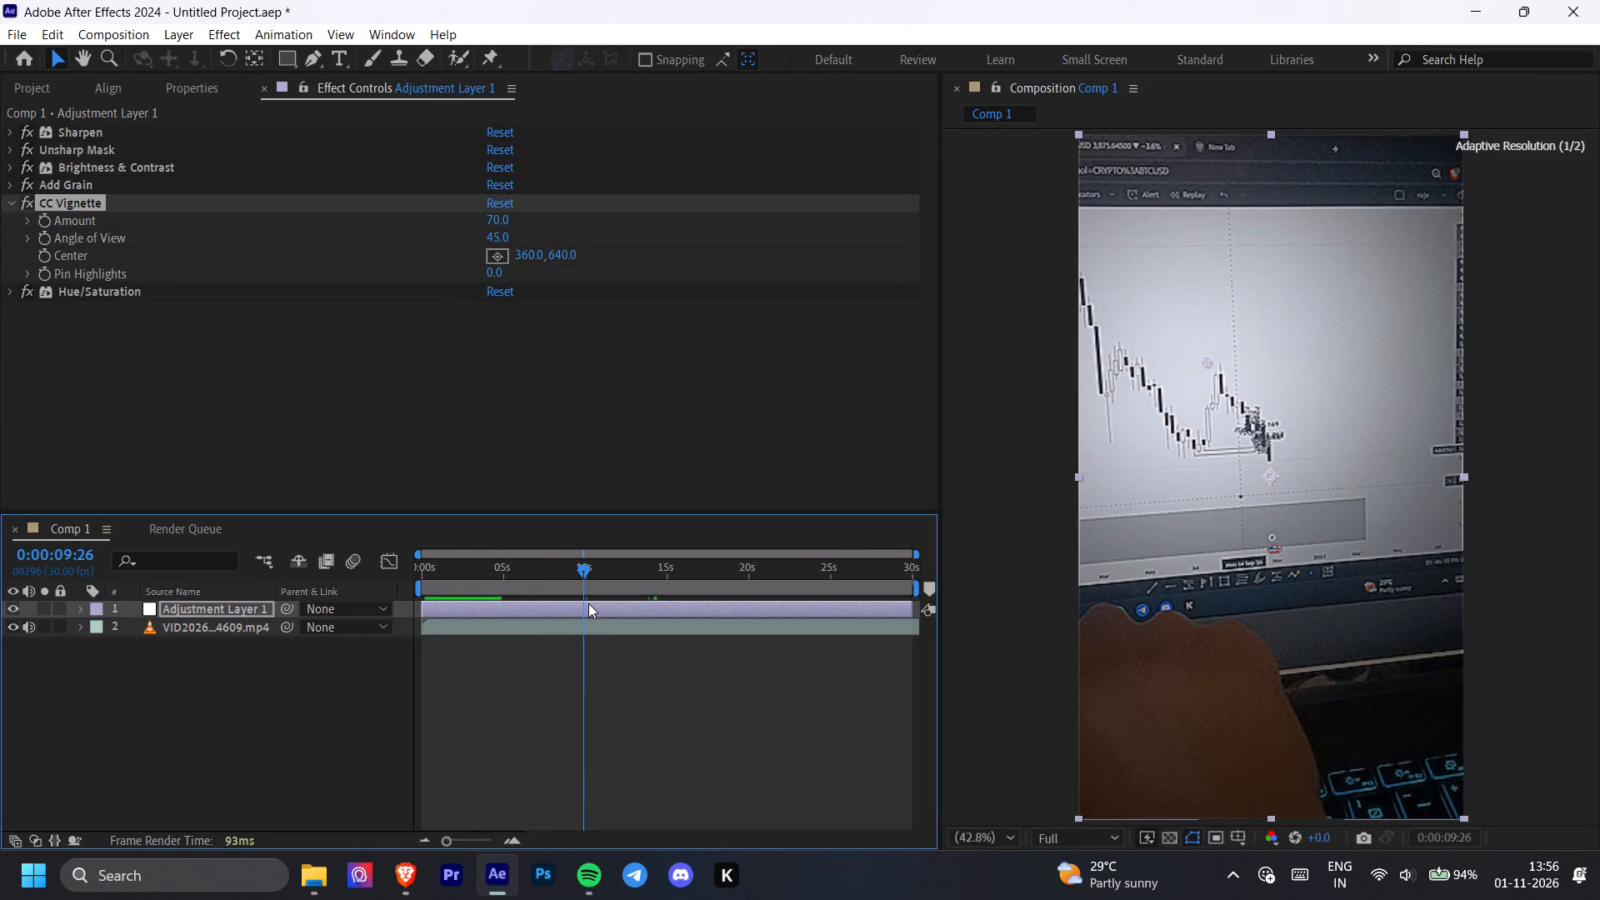
{"action": "left_click_drag", "start_coordinate": [588, 603], "coordinate": [626, 599]}
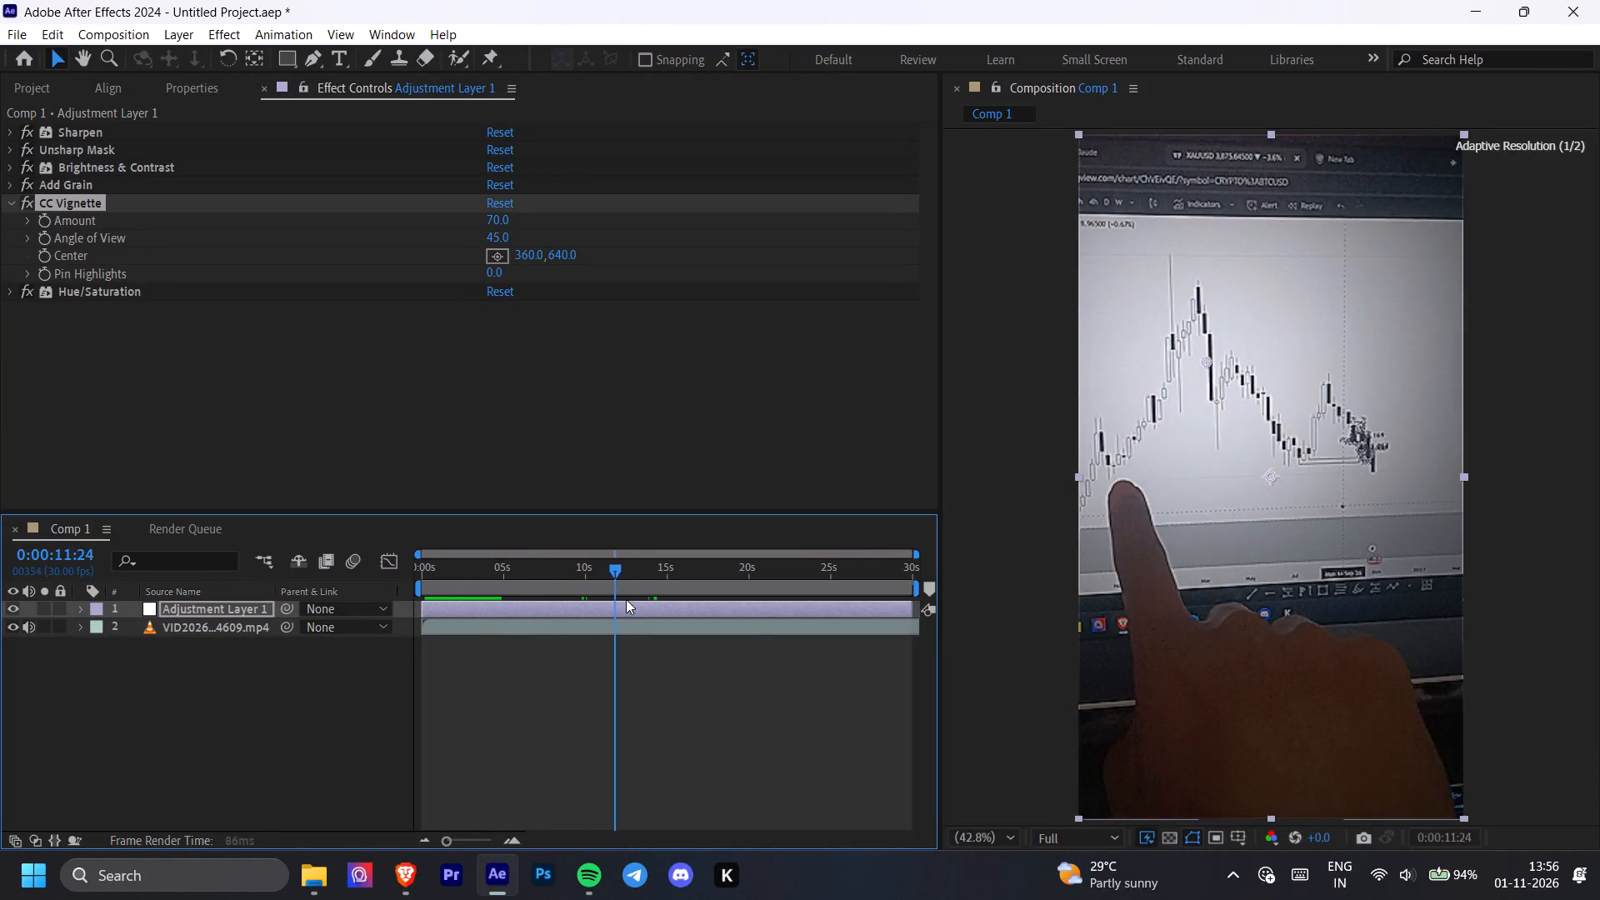
{"action": "left_click_drag", "start_coordinate": [626, 599], "coordinate": [647, 599]}
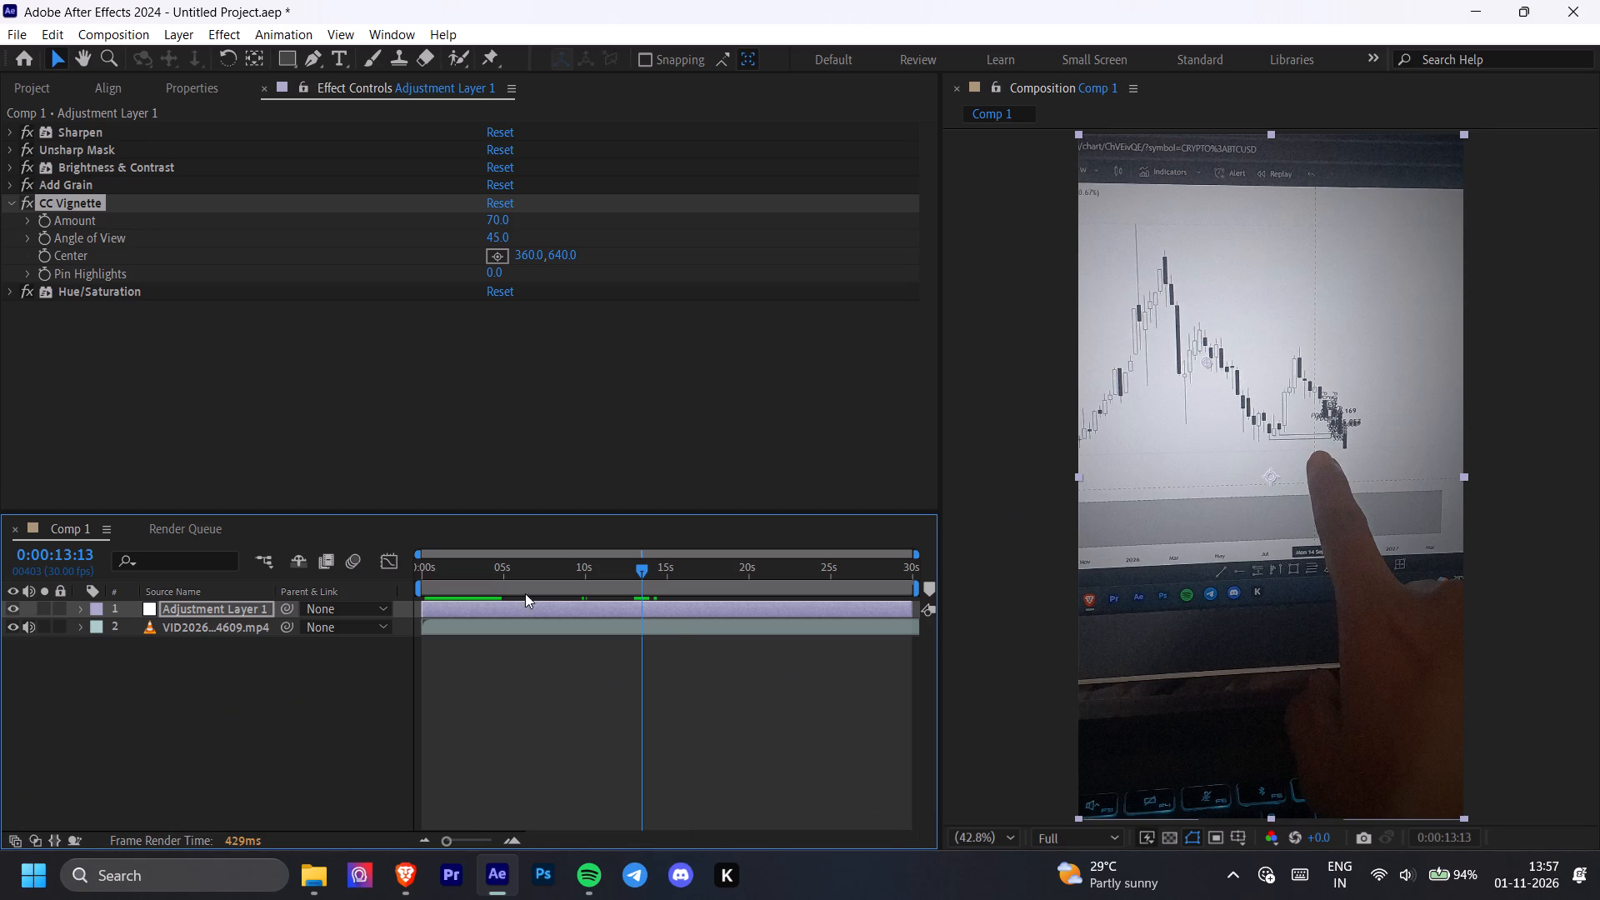
Extend the adjustment layer's out point to the end of the composition so it matches the video layer.
{"action": "scroll", "coordinate": [761, 627], "scroll_direction": "left", "scroll_amount": 1}
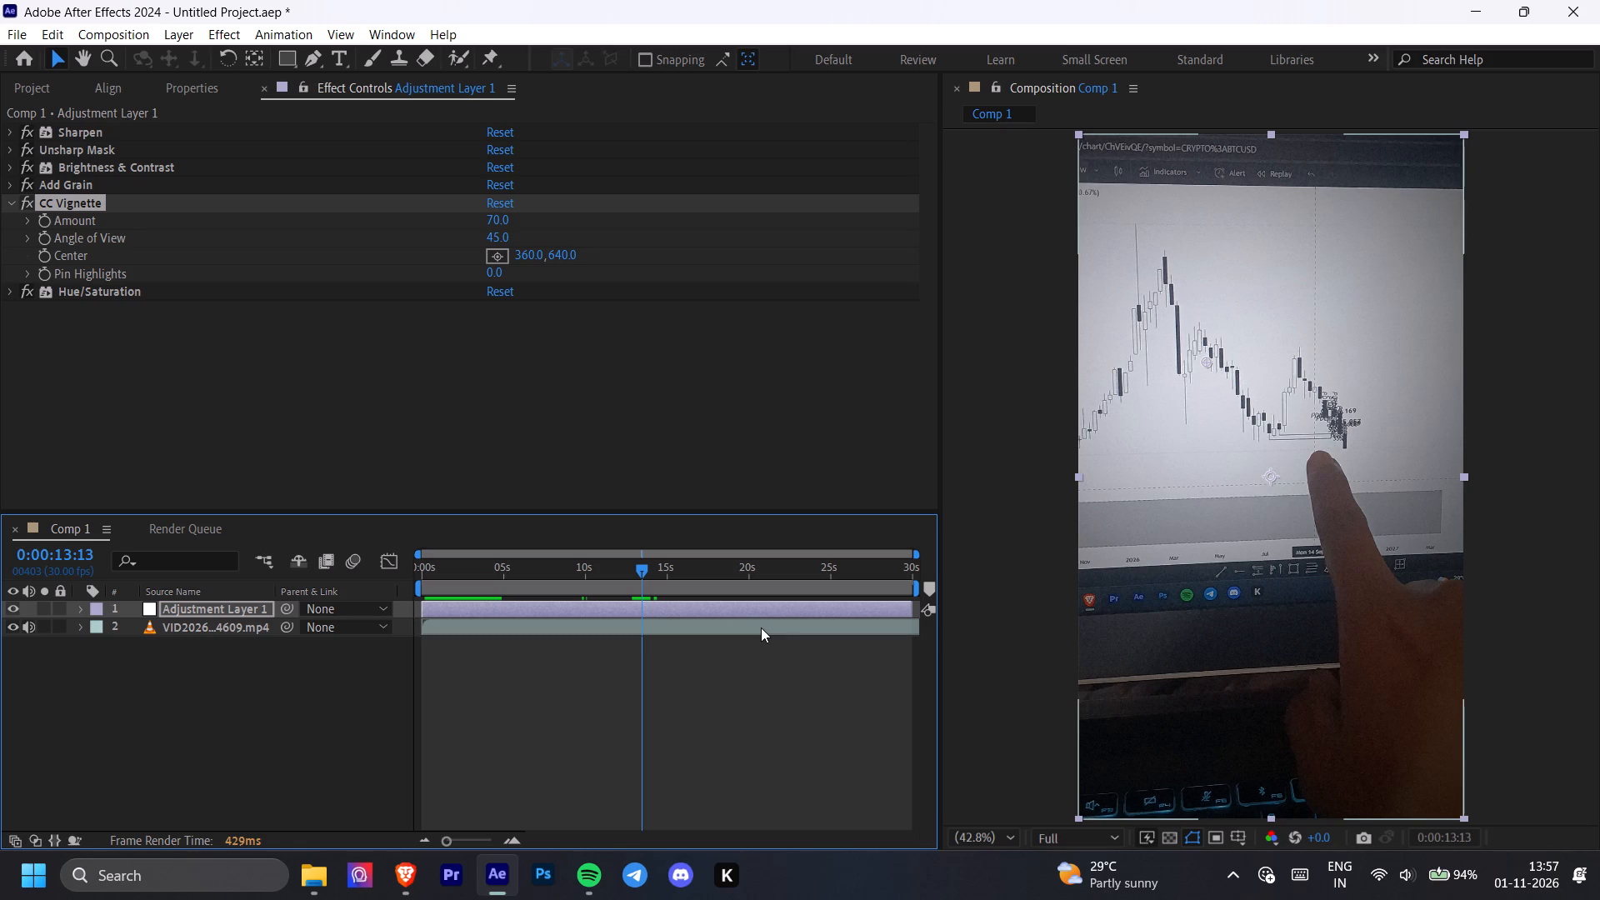
{"action": "left_click_drag", "start_coordinate": [909, 612], "coordinate": [952, 609]}
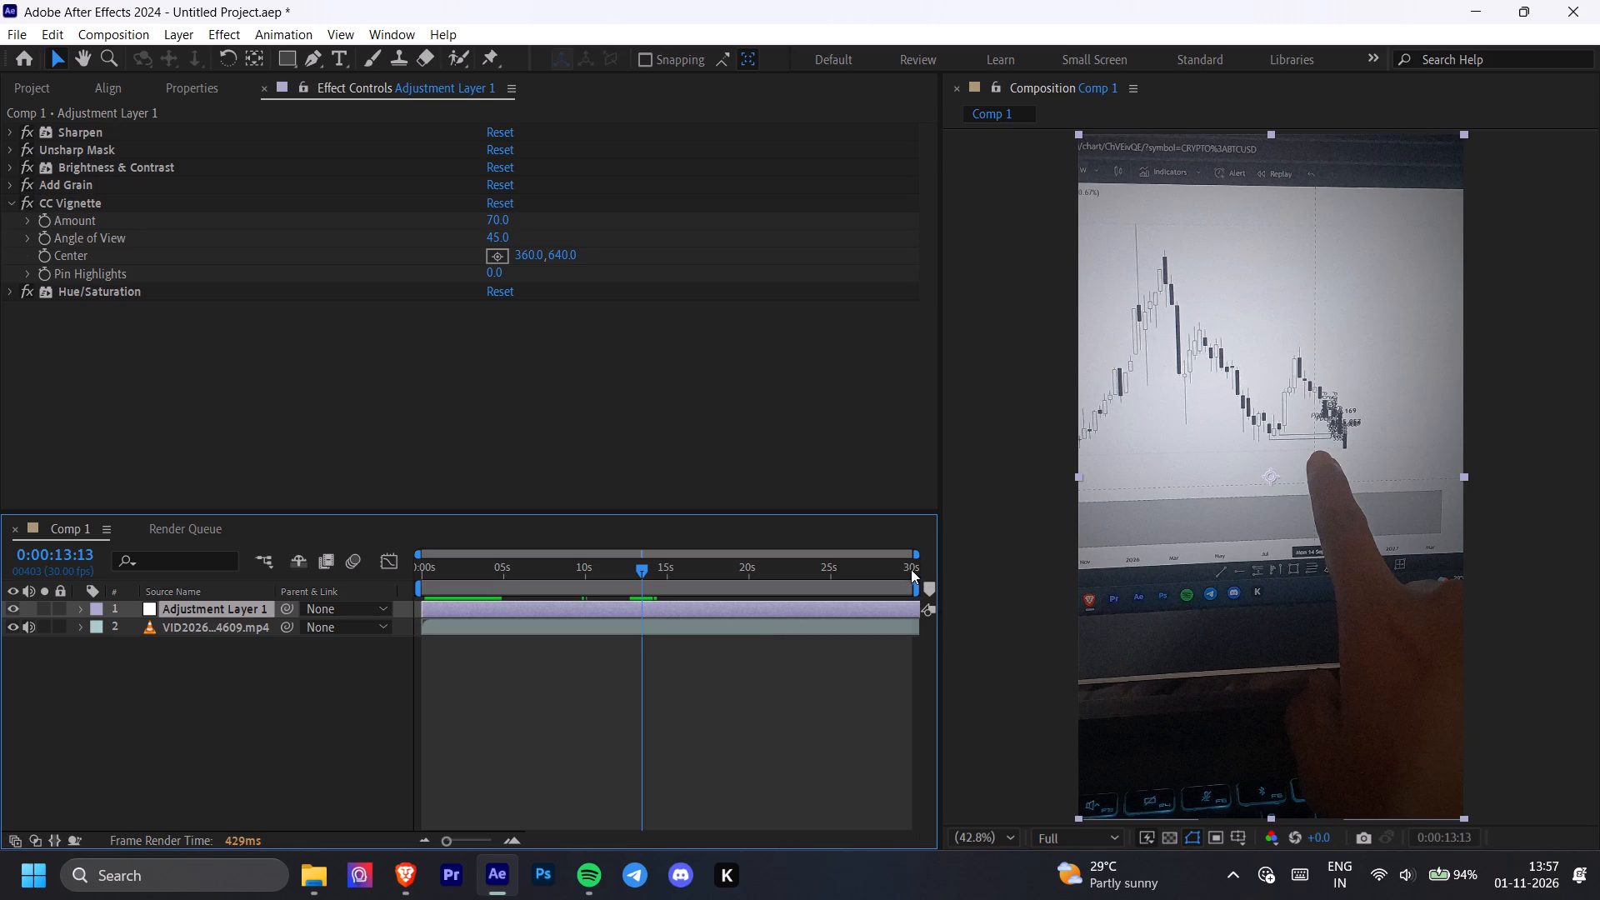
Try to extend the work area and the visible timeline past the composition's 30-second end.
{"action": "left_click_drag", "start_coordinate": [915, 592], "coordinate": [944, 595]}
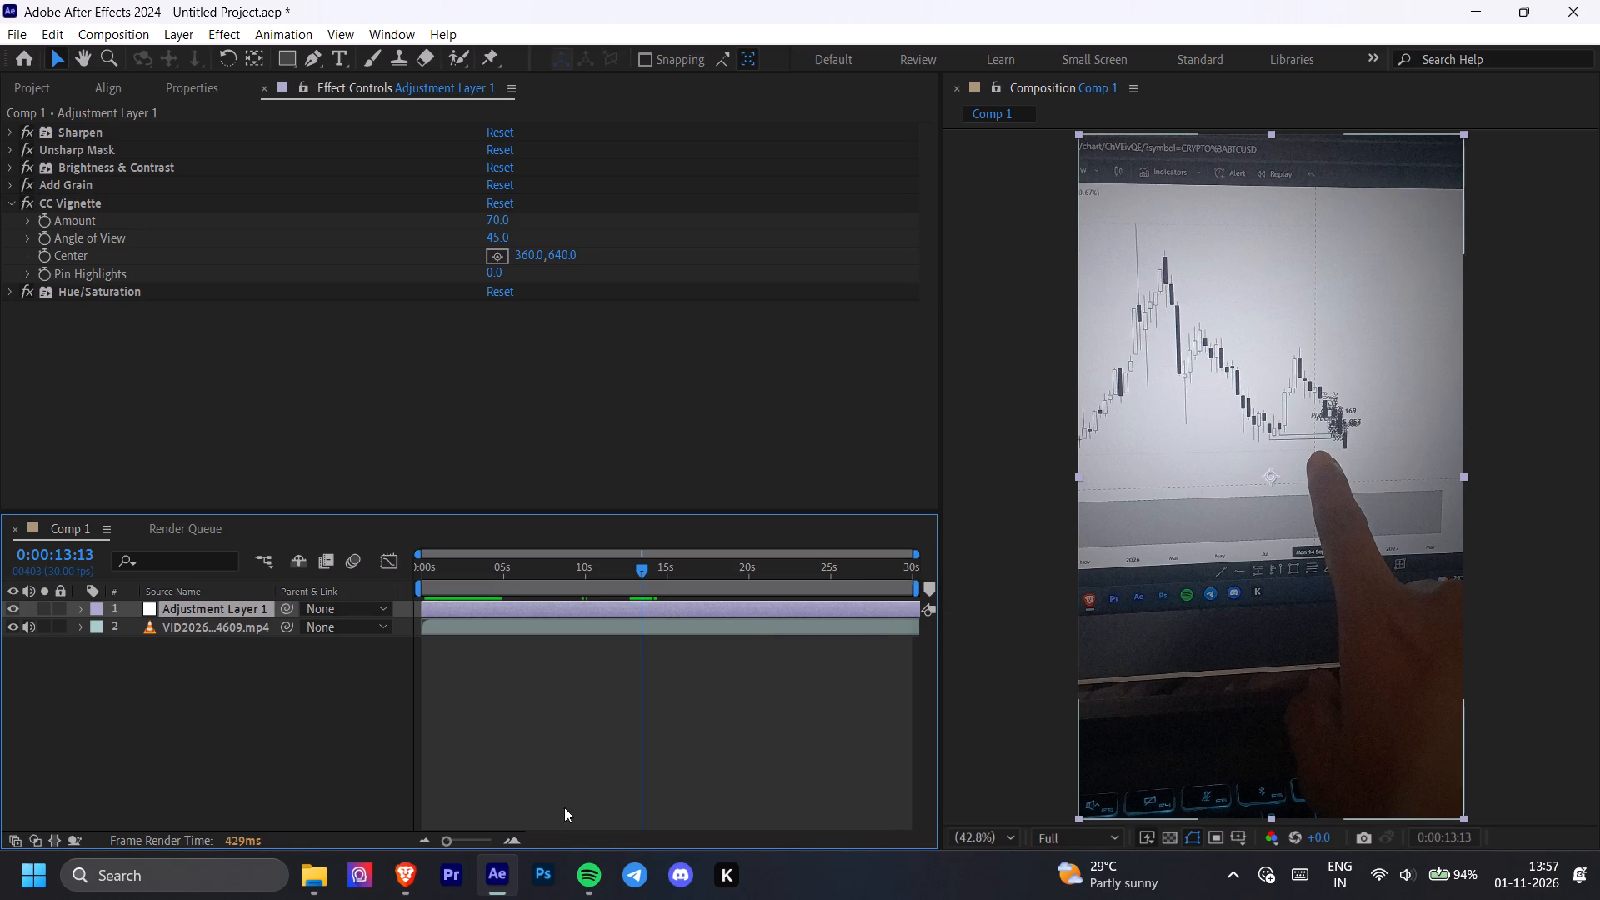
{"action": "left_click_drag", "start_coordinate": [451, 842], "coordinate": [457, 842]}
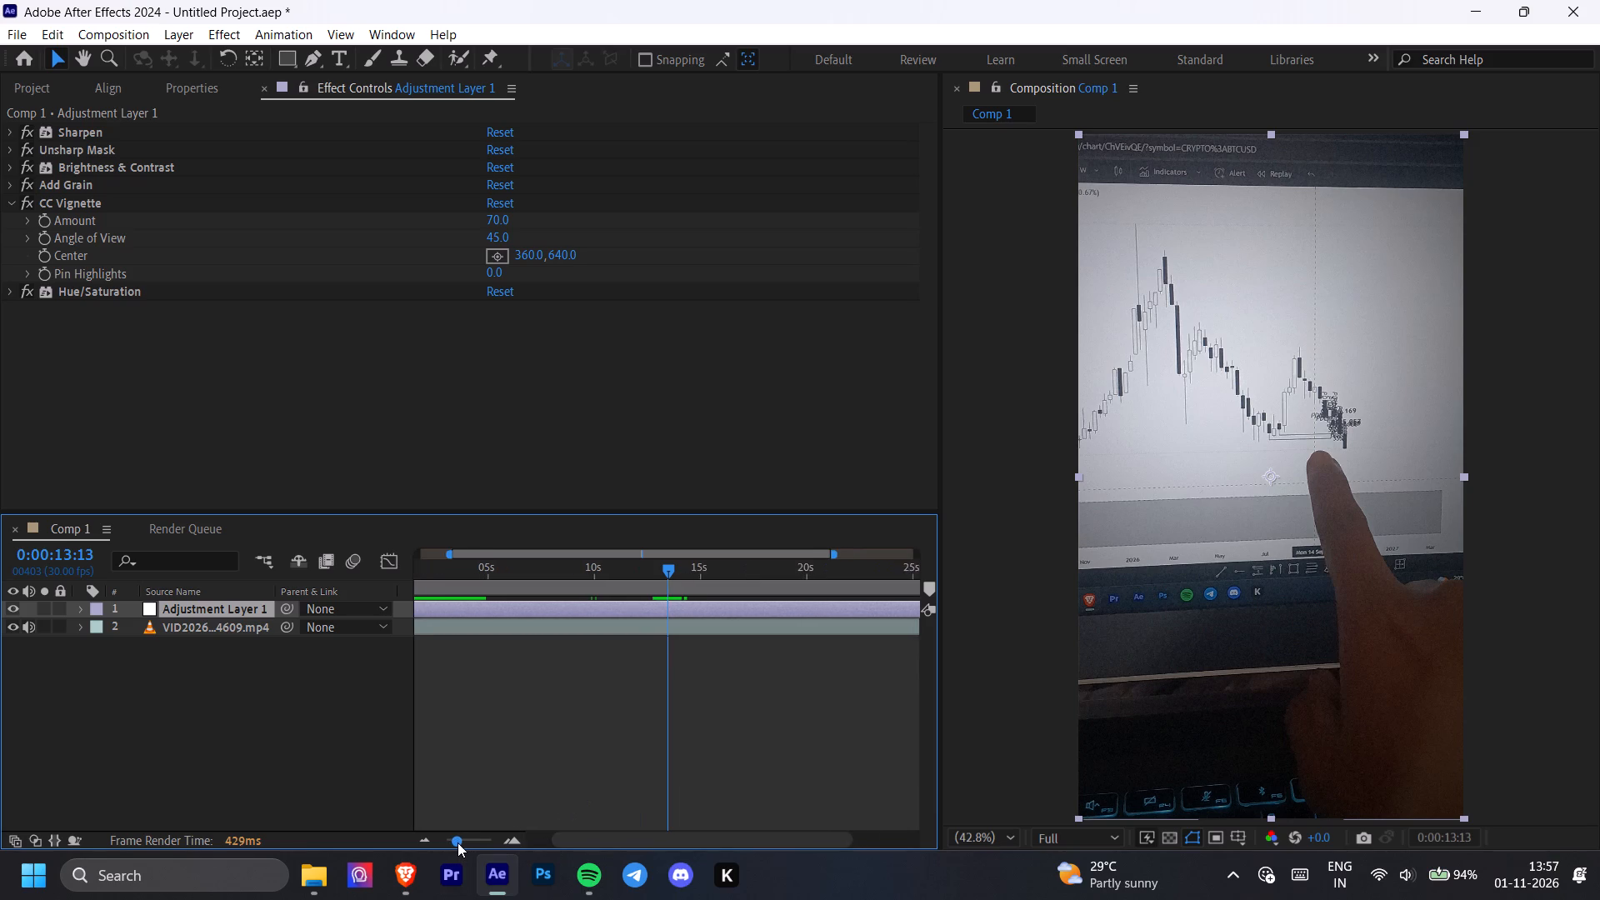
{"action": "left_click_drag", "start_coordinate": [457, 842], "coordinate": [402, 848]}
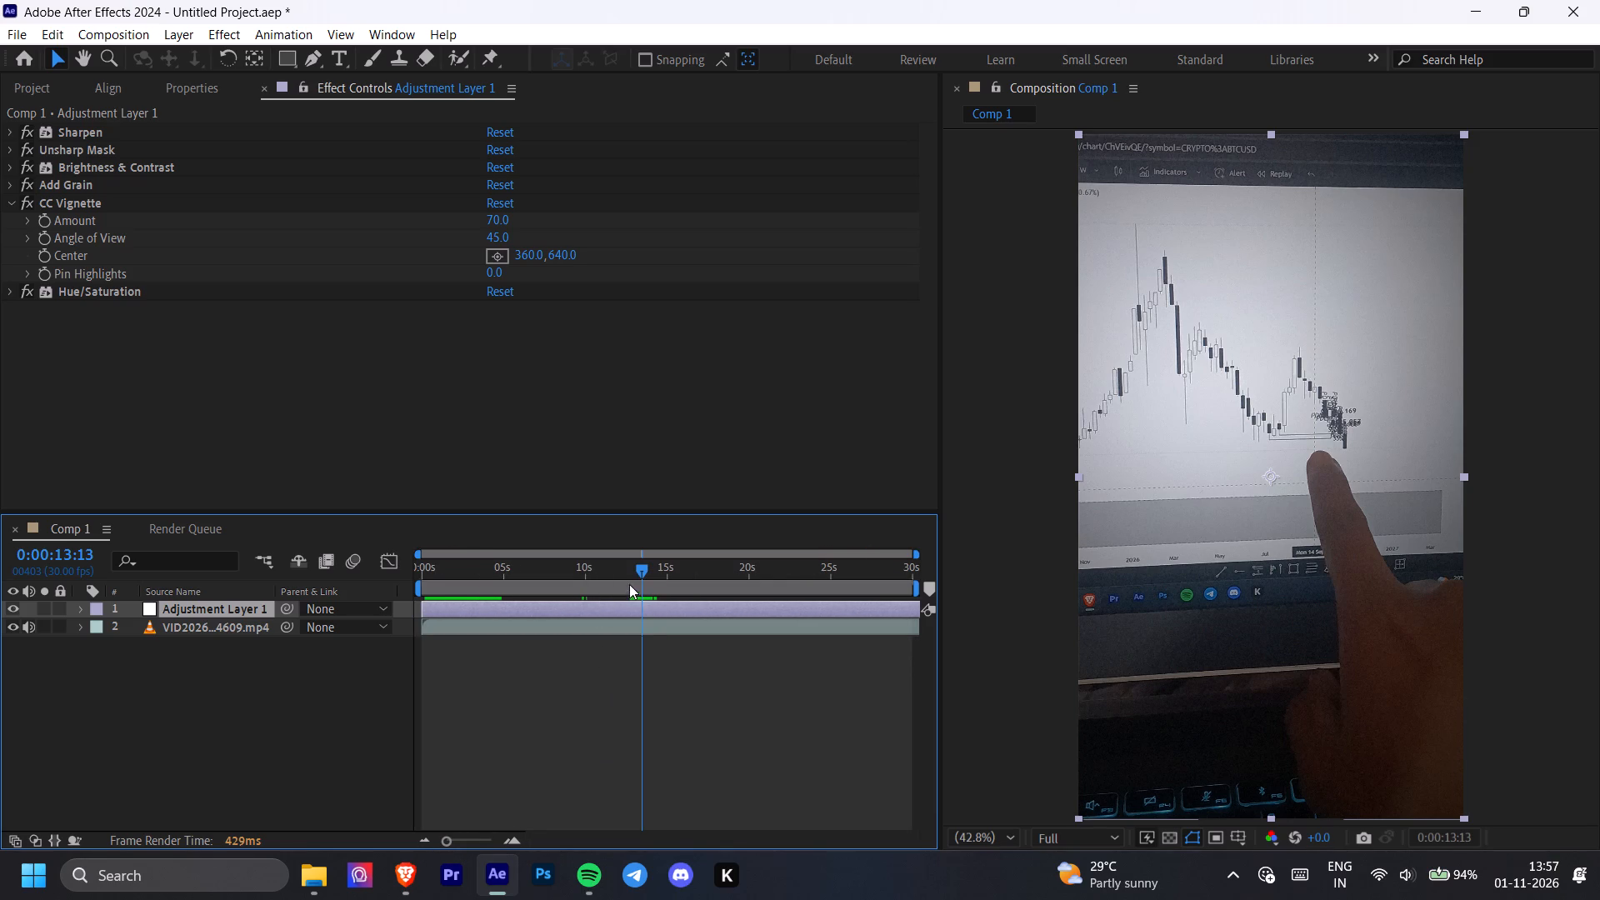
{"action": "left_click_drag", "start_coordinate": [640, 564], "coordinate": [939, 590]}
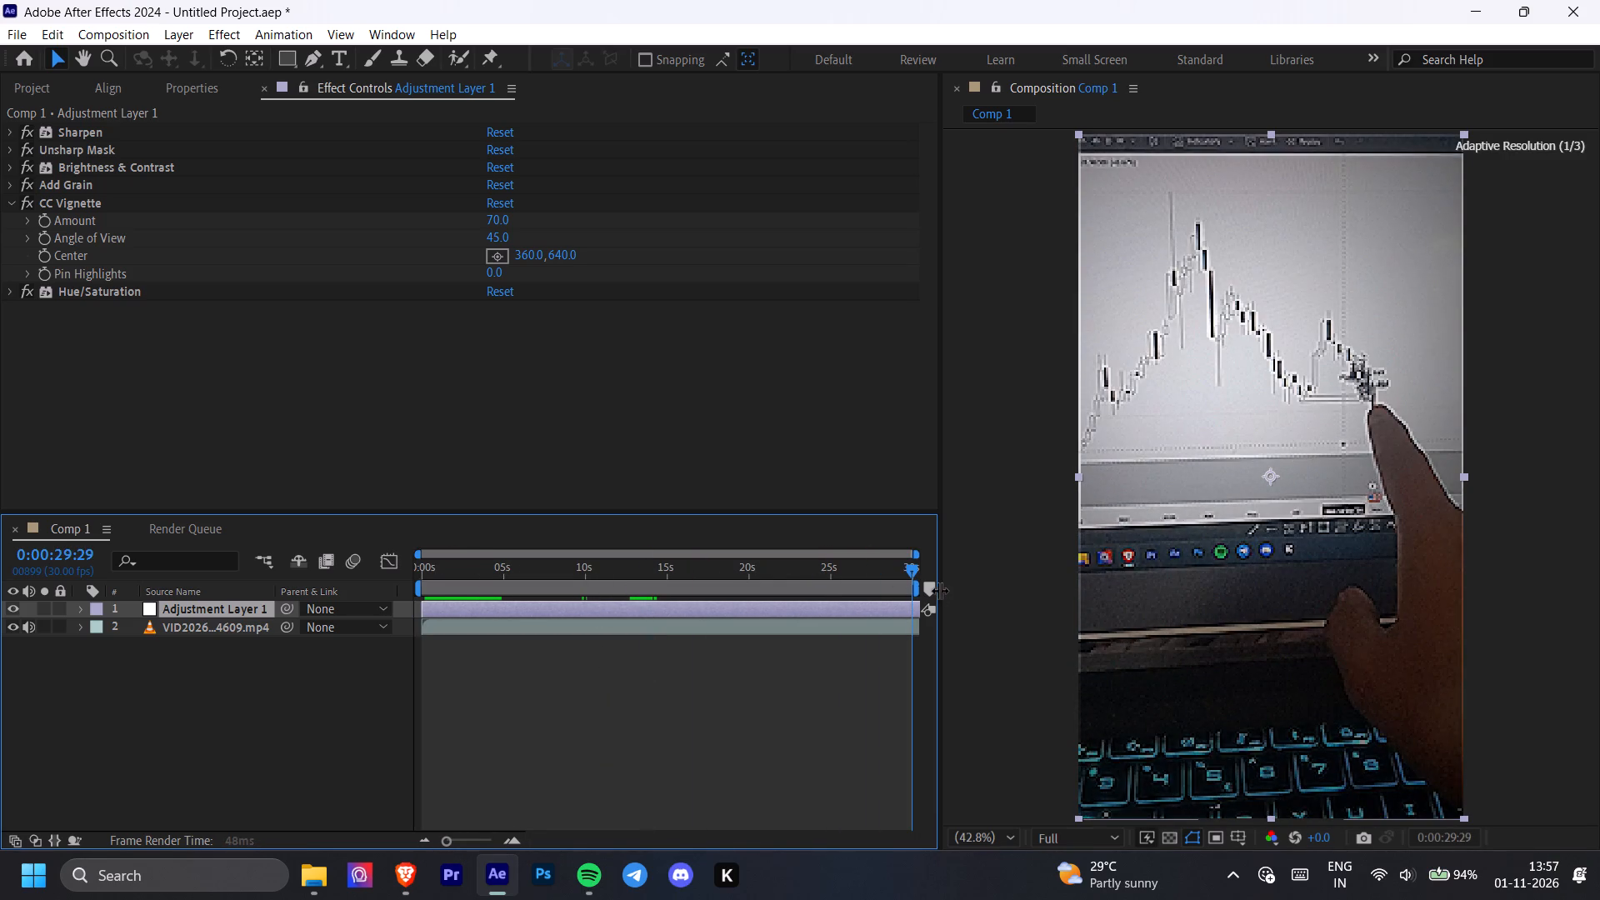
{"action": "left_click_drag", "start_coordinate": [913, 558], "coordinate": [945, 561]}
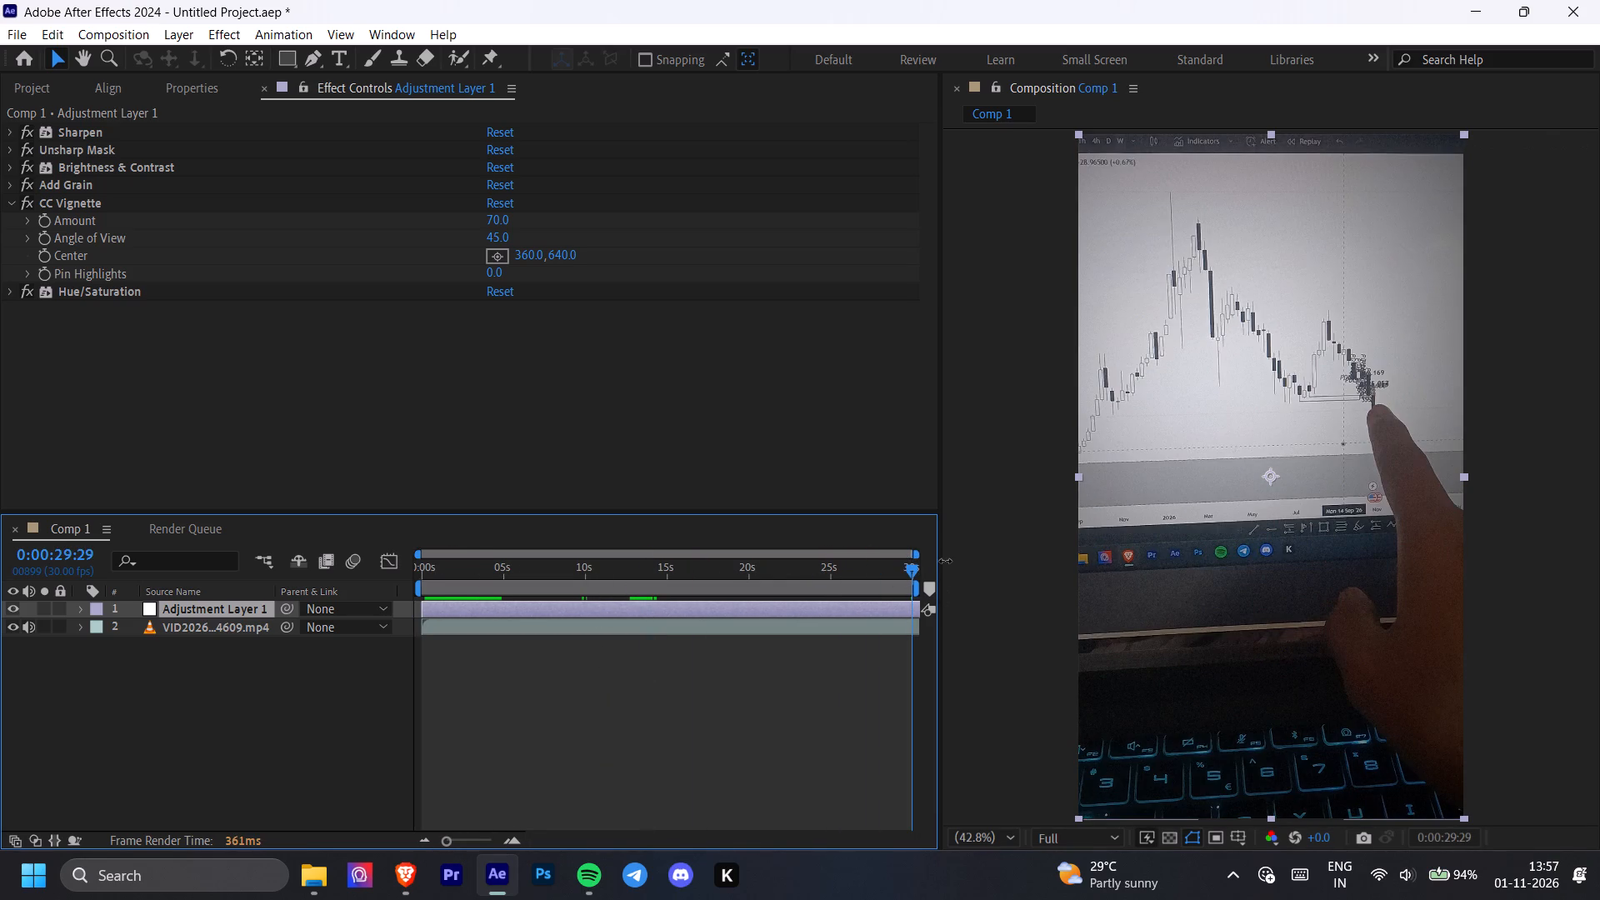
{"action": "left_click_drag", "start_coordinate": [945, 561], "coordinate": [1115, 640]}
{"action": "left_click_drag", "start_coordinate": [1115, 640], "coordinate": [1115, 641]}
Widen the Timeline and Effect Controls area slightly, narrowing the composition viewer.
{"action": "left_click_drag", "start_coordinate": [937, 424], "coordinate": [1052, 461]}
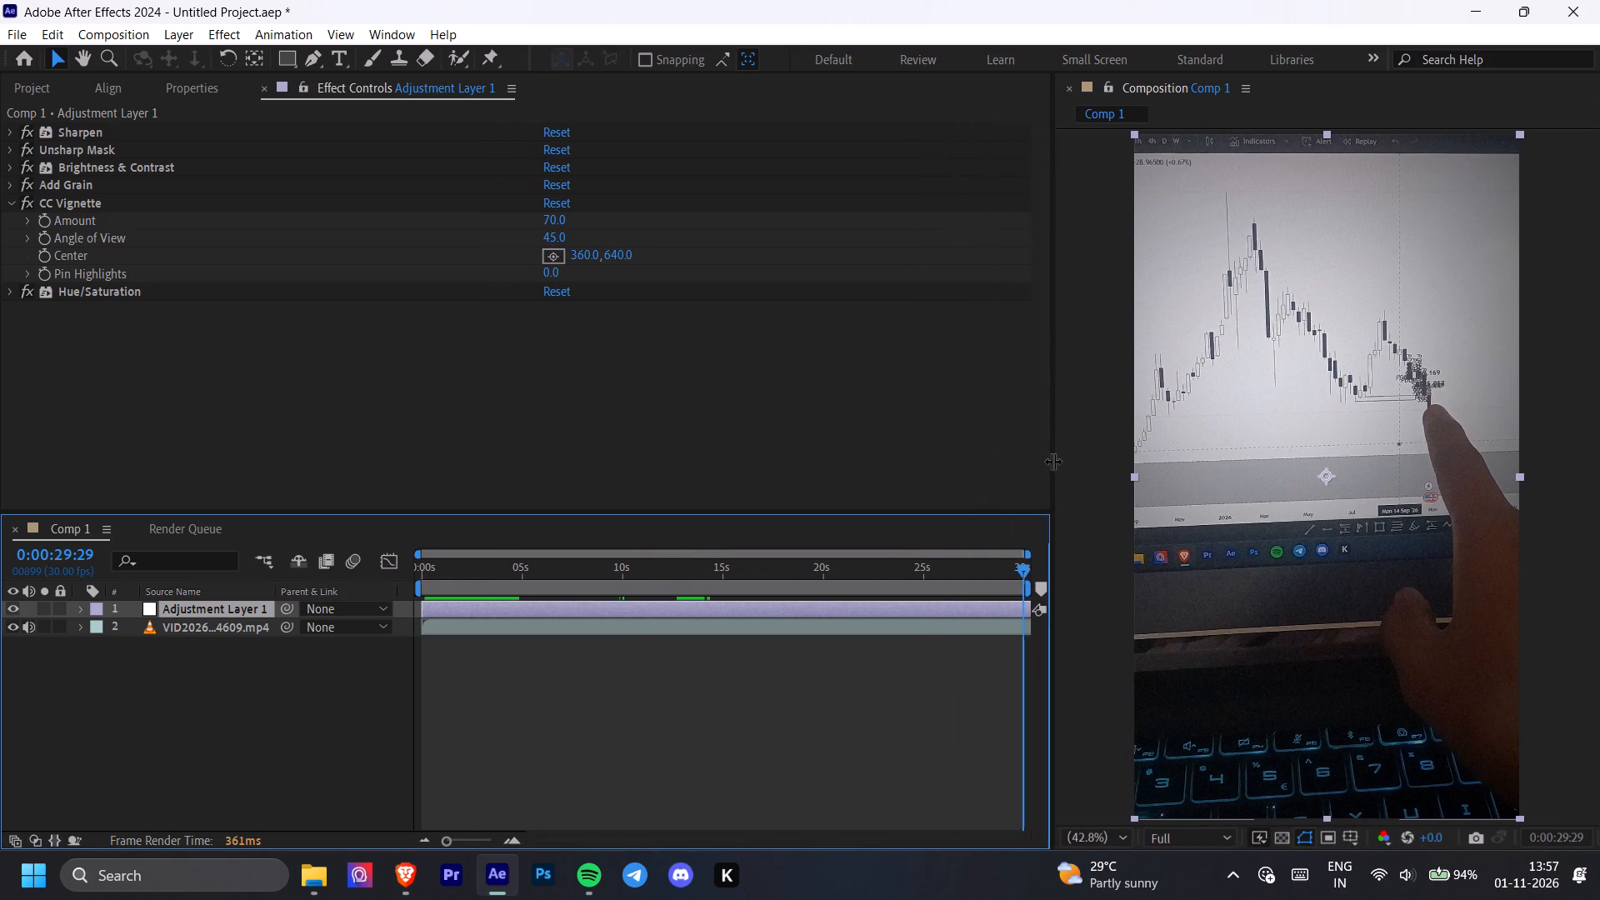
{"action": "left_click_drag", "start_coordinate": [1052, 461], "coordinate": [1006, 473]}
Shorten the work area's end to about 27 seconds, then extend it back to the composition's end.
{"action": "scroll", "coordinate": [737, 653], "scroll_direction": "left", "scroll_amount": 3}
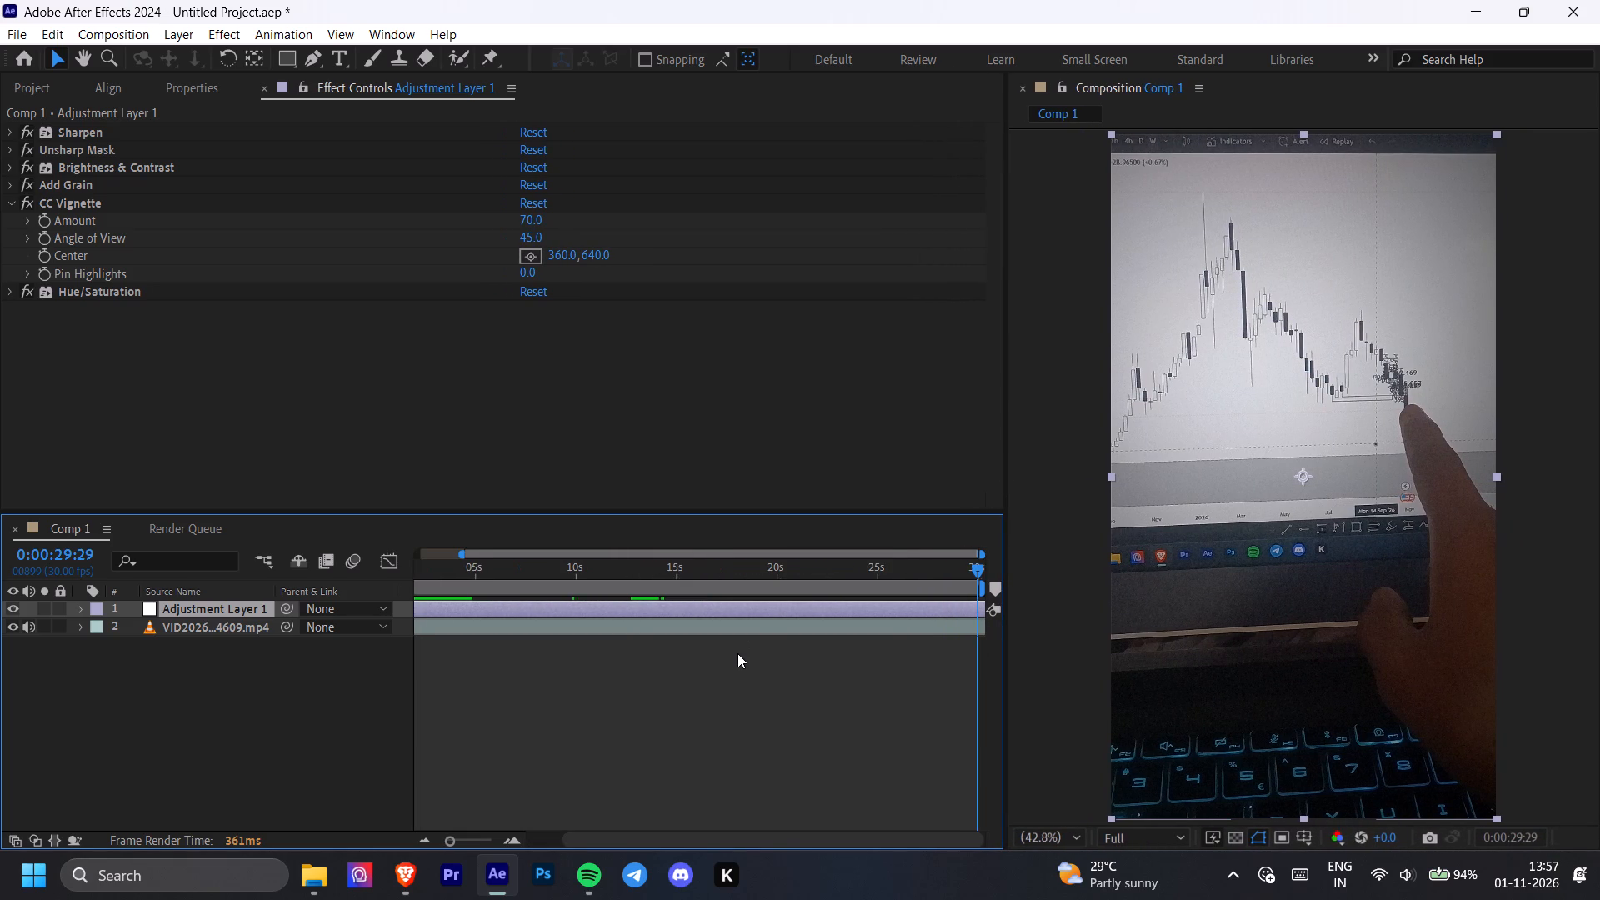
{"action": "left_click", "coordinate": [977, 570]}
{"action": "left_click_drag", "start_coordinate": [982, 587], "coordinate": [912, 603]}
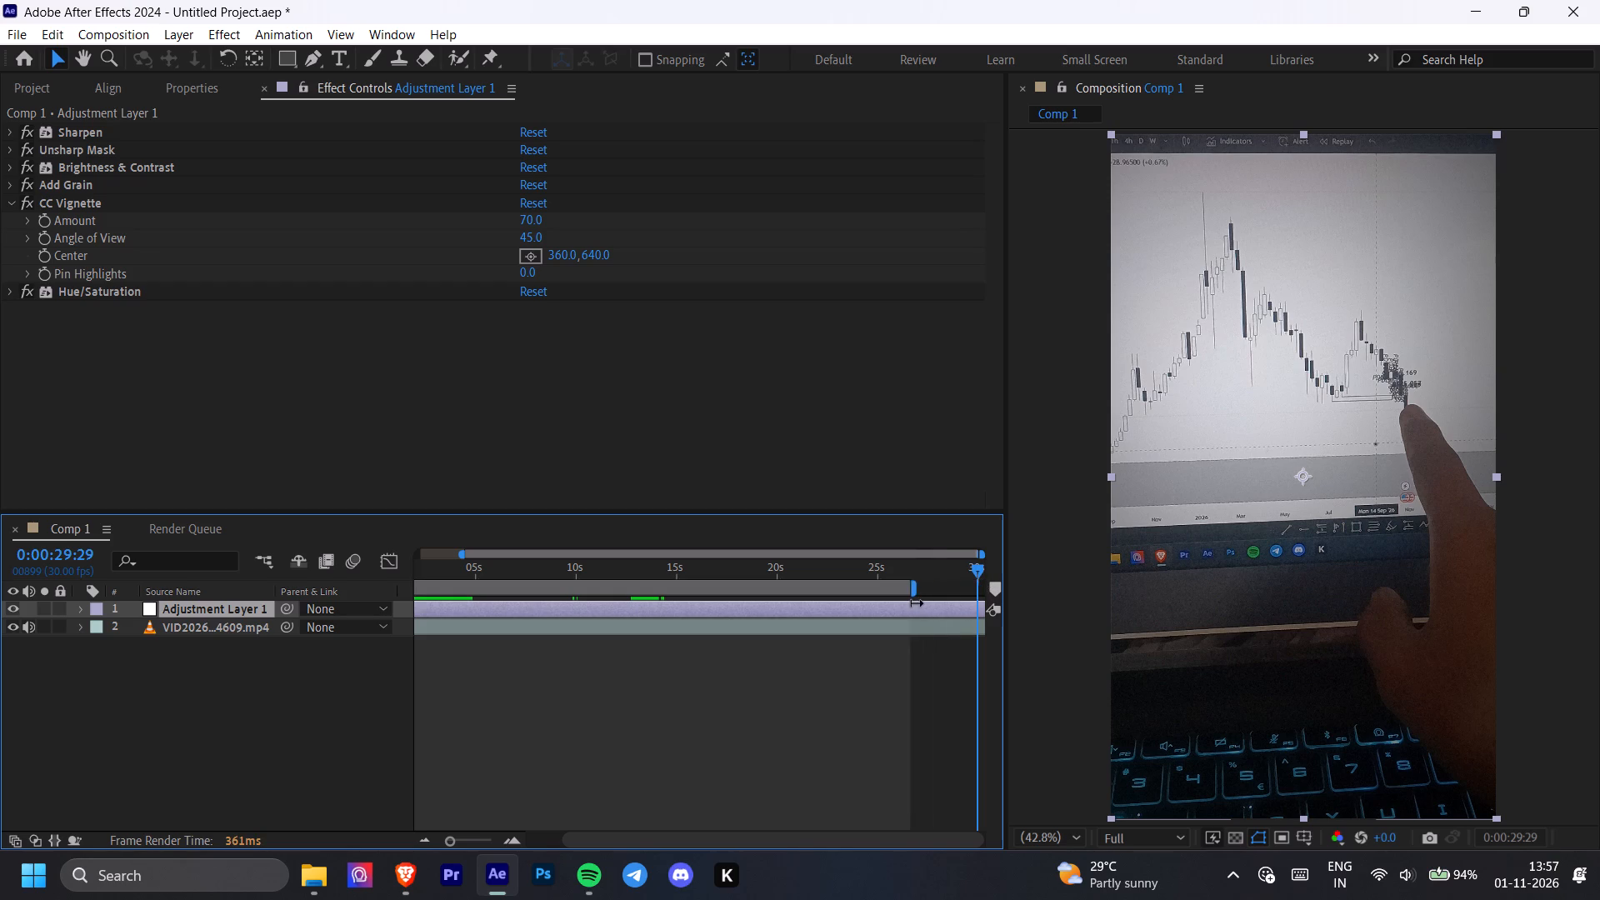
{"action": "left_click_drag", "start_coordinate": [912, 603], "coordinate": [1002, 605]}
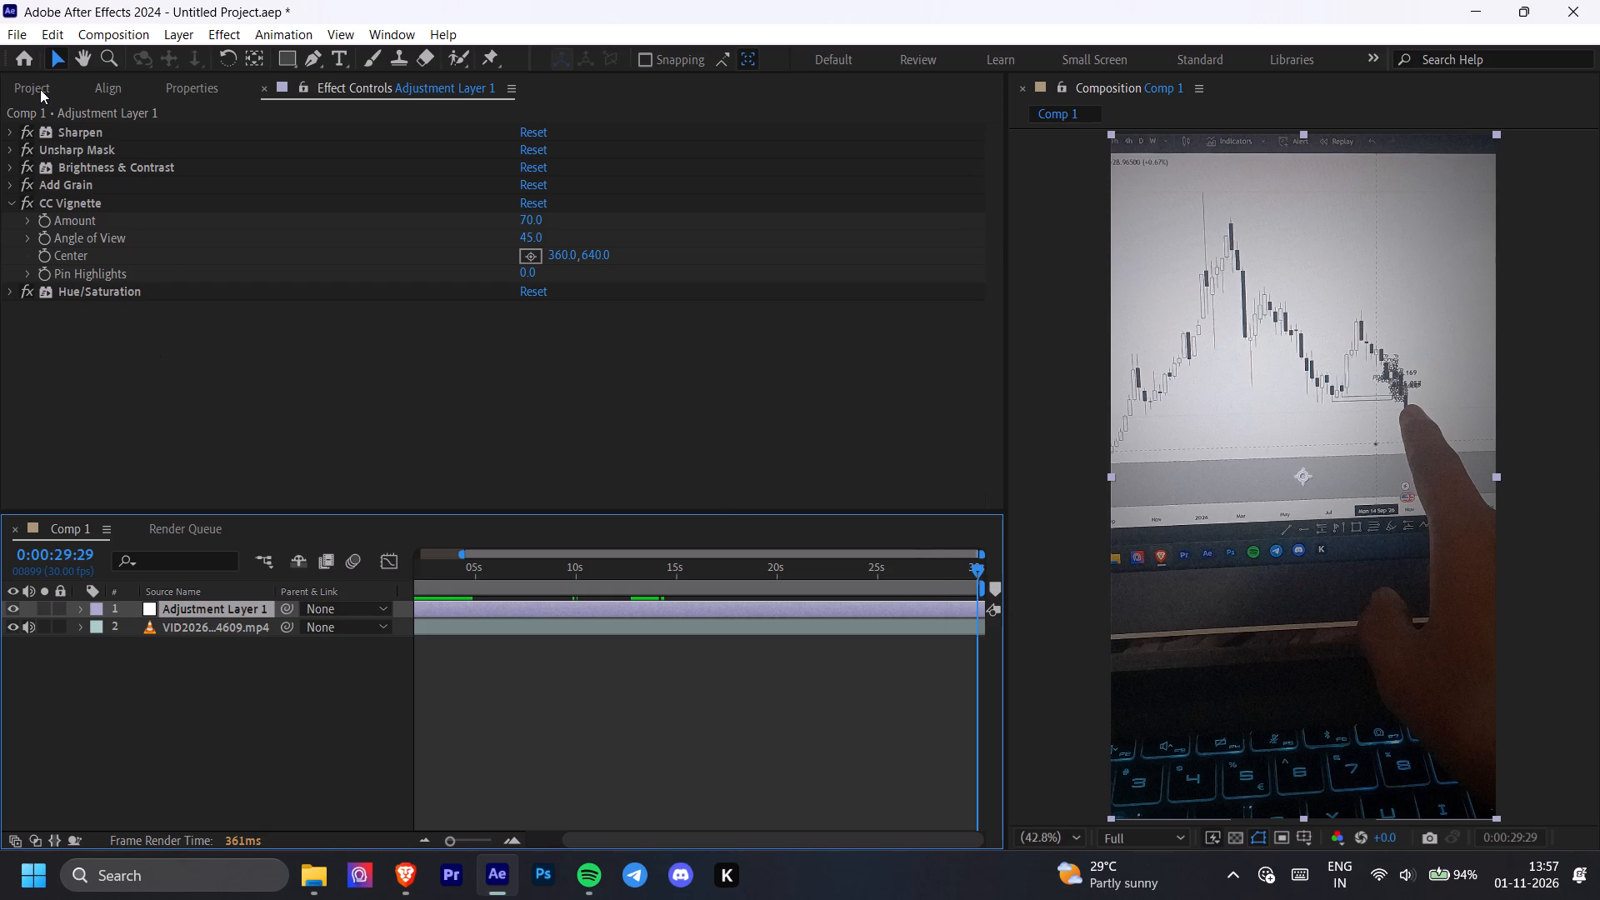
Set the frame rate of Comp 1 to 60 frames per second in its composition settings.
{"action": "left_click", "coordinate": [40, 89]}
{"action": "left_click", "coordinate": [181, 281]}
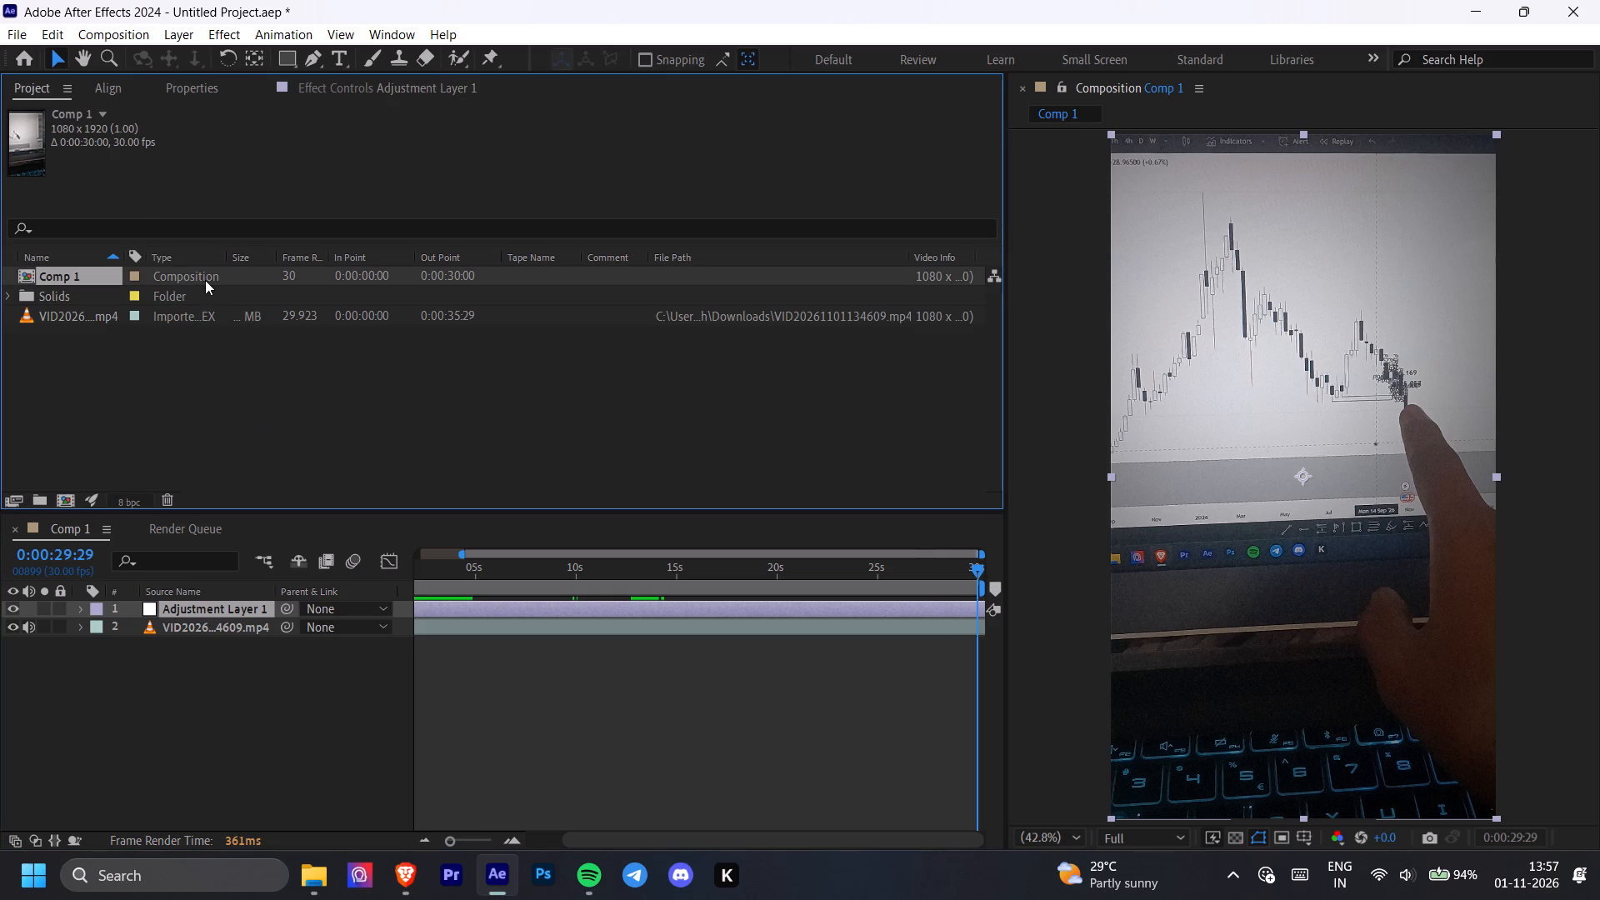
{"action": "right_click", "coordinate": [211, 280]}
{"action": "left_click", "coordinate": [258, 292]}
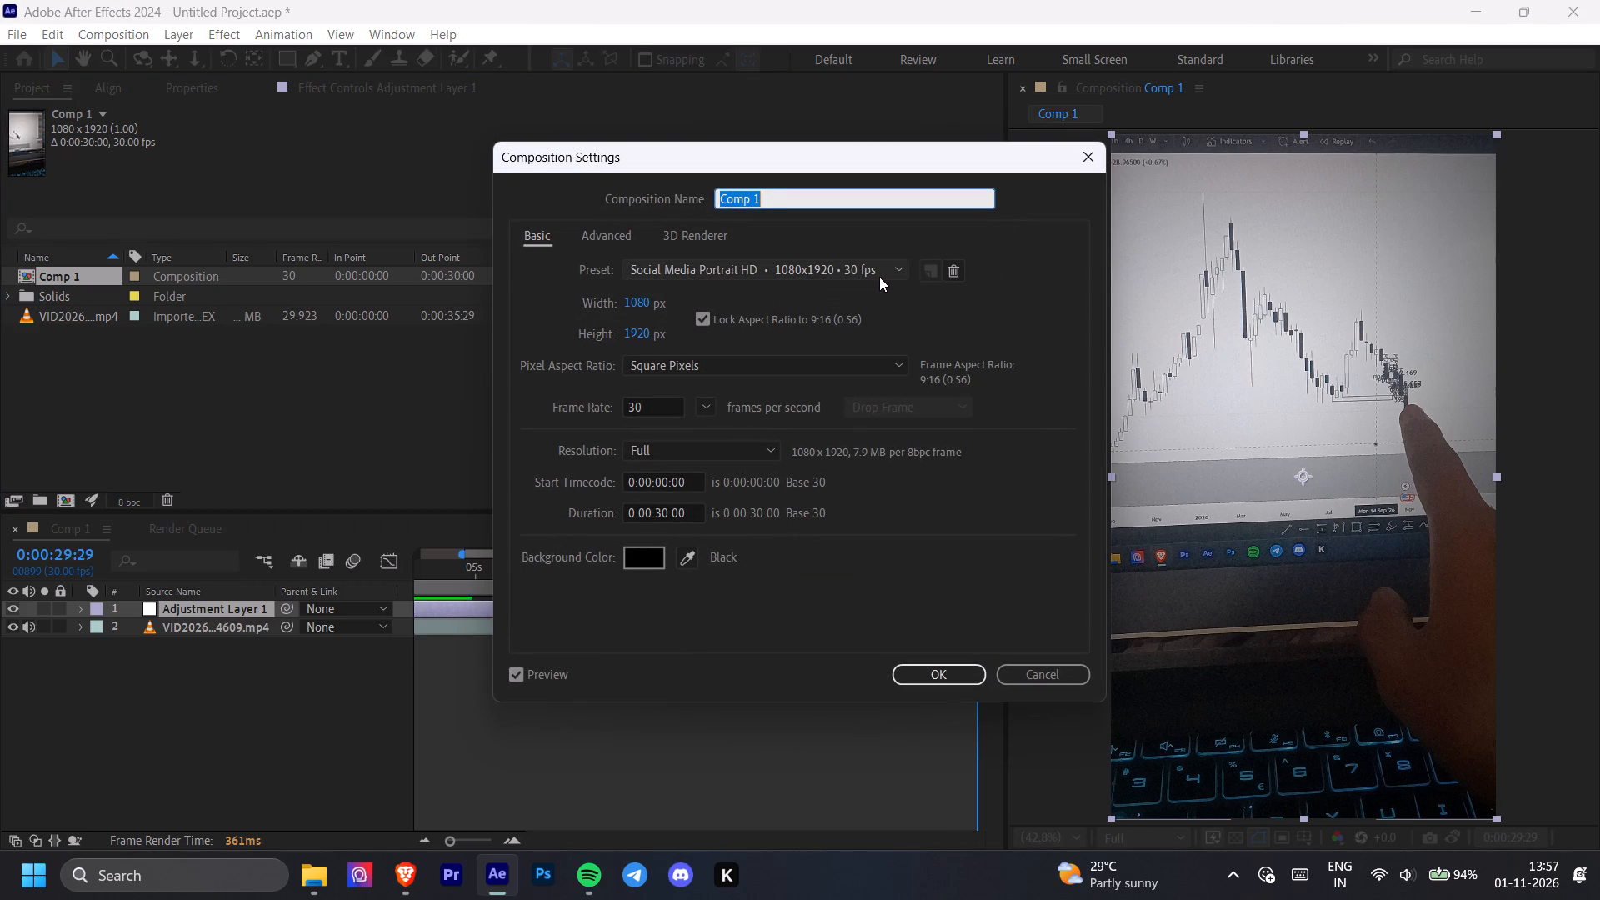
{"action": "left_click", "coordinate": [708, 407]}
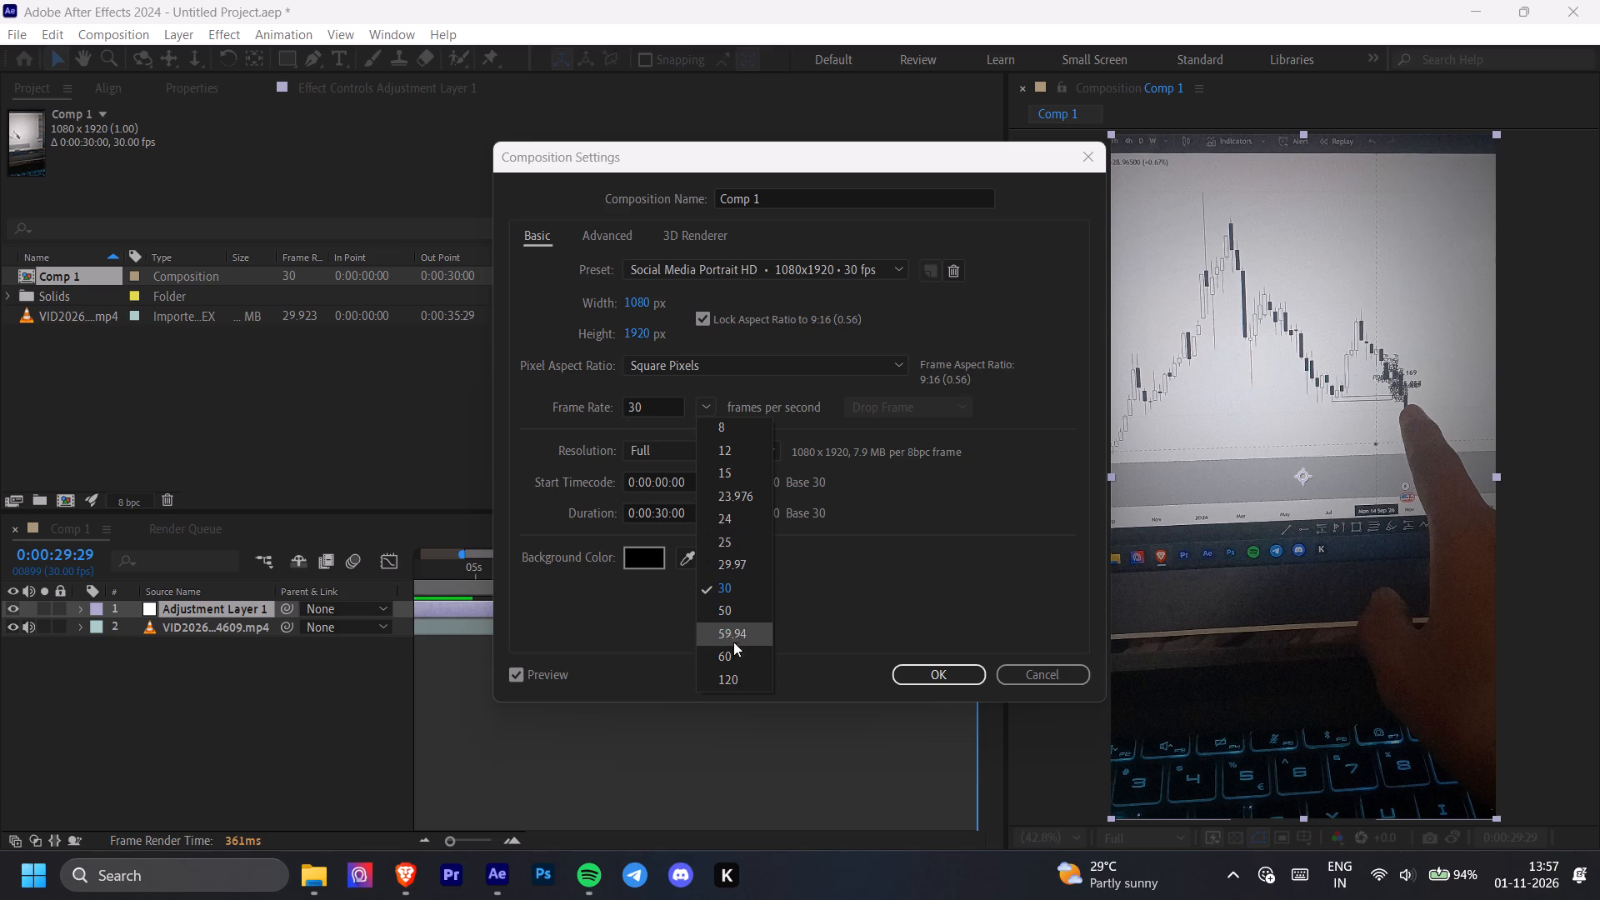
{"action": "left_click", "coordinate": [731, 652]}
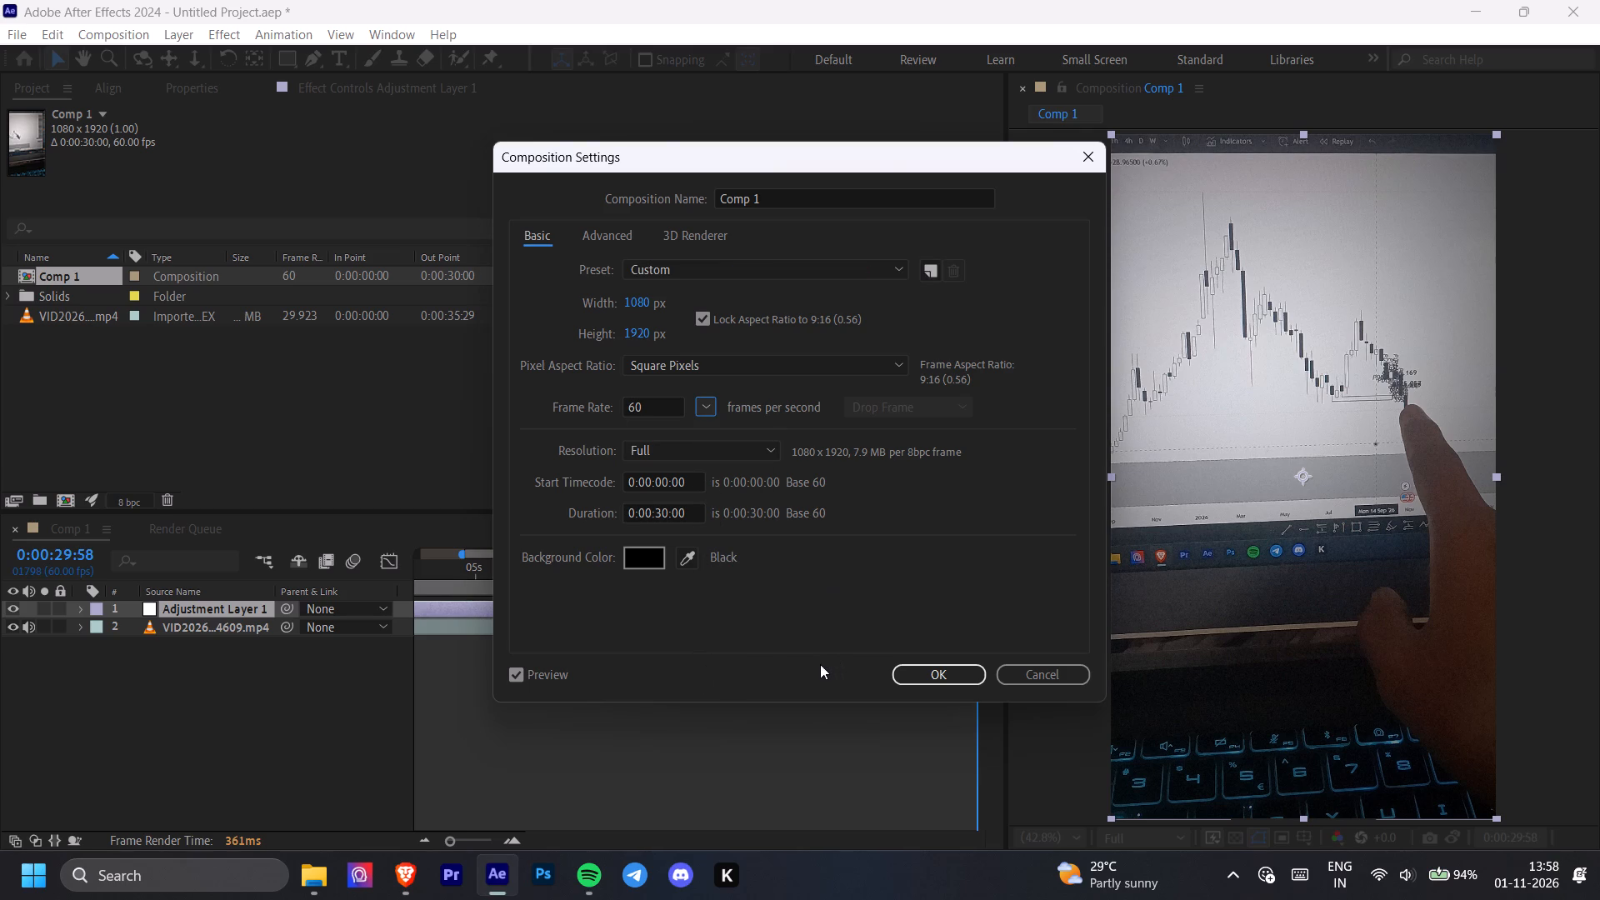
{"action": "left_click", "coordinate": [933, 675]}
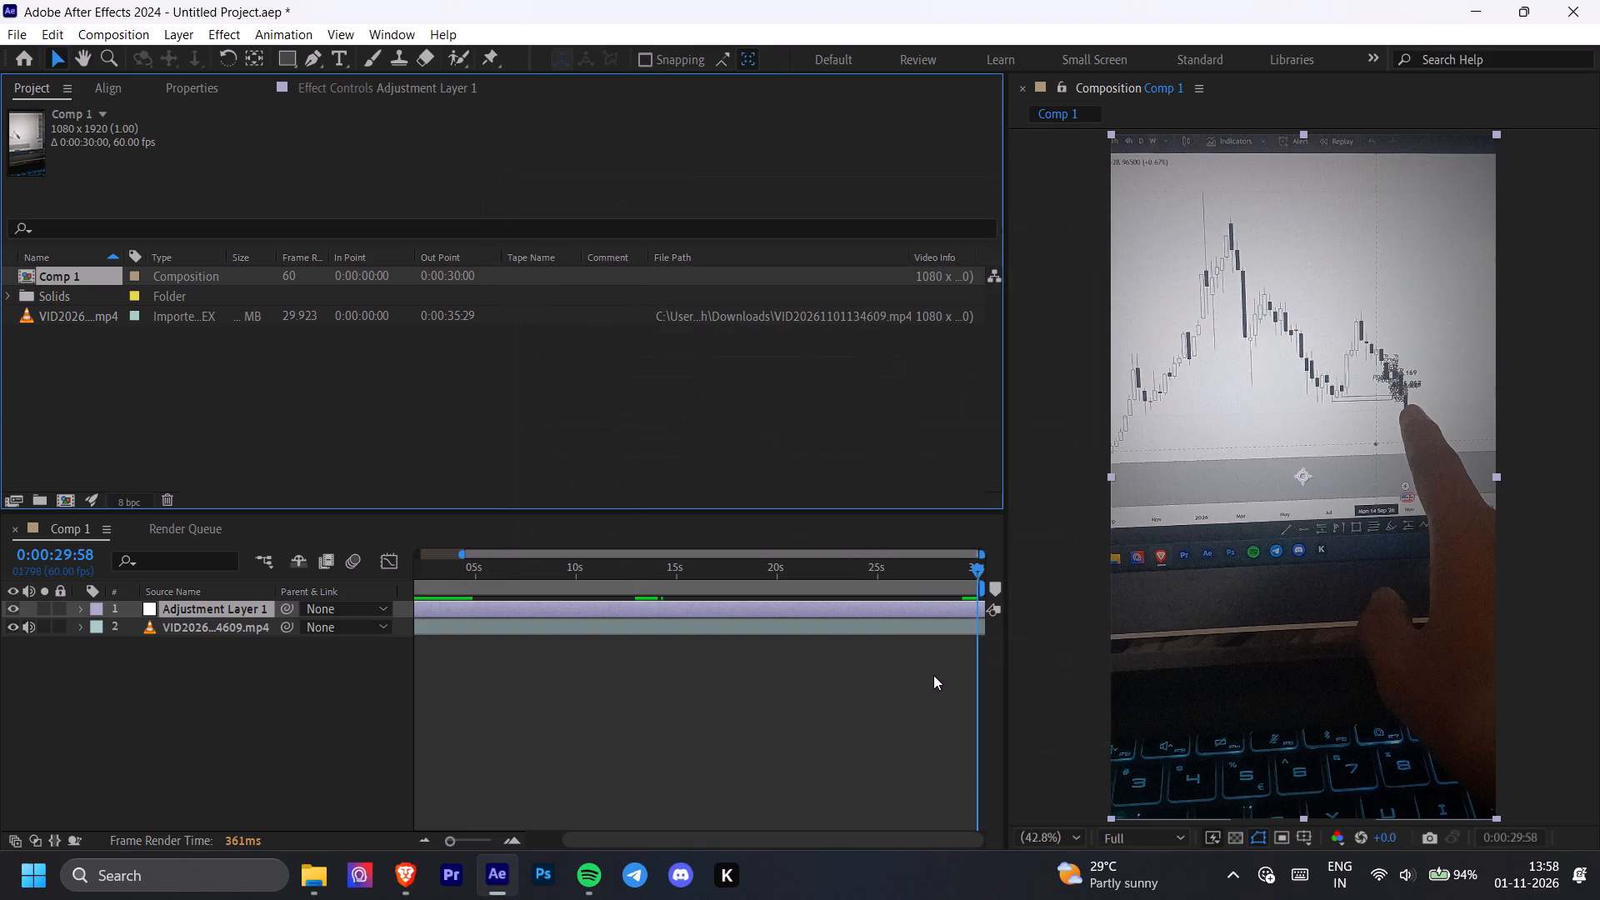
Check the composition's last frame, then place the playhead at about 25 seconds.
{"action": "left_click", "coordinate": [977, 569]}
{"action": "left_click_drag", "start_coordinate": [977, 569], "coordinate": [1026, 602]}
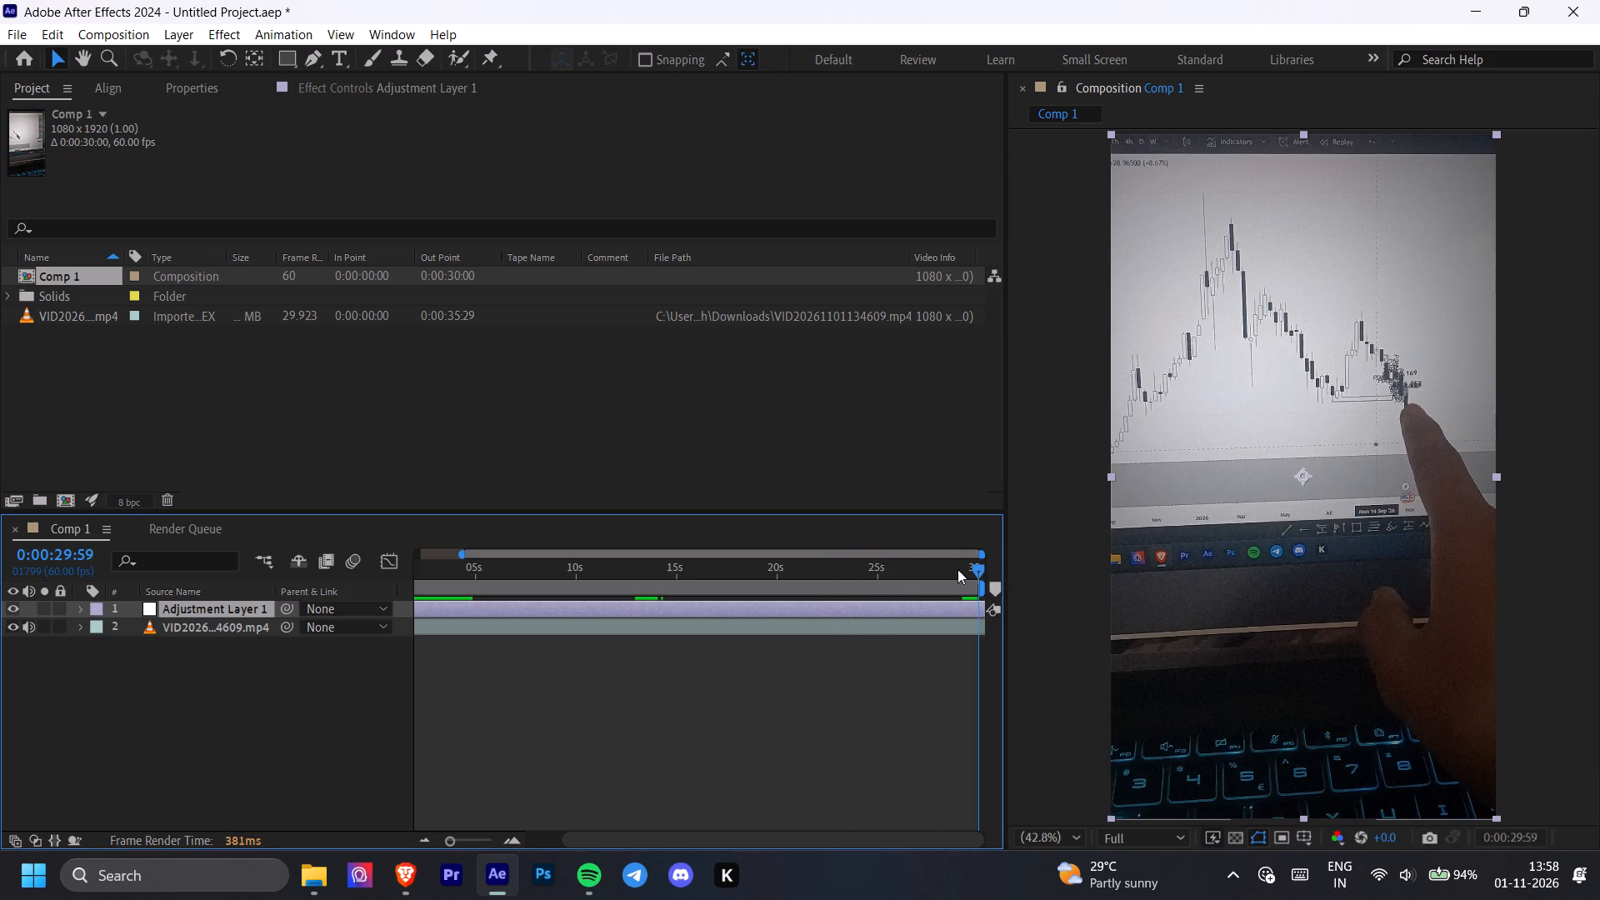
{"action": "left_click", "coordinate": [896, 566]}
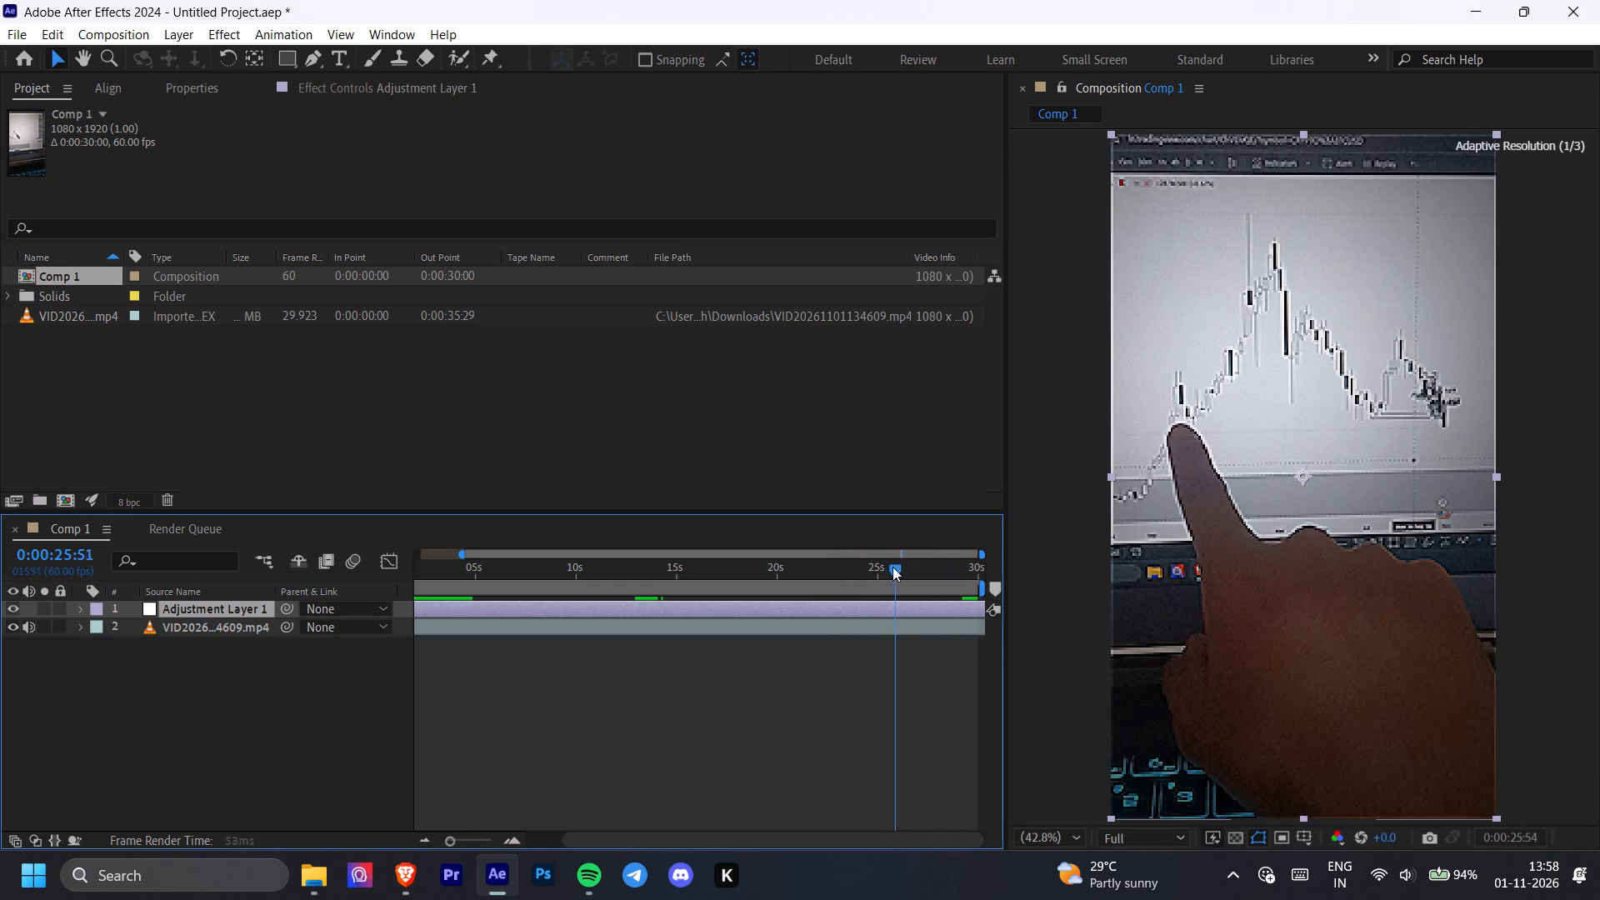
Switch to Spotify, start playback of the track Payback, and return to After Effects.
{"action": "left_click", "coordinate": [594, 867]}
{"action": "left_click", "coordinate": [433, 807]}
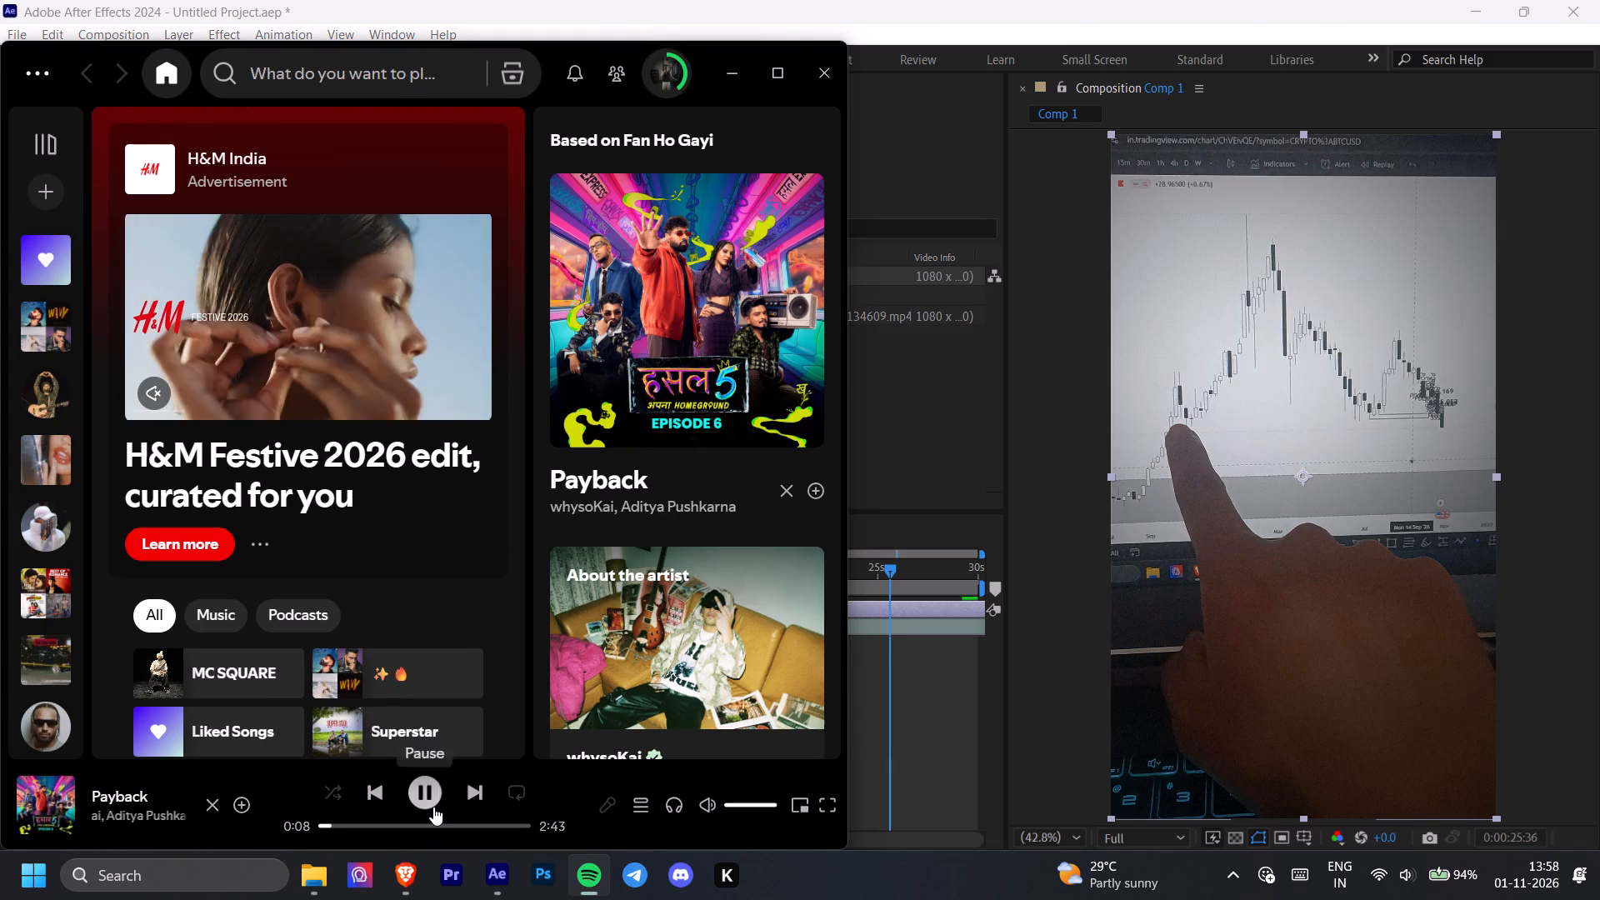
{"action": "left_click", "coordinate": [723, 90]}
Preview the composition from about 25 seconds, then play its final stretch from about 29 seconds.
{"action": "key", "text": "space"}
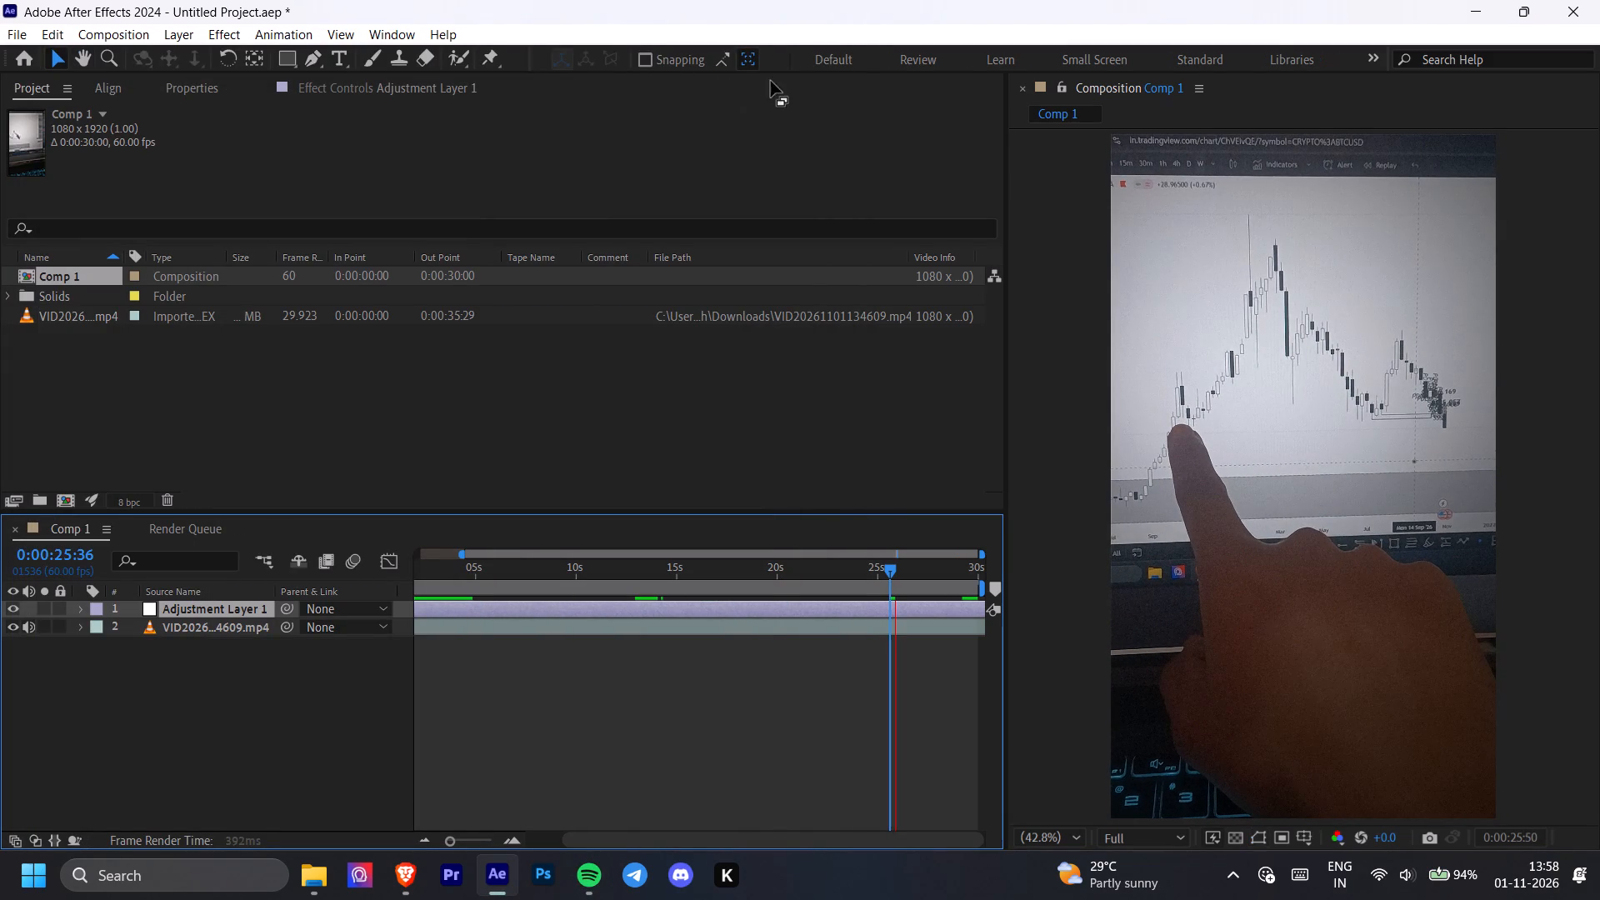
{"action": "left_click_drag", "start_coordinate": [892, 562], "coordinate": [928, 584]}
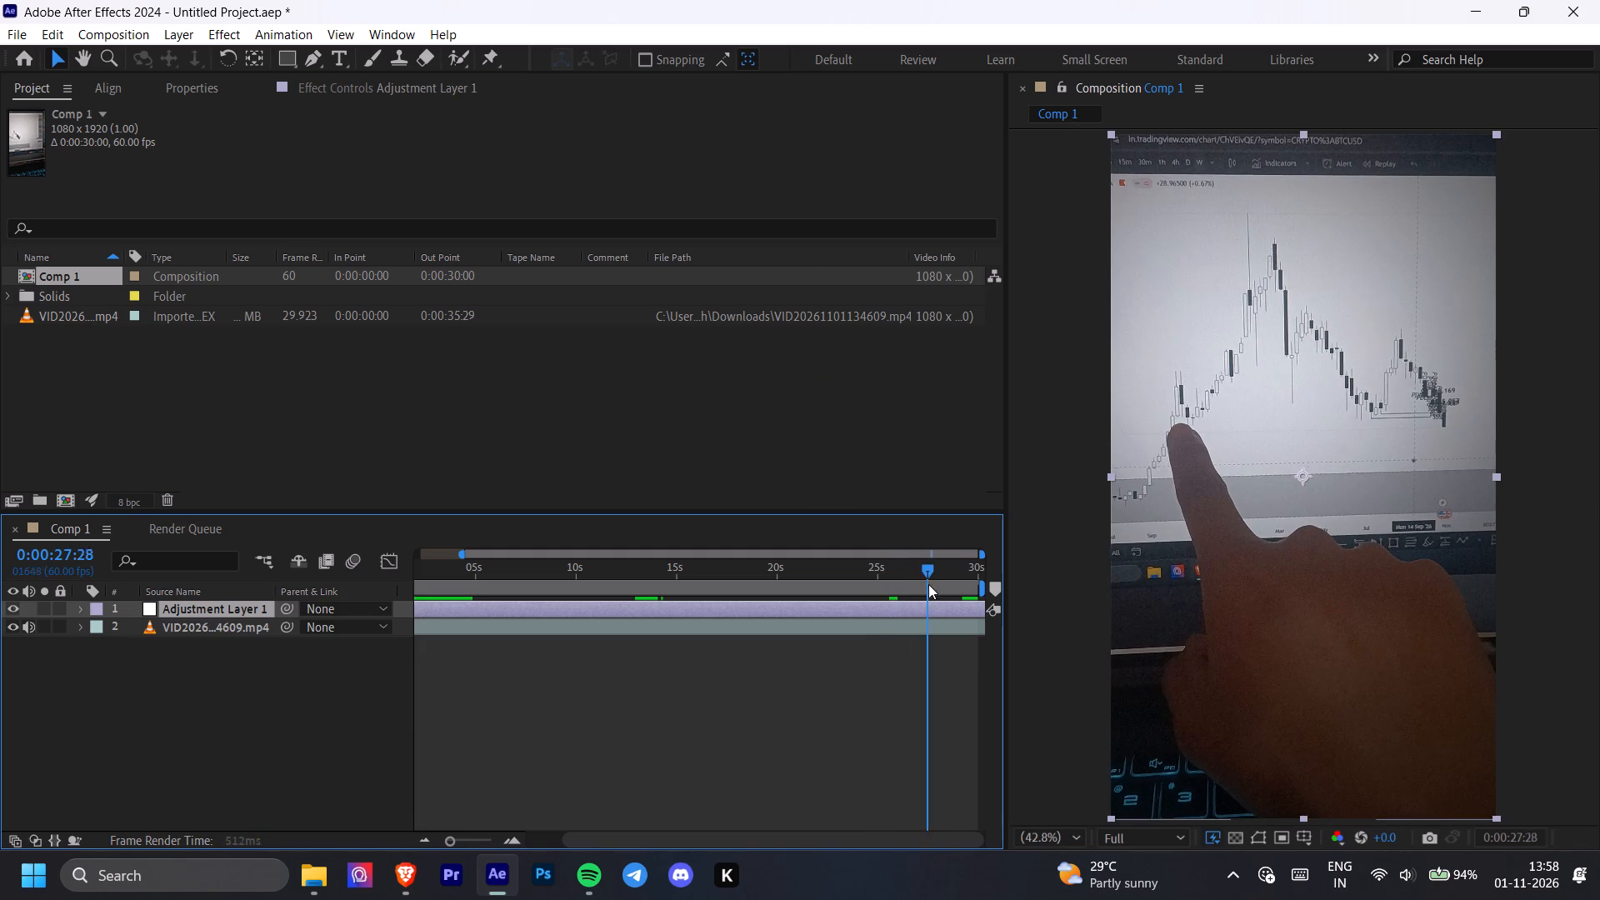
{"action": "left_click_drag", "start_coordinate": [928, 584], "coordinate": [957, 594]}
{"action": "key", "text": "space"}
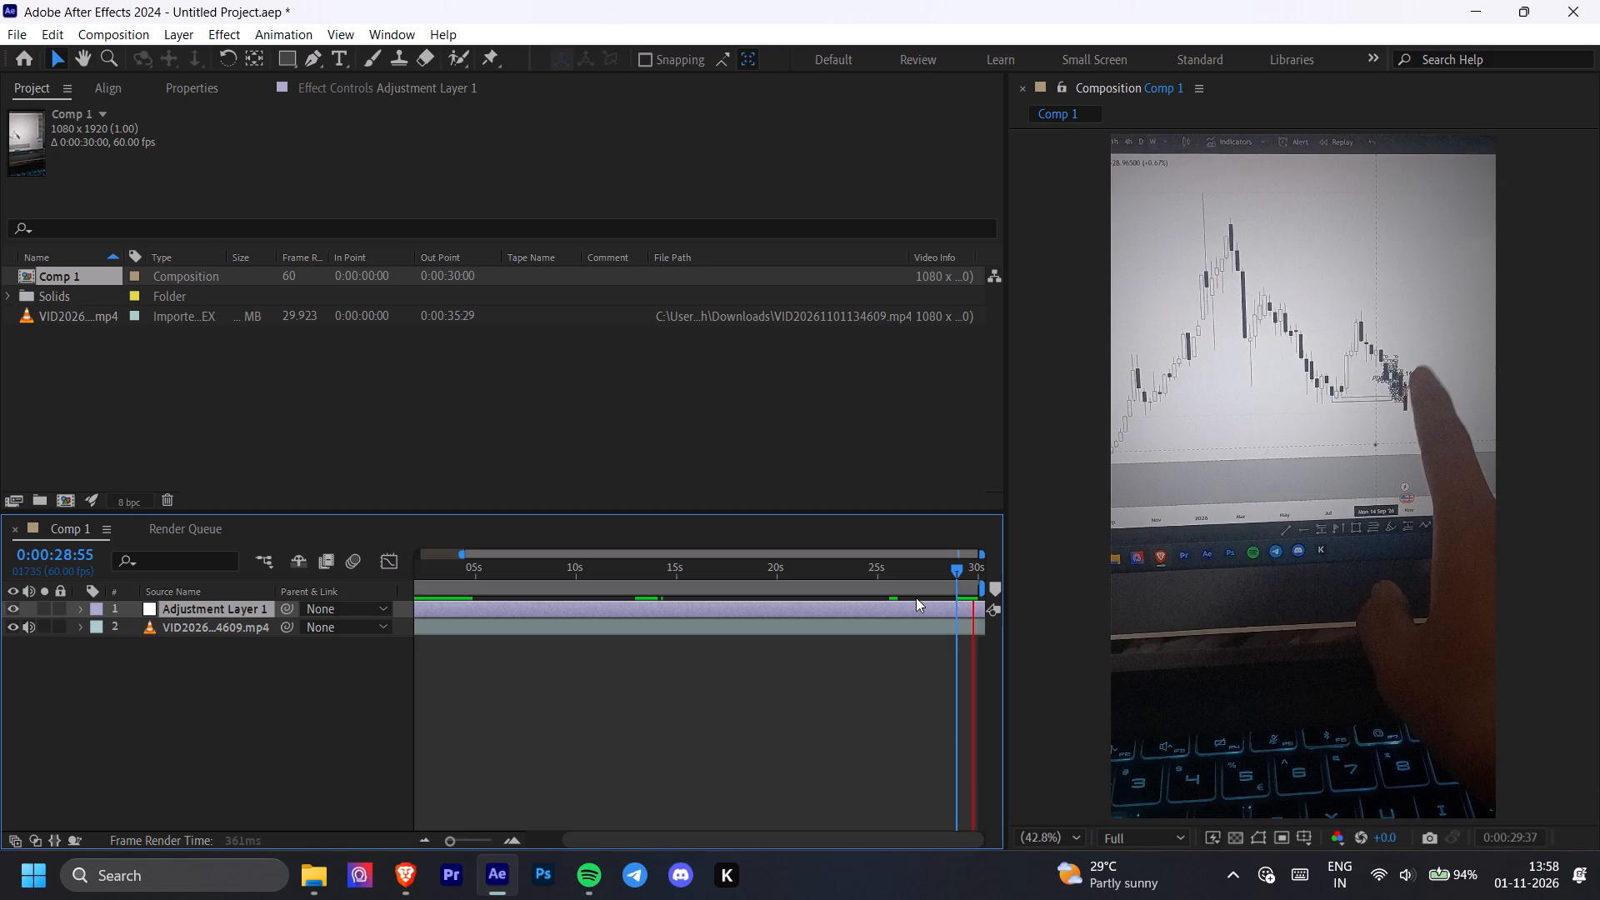
Preview the composition from its beginning, pausing and resuming playback through the first four seconds.
{"action": "left_click_drag", "start_coordinate": [563, 561], "coordinate": [348, 578]}
{"action": "key", "text": "space"}
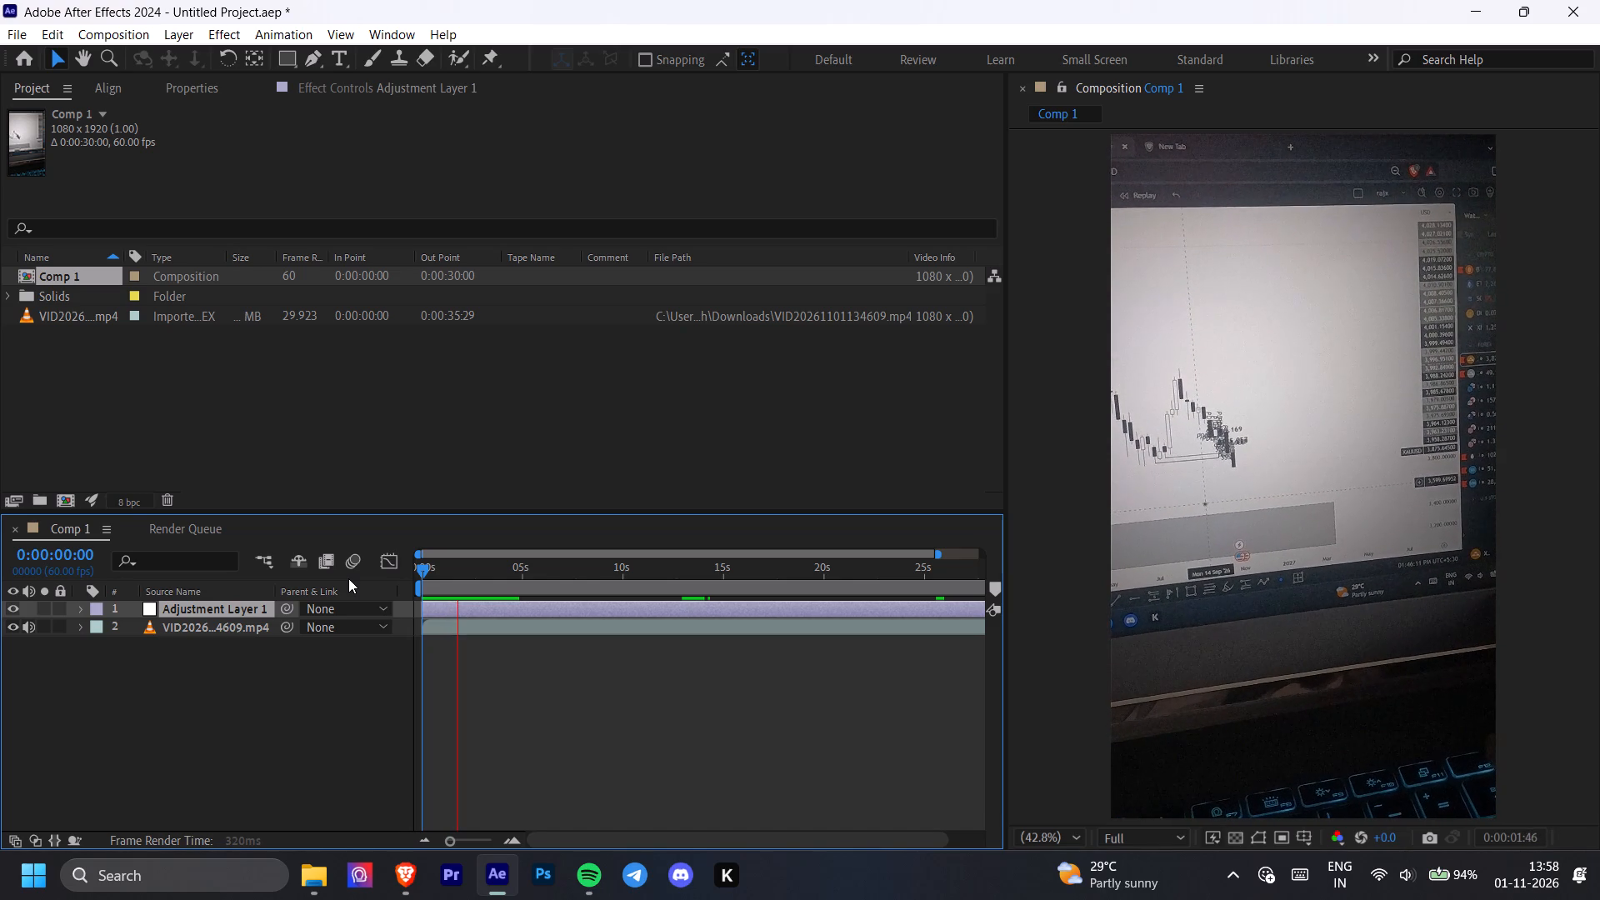
{"action": "key", "text": "space"}
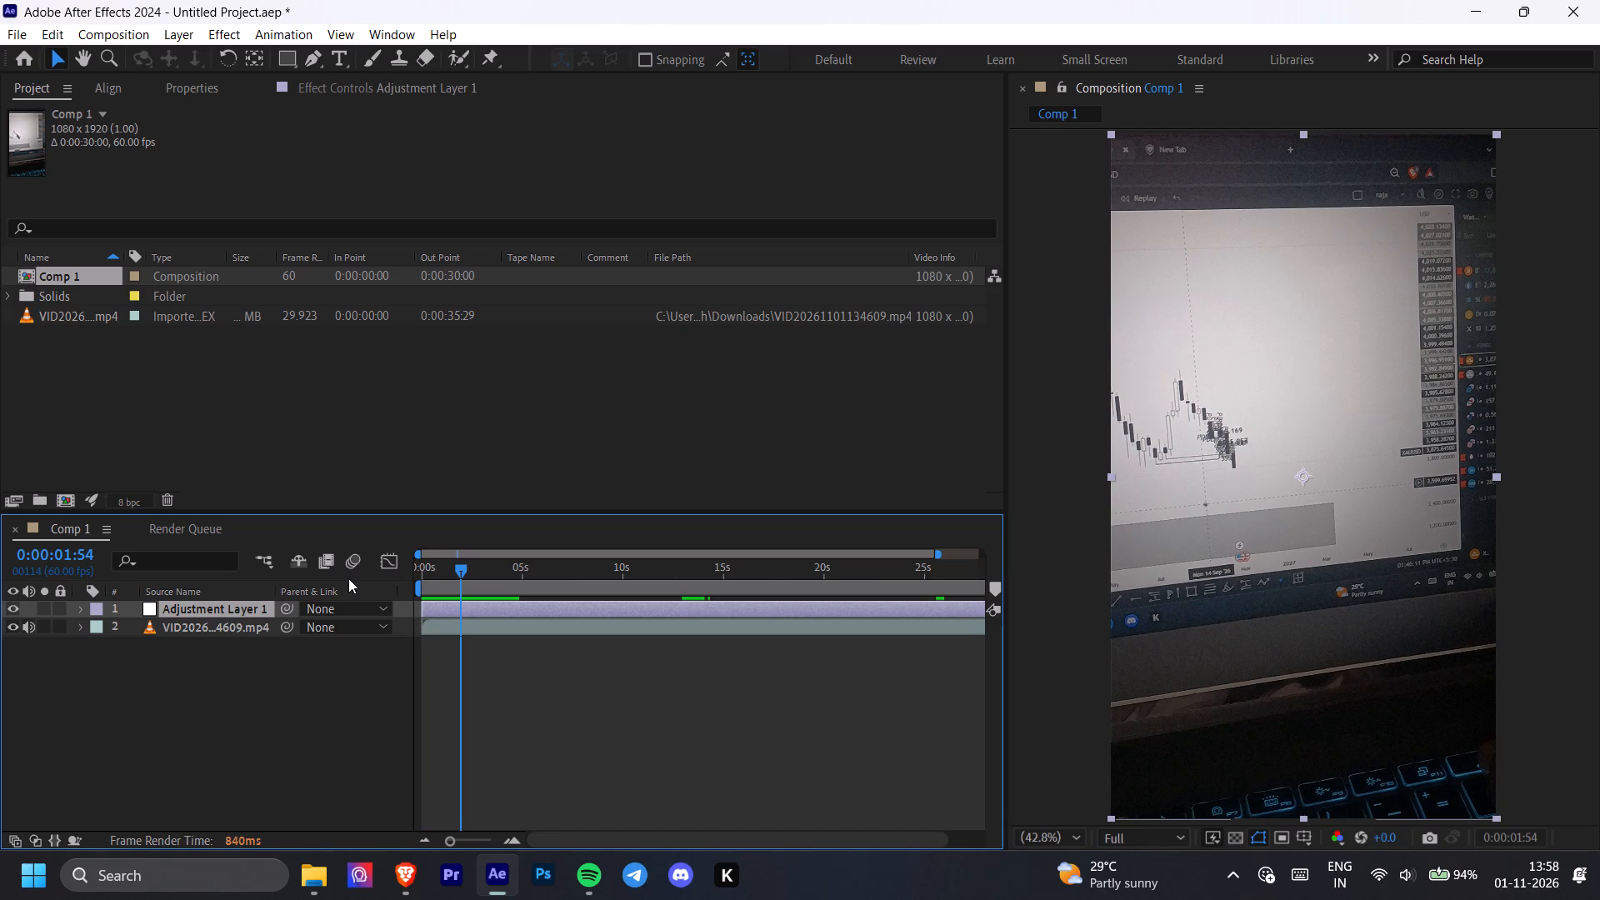
{"action": "key", "text": "space"}
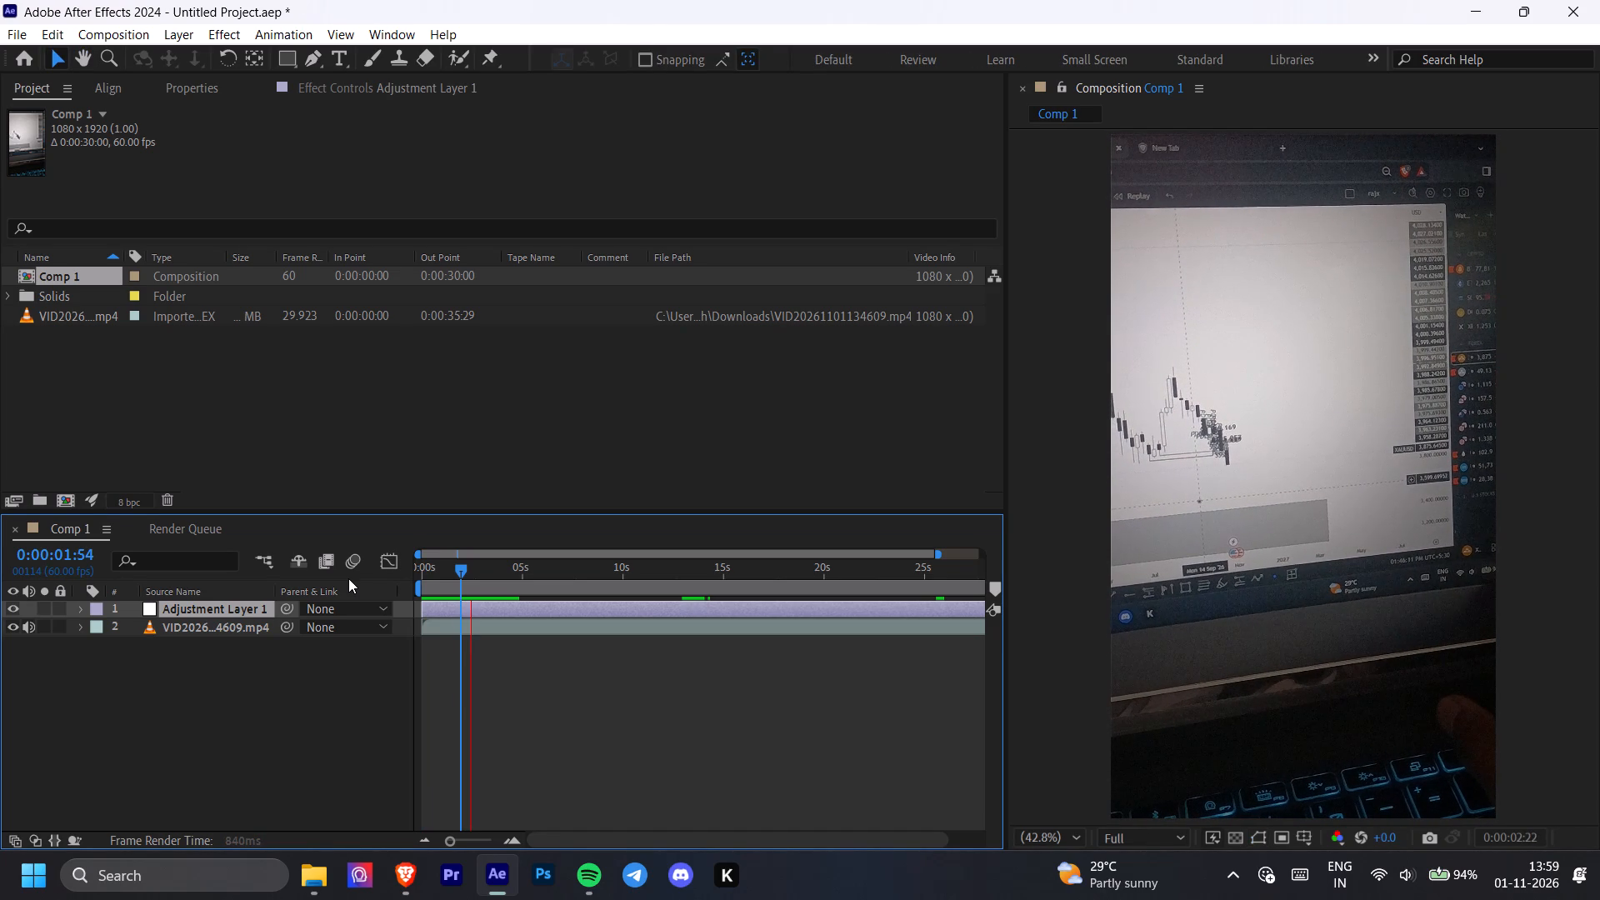
{"action": "key", "text": "space"}
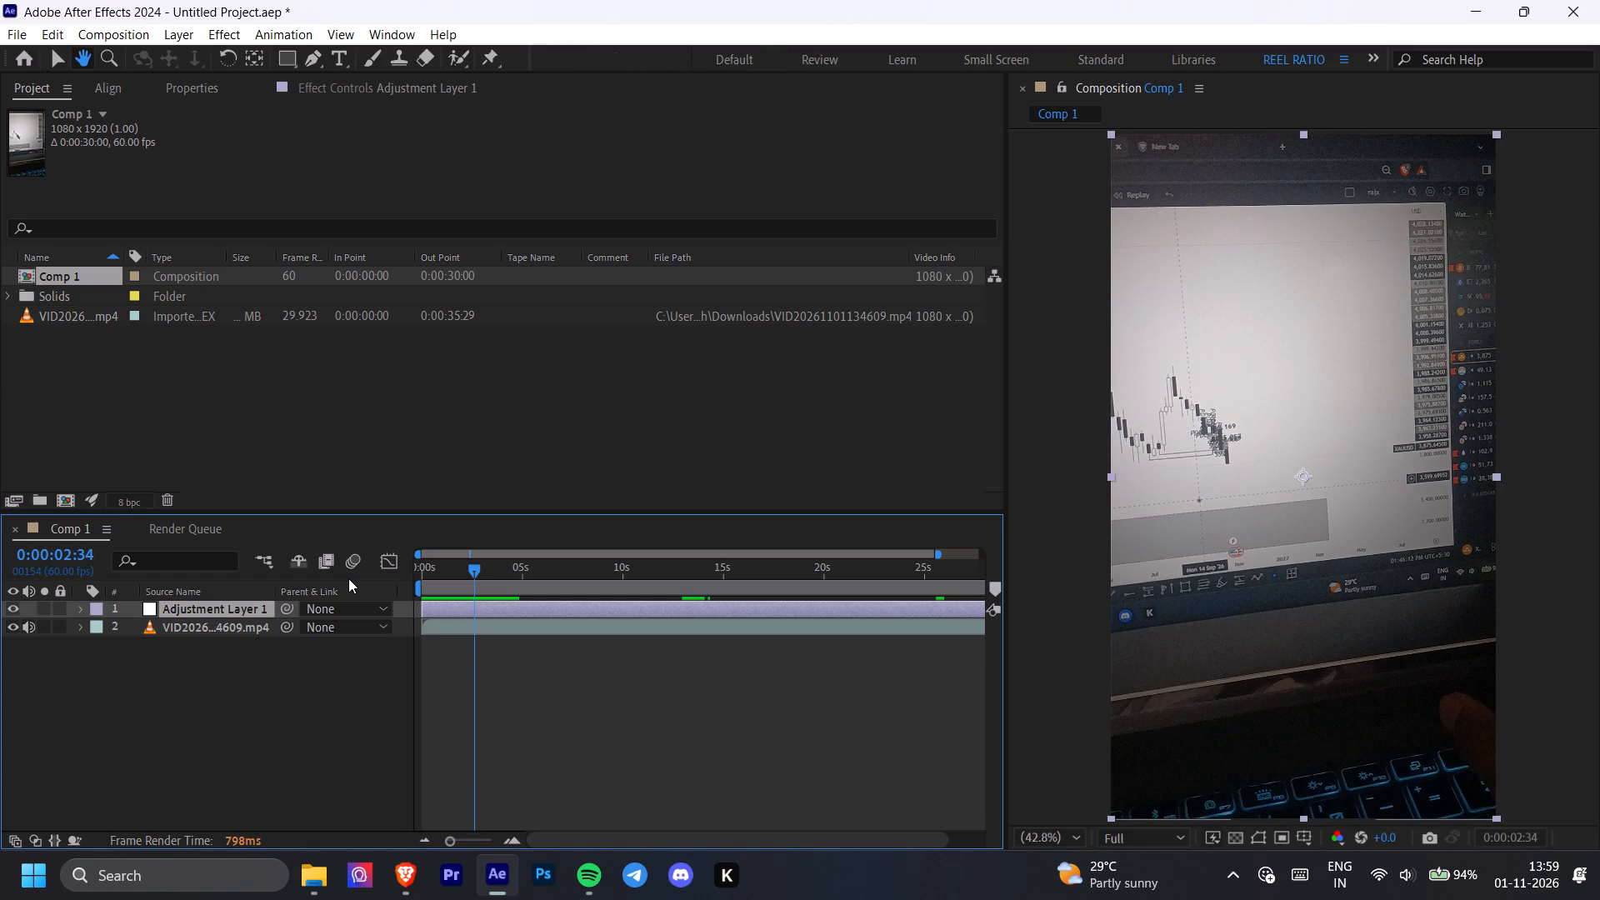
{"action": "key", "text": "space"}
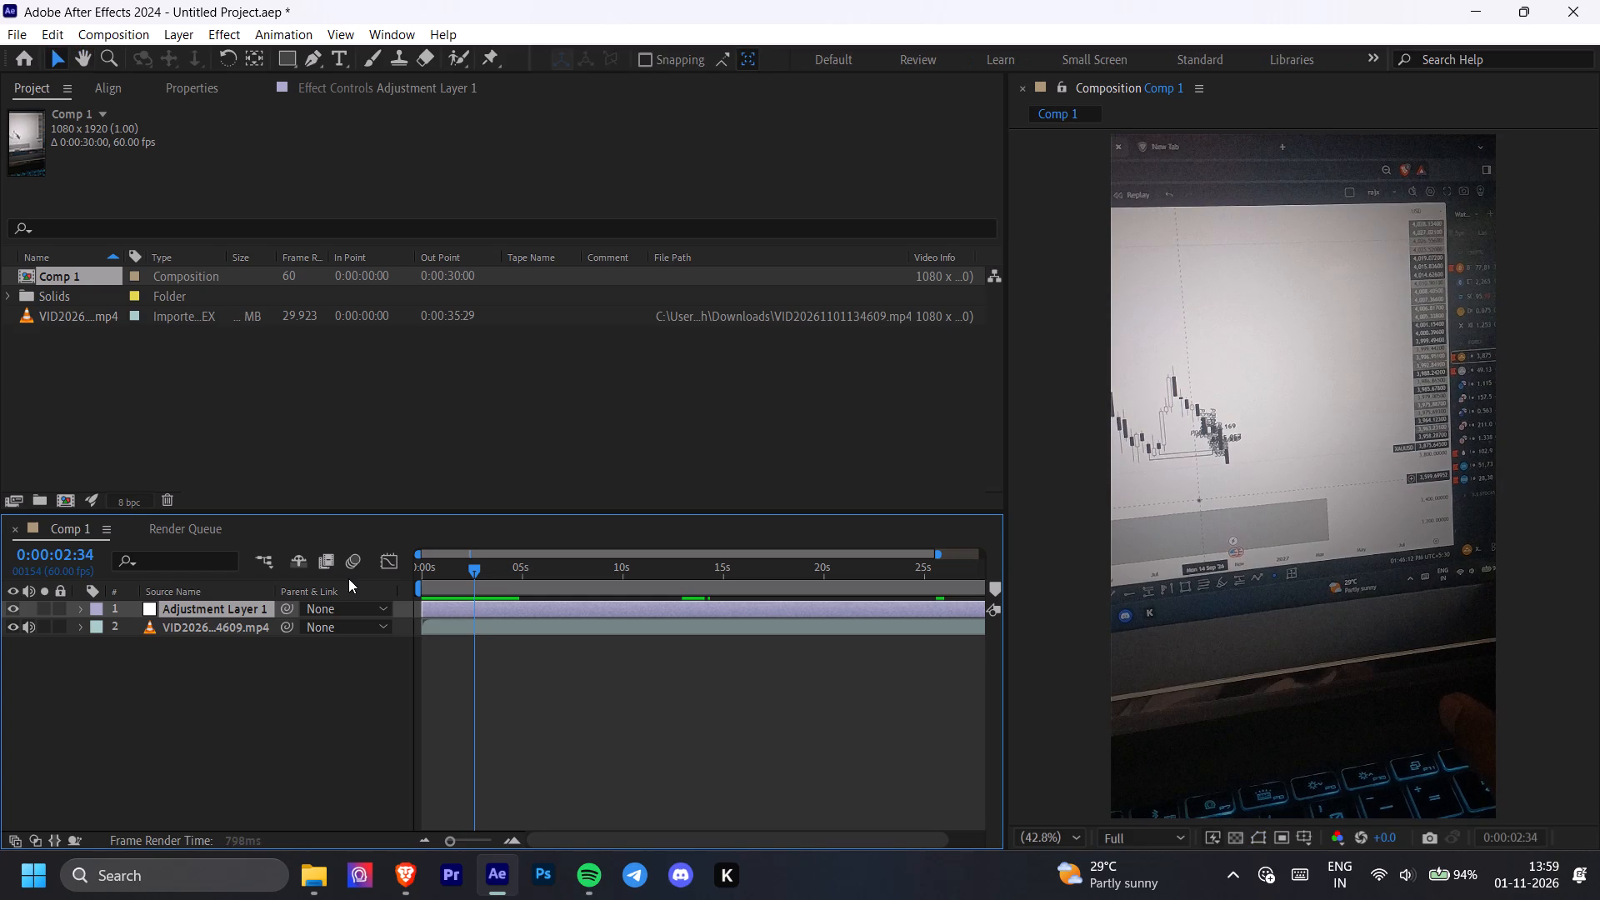
{"action": "key", "text": "space"}
{"action": "key", "text": "space"}
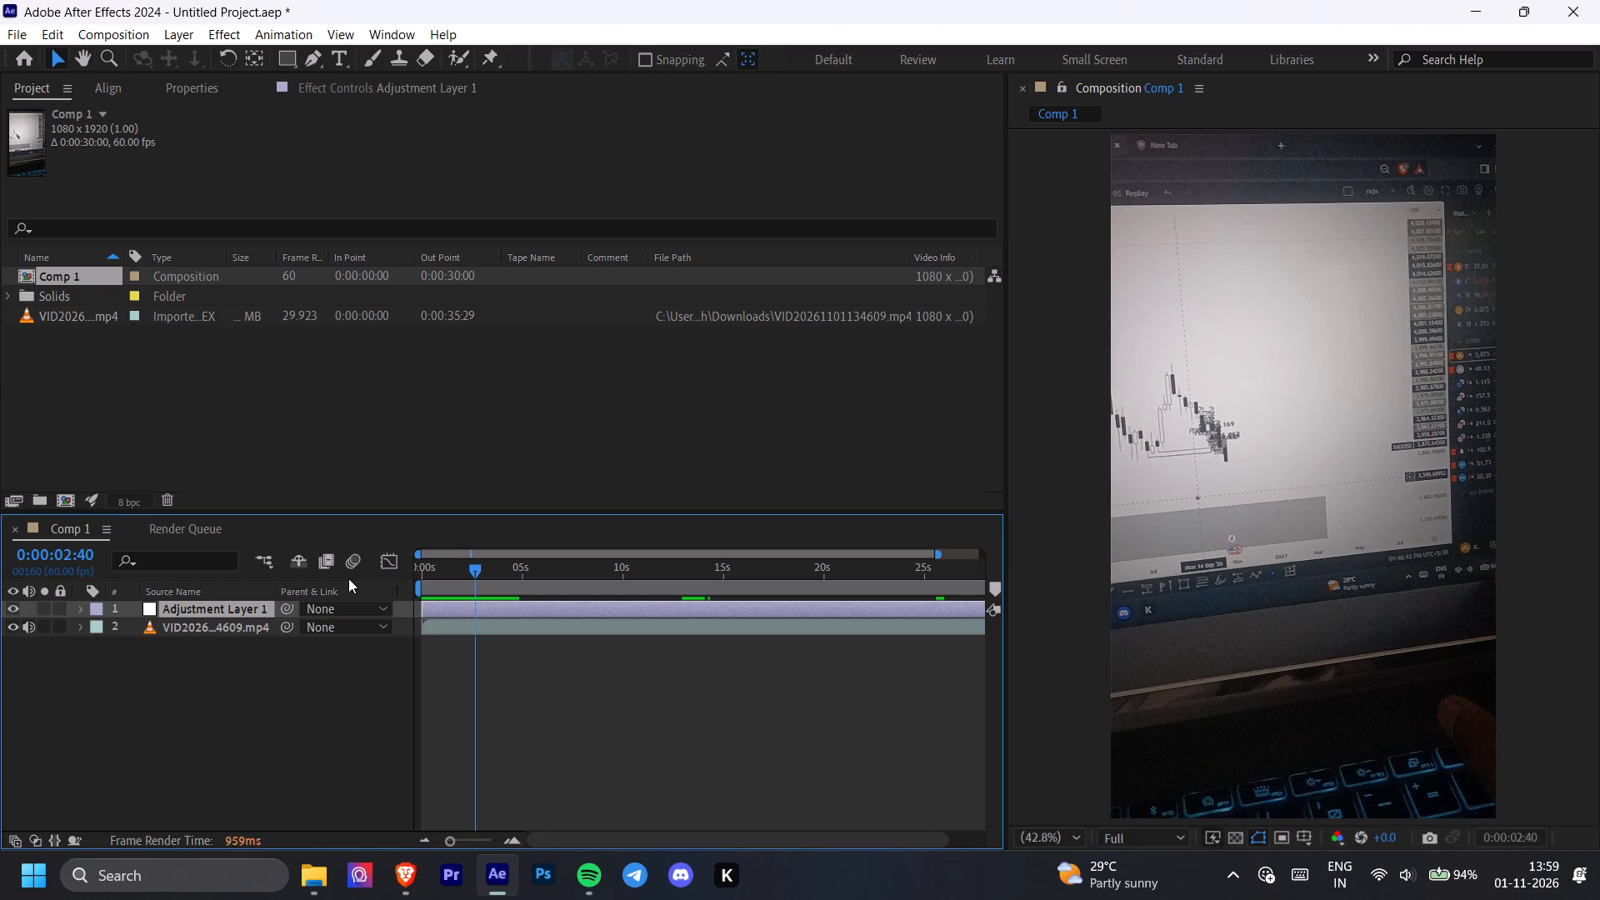
{"action": "key", "text": "space"}
{"action": "key", "text": "space"}
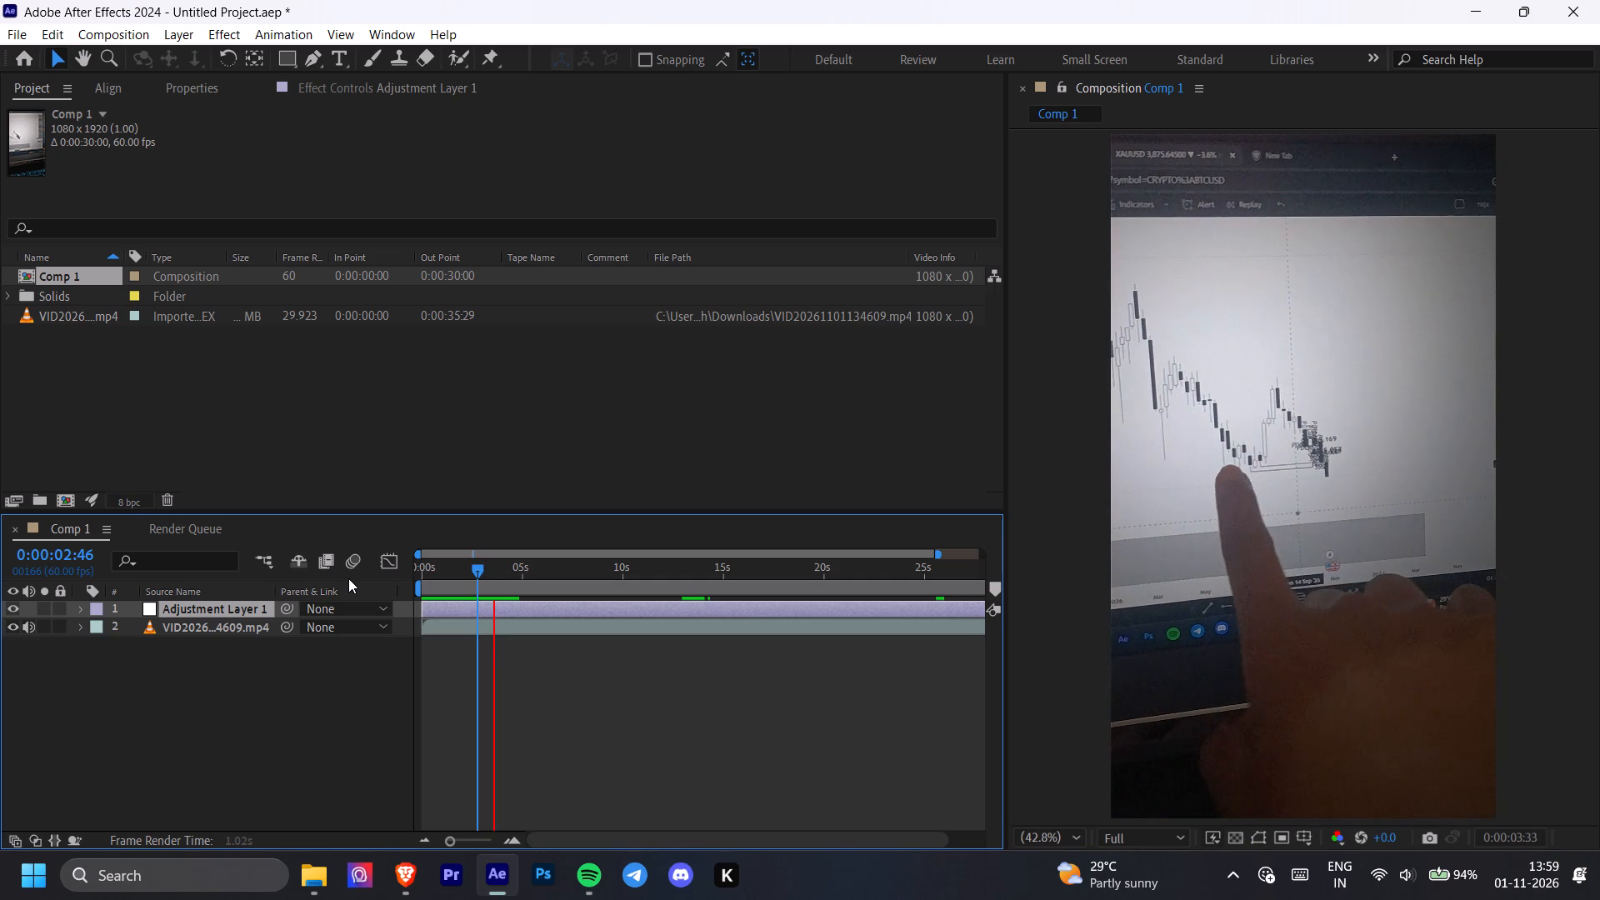
{"action": "key", "text": "space"}
{"action": "key", "text": "space"}
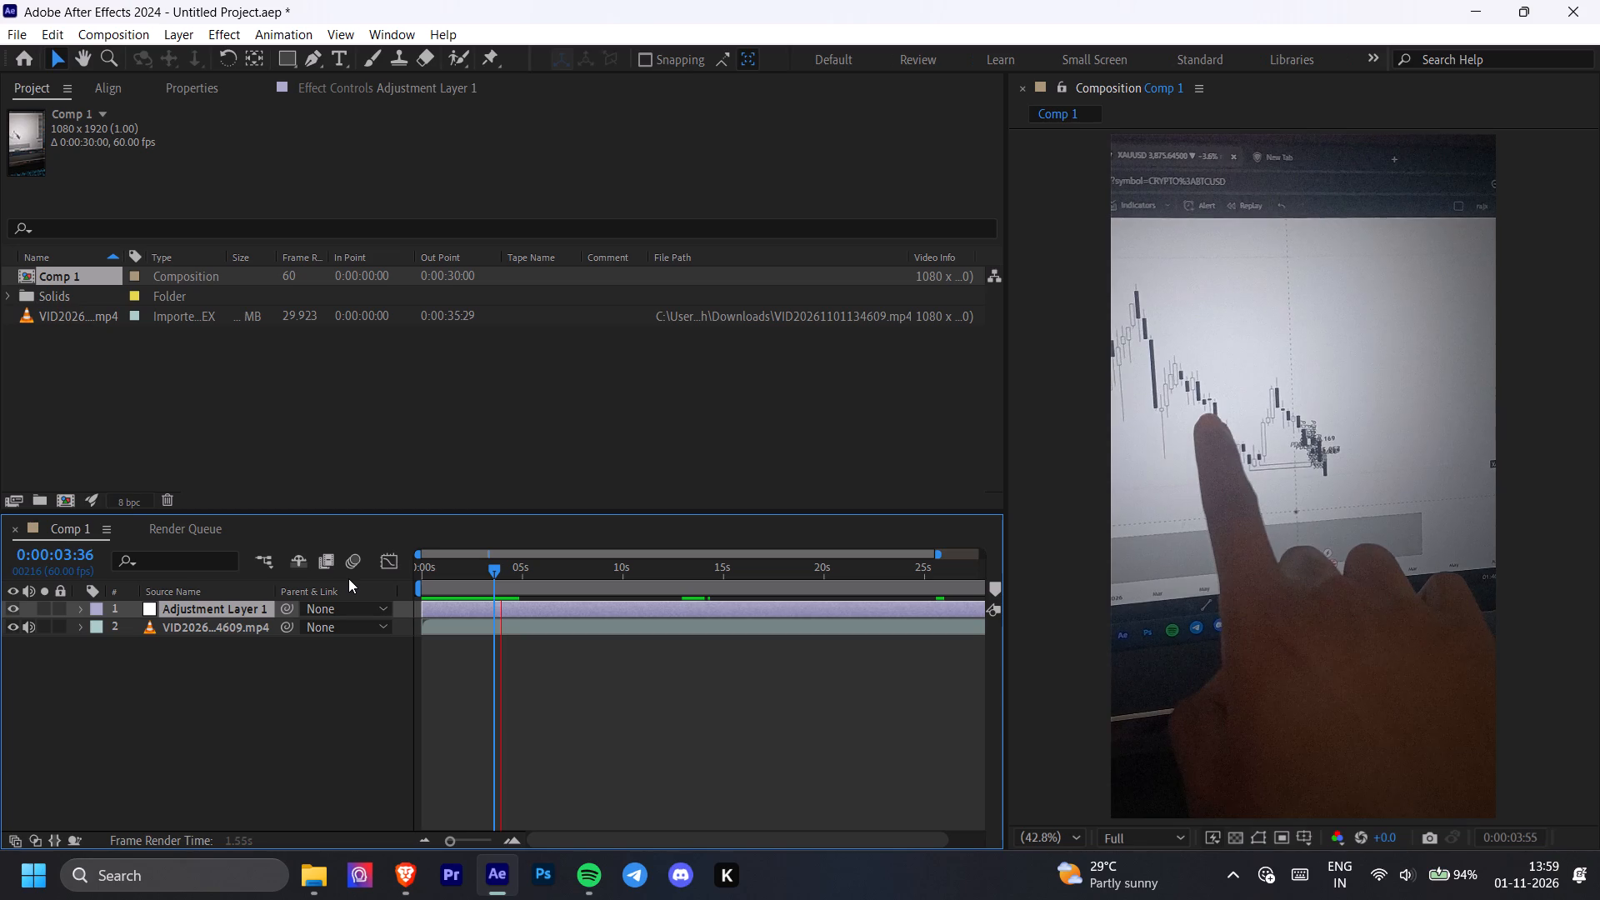
Continue previewing the composition from about 3.5 to 6 seconds, pausing and resuming playback to check the graded footage.
{"action": "key", "text": "space"}
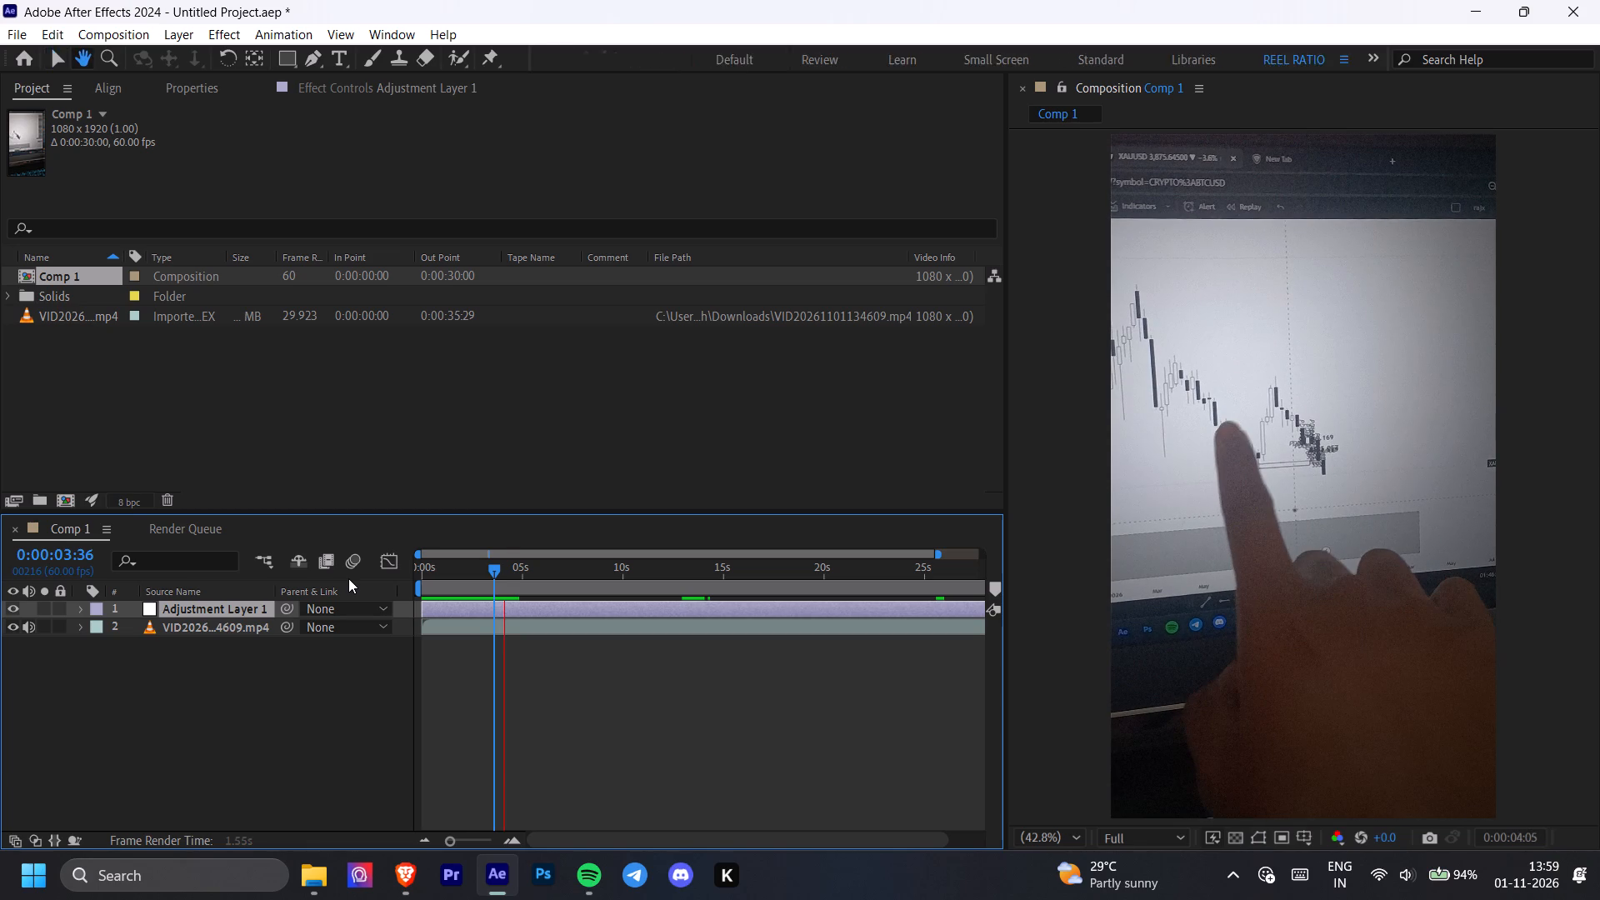
{"action": "key", "text": "space"}
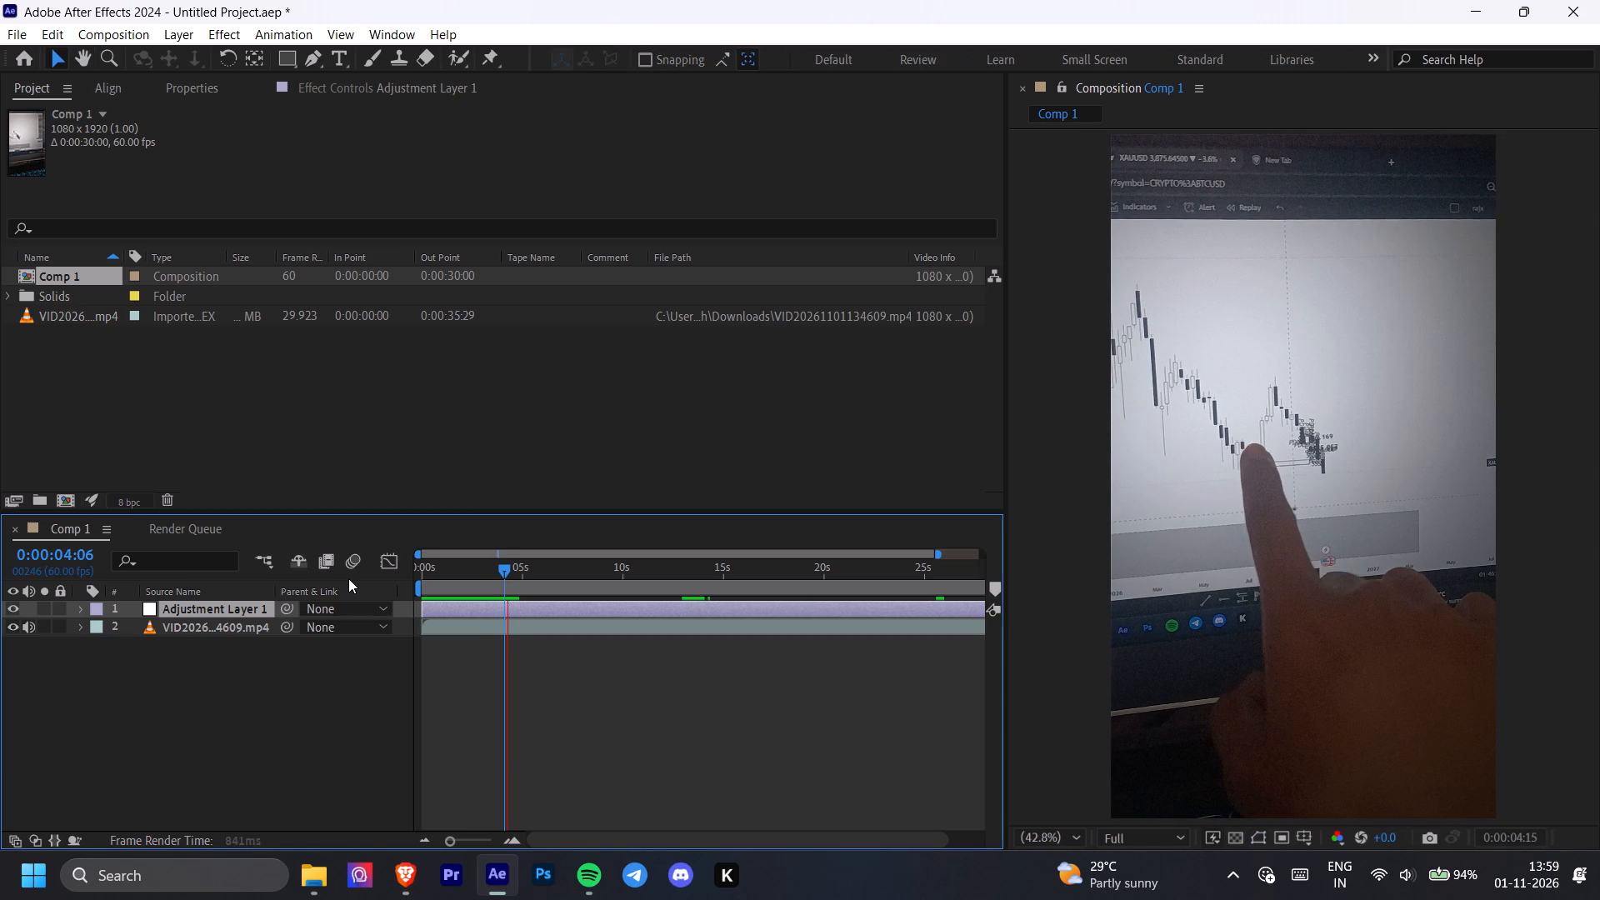
{"action": "key", "text": "space"}
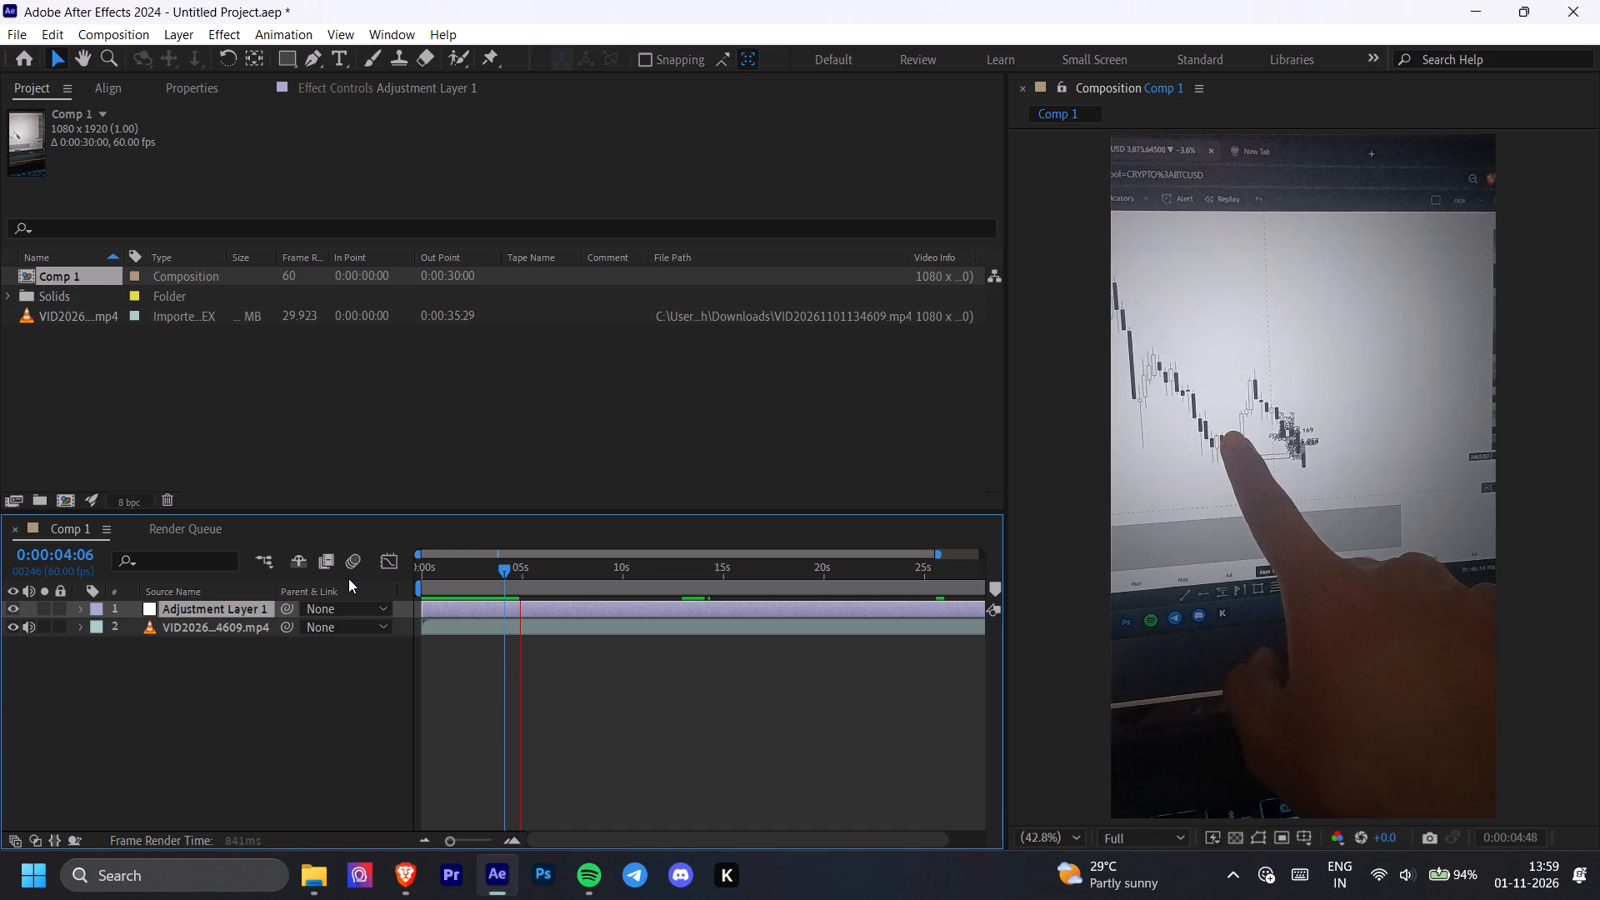
{"action": "key", "text": "space"}
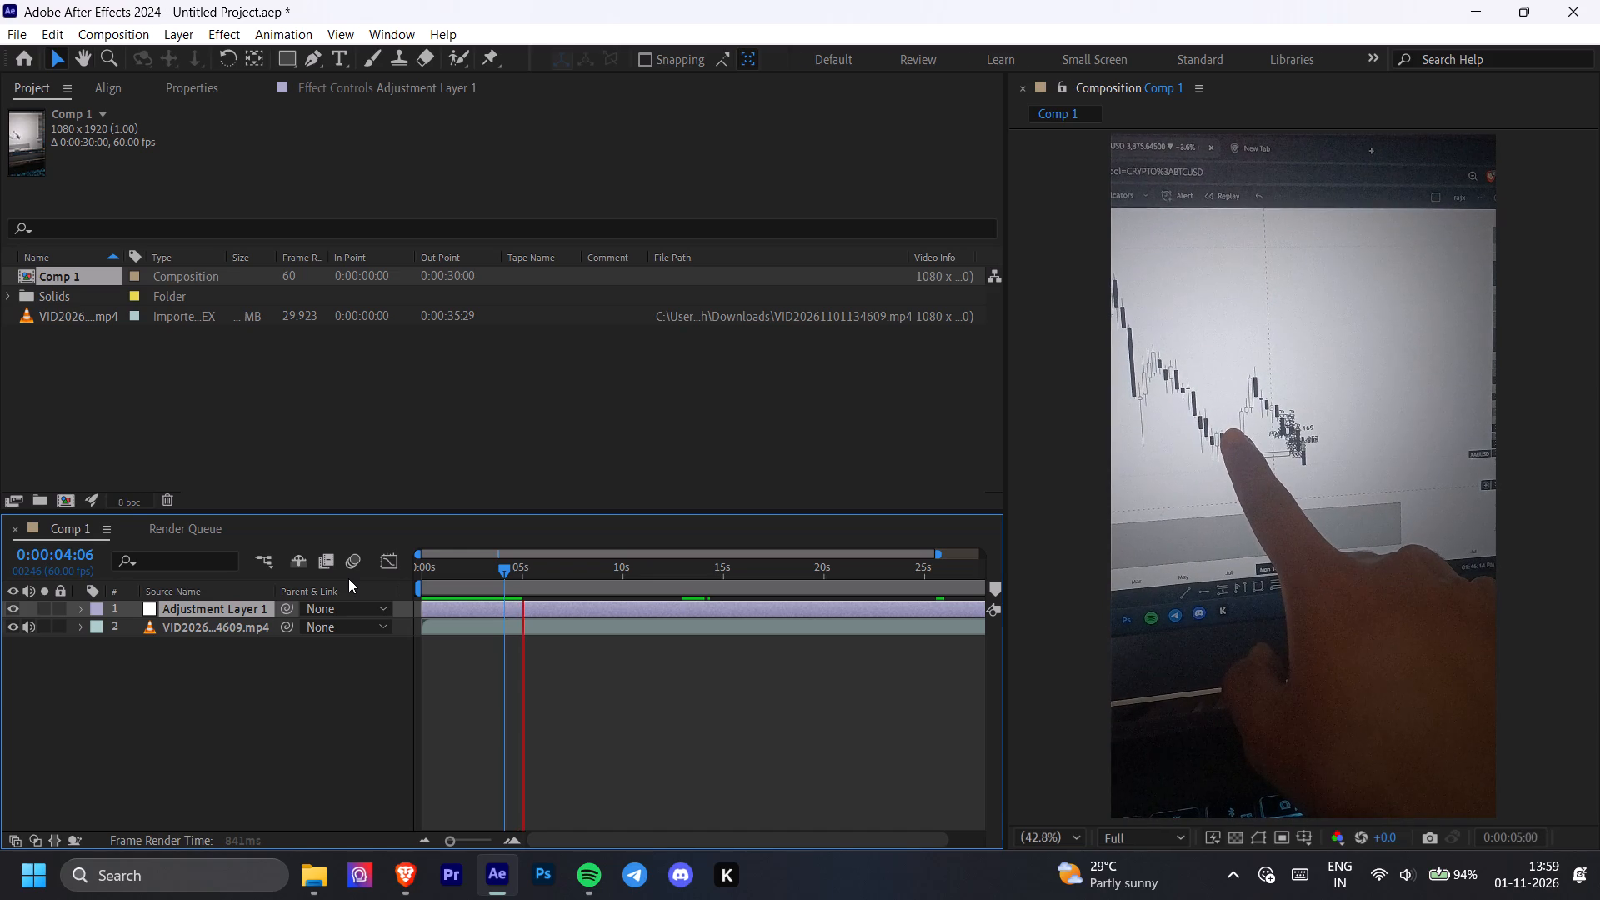
{"action": "key", "text": "space"}
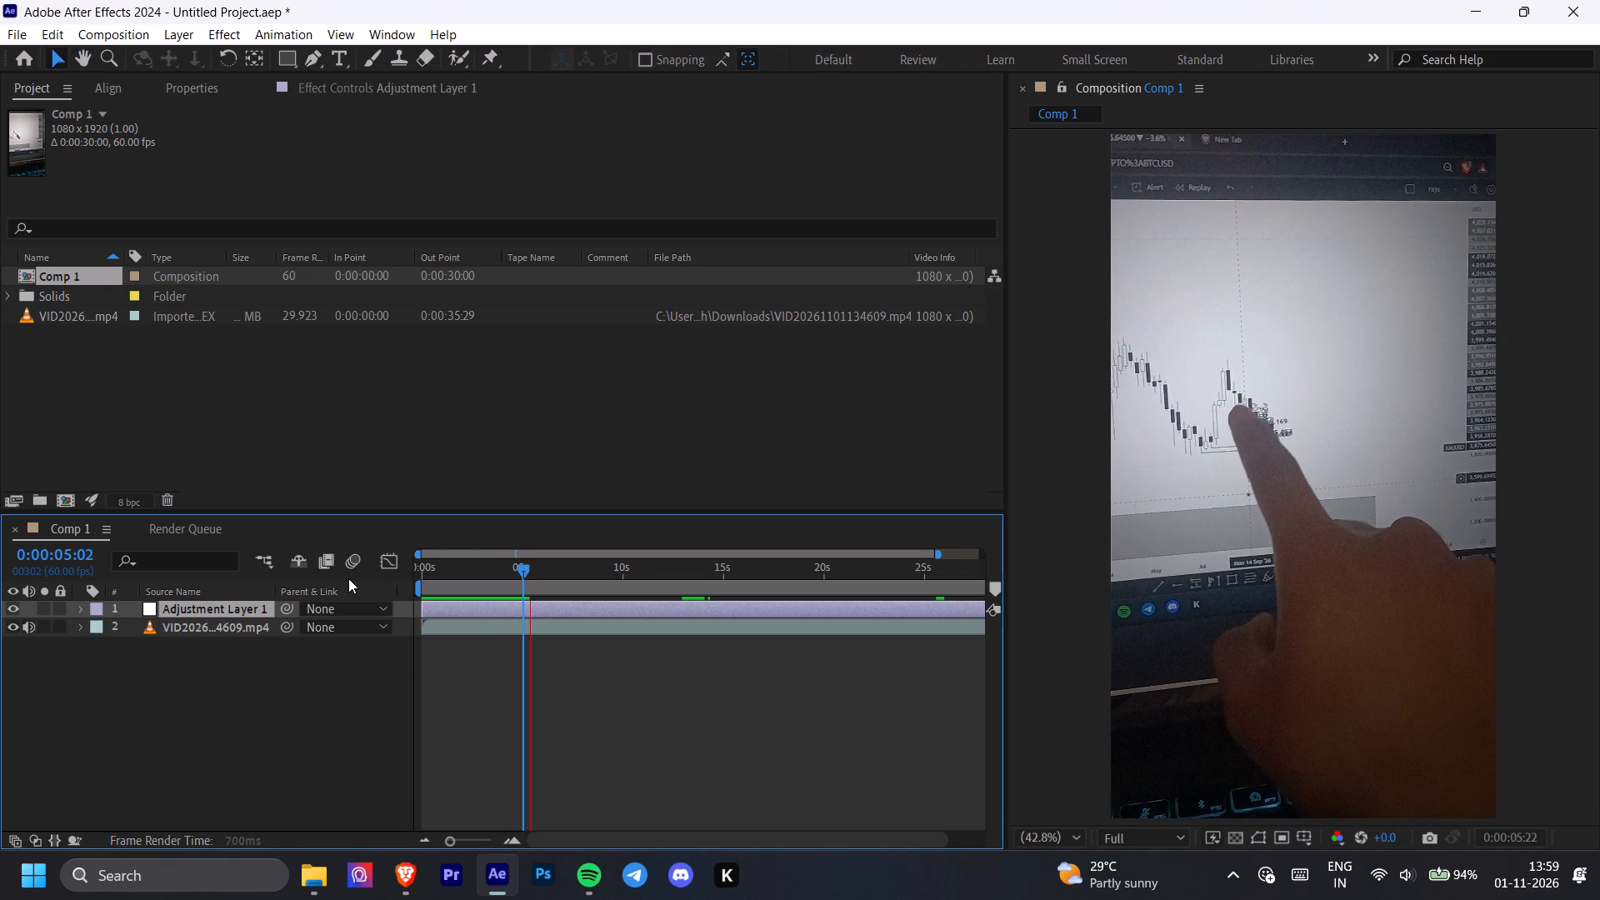
{"action": "key", "text": "space"}
{"action": "key", "text": "space"}
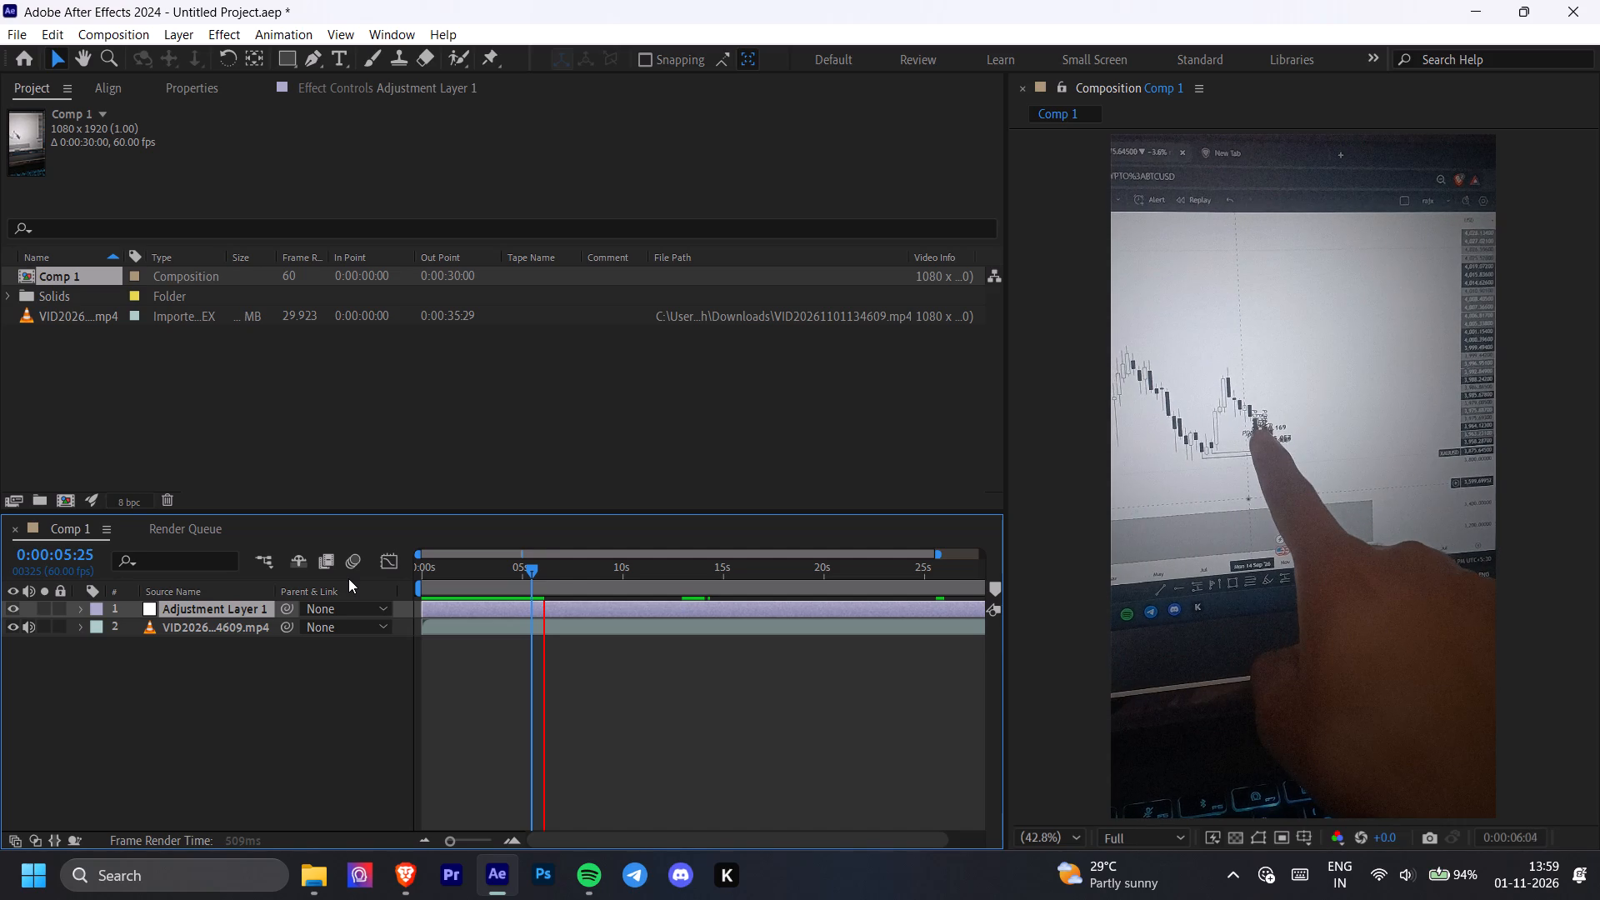
{"action": "key", "text": "space"}
{"action": "key", "text": "space"}
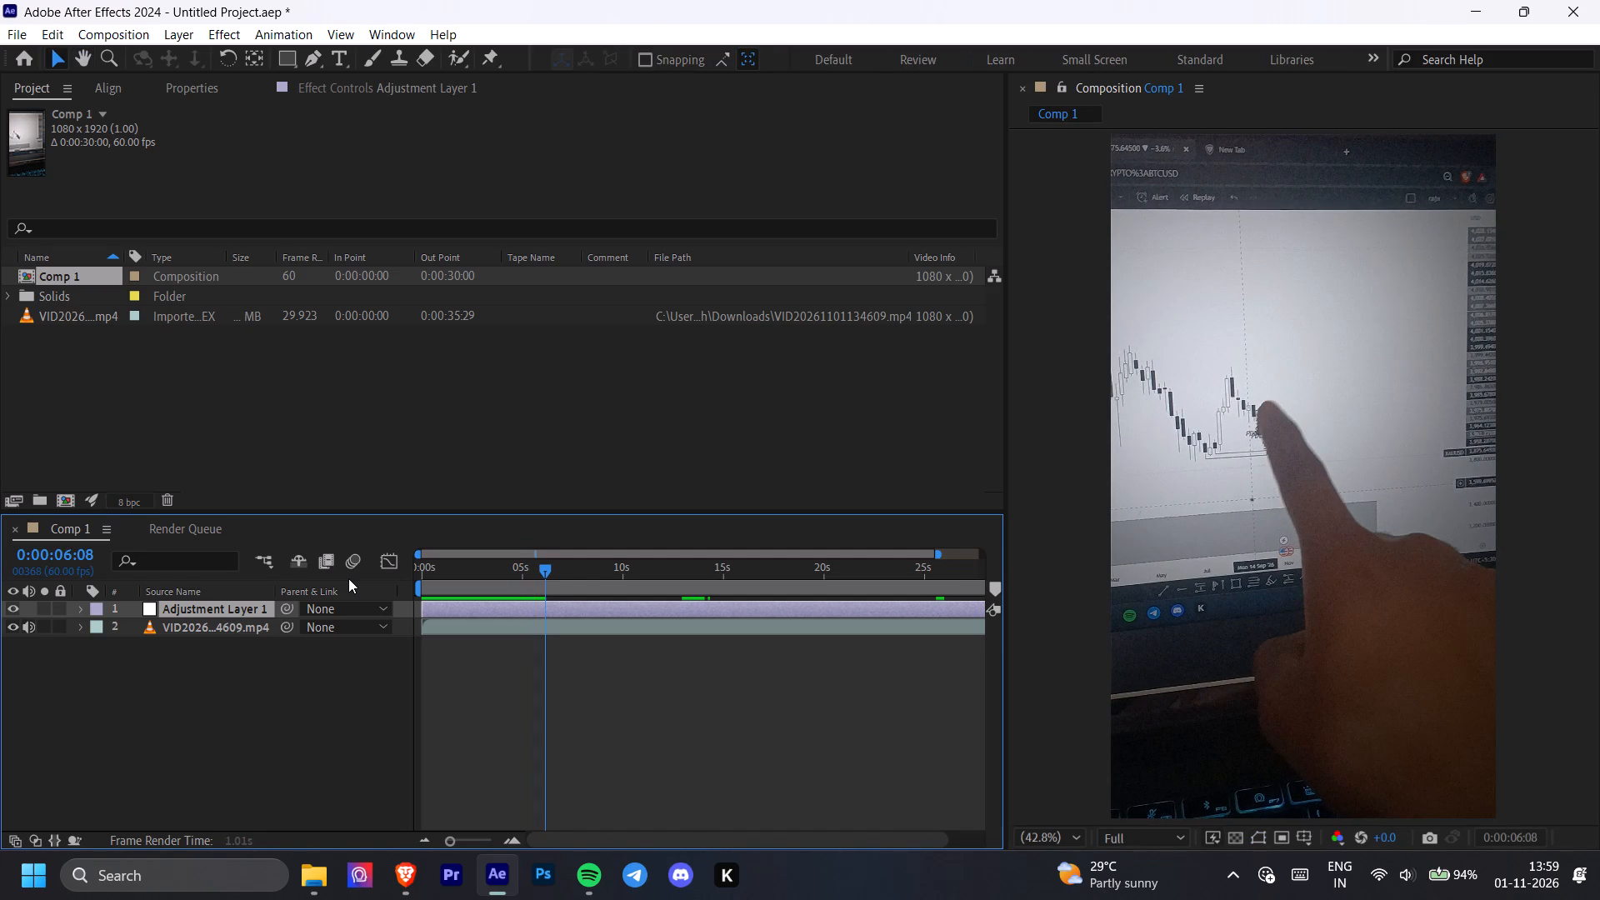
{"action": "key", "text": "space"}
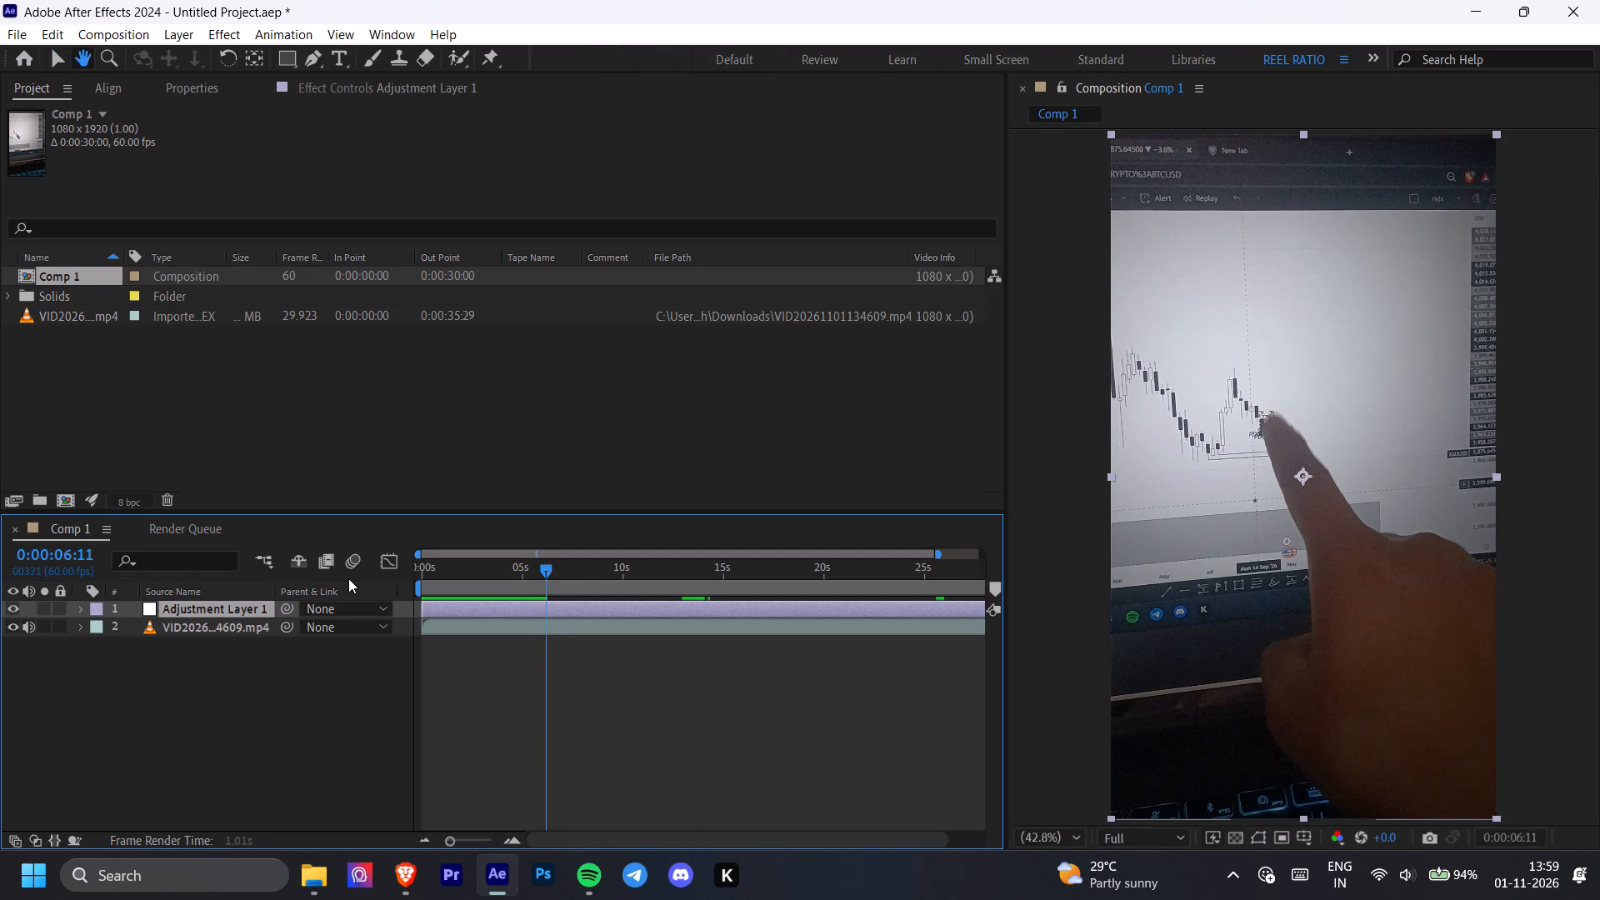
At the composition's first frame, add a text layer reading 01-11-2026 over the lower part of the video.
{"action": "left_click_drag", "start_coordinate": [548, 568], "coordinate": [315, 569]}
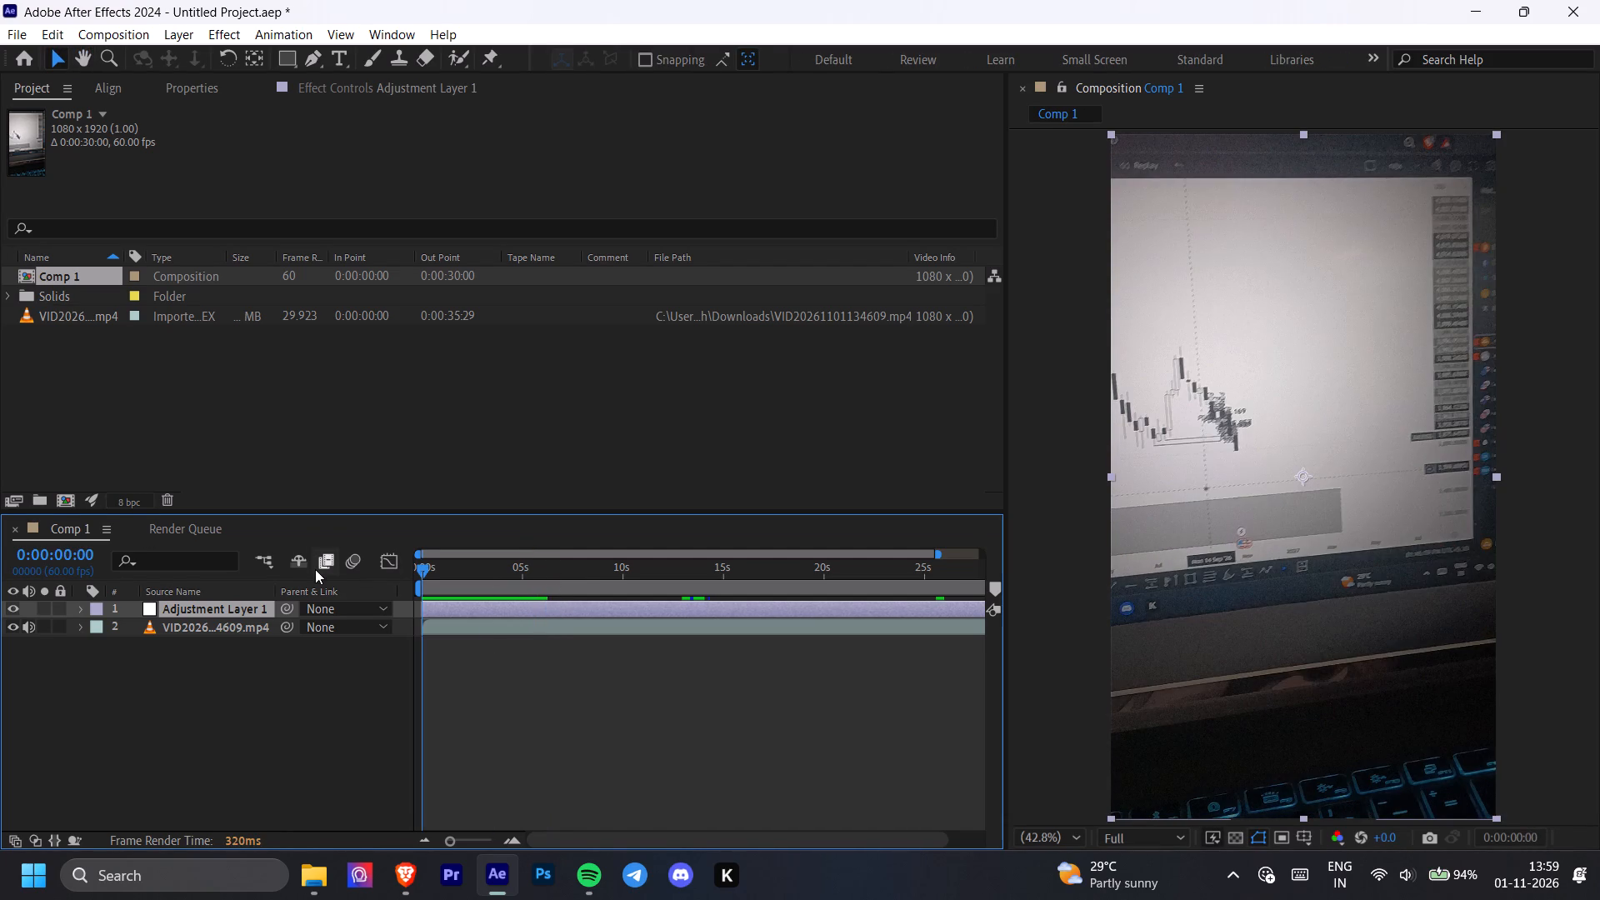
{"action": "key", "text": "ctrl+t"}
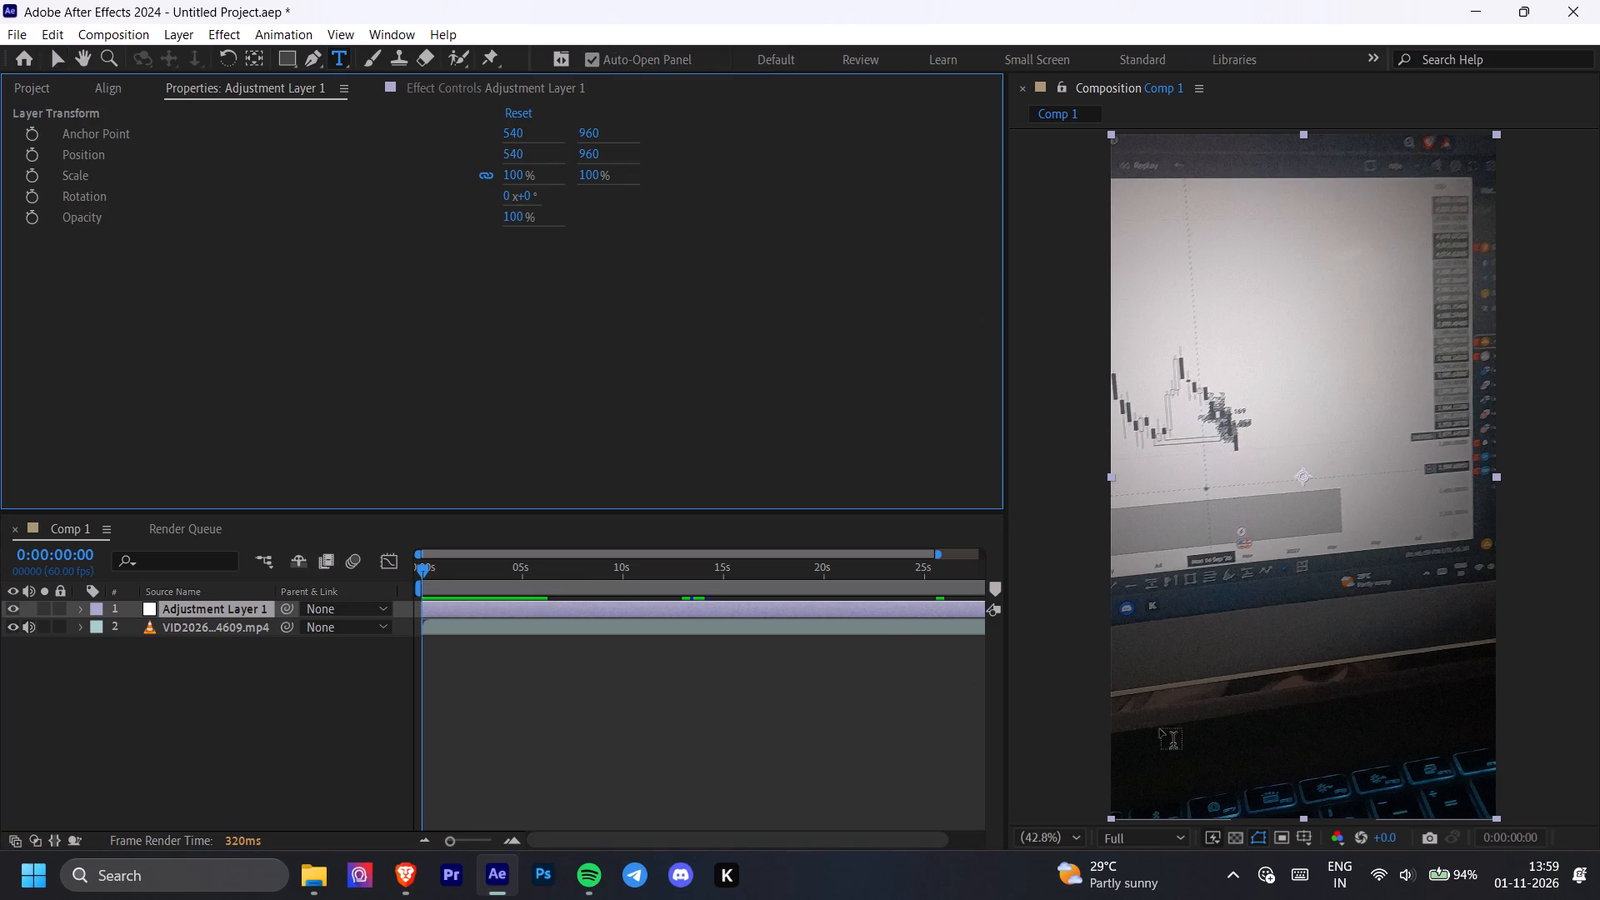
{"action": "left_click", "coordinate": [1191, 612]}
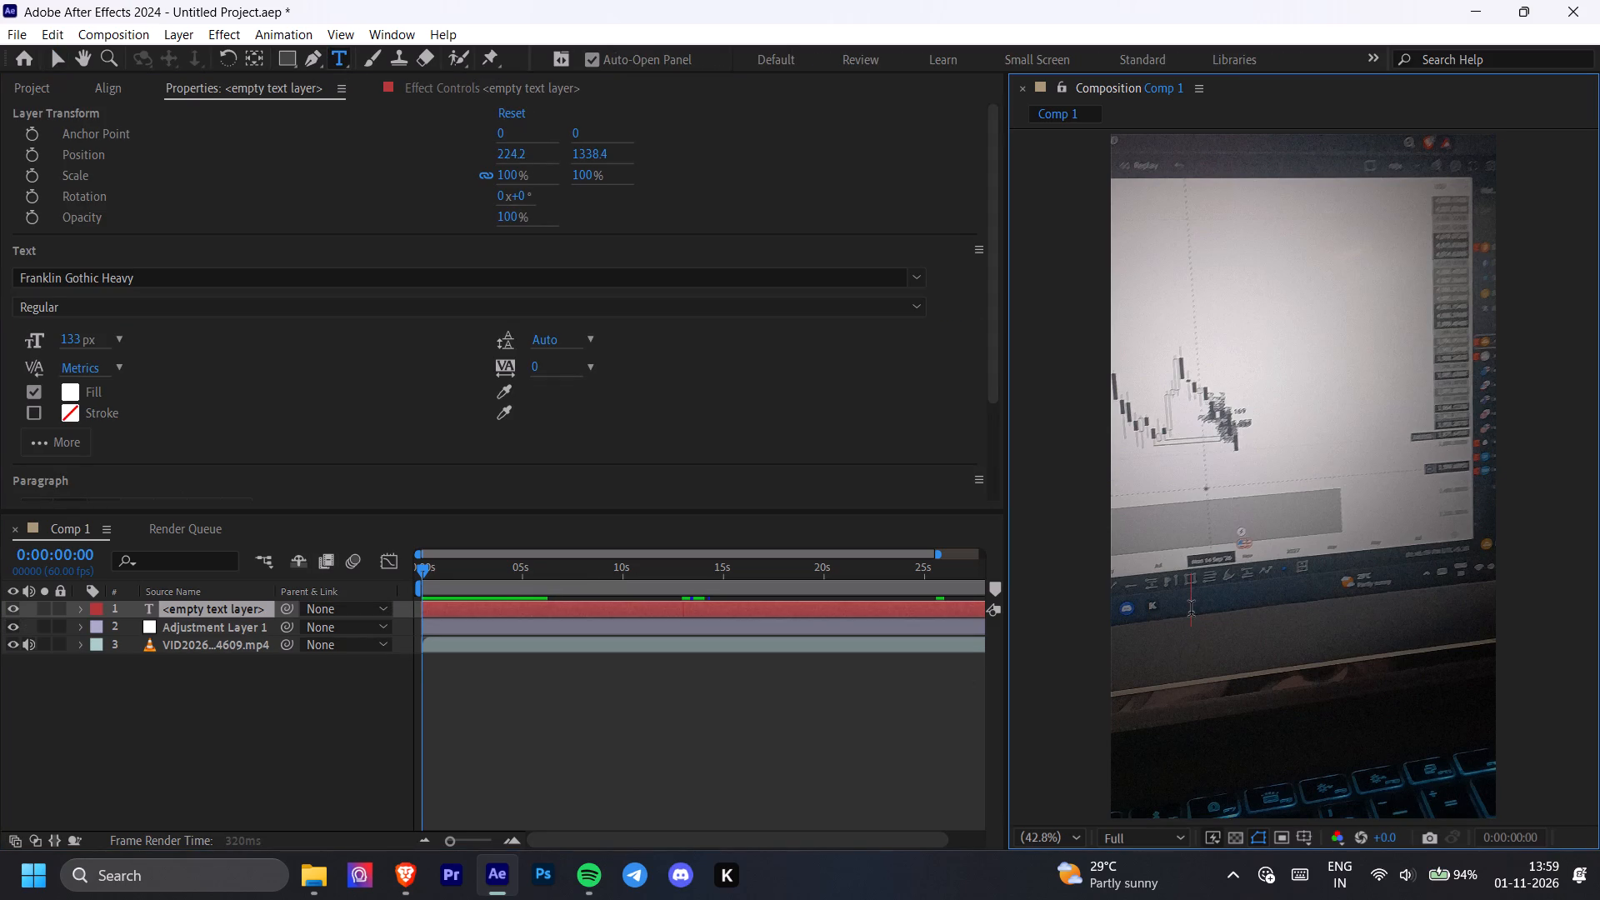
{"action": "type", "text": "01"}
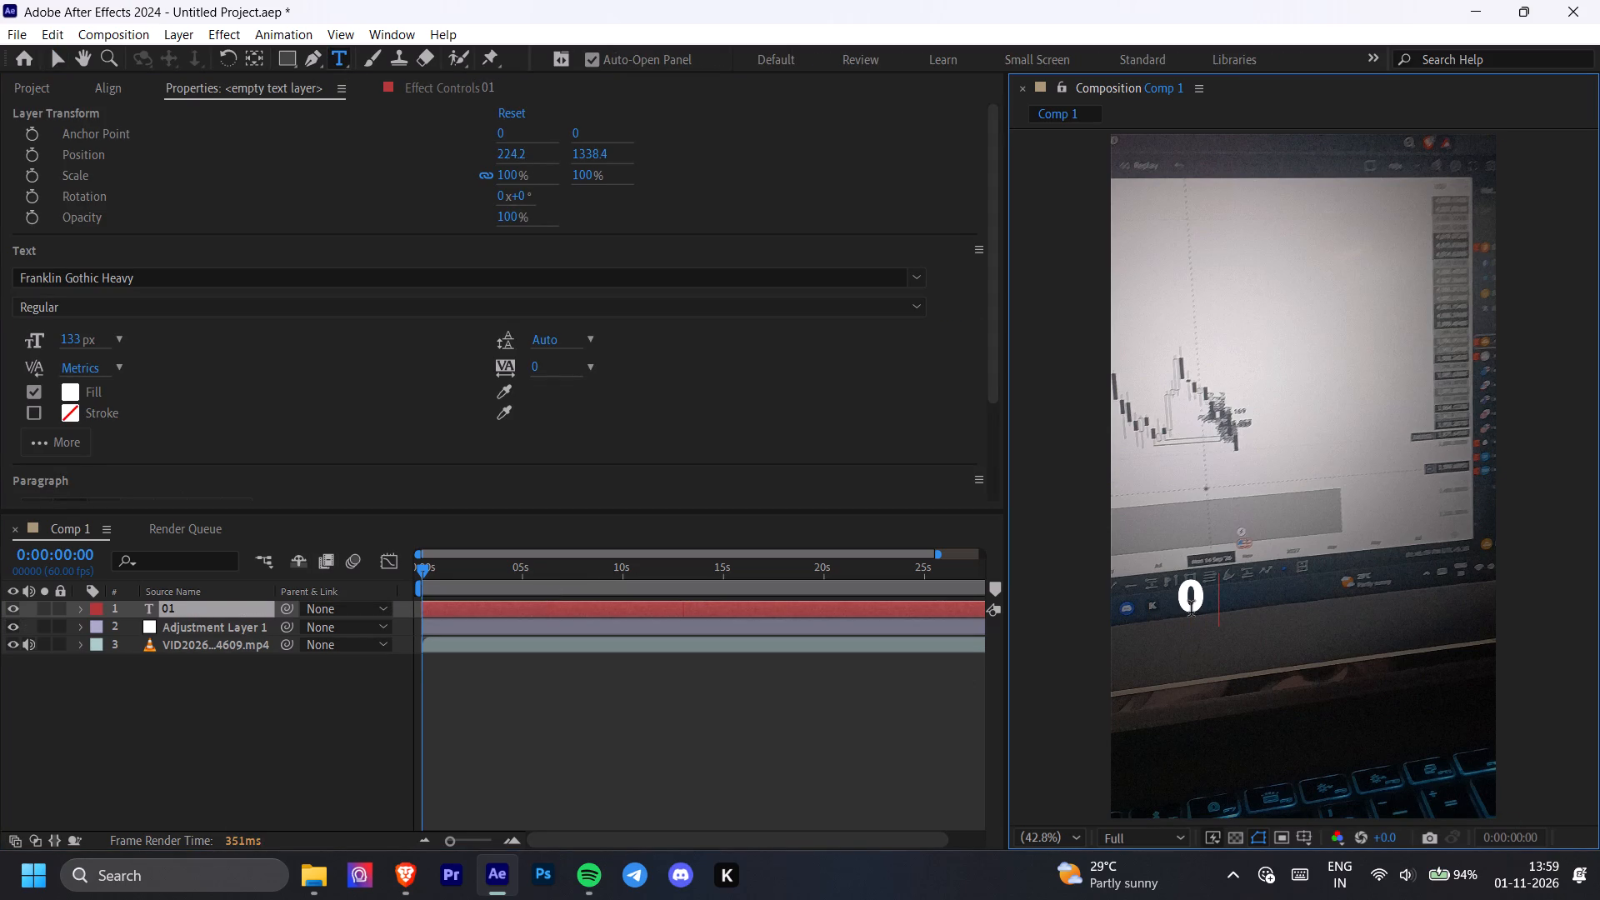
{"action": "key", "text": "minus"}
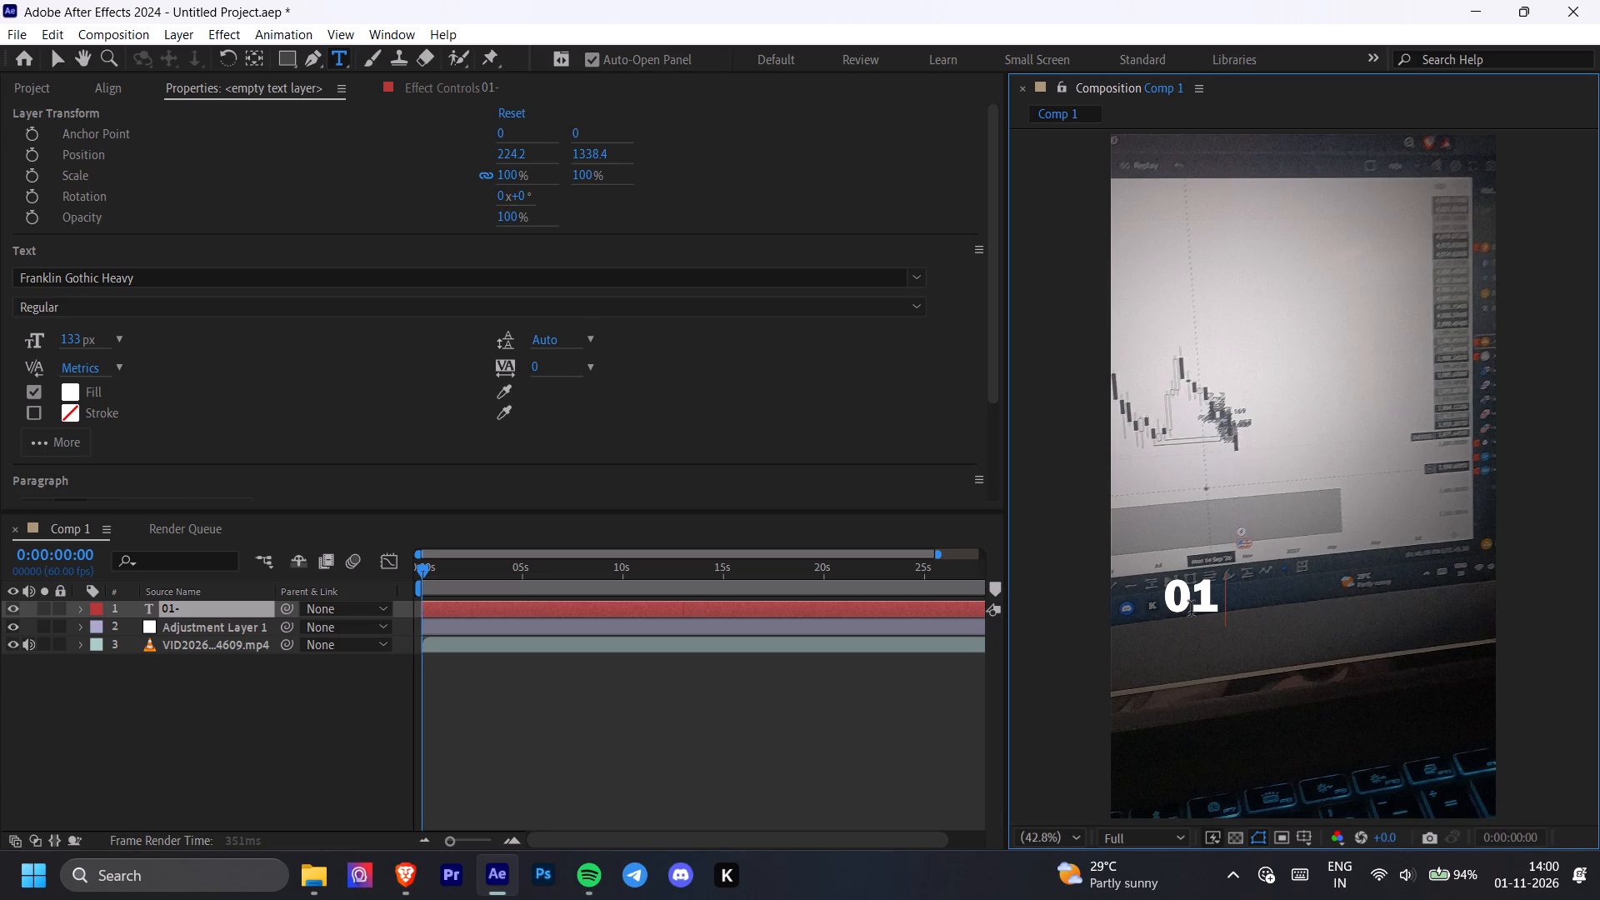
{"action": "type", "text": "11"}
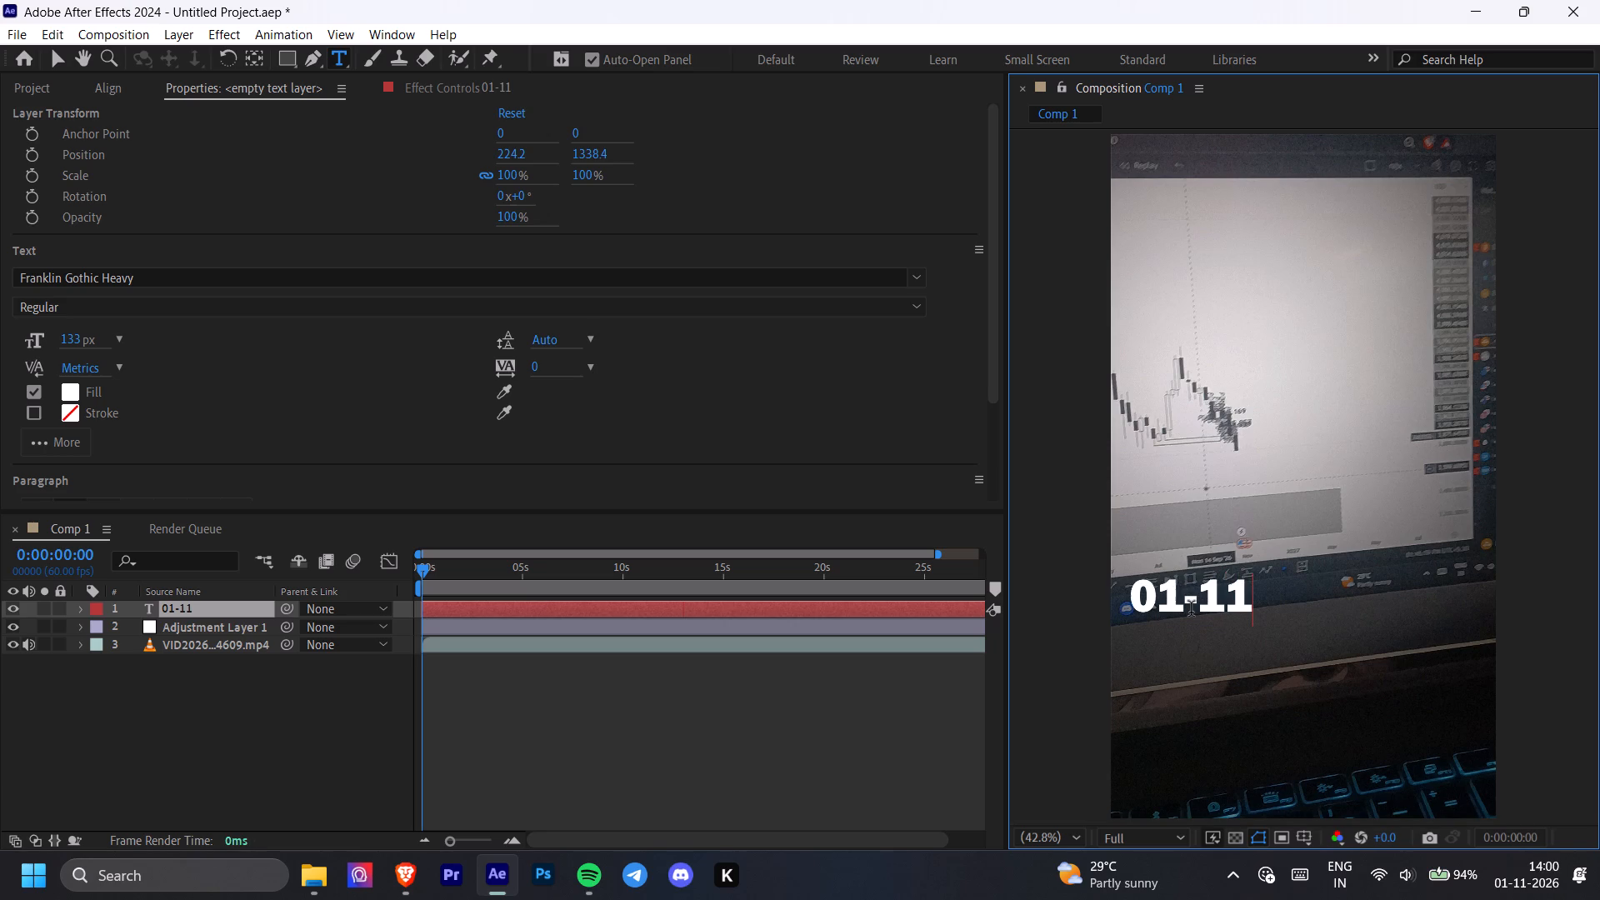
{"action": "key", "text": "minus"}
{"action": "type", "text": "202"}
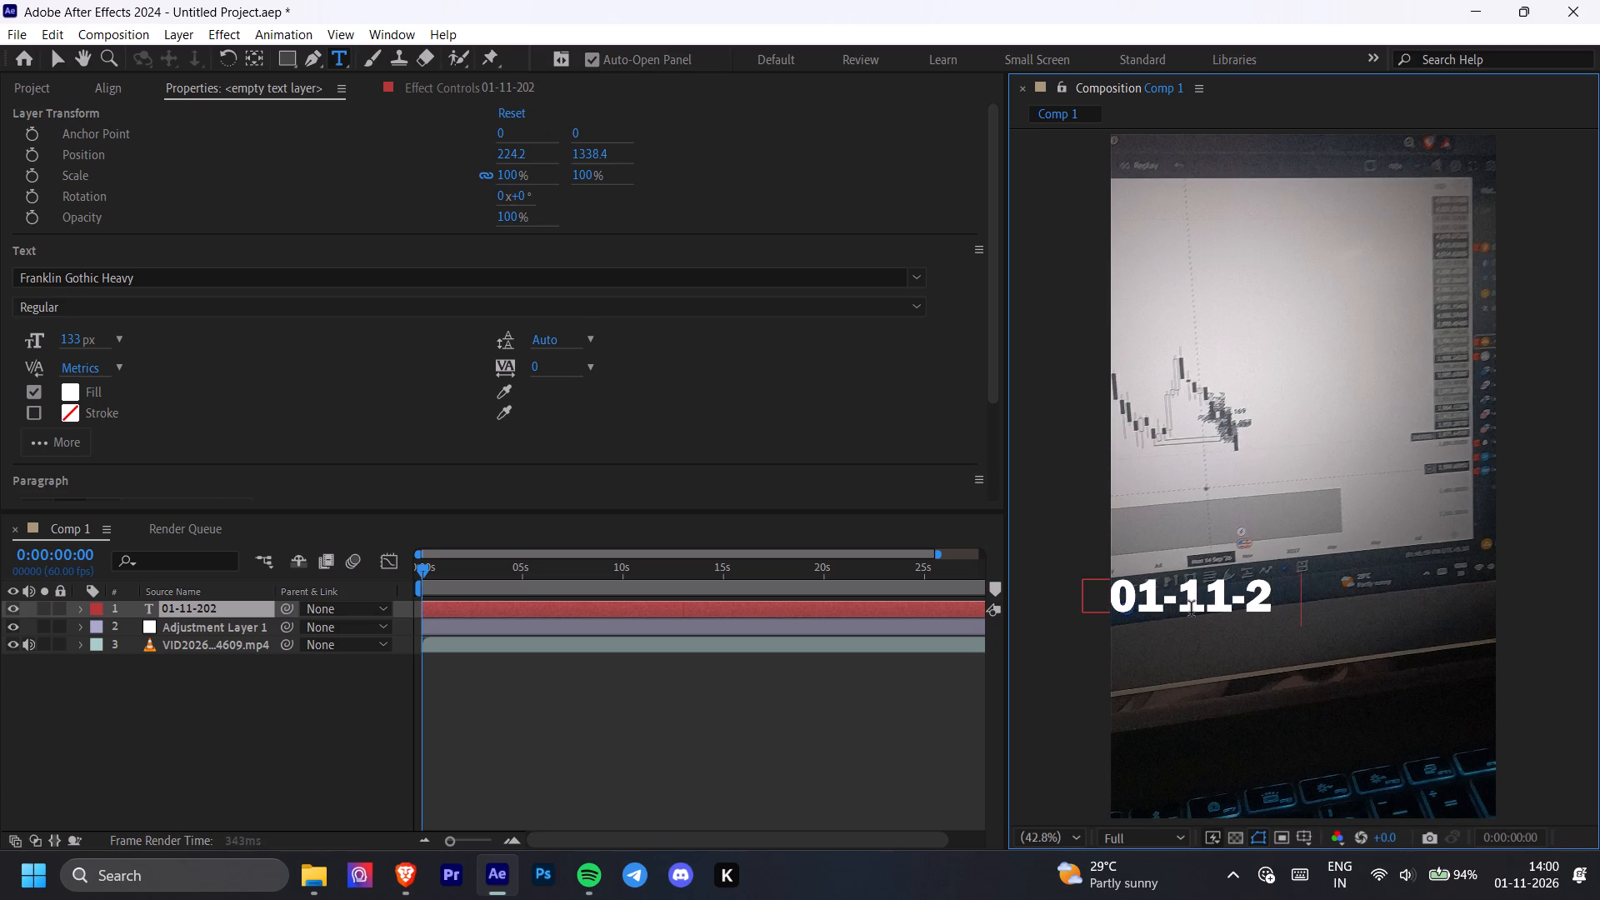
{"action": "key", "text": "6"}
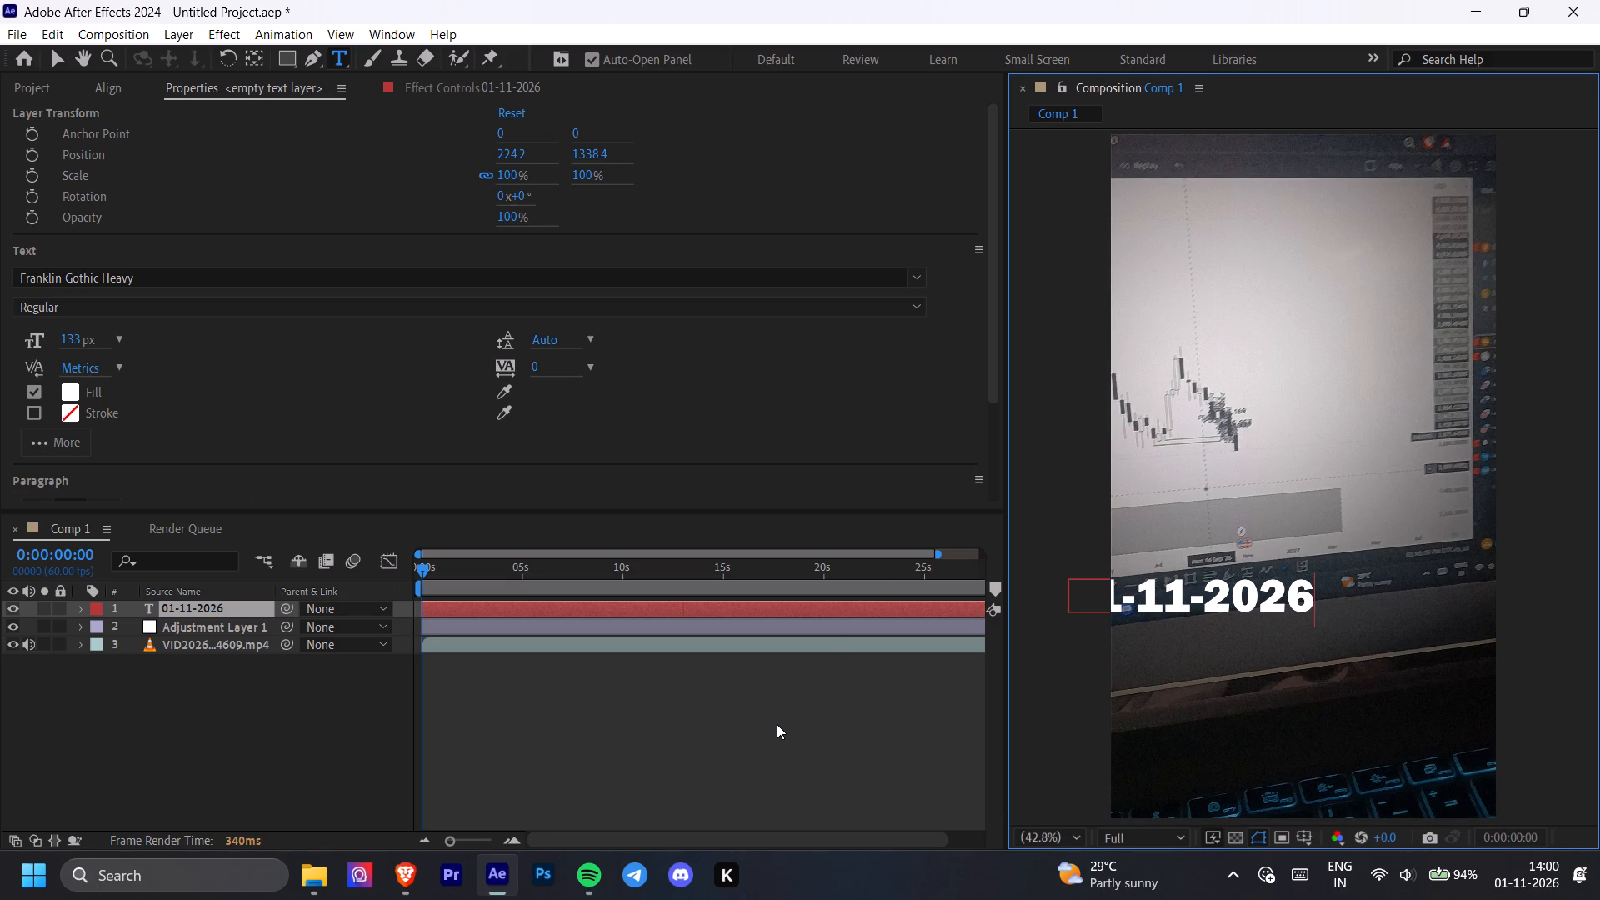
{"action": "key", "text": "v"}
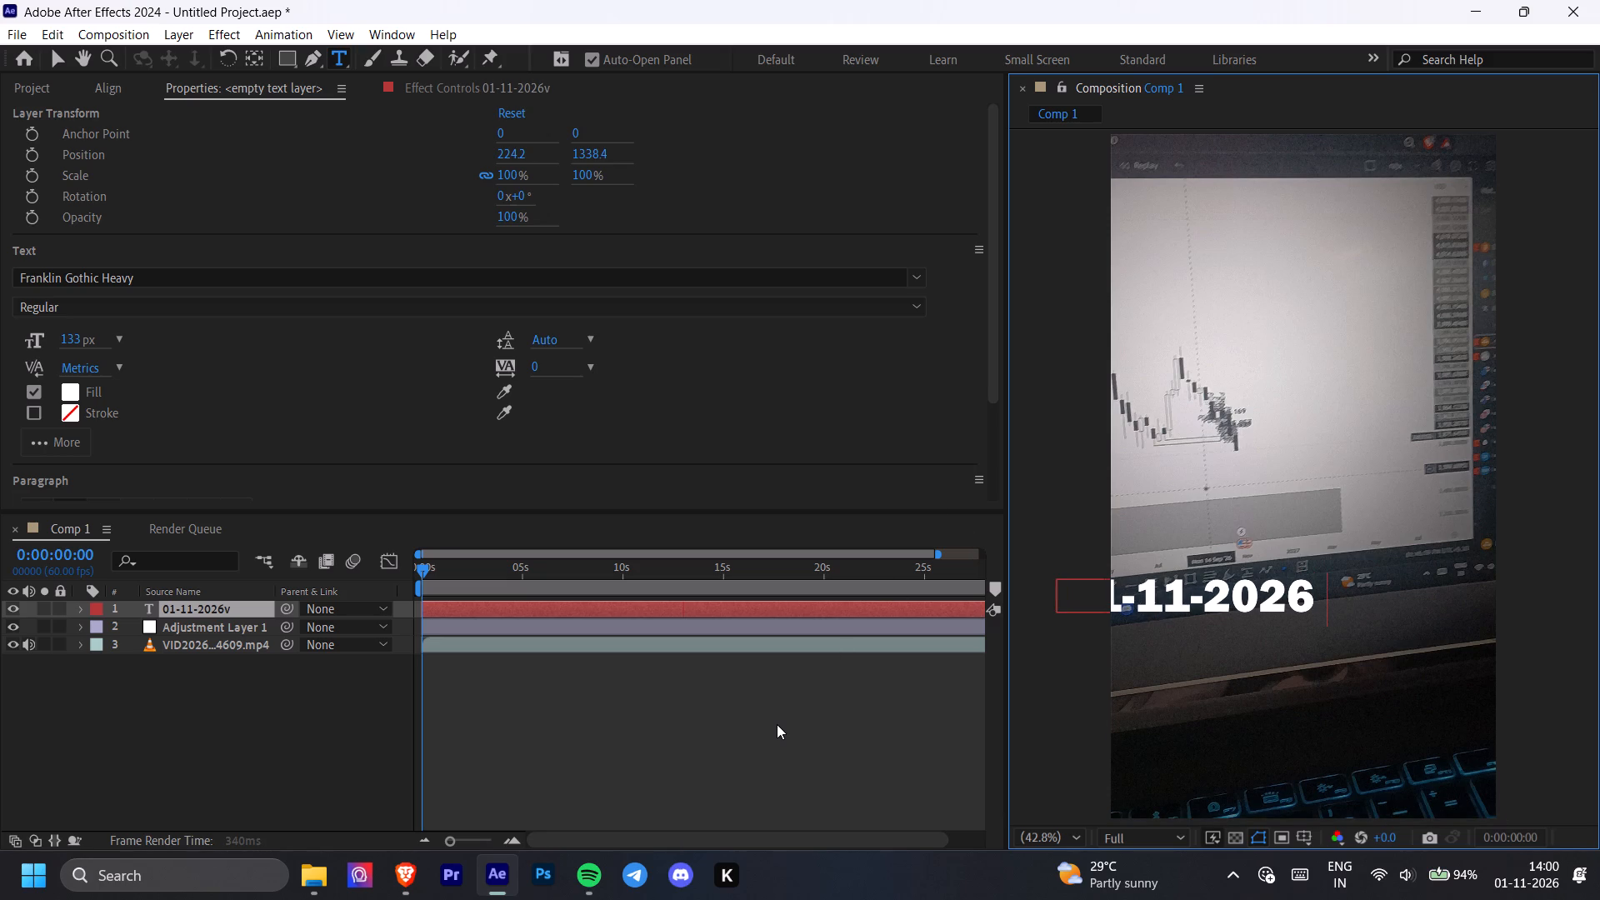
{"action": "key", "text": "BackSpace"}
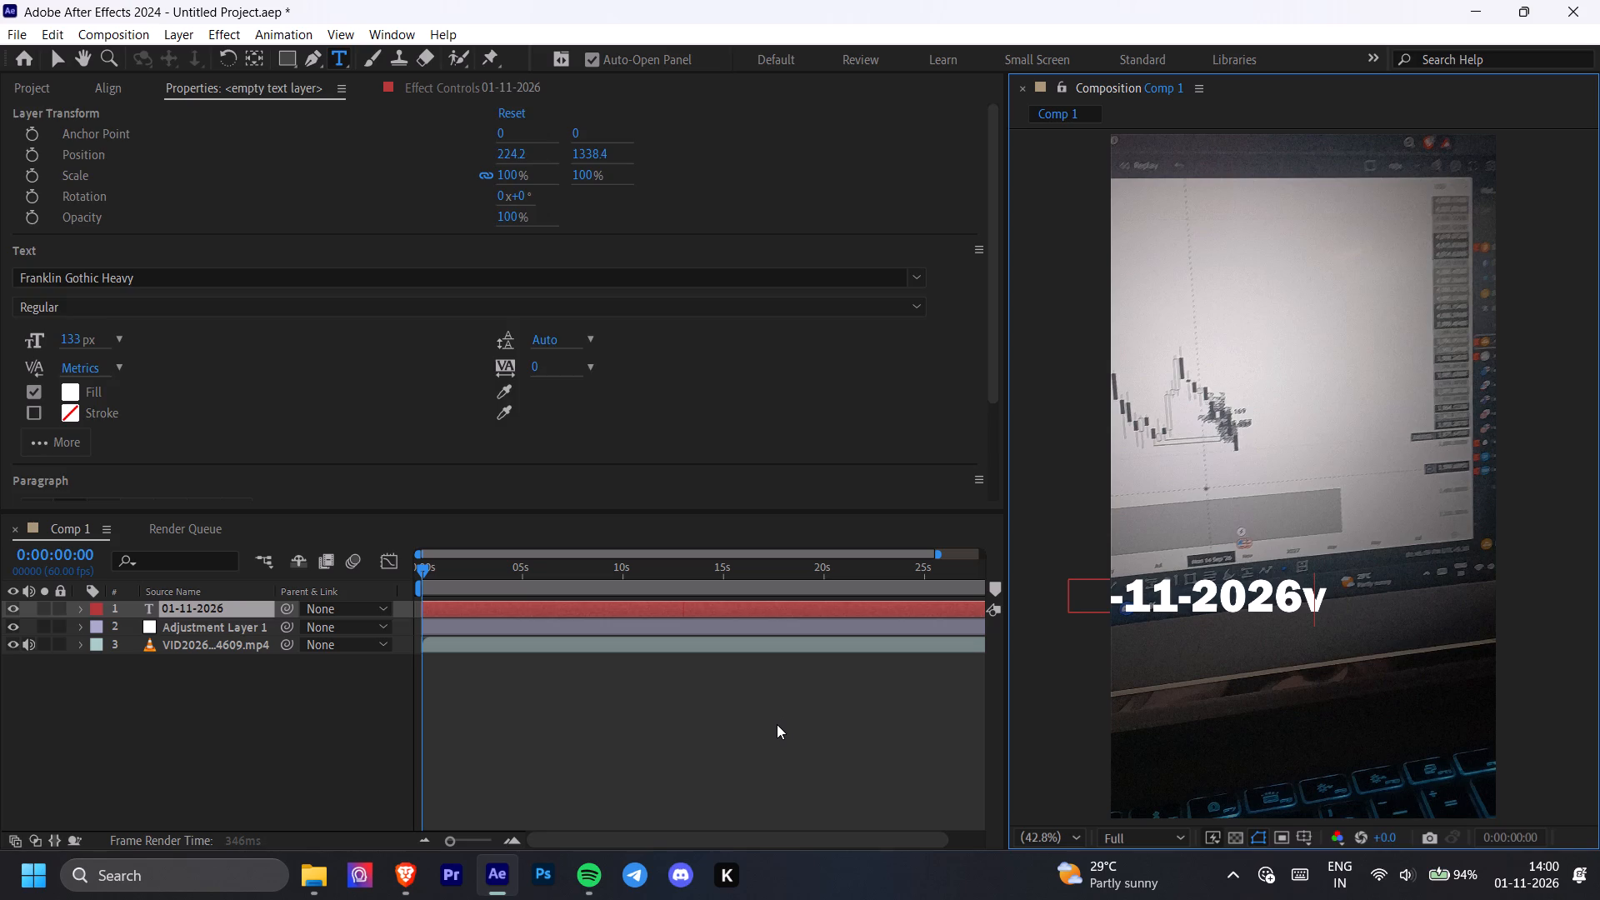
{"action": "left_click", "coordinate": [777, 724]}
{"action": "key", "text": "v"}
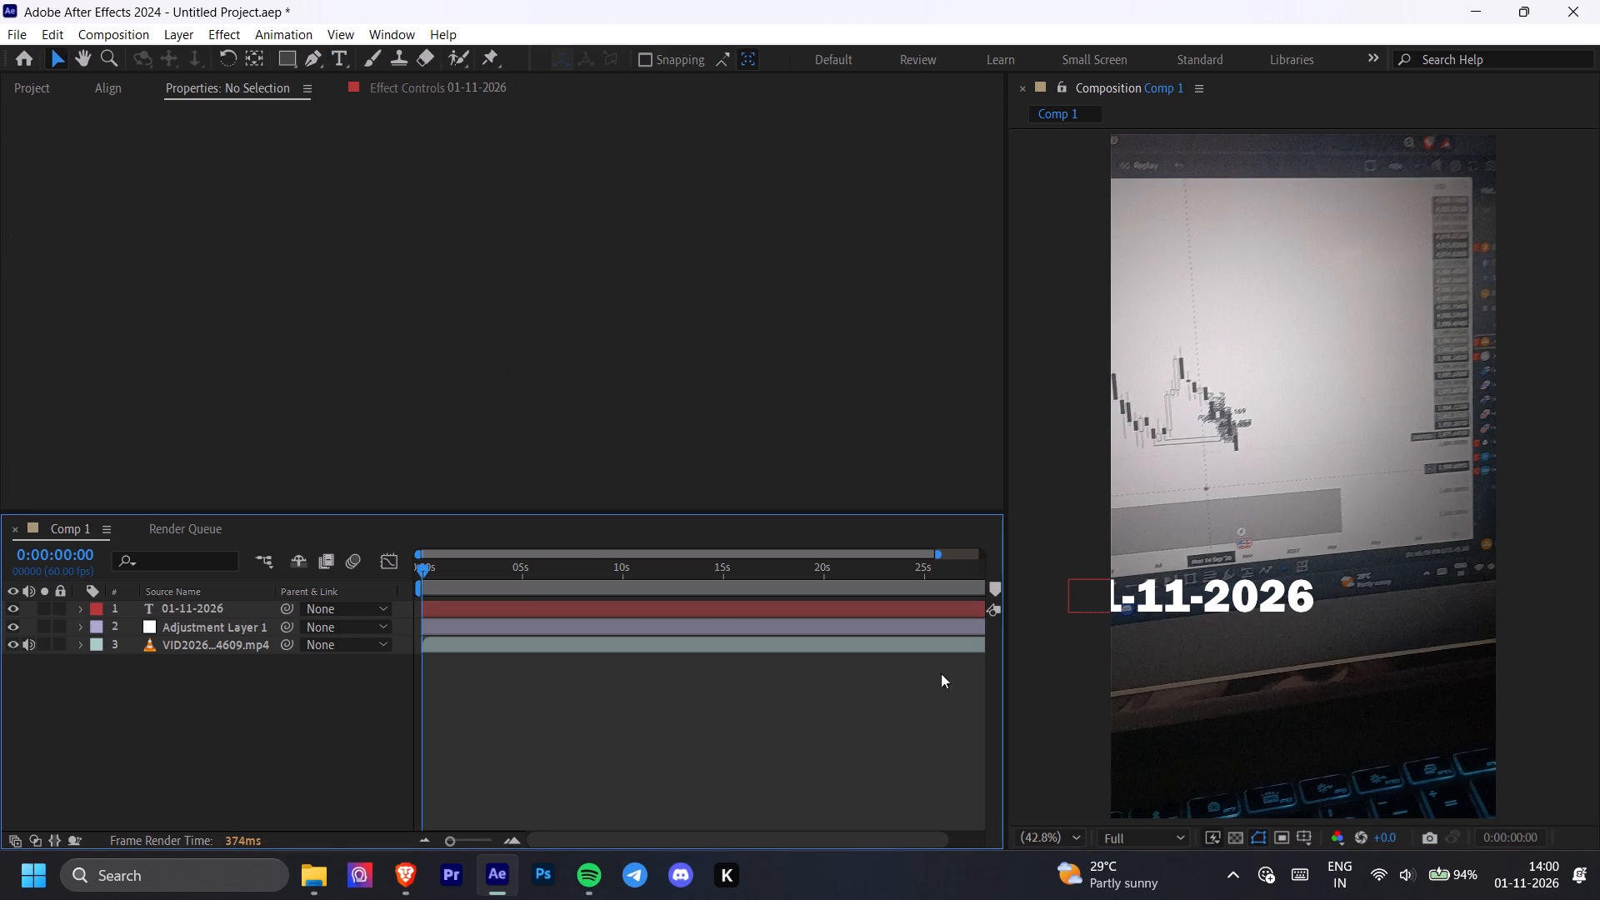
Move the 01-11-2026 text to the horizontal middle of the lower frame, at about 551, 1450.
{"action": "left_click_drag", "start_coordinate": [1210, 602], "coordinate": [1306, 608]}
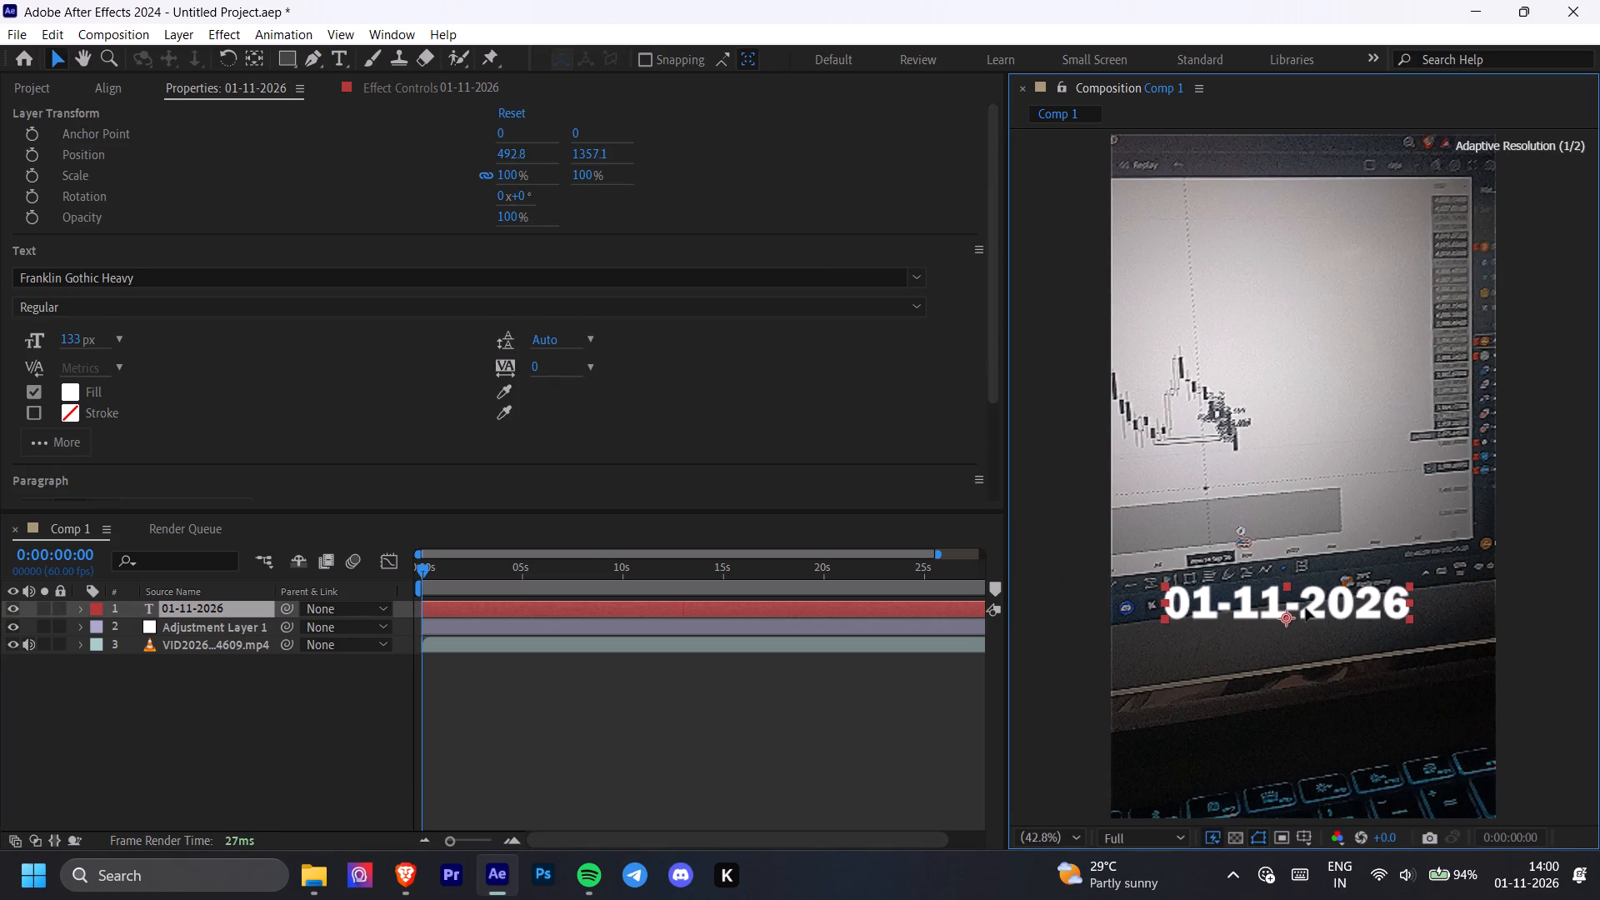
{"action": "left_click_drag", "start_coordinate": [1306, 608], "coordinate": [1322, 649]}
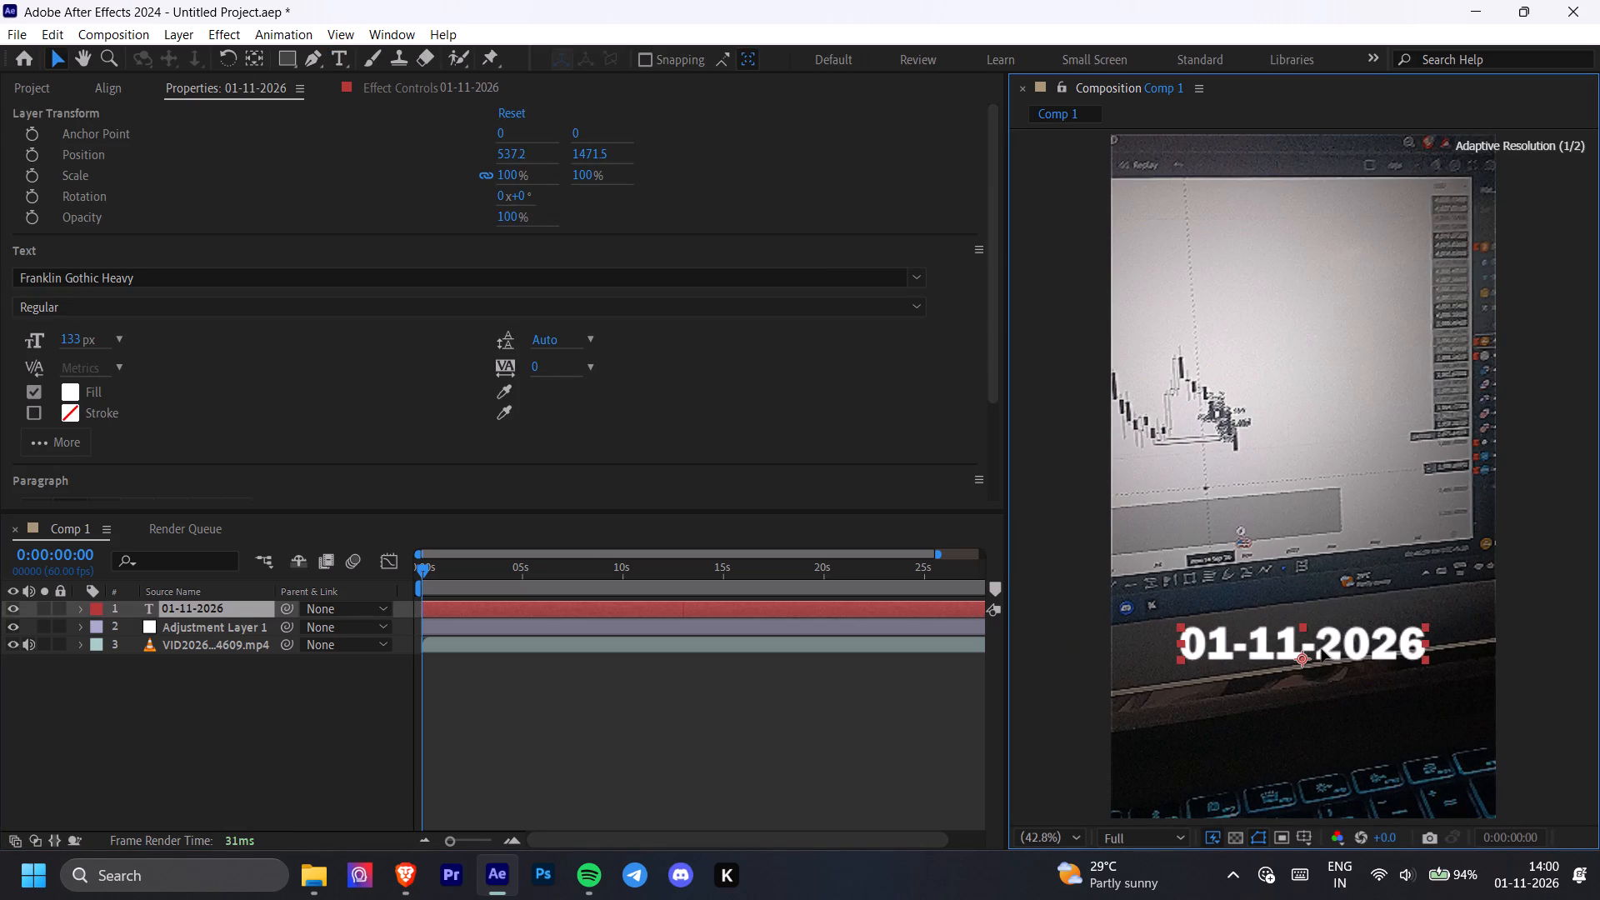
{"action": "left_click_drag", "start_coordinate": [1322, 649], "coordinate": [1327, 642]}
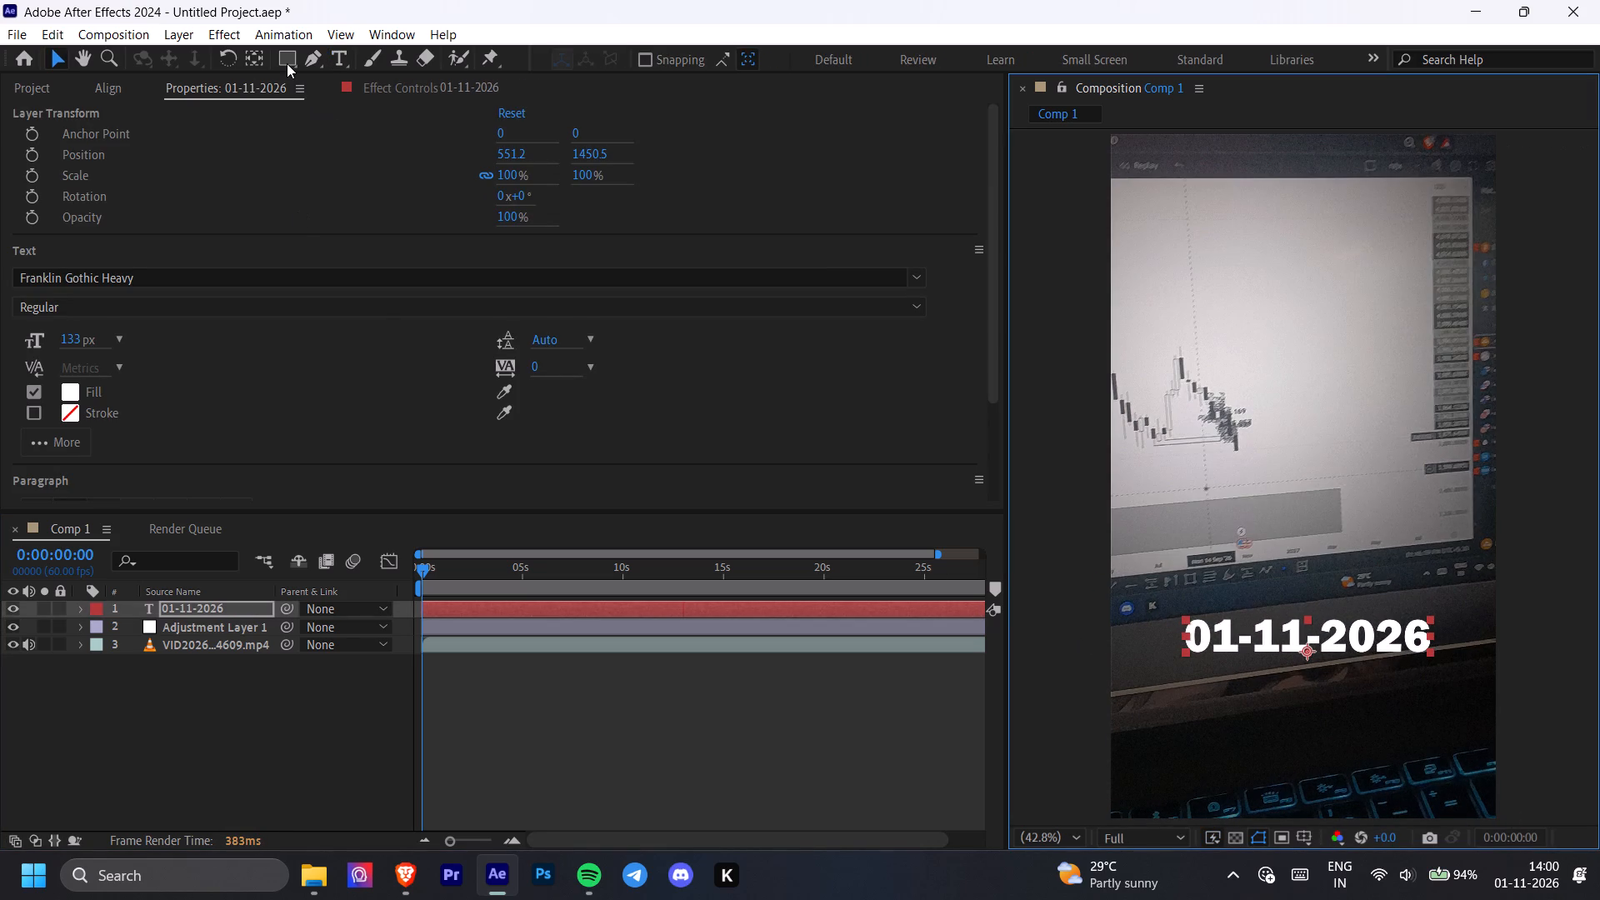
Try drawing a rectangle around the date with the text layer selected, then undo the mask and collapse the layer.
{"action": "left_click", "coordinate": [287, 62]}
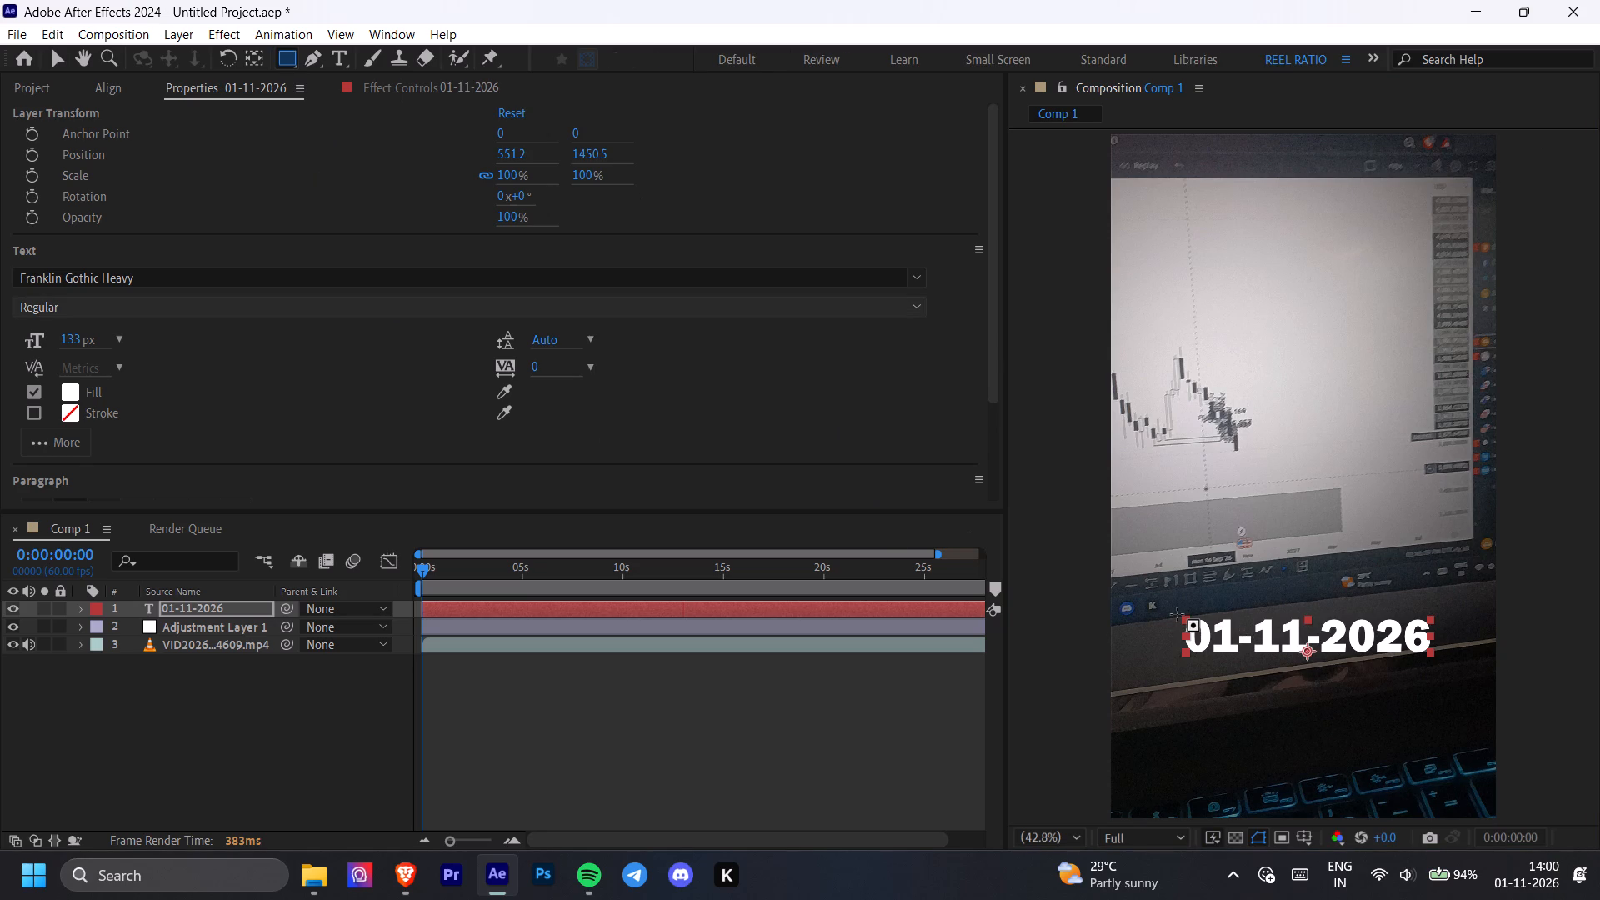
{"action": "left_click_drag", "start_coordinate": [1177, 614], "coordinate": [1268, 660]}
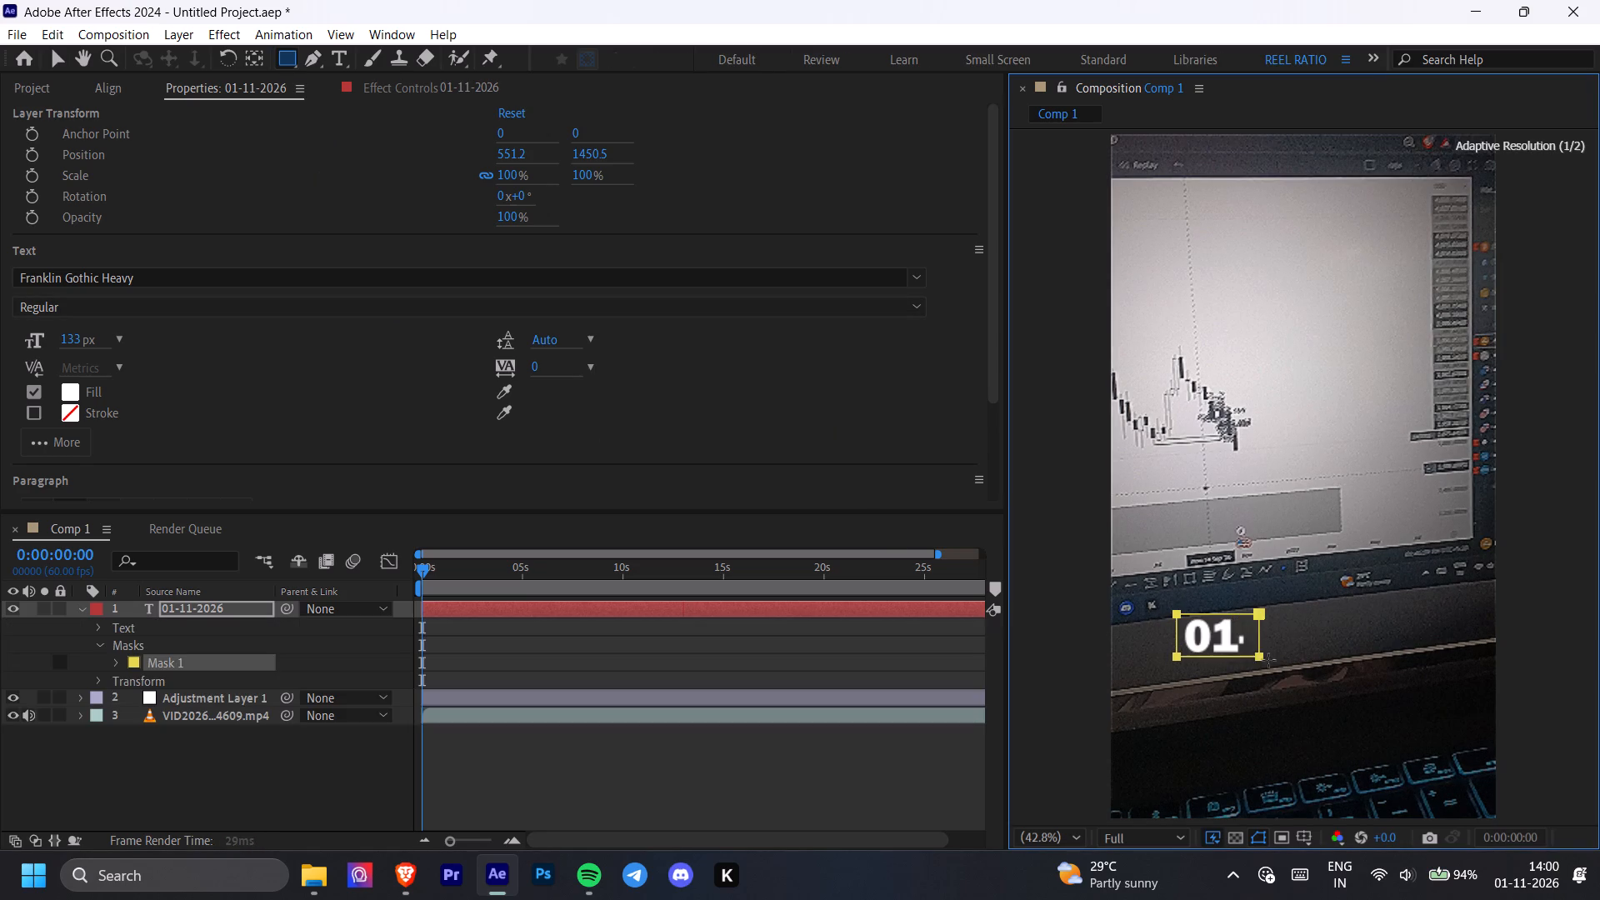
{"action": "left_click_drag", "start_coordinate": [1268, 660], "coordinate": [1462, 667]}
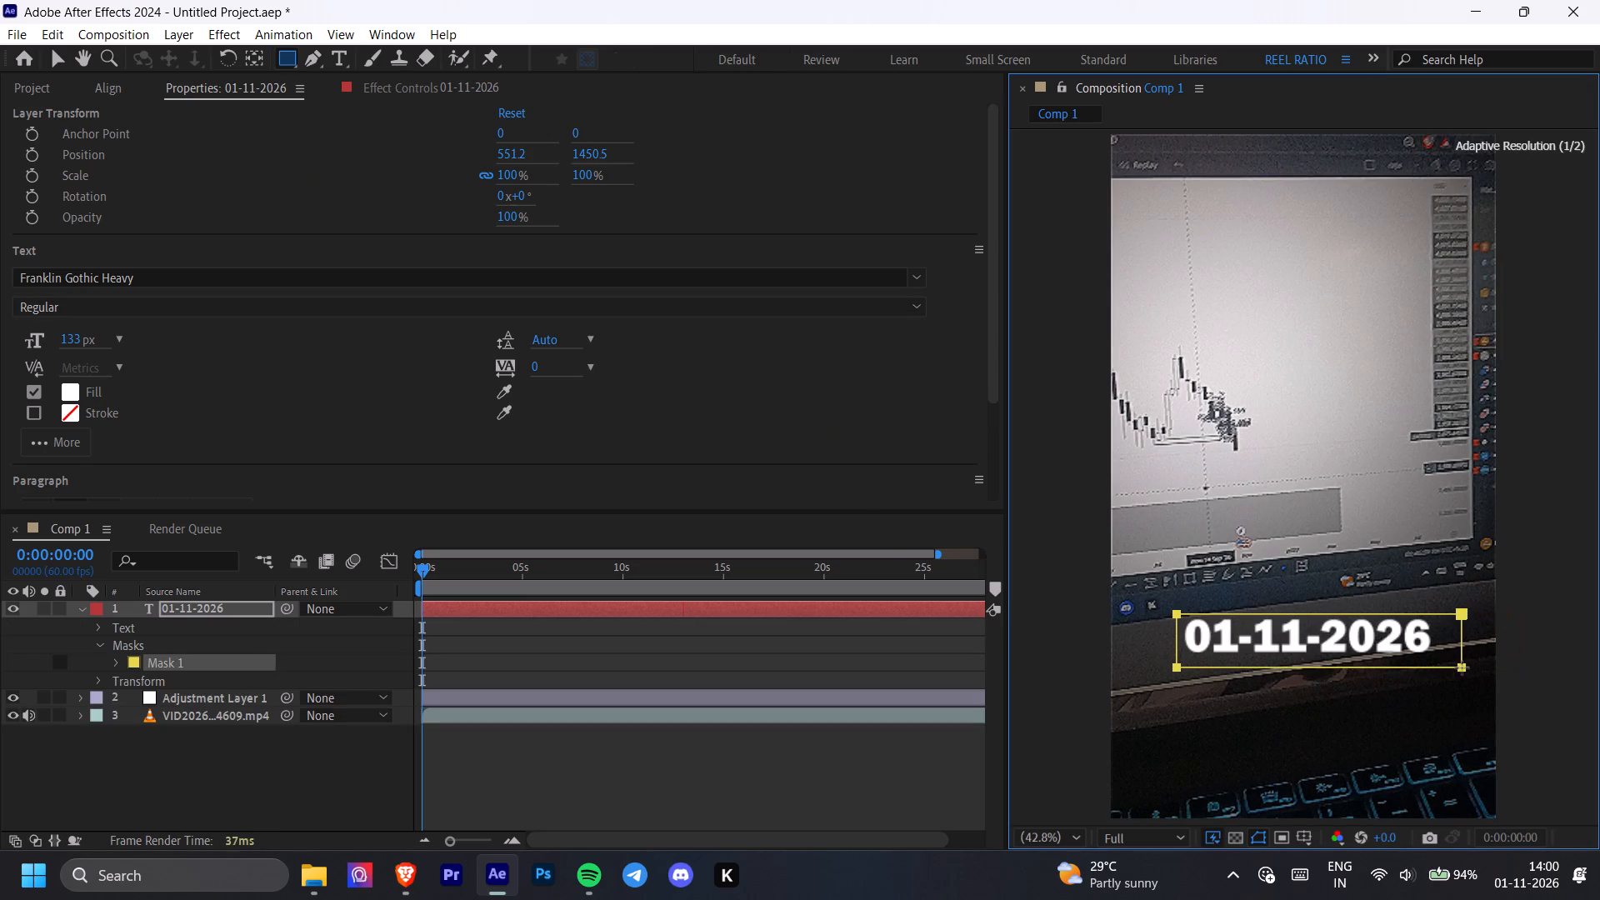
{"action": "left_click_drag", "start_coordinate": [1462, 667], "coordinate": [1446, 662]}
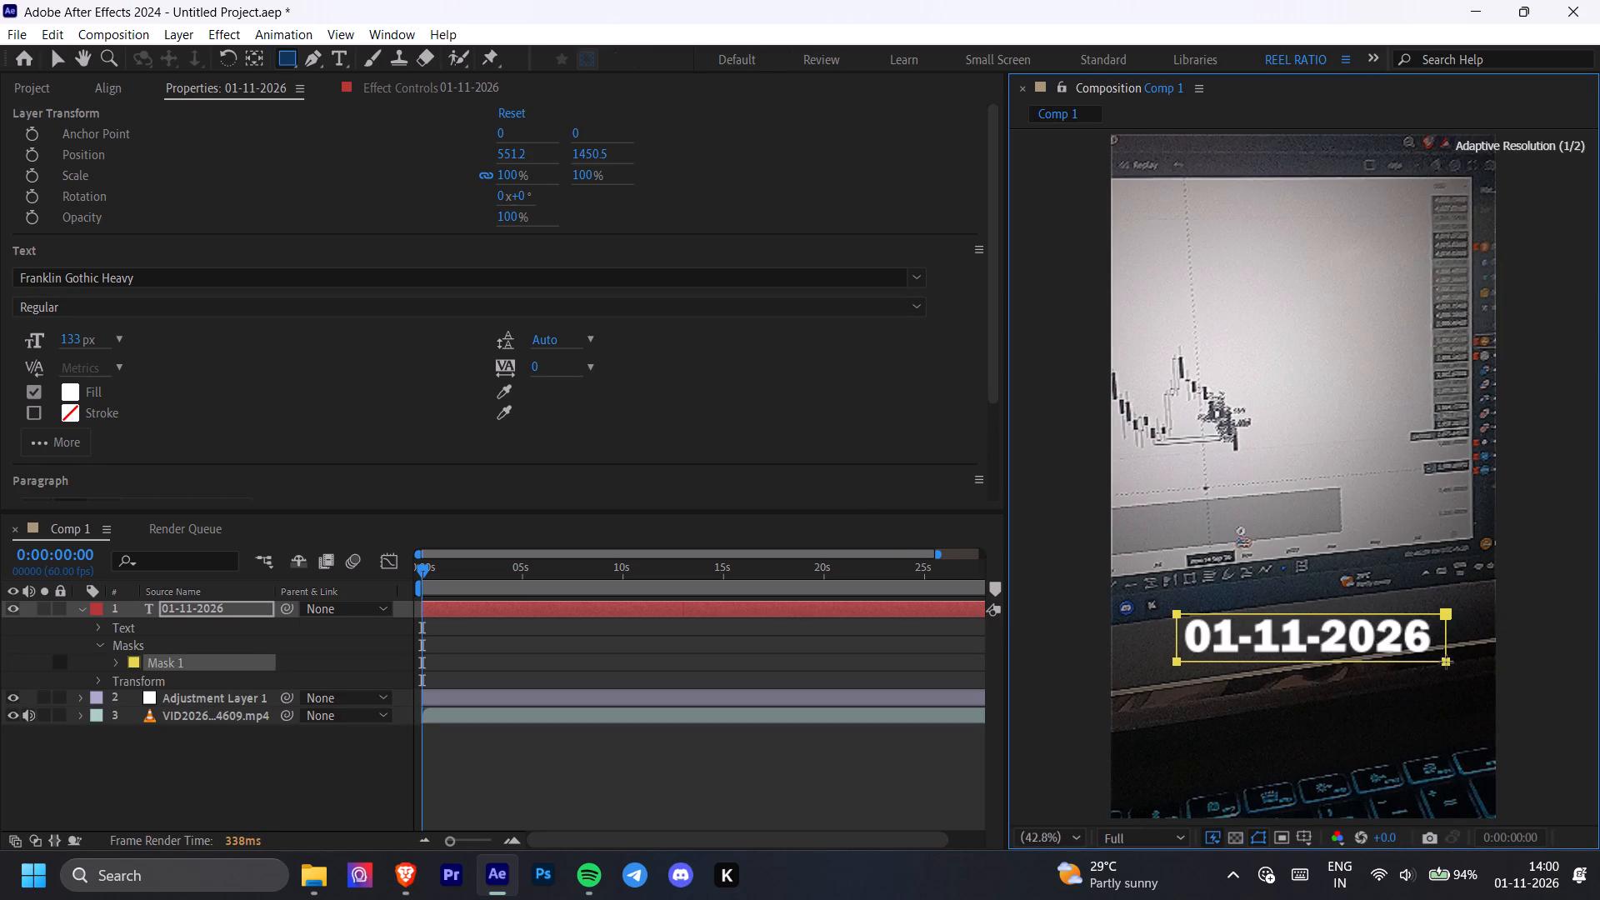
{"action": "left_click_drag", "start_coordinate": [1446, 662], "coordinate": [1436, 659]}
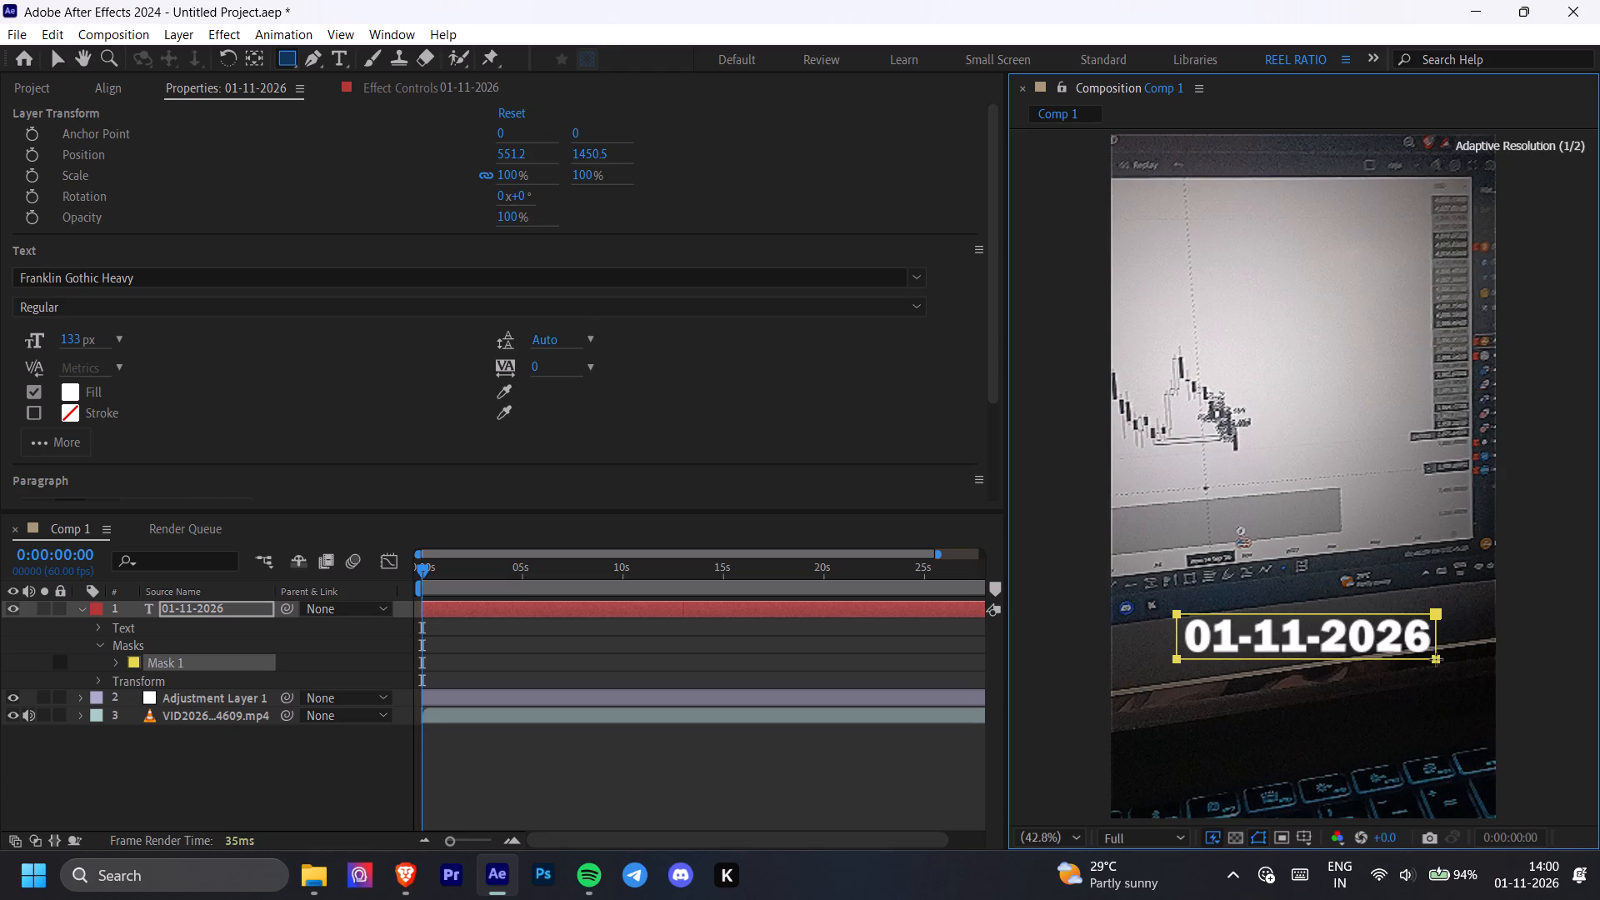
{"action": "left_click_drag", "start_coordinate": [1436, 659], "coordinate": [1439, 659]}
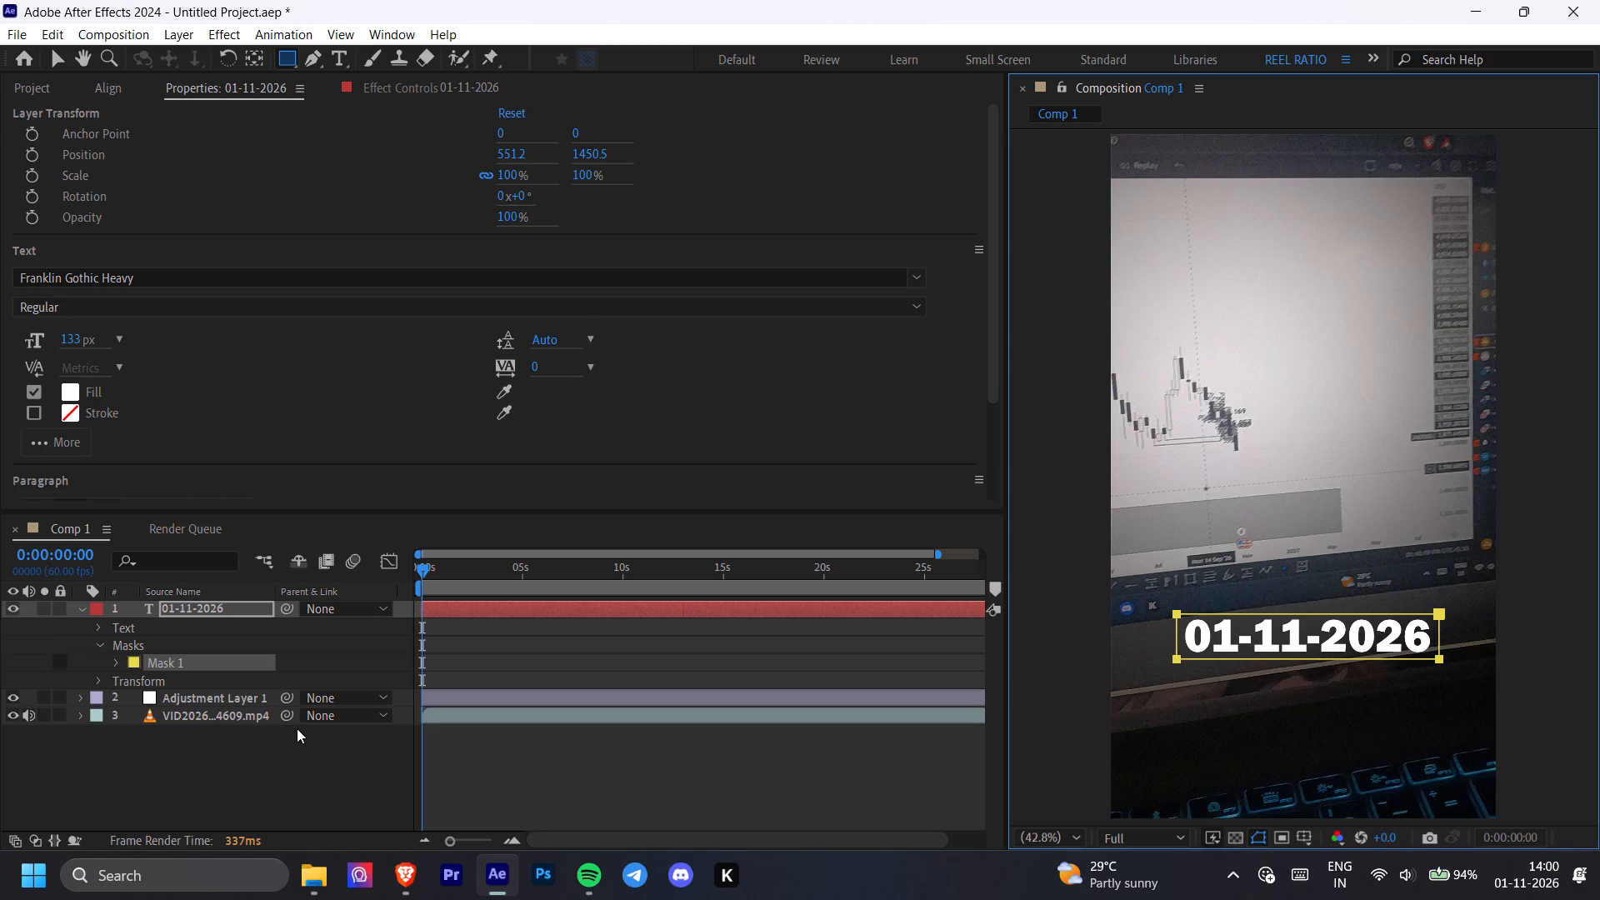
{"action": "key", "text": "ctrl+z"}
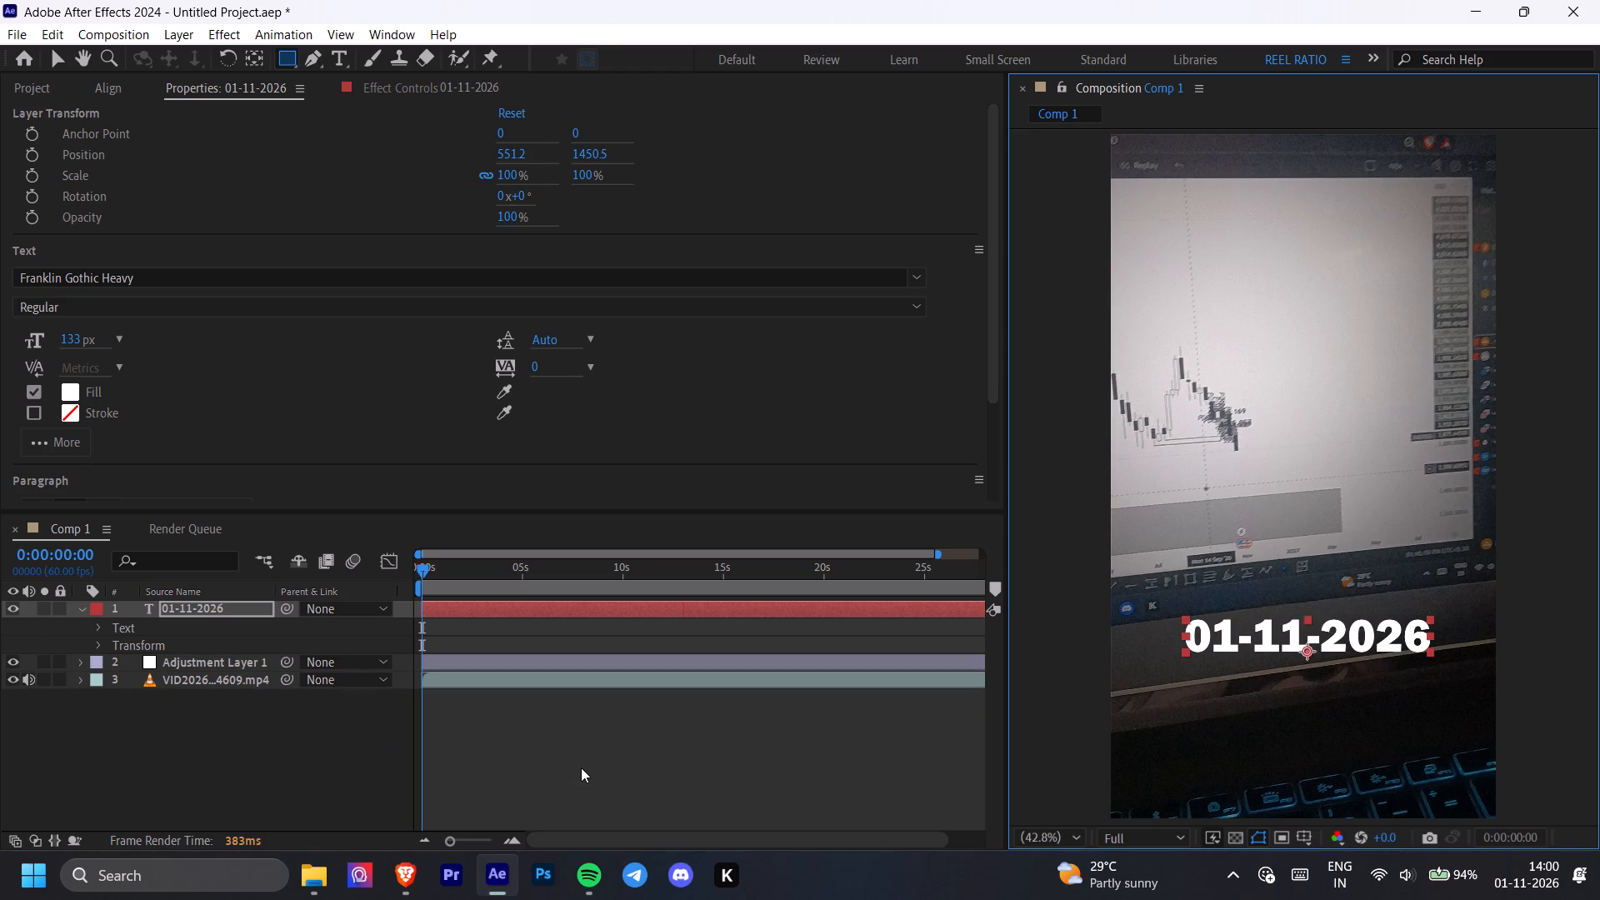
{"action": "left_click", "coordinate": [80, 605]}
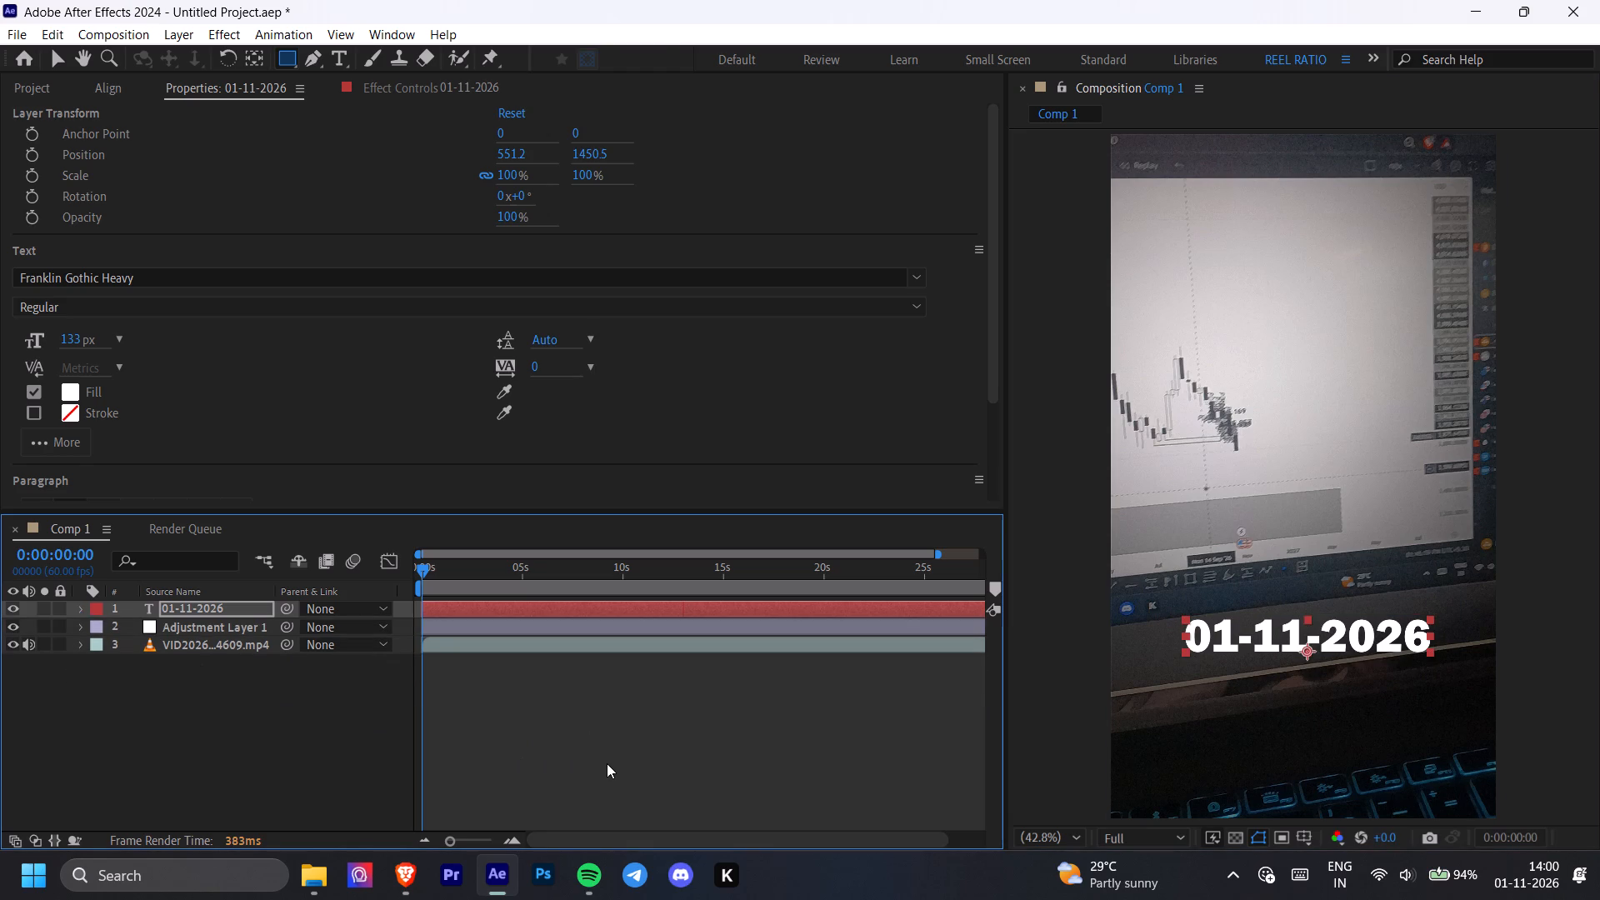
With no layer selected, draw a separate rectangle shape about 755 by 138 px covering the 01-11-2026 text.
{"action": "left_click", "coordinate": [607, 763]}
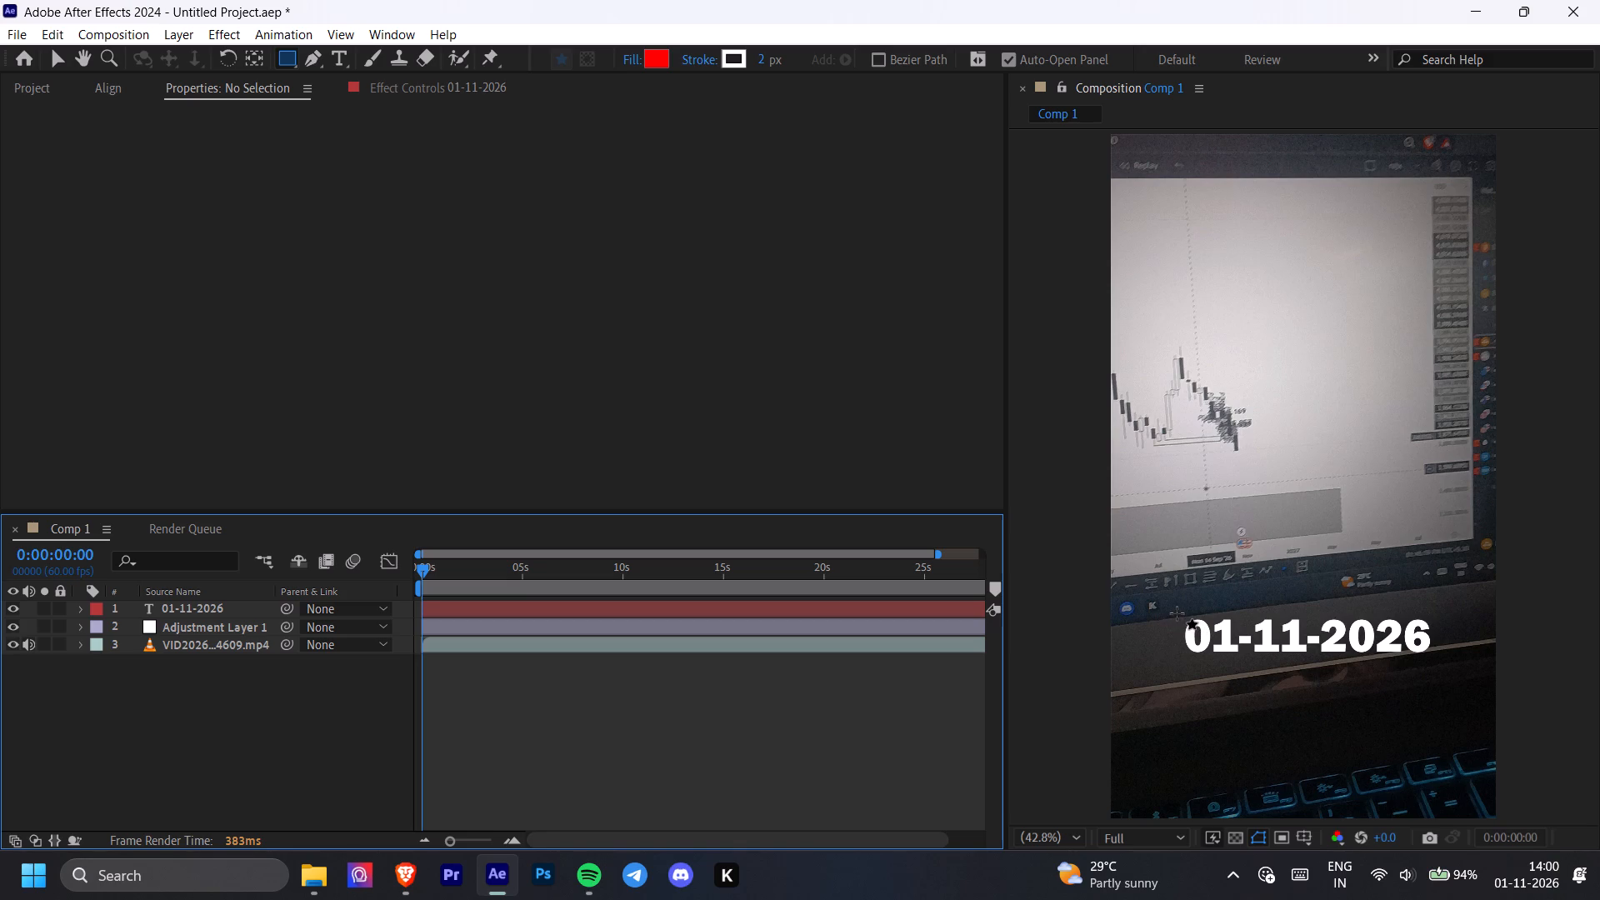
{"action": "left_click_drag", "start_coordinate": [1177, 613], "coordinate": [1425, 660]}
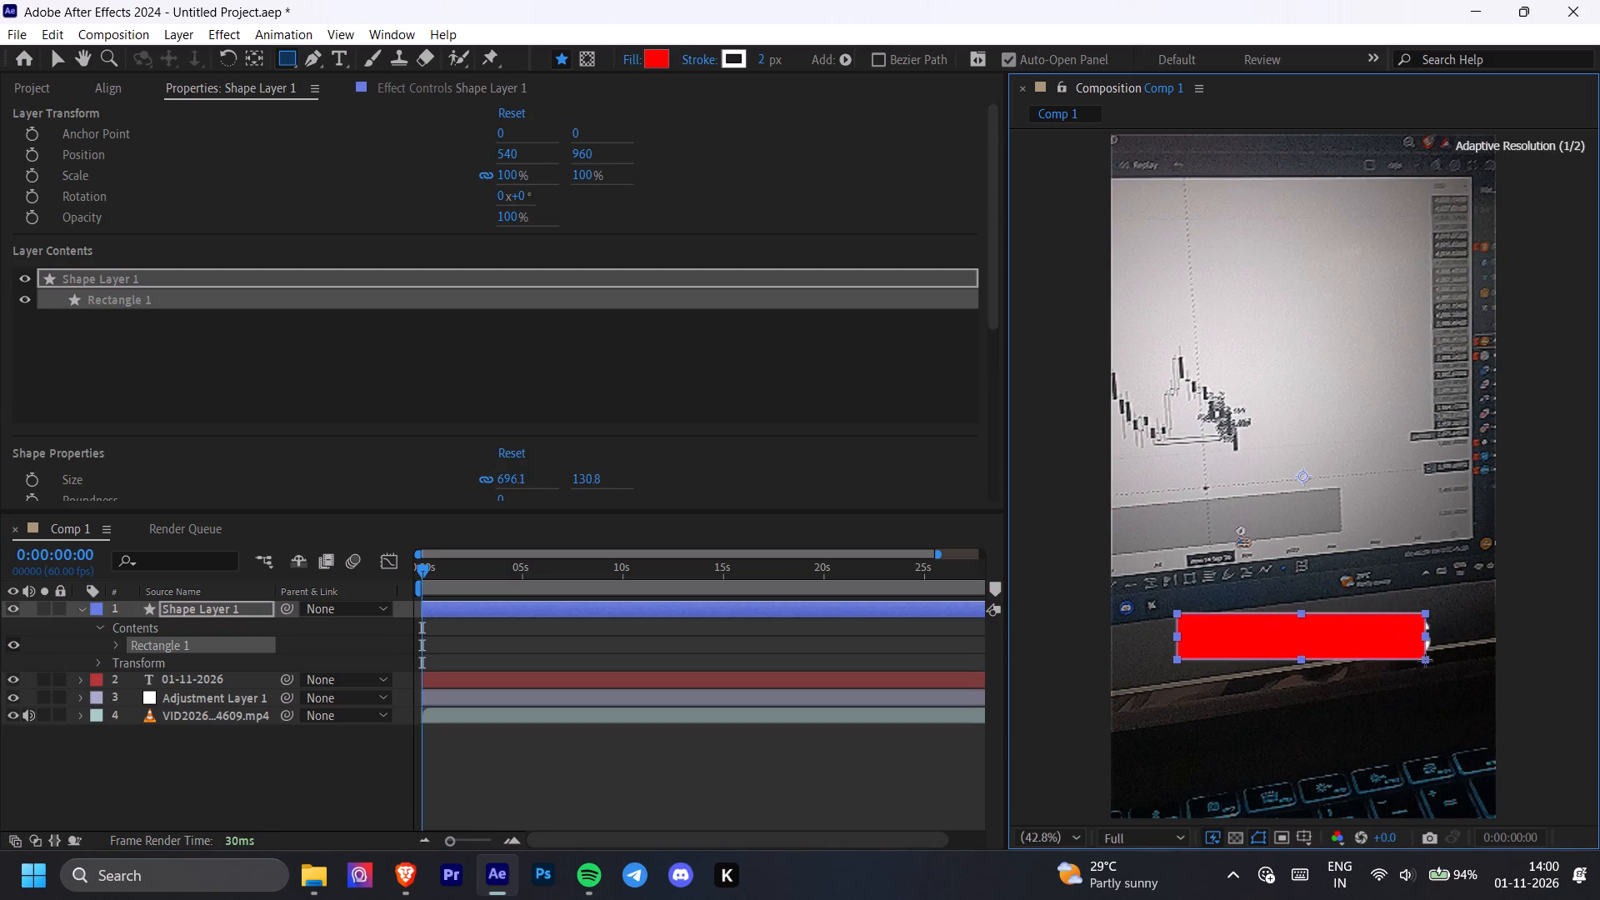
{"action": "left_click_drag", "start_coordinate": [1425, 660], "coordinate": [1441, 662]}
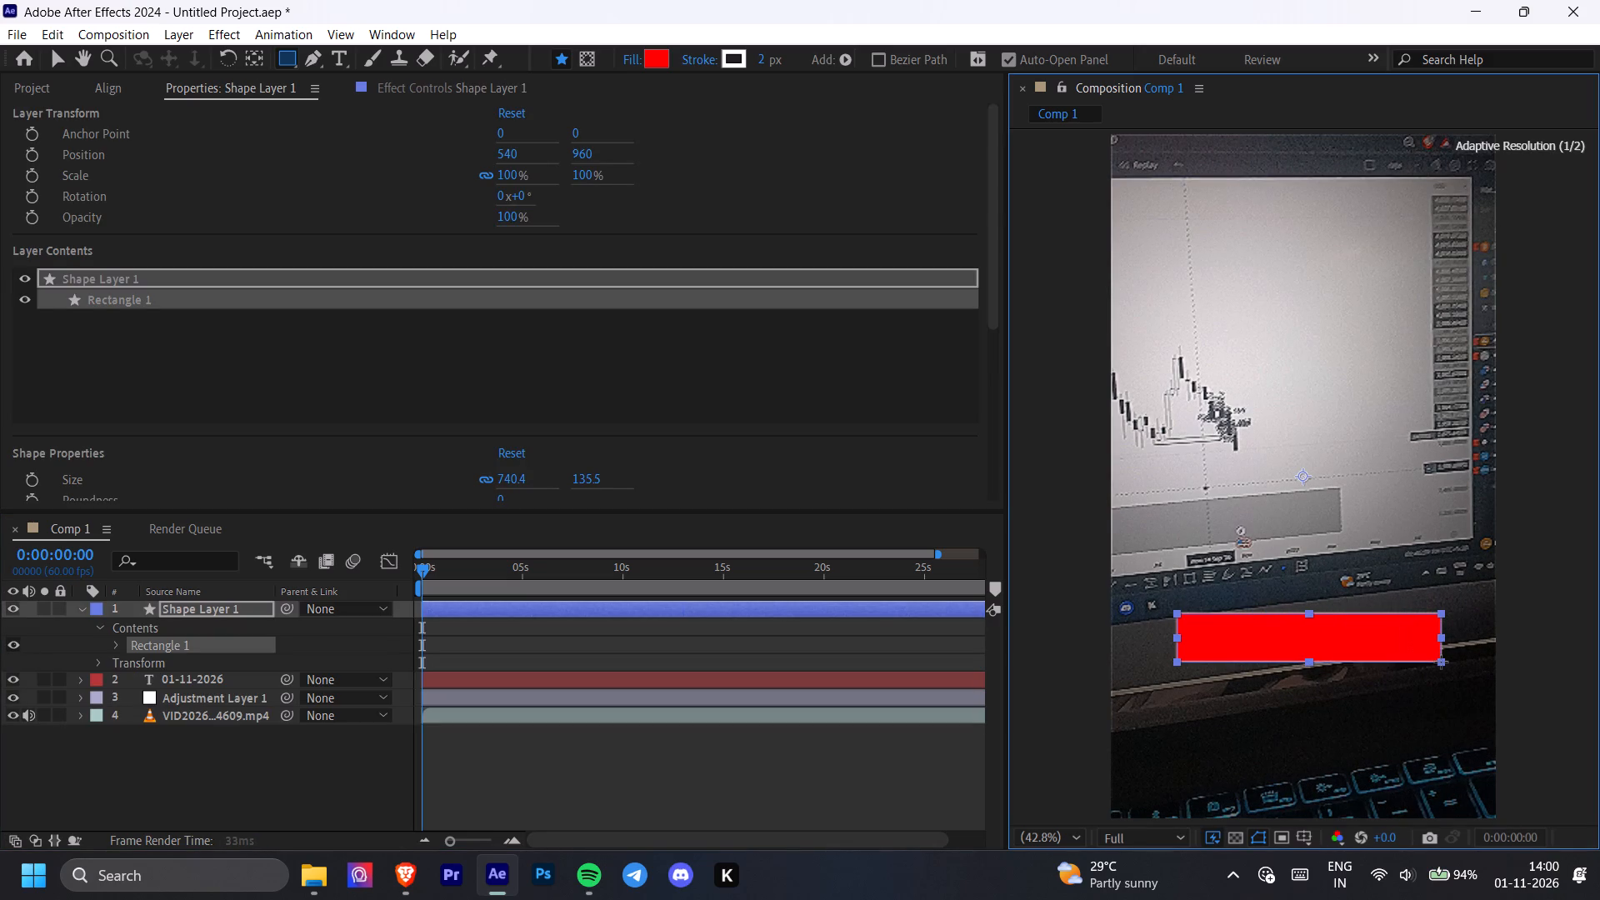
{"action": "left_click_drag", "start_coordinate": [1441, 662], "coordinate": [1446, 662]}
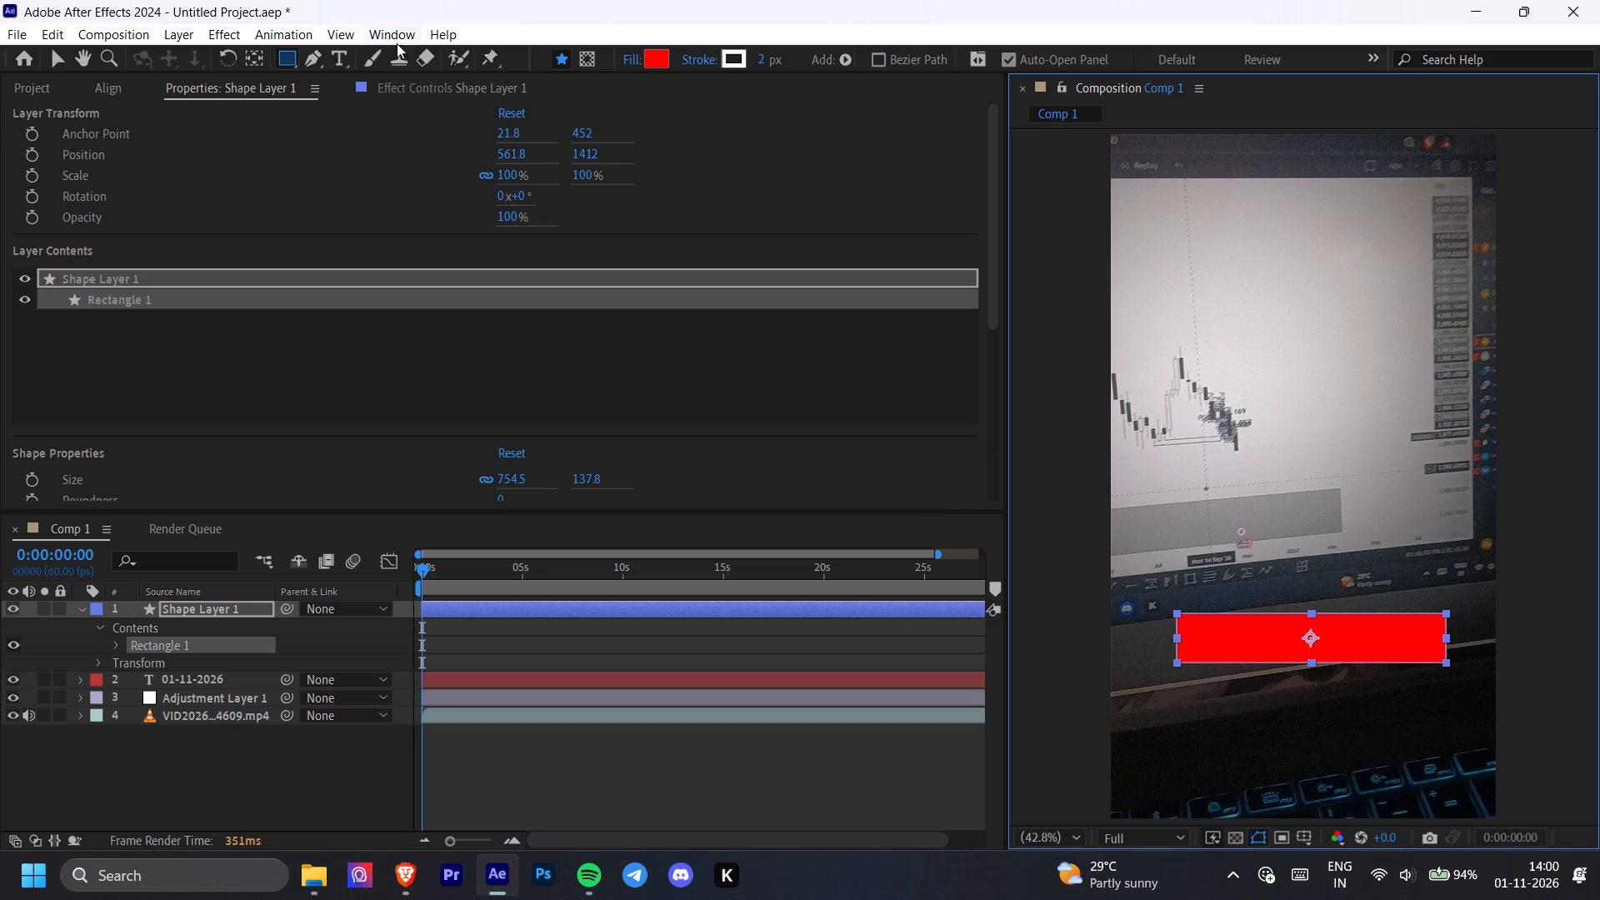
Keep the rectangle's stroke color white (FFFFFF) and set its stroke width to 0 px.
{"action": "left_click", "coordinate": [739, 65]}
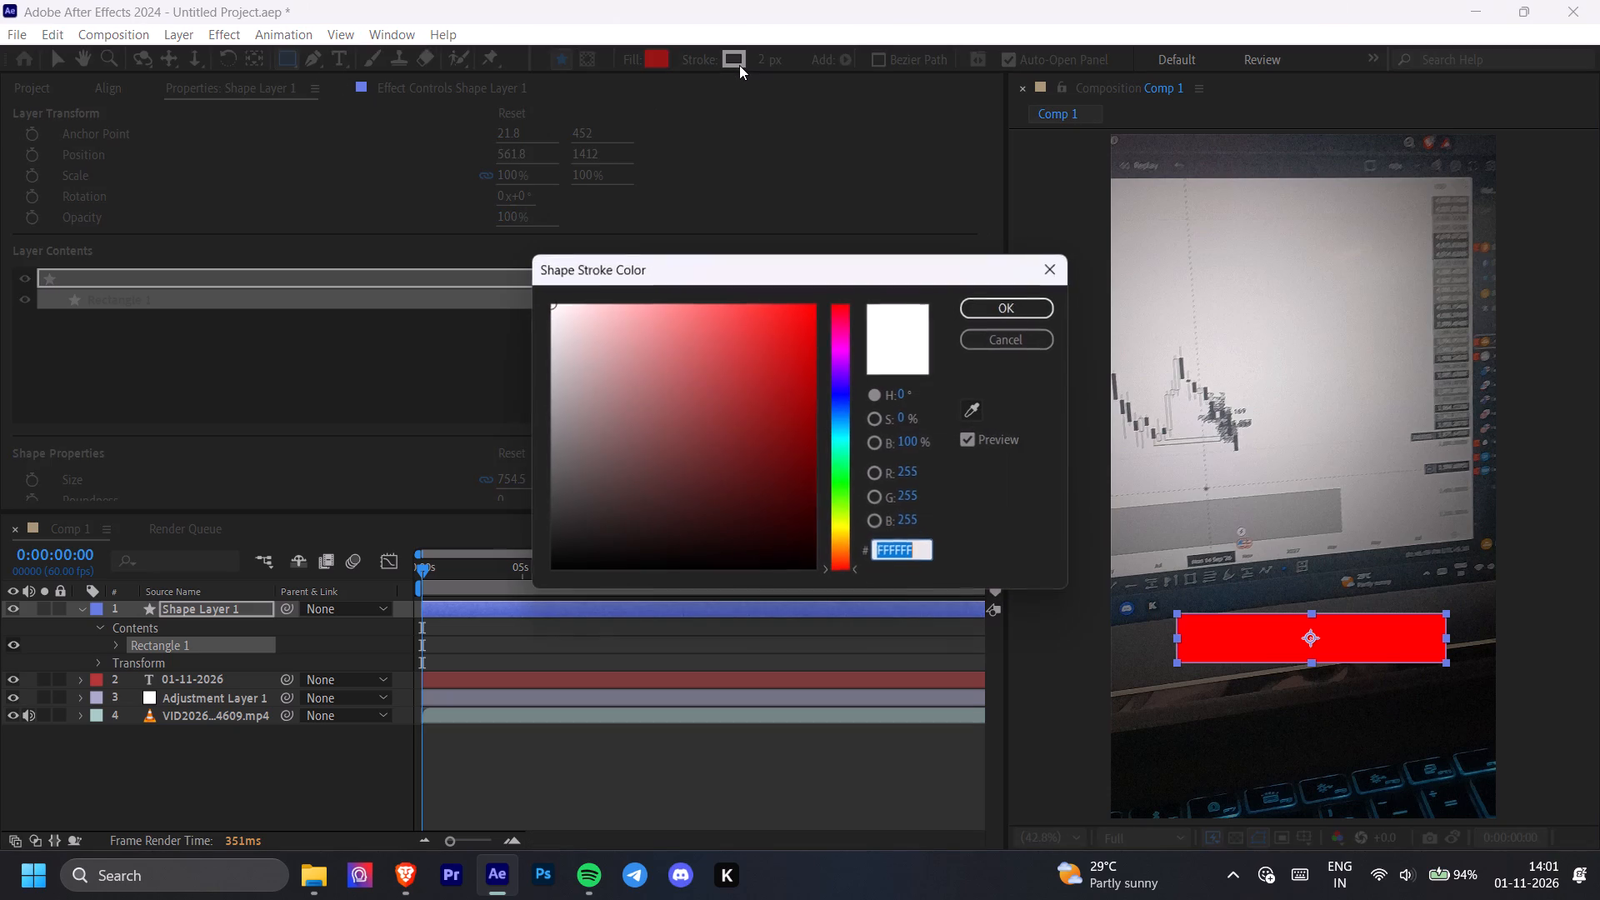
{"action": "left_click", "coordinate": [983, 315]}
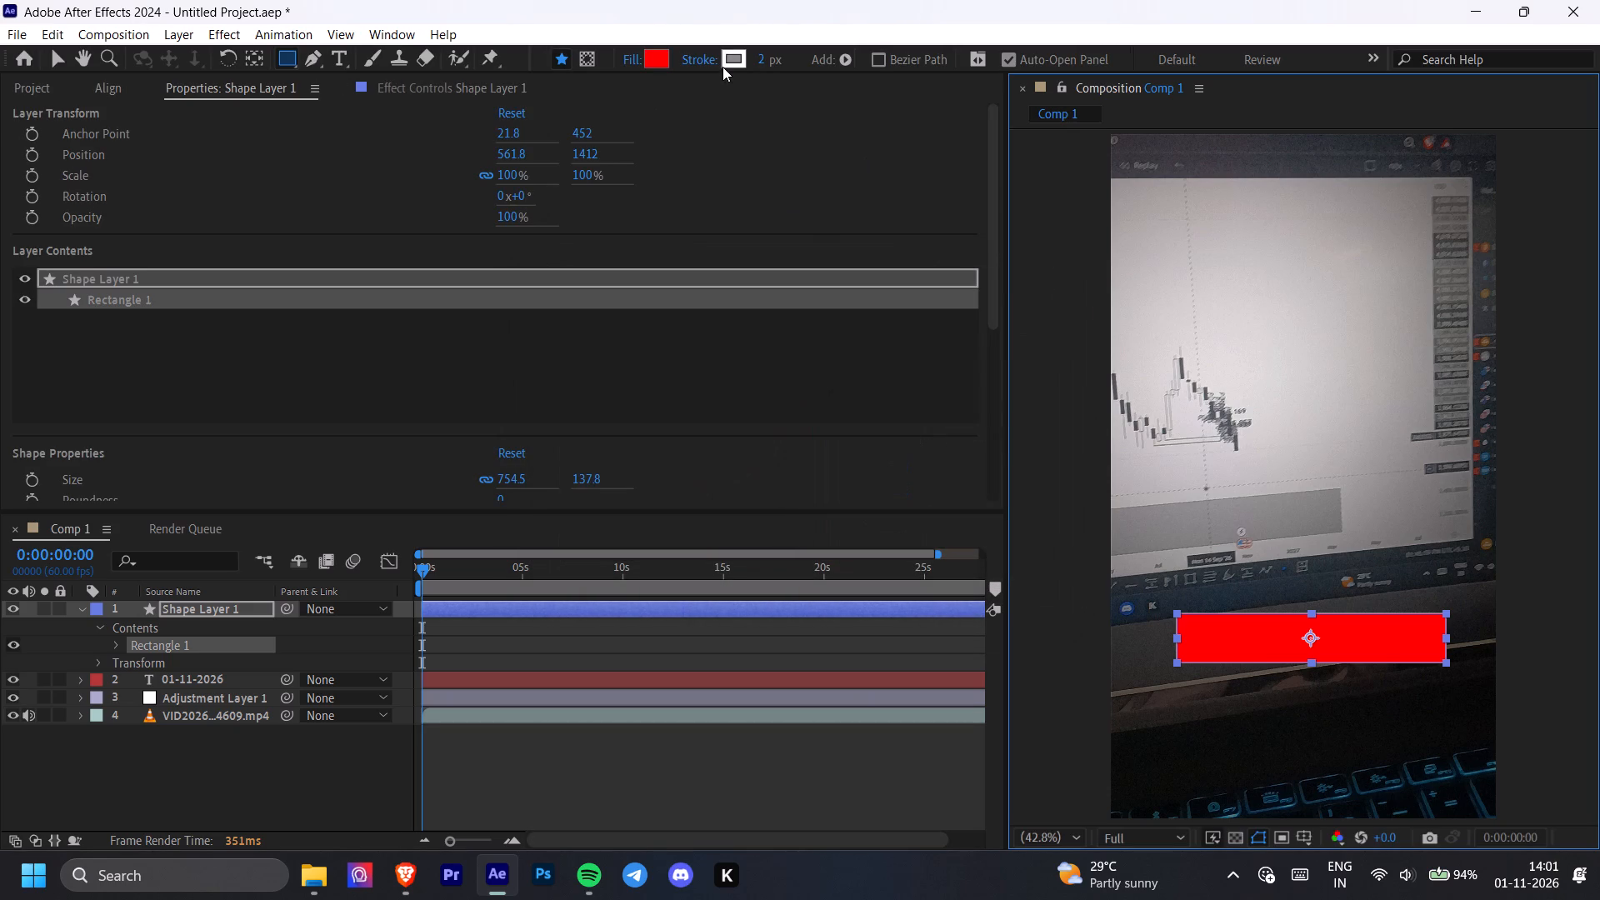
{"action": "left_click_drag", "start_coordinate": [764, 60], "coordinate": [749, 64]}
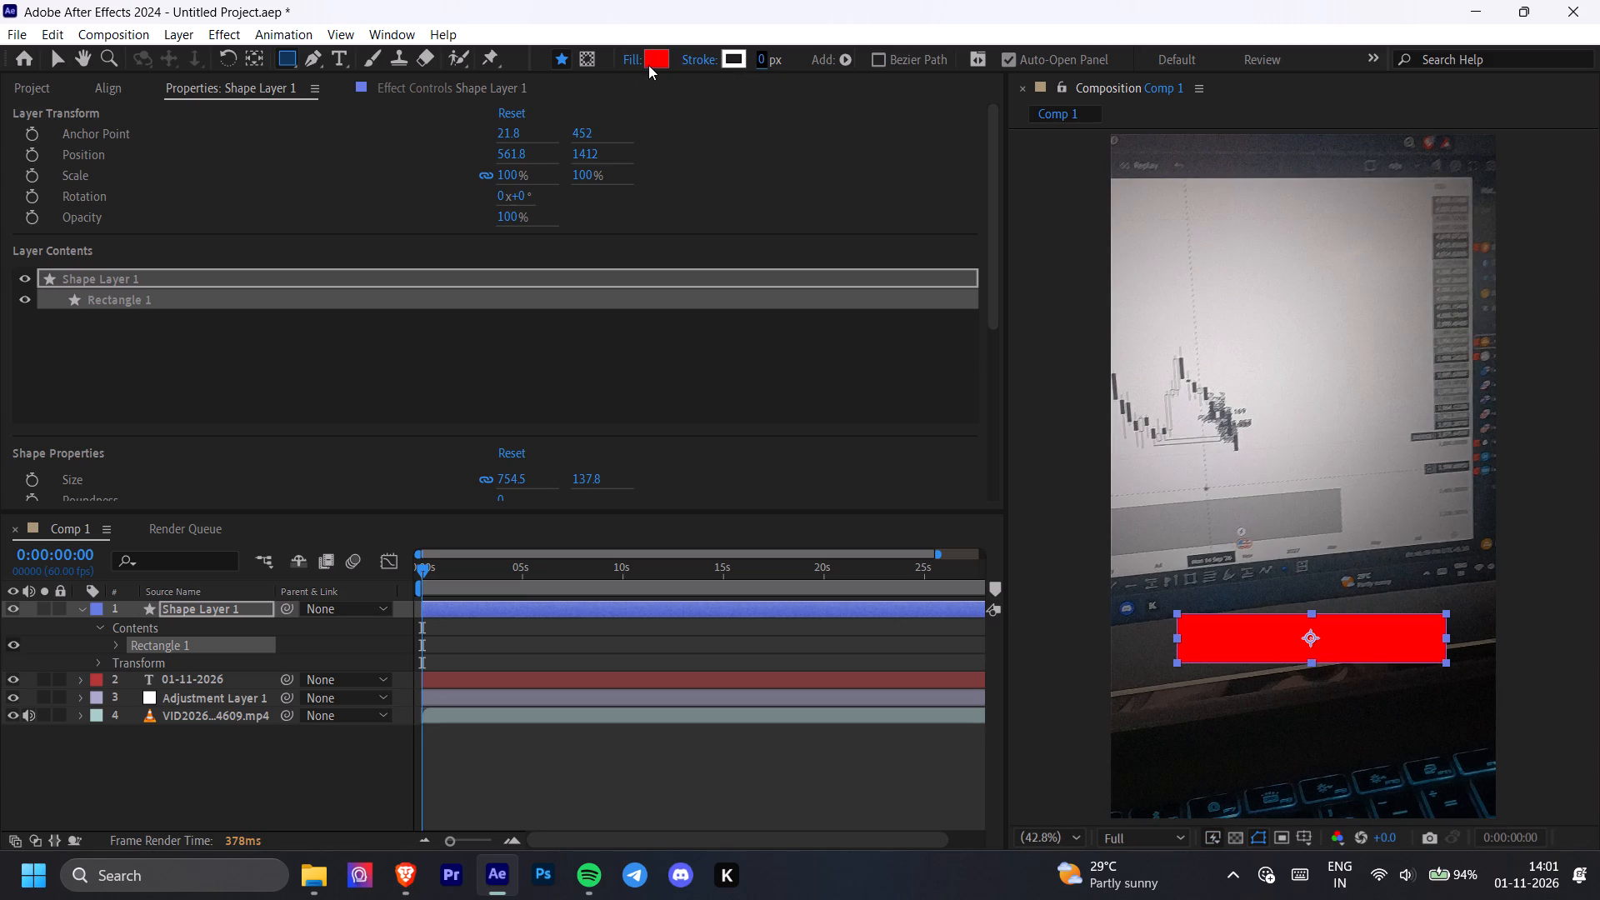
Shift the rectangle's fill hue toward orange-red, around FF1900.
{"action": "left_click", "coordinate": [648, 65]}
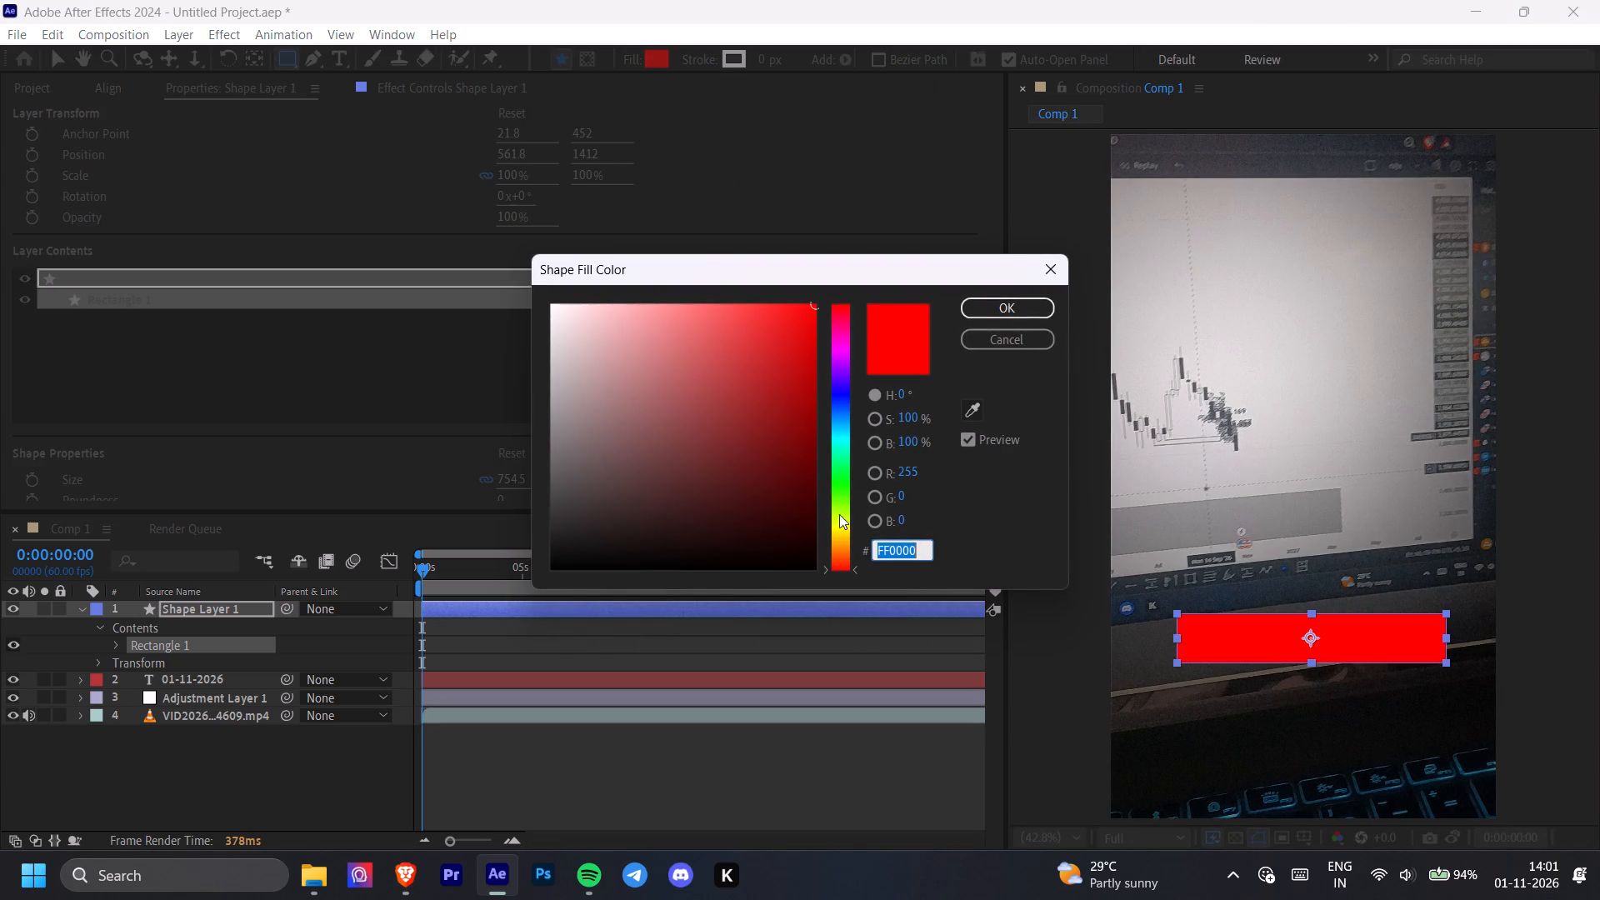
{"action": "left_click_drag", "start_coordinate": [838, 542], "coordinate": [841, 565]}
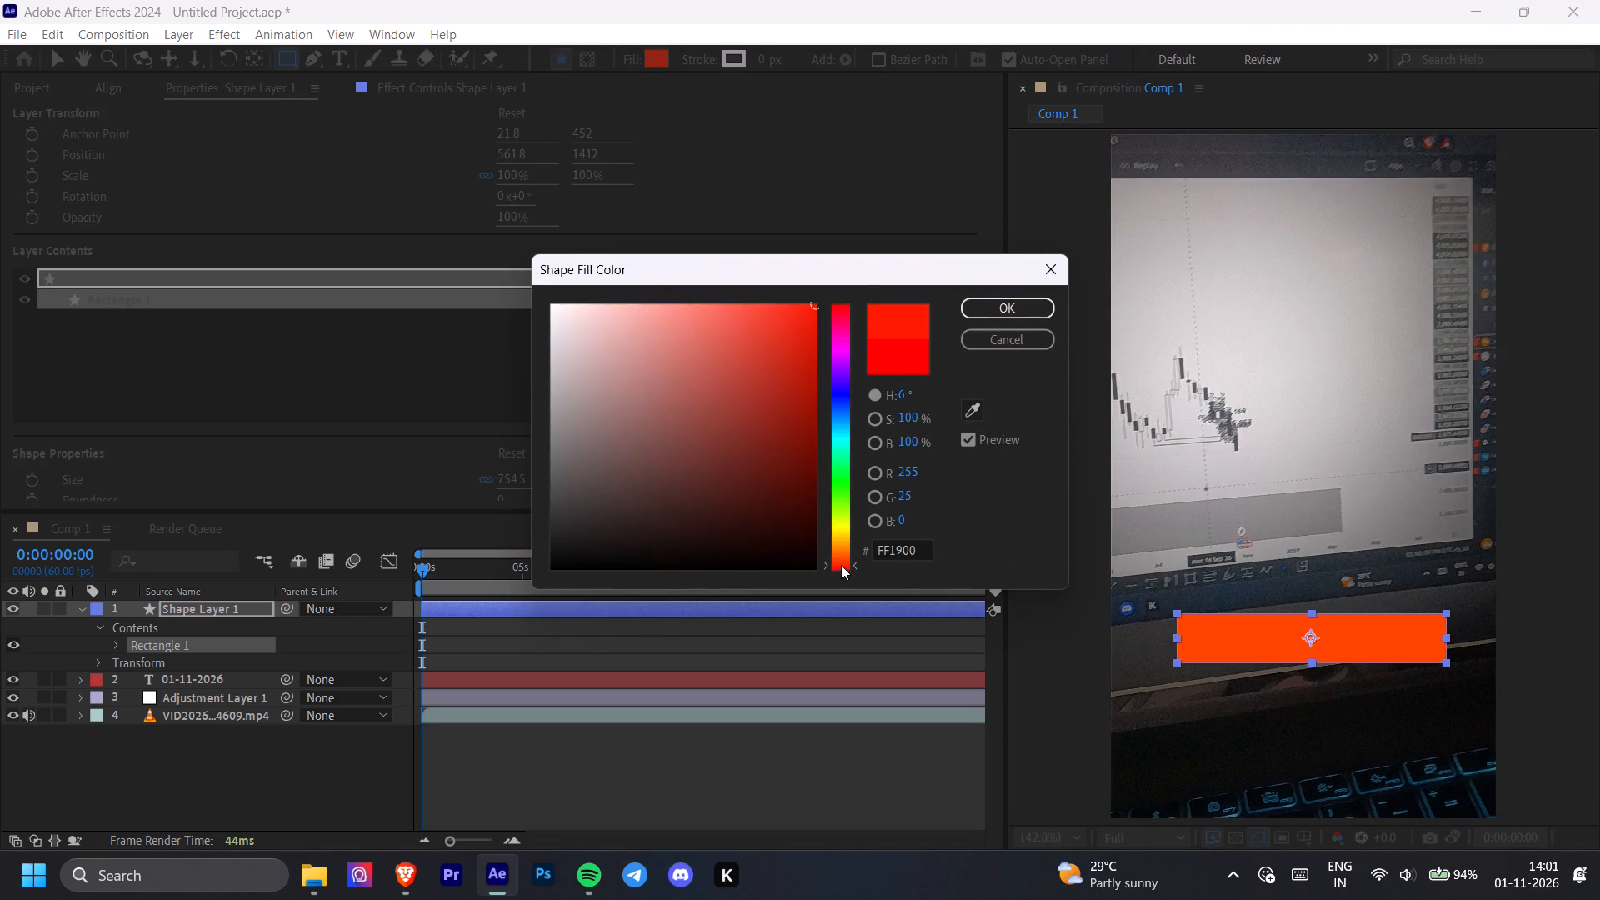
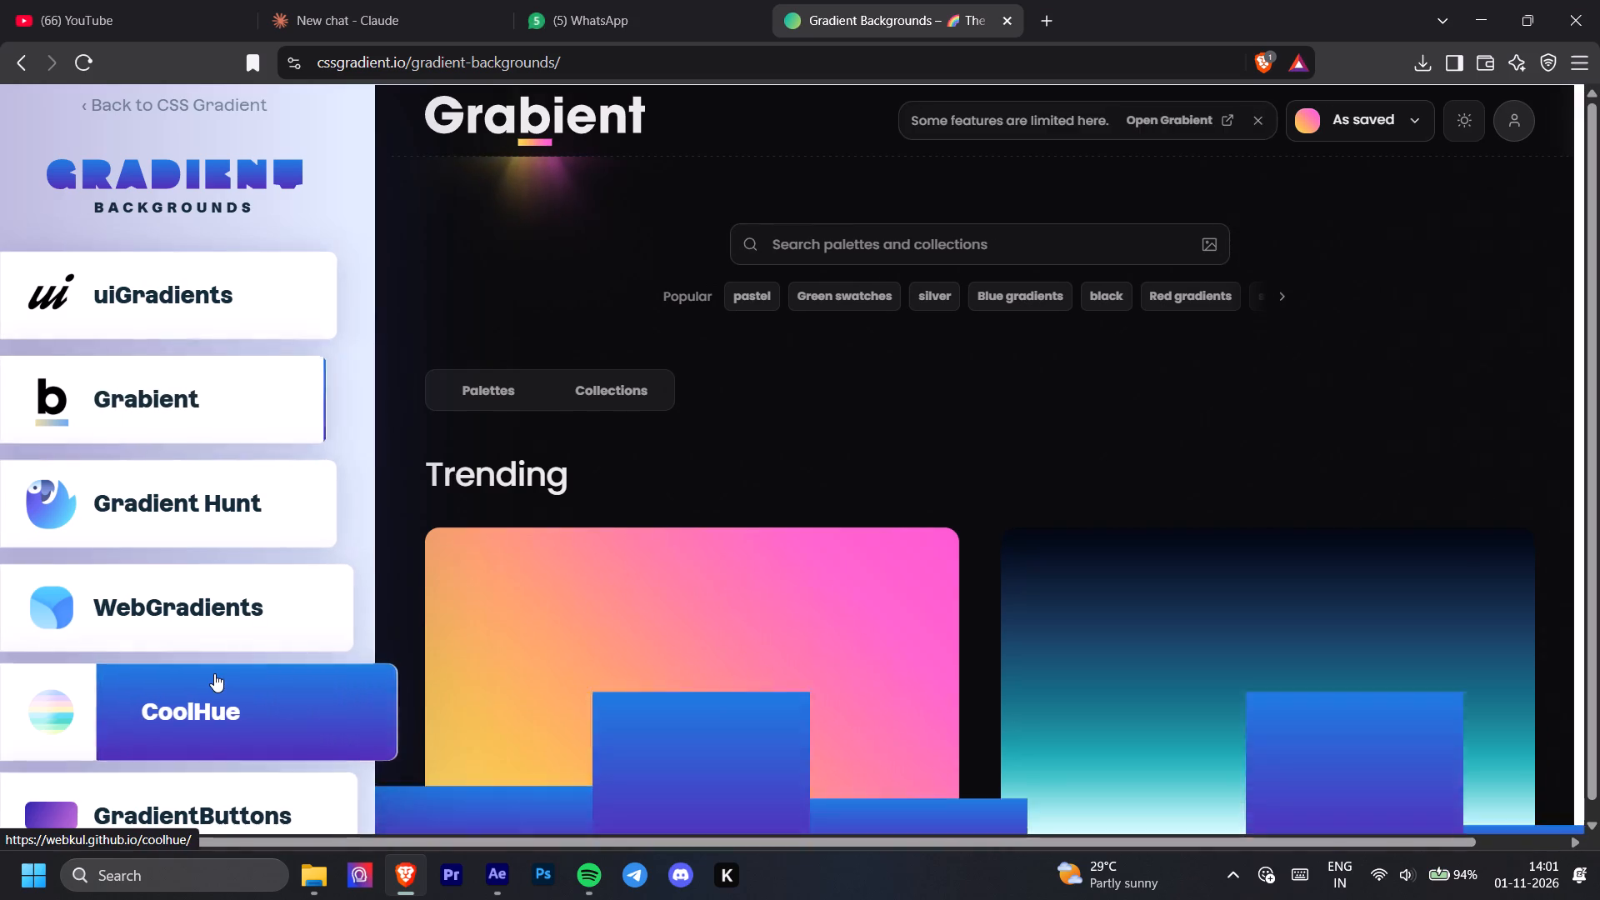
Browse the CoolHue gradients, highlight the code #FCCF31 under the yellow-to-red gradient and dismiss the plugin pop-up.
{"action": "scroll", "coordinate": [943, 410], "scroll_direction": "down", "scroll_amount": 1}
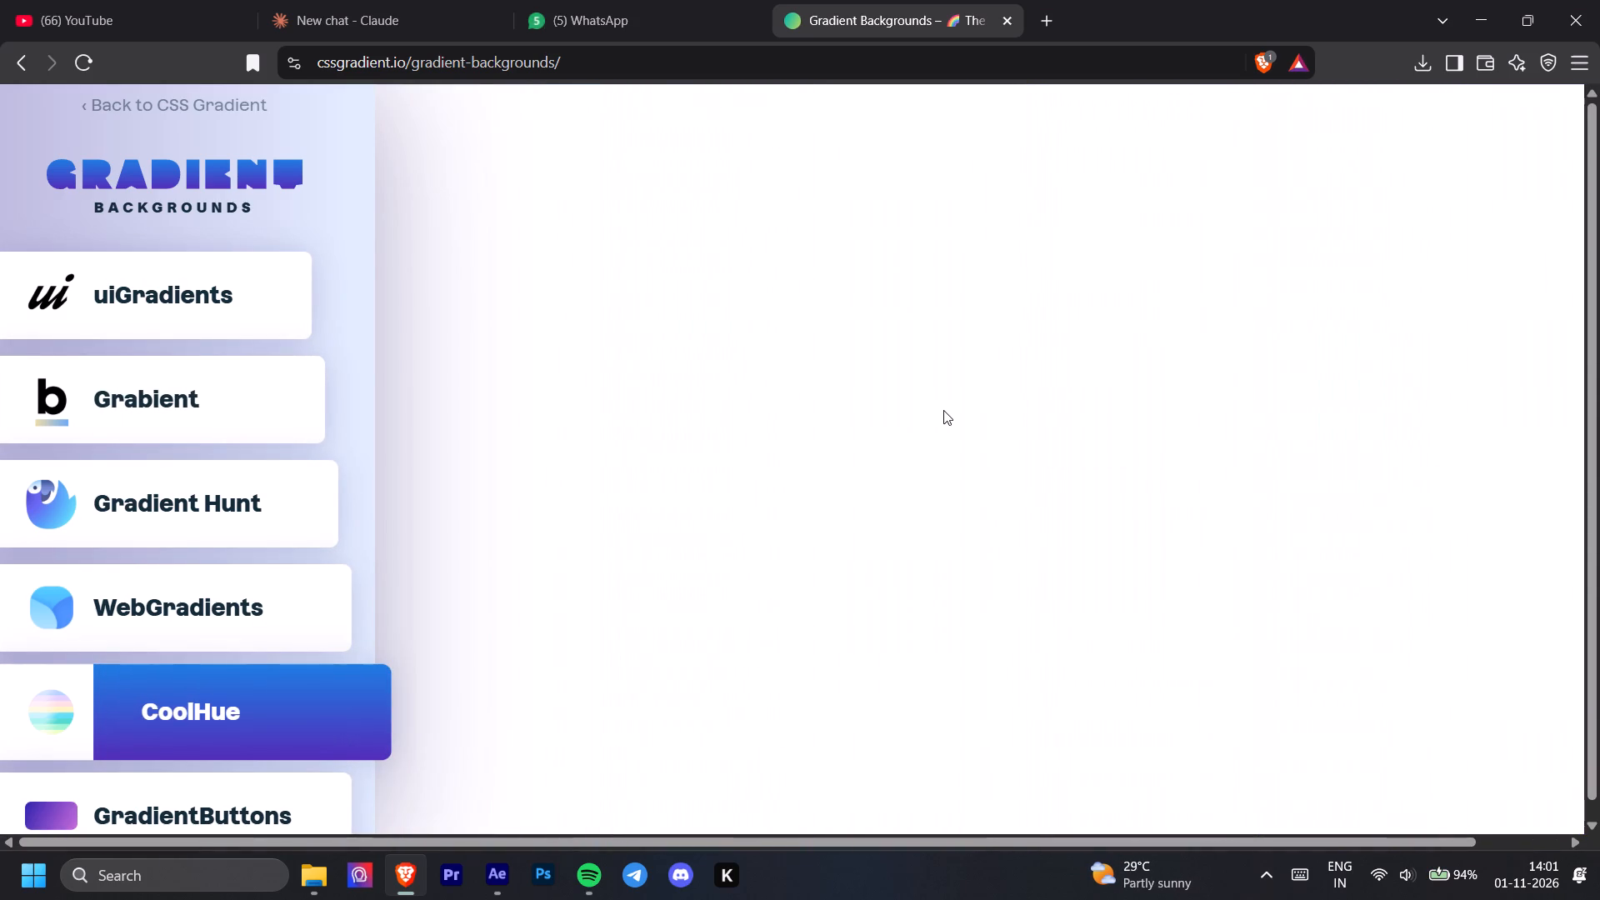
{"action": "scroll", "coordinate": [943, 410], "scroll_direction": "down", "scroll_amount": 3}
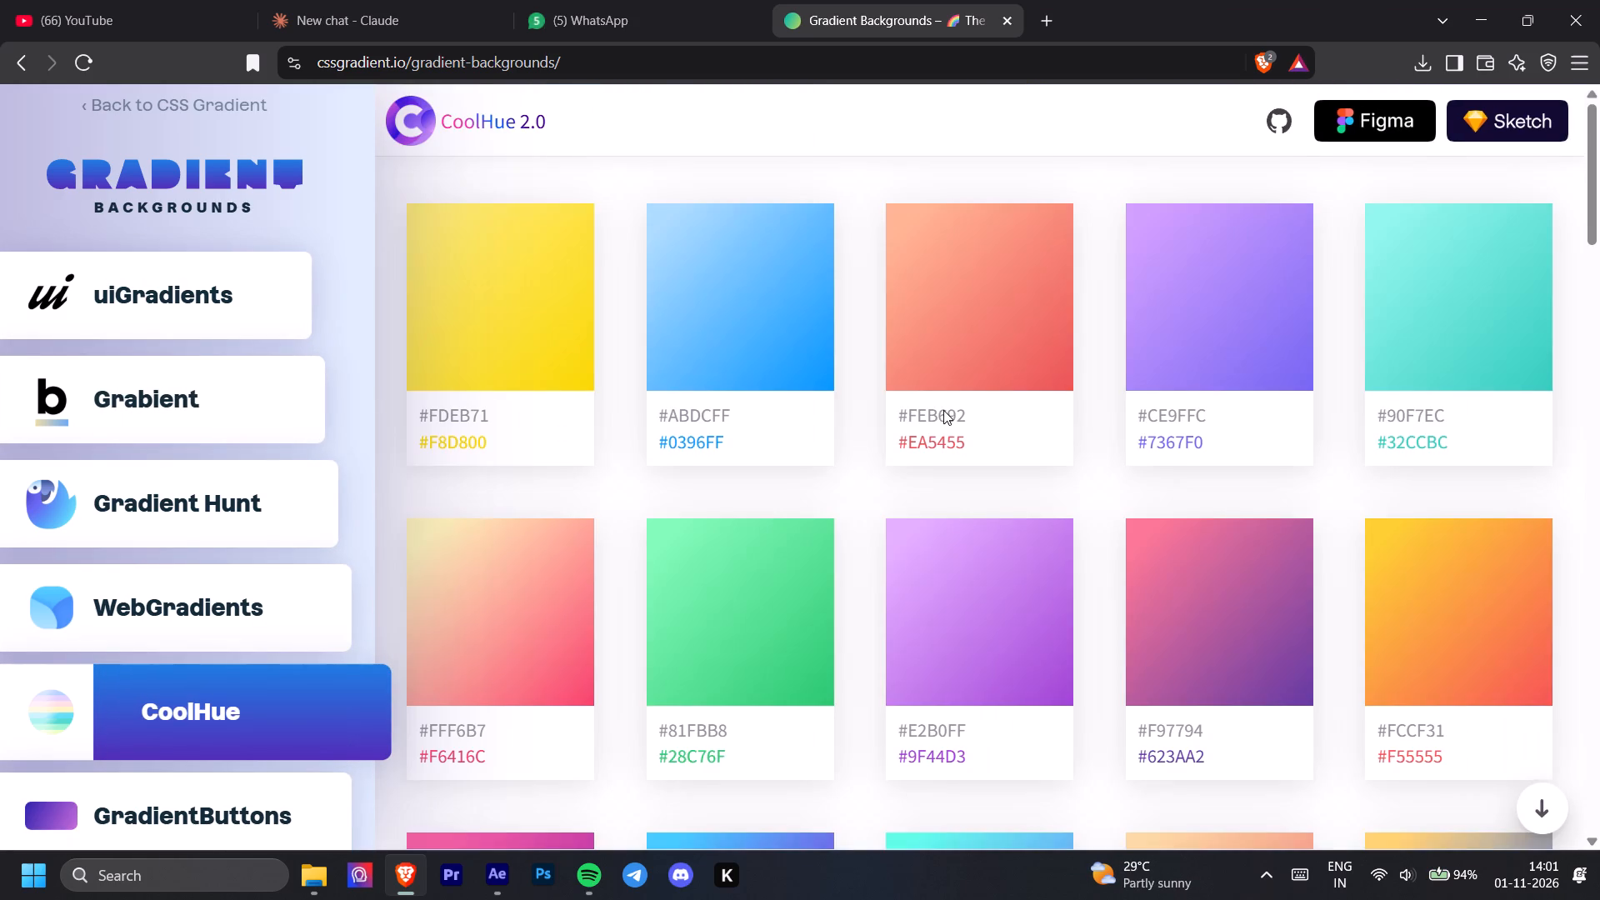
{"action": "scroll", "coordinate": [943, 410], "scroll_direction": "down", "scroll_amount": 1}
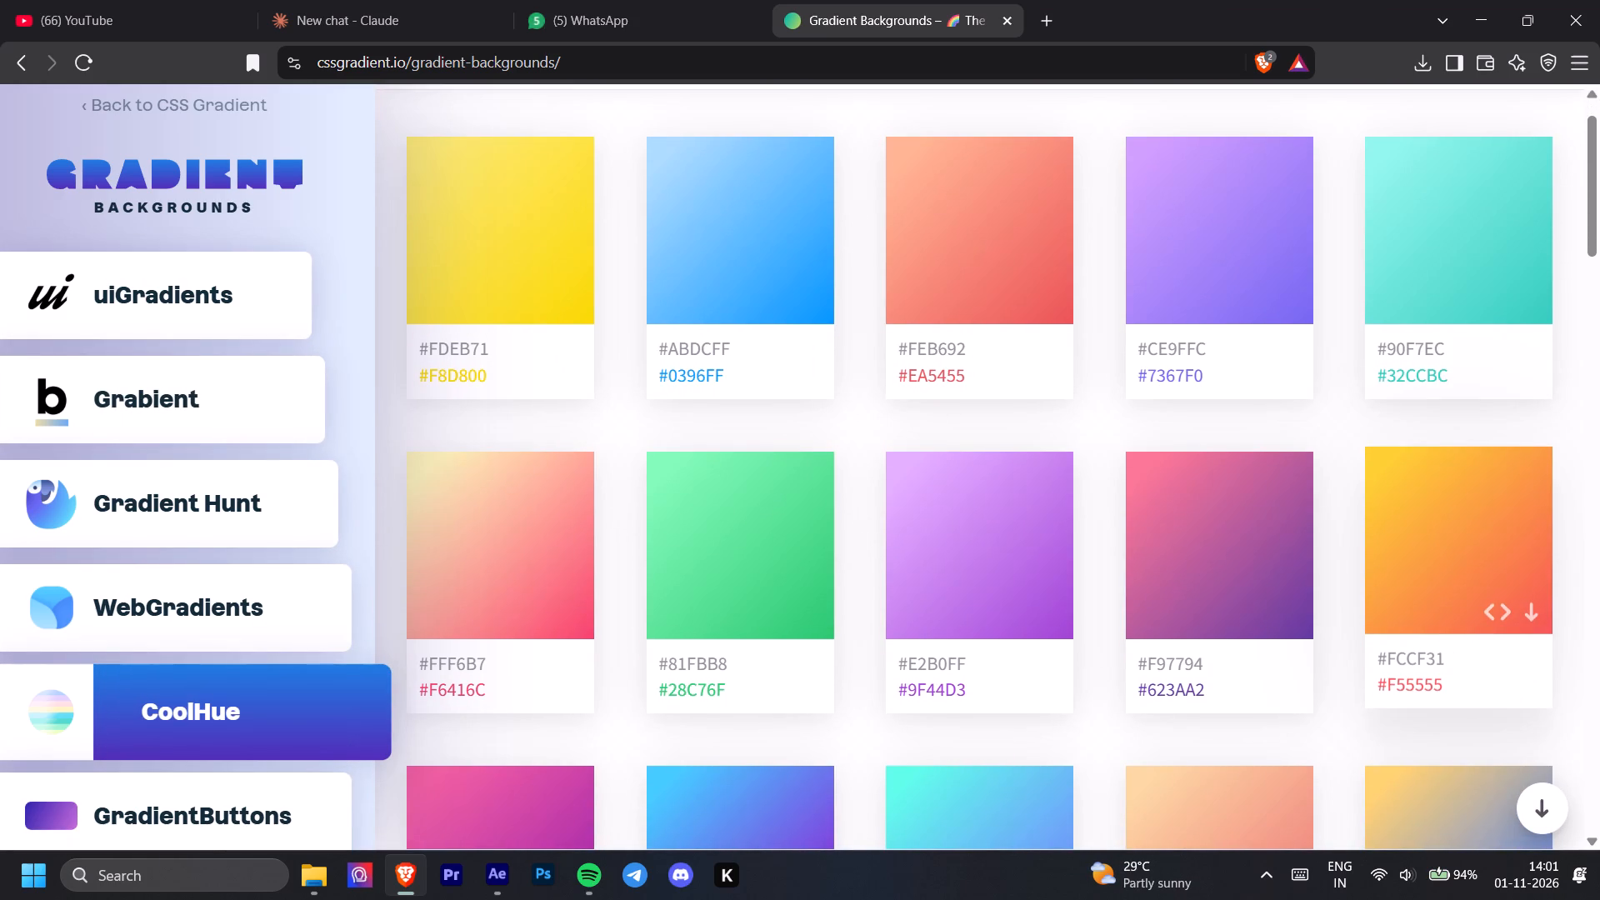
{"action": "left_click_drag", "start_coordinate": [1378, 657], "coordinate": [1458, 655]}
{"action": "left_click", "coordinate": [1382, 214]}
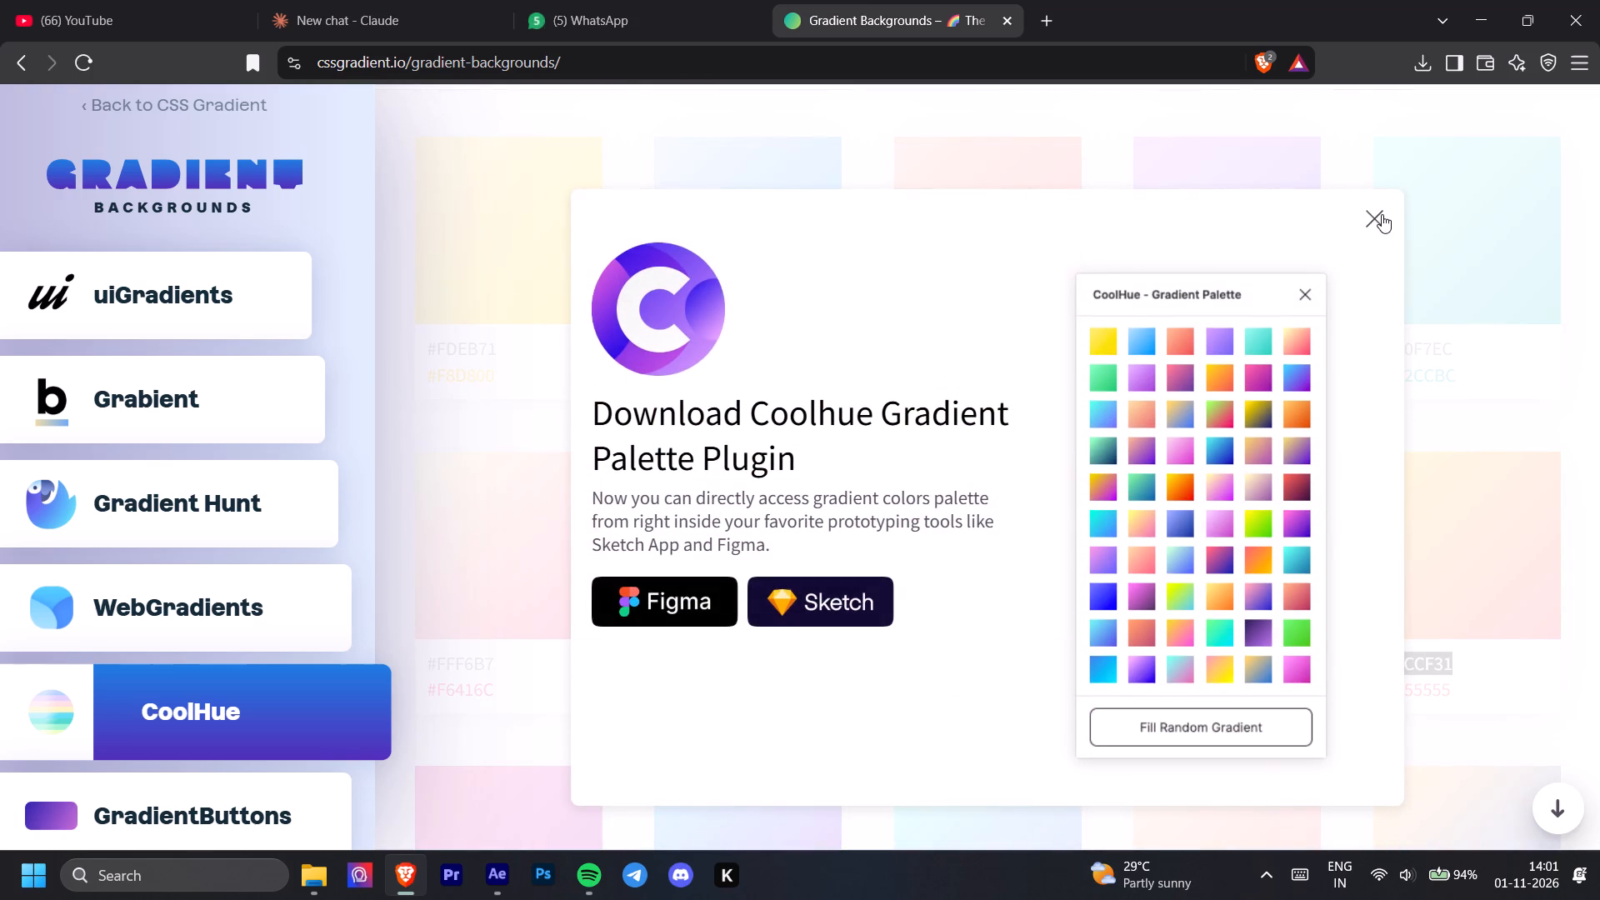
Switch back to After Effects and set the rectangle's fill color to black (000000).
{"action": "left_click", "coordinate": [491, 873]}
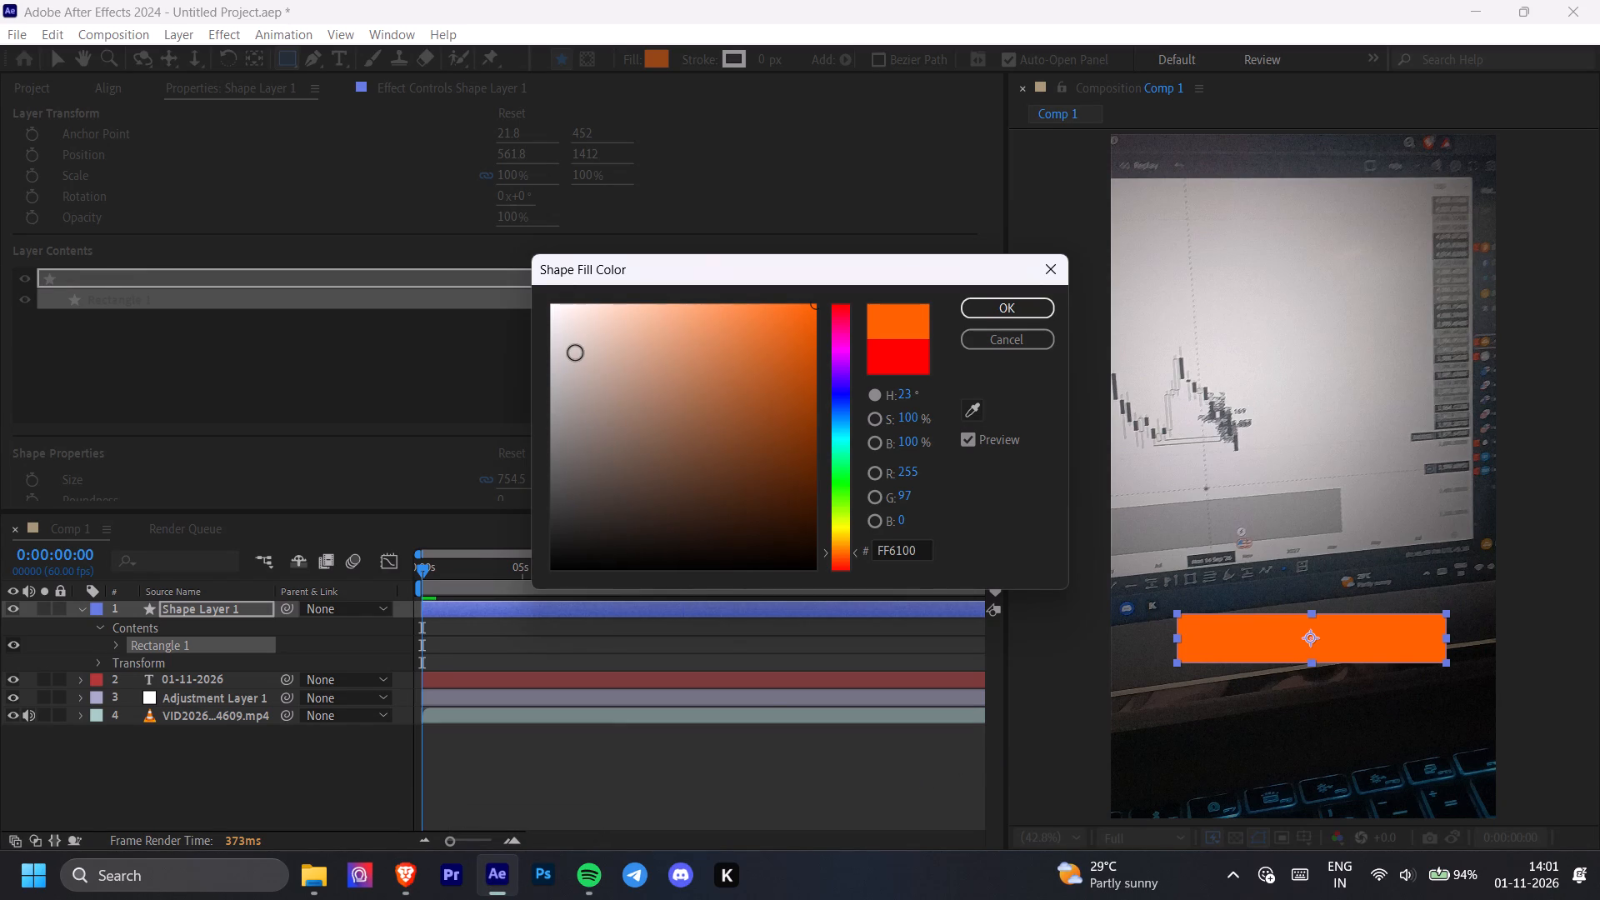
{"action": "left_click_drag", "start_coordinate": [576, 353], "coordinate": [518, 282]}
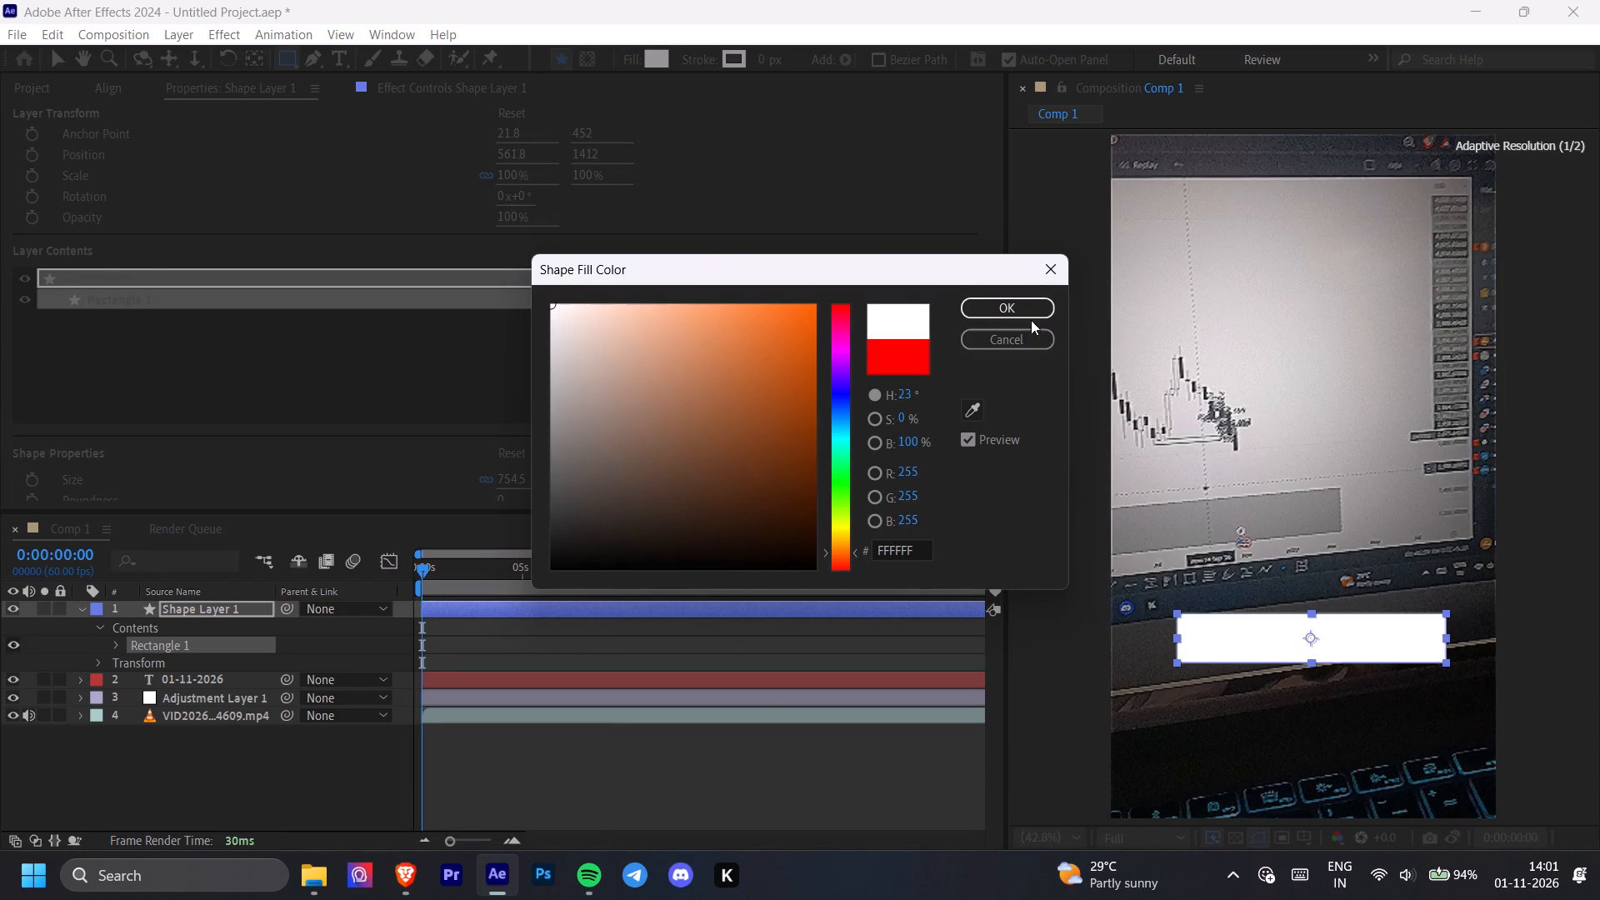
{"action": "left_click_drag", "start_coordinate": [603, 516], "coordinate": [505, 605]}
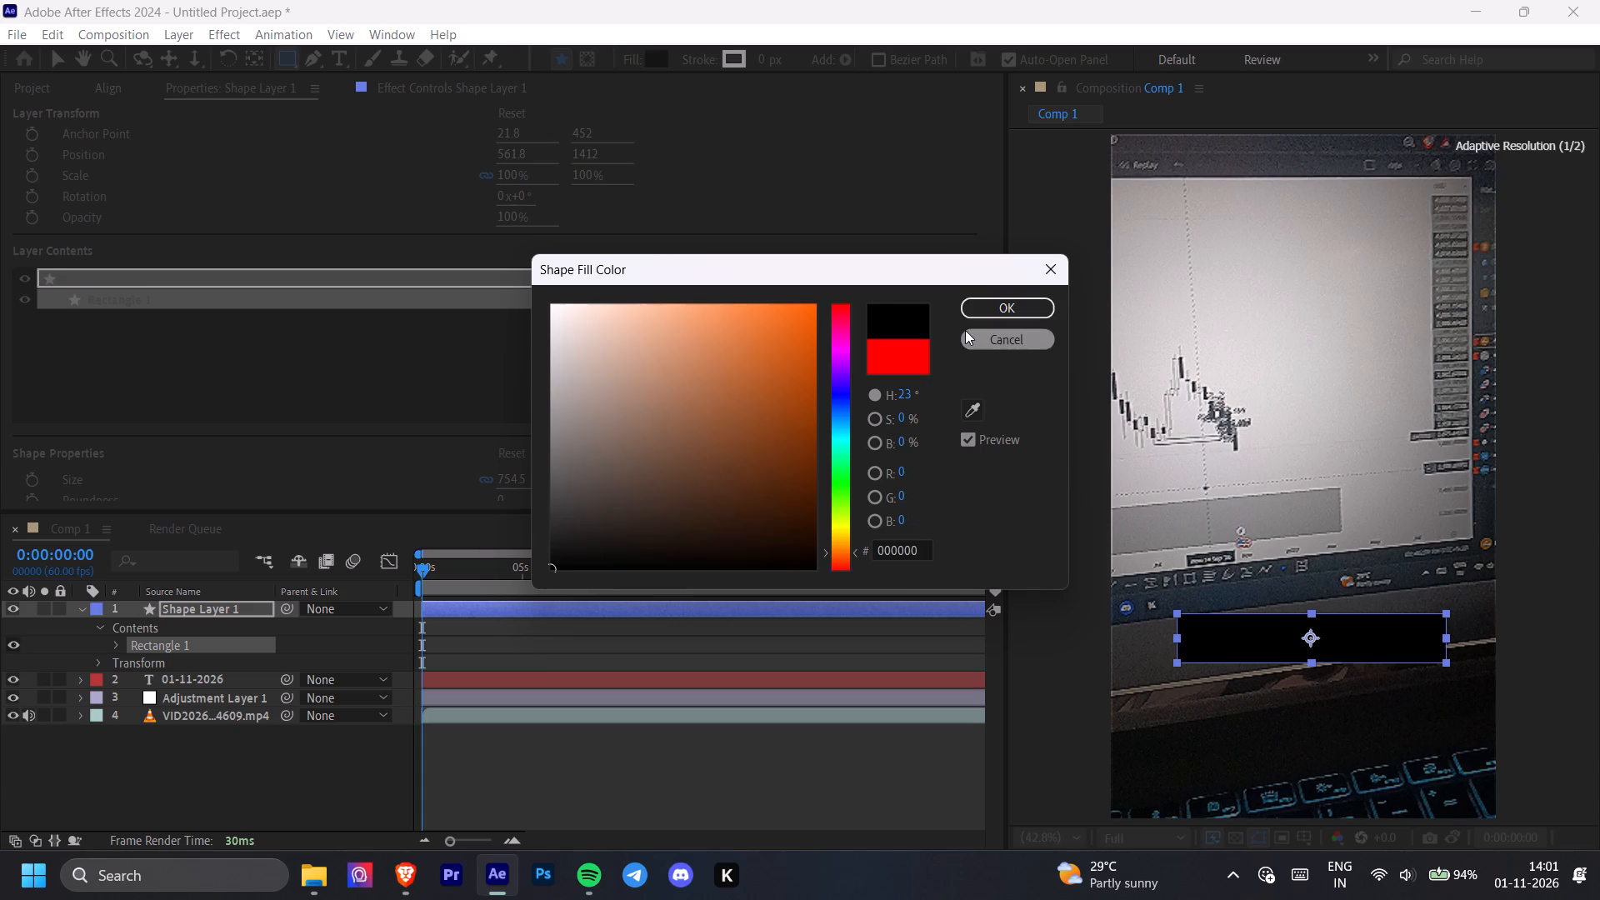
{"action": "left_click", "coordinate": [1004, 305]}
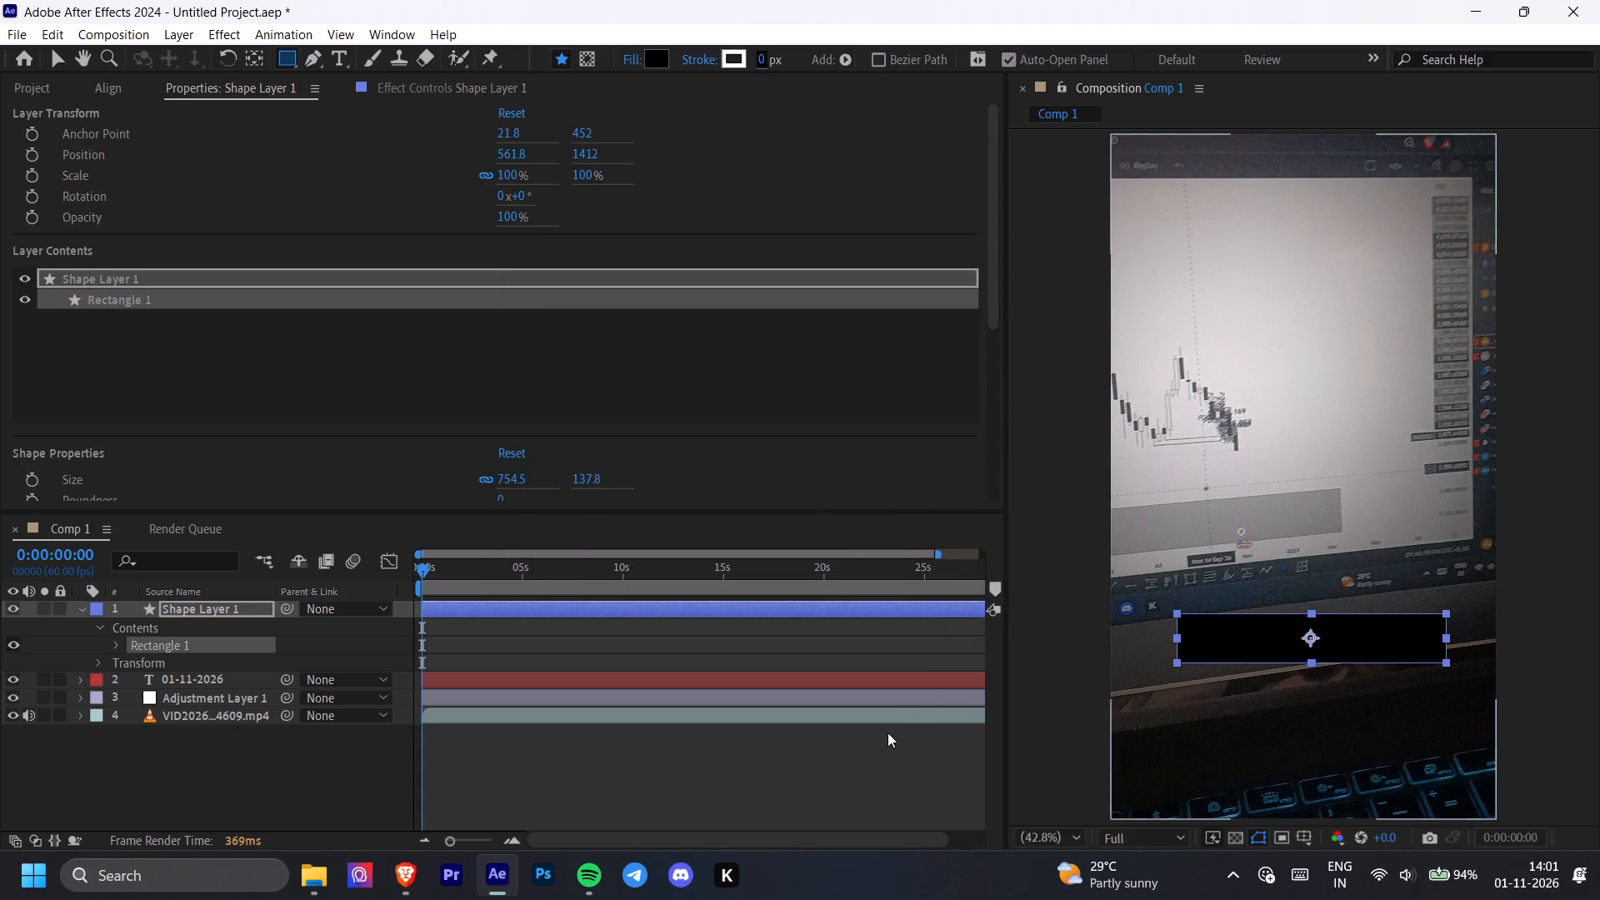
Move Shape Layer 1 beneath the 01-11-2026 text layer in the layer stack and collapse its properties.
{"action": "left_click", "coordinate": [864, 757]}
{"action": "left_click_drag", "start_coordinate": [182, 605], "coordinate": [181, 613]}
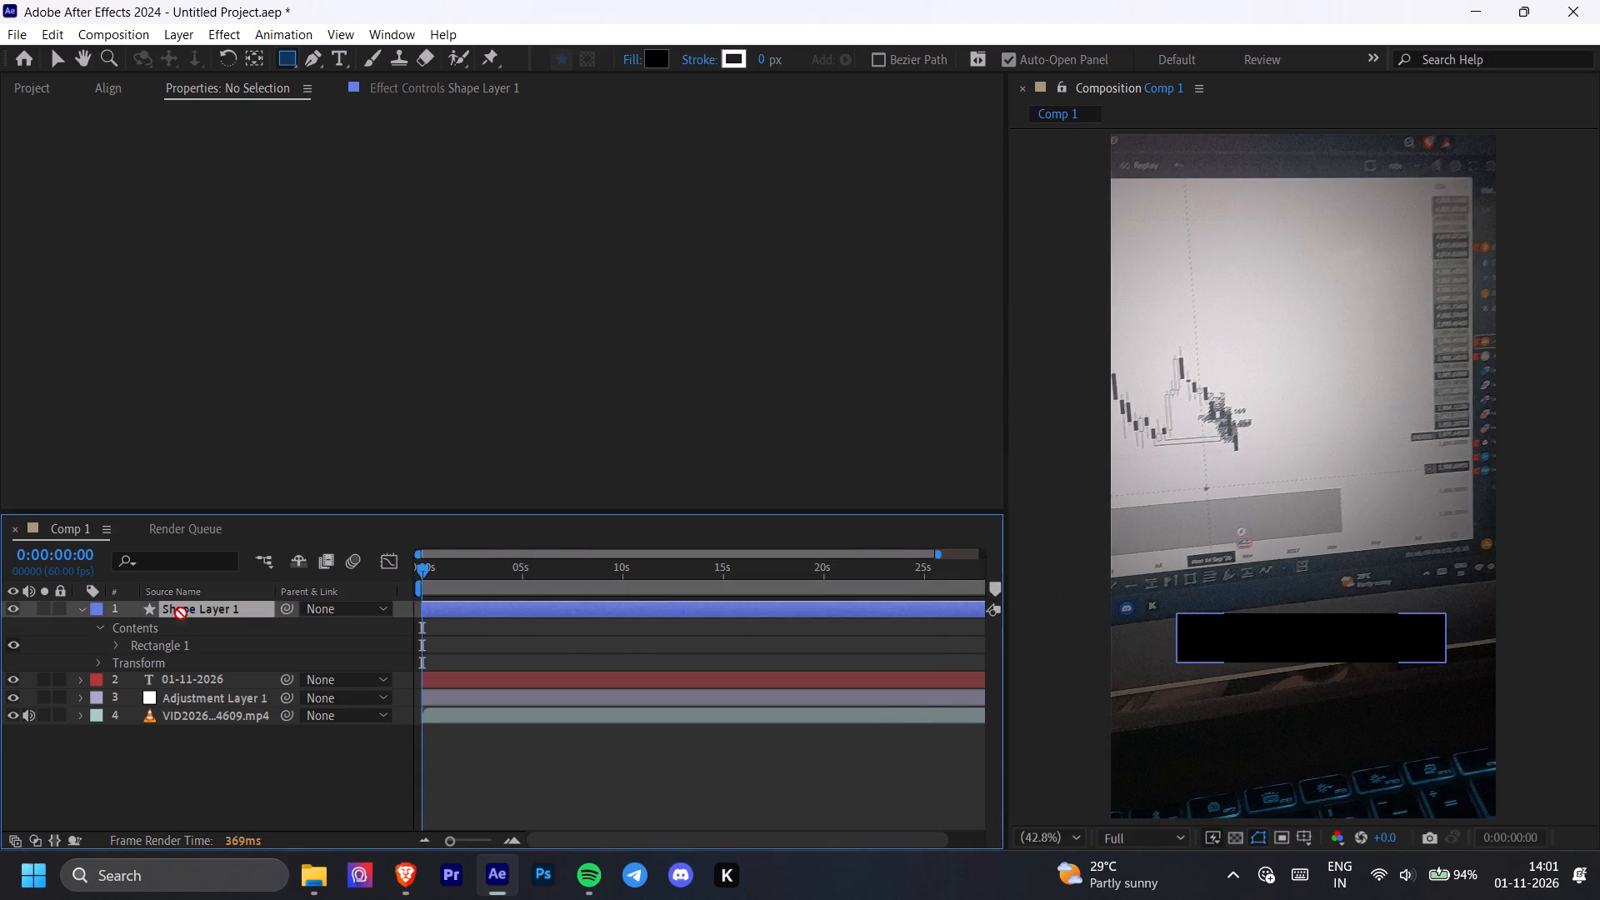
{"action": "left_click_drag", "start_coordinate": [181, 613], "coordinate": [170, 686]}
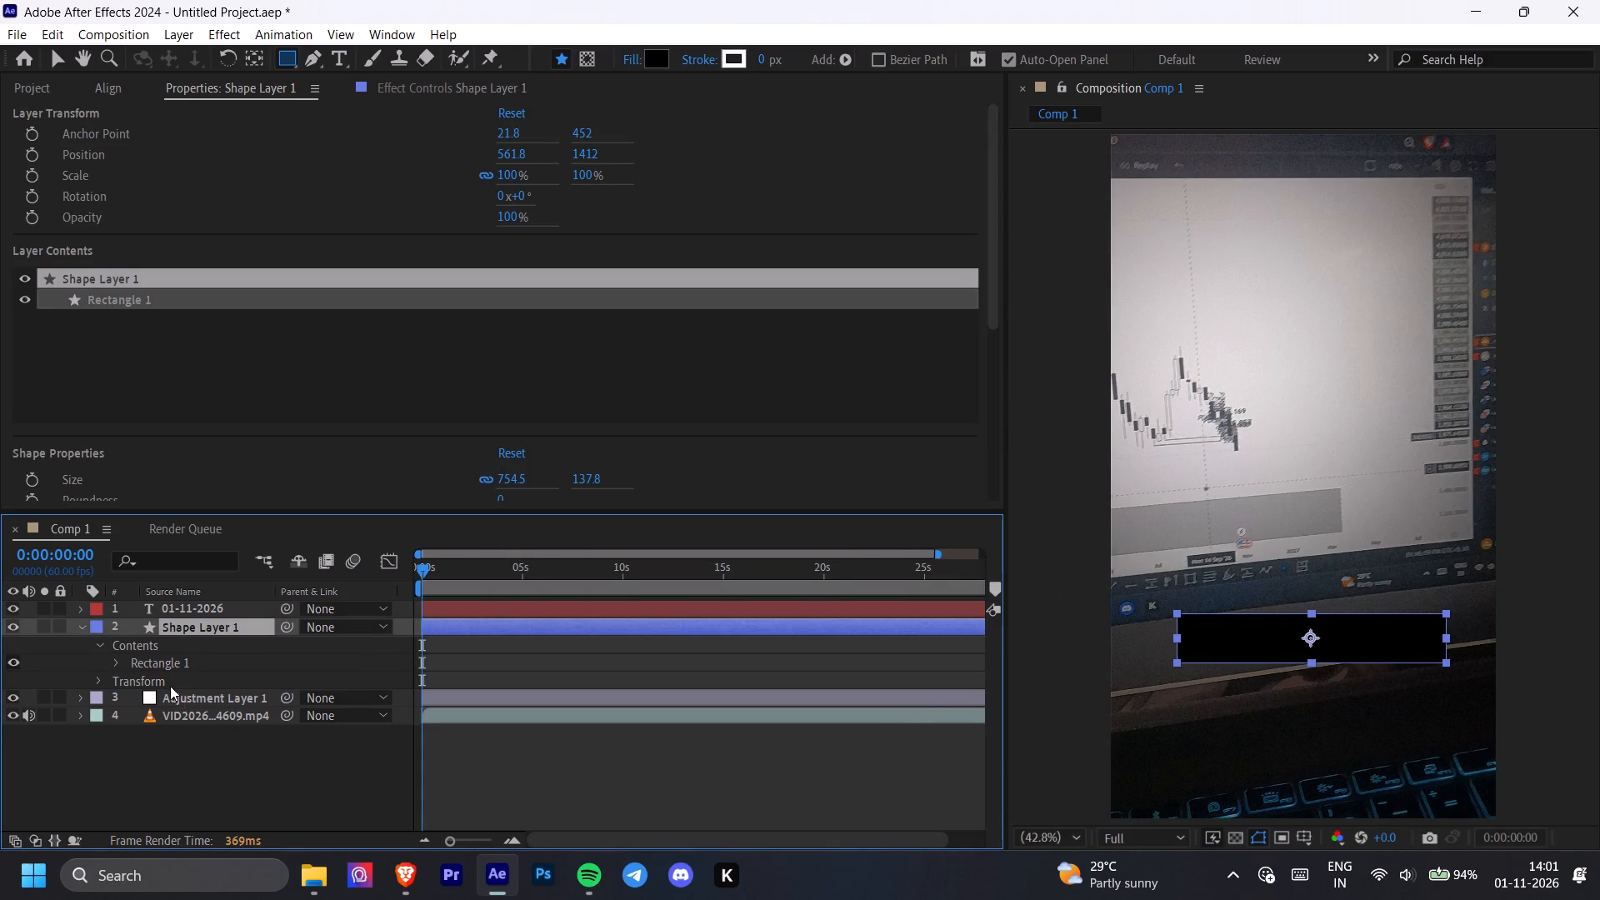
{"action": "left_click", "coordinate": [87, 632]}
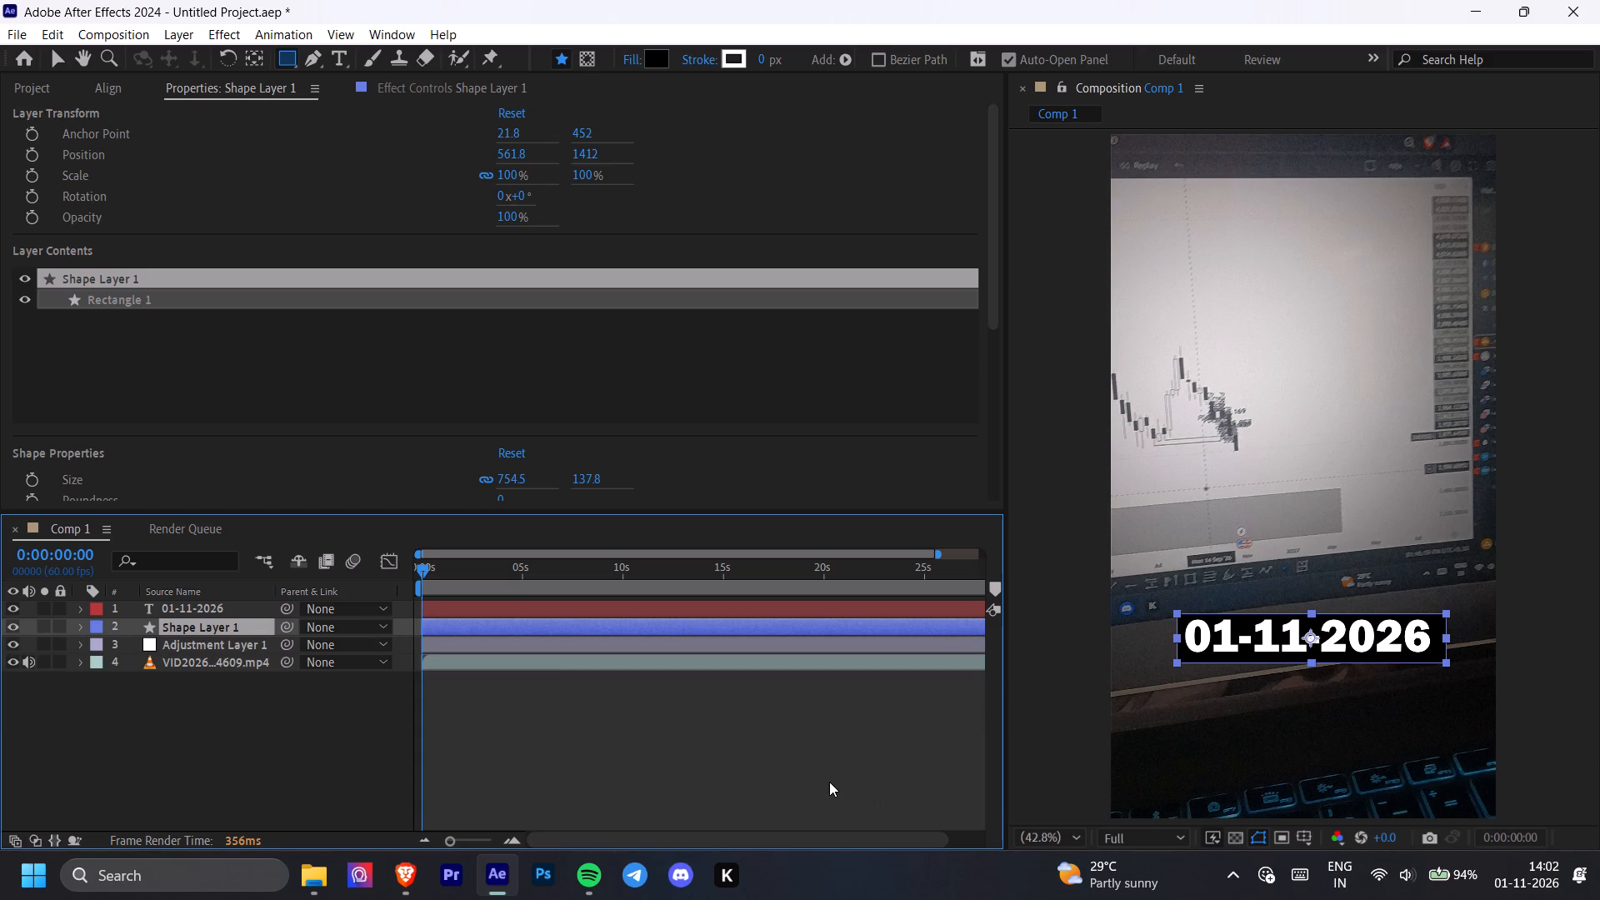
{"action": "left_click", "coordinate": [829, 782]}
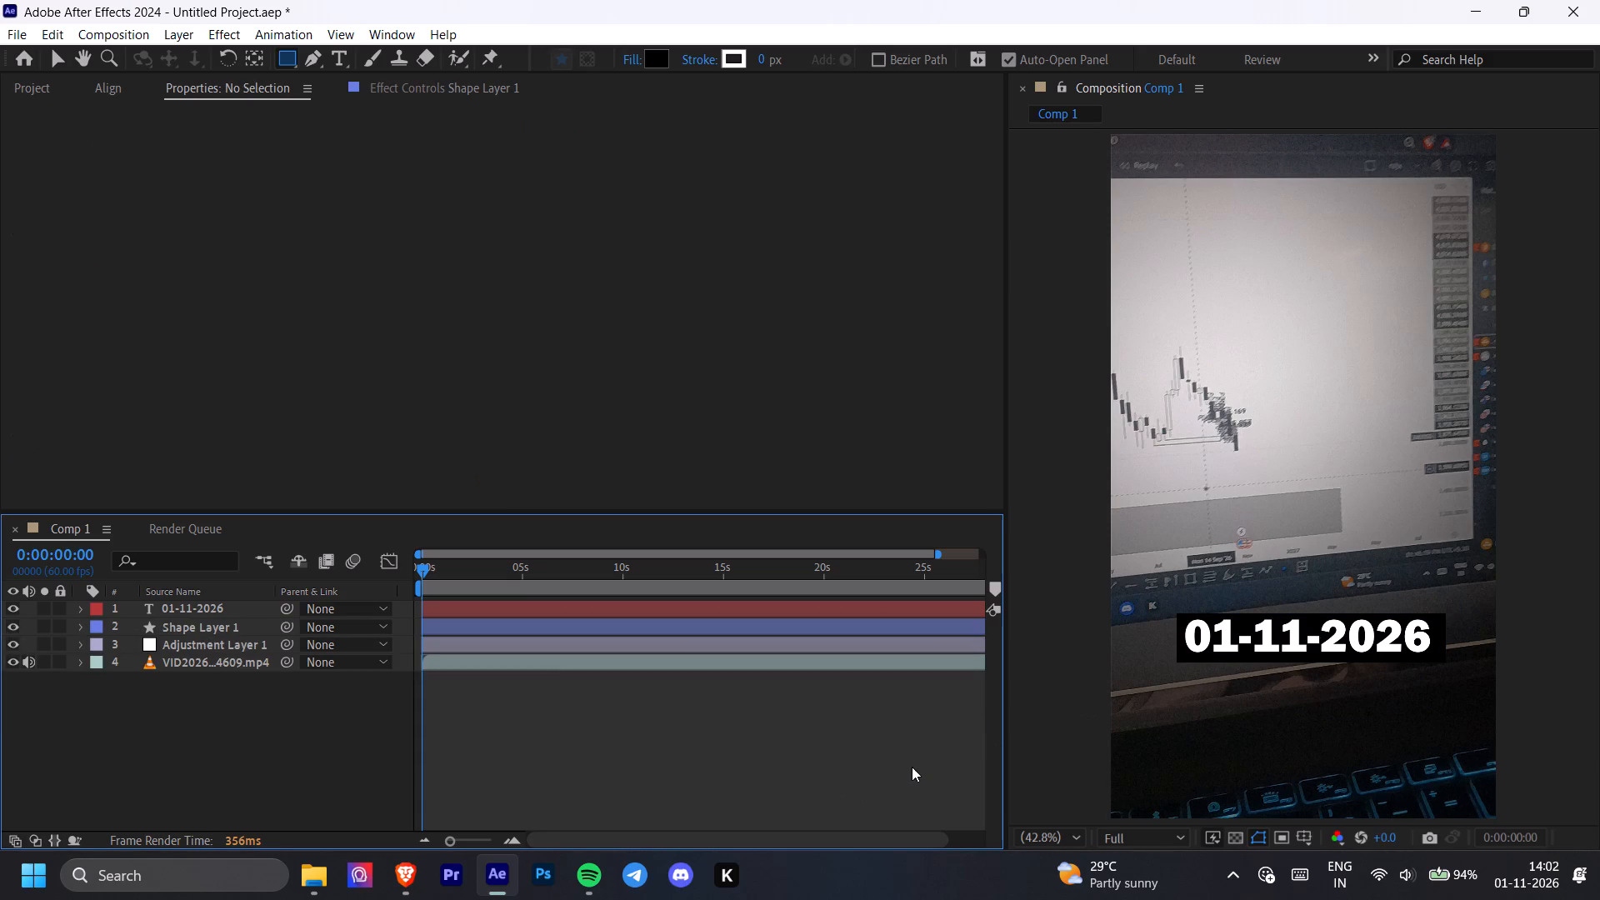
Nudge the rectangle behind the date 10 px left and 6 px up, to position 551.8, 1406.
{"action": "key", "text": "v"}
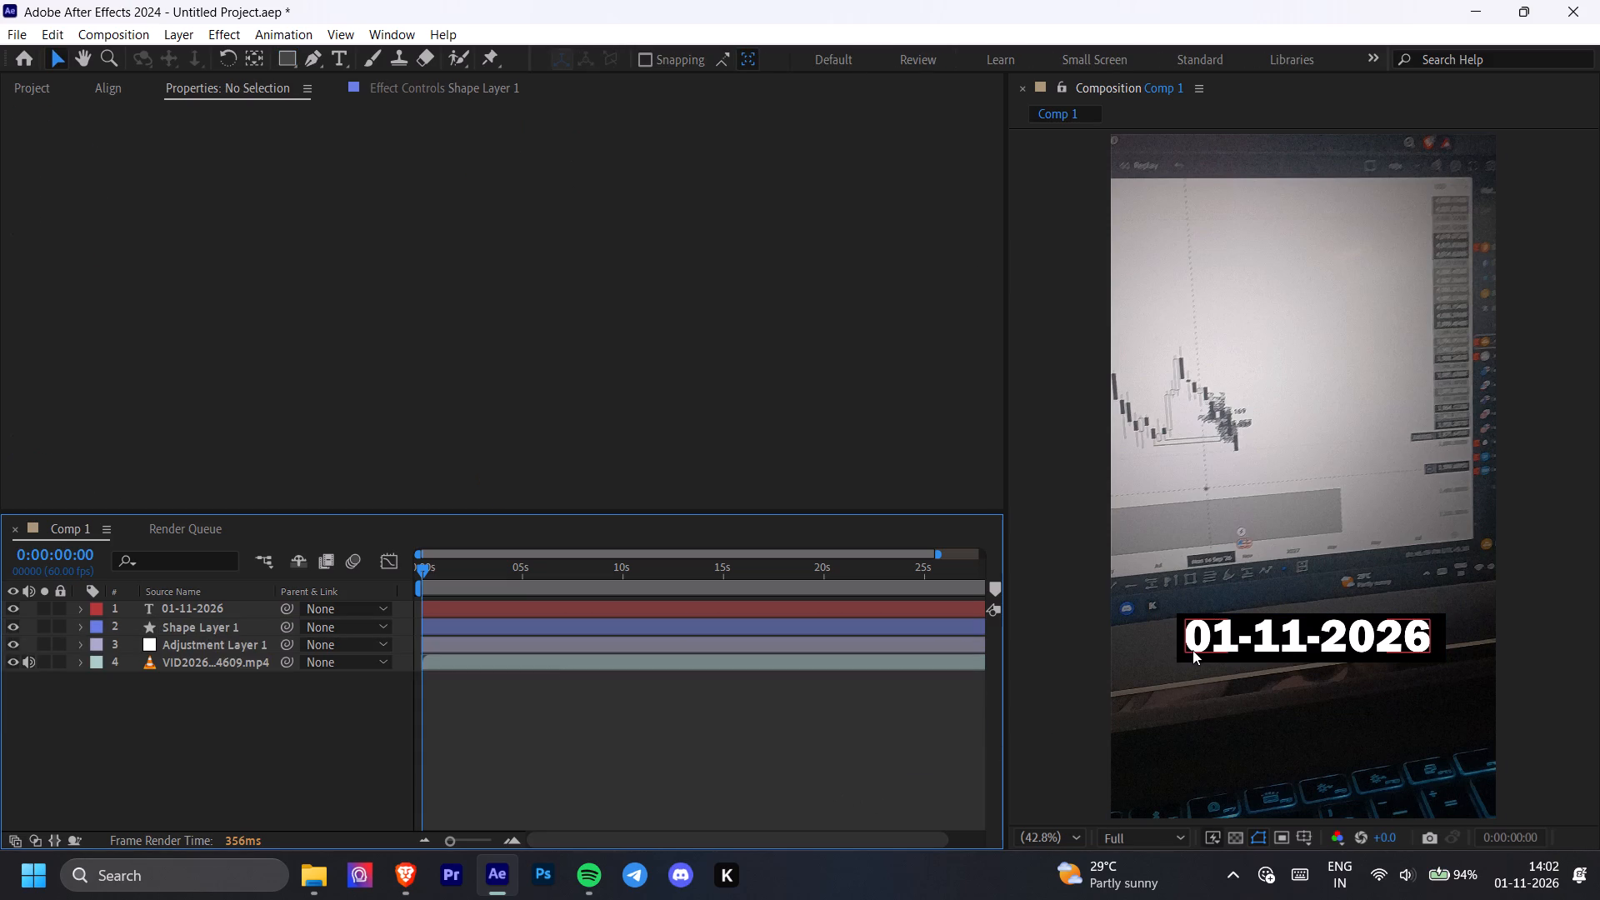
{"action": "left_click", "coordinate": [1182, 652]}
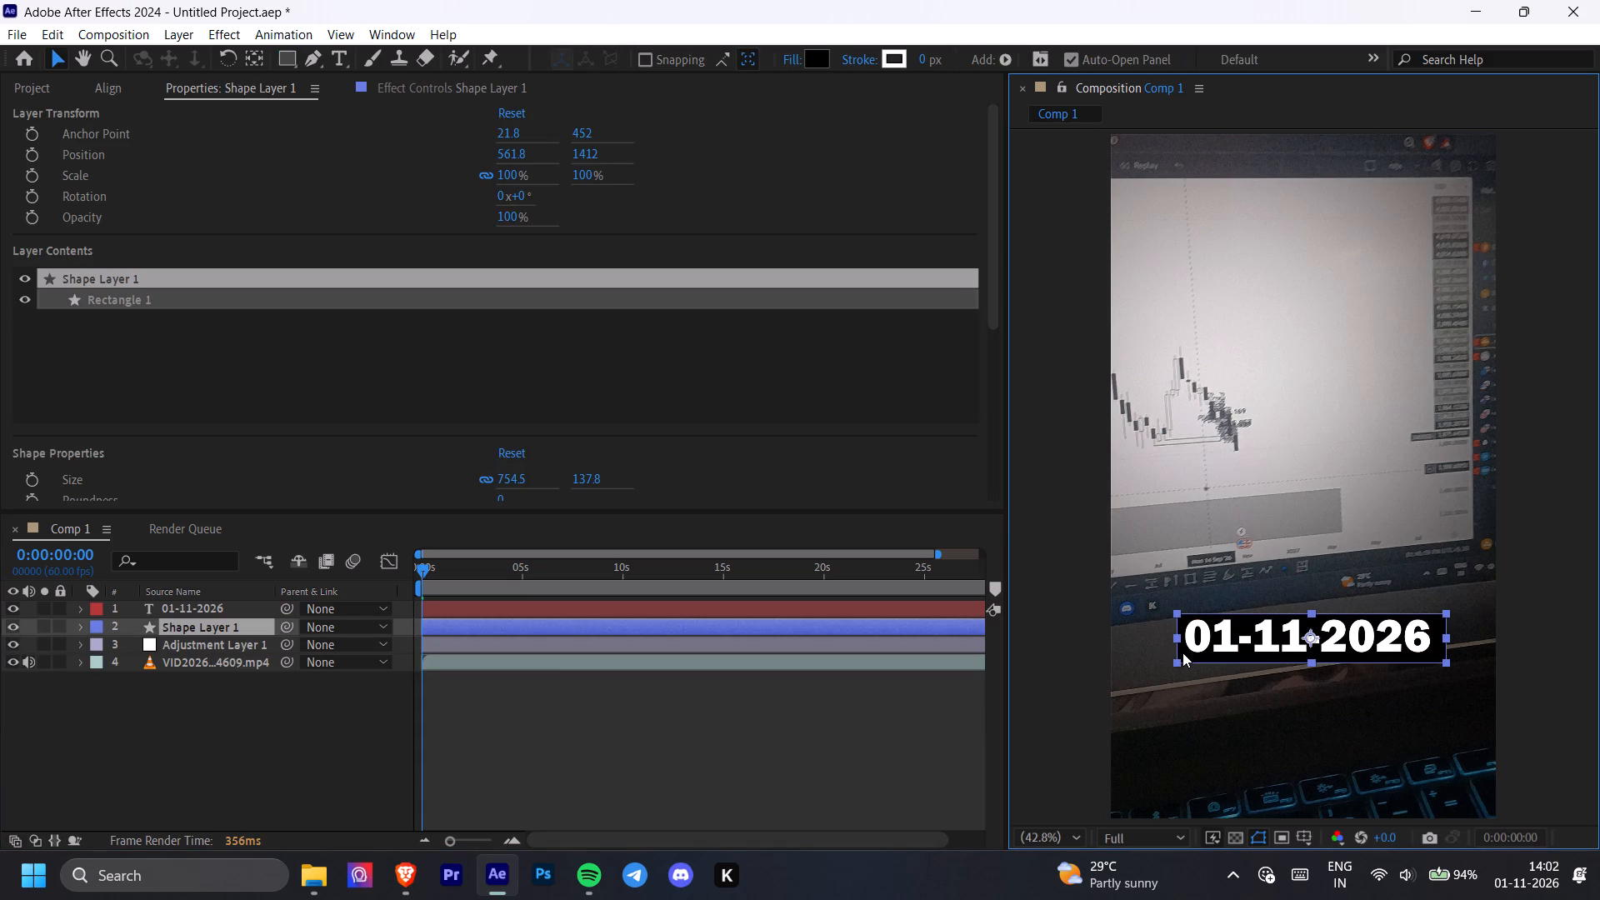
{"action": "key", "text": "Left"}
{"action": "key", "text": "Left"}
{"action": "key", "text": "Left"}
{"action": "key", "text": "Left"}
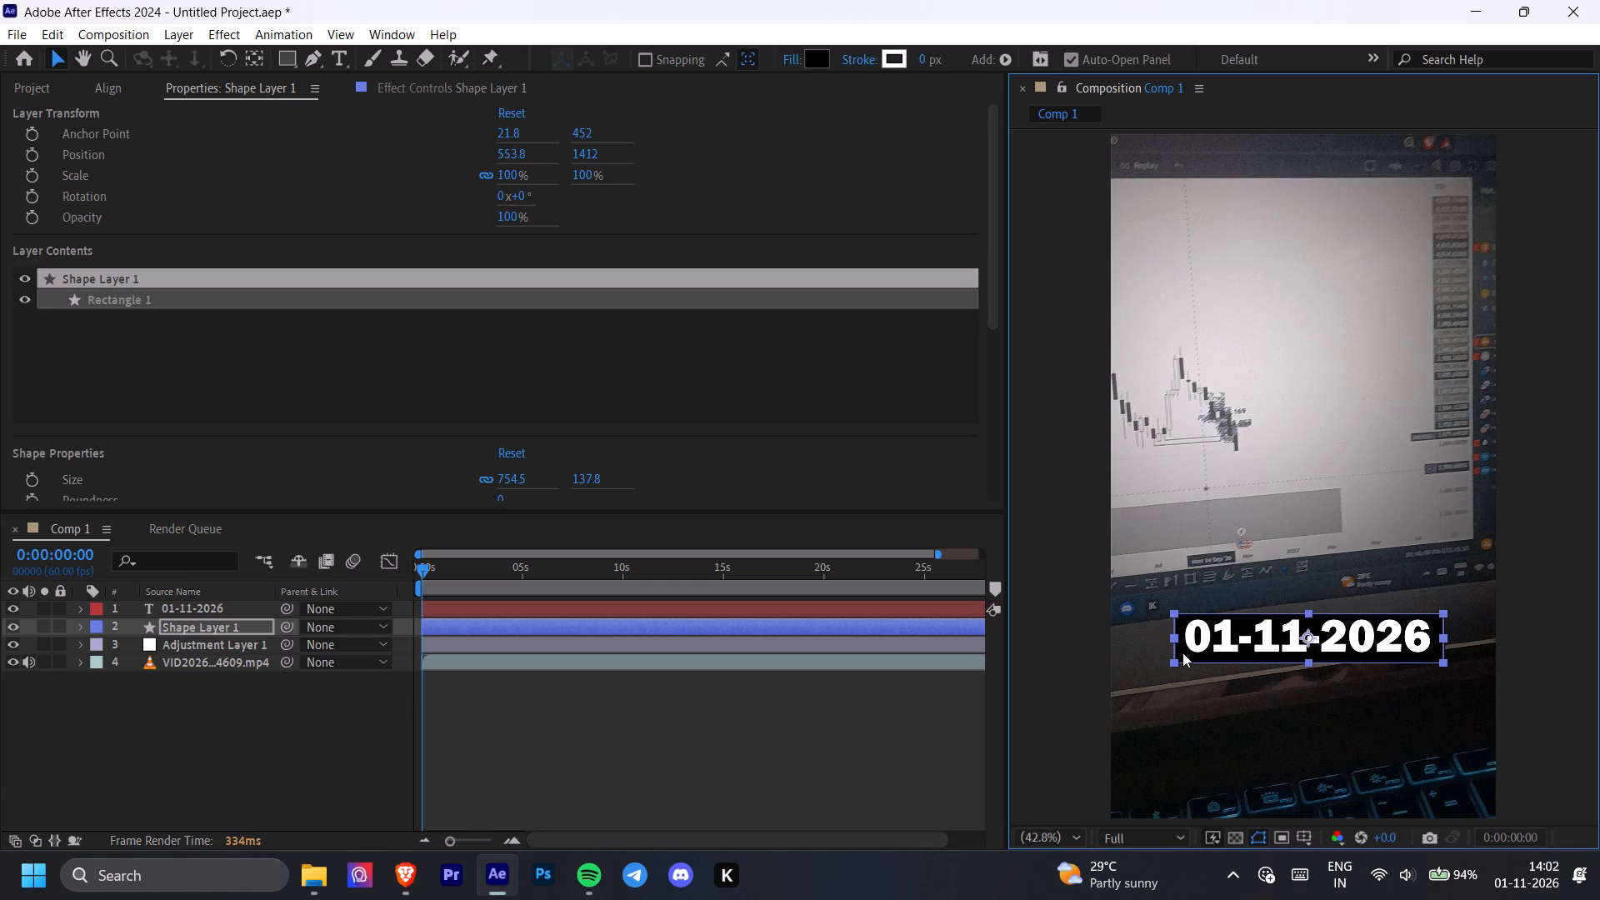
{"action": "key", "text": "Up"}
{"action": "key", "text": "Up"}
{"action": "key", "text": "Up"}
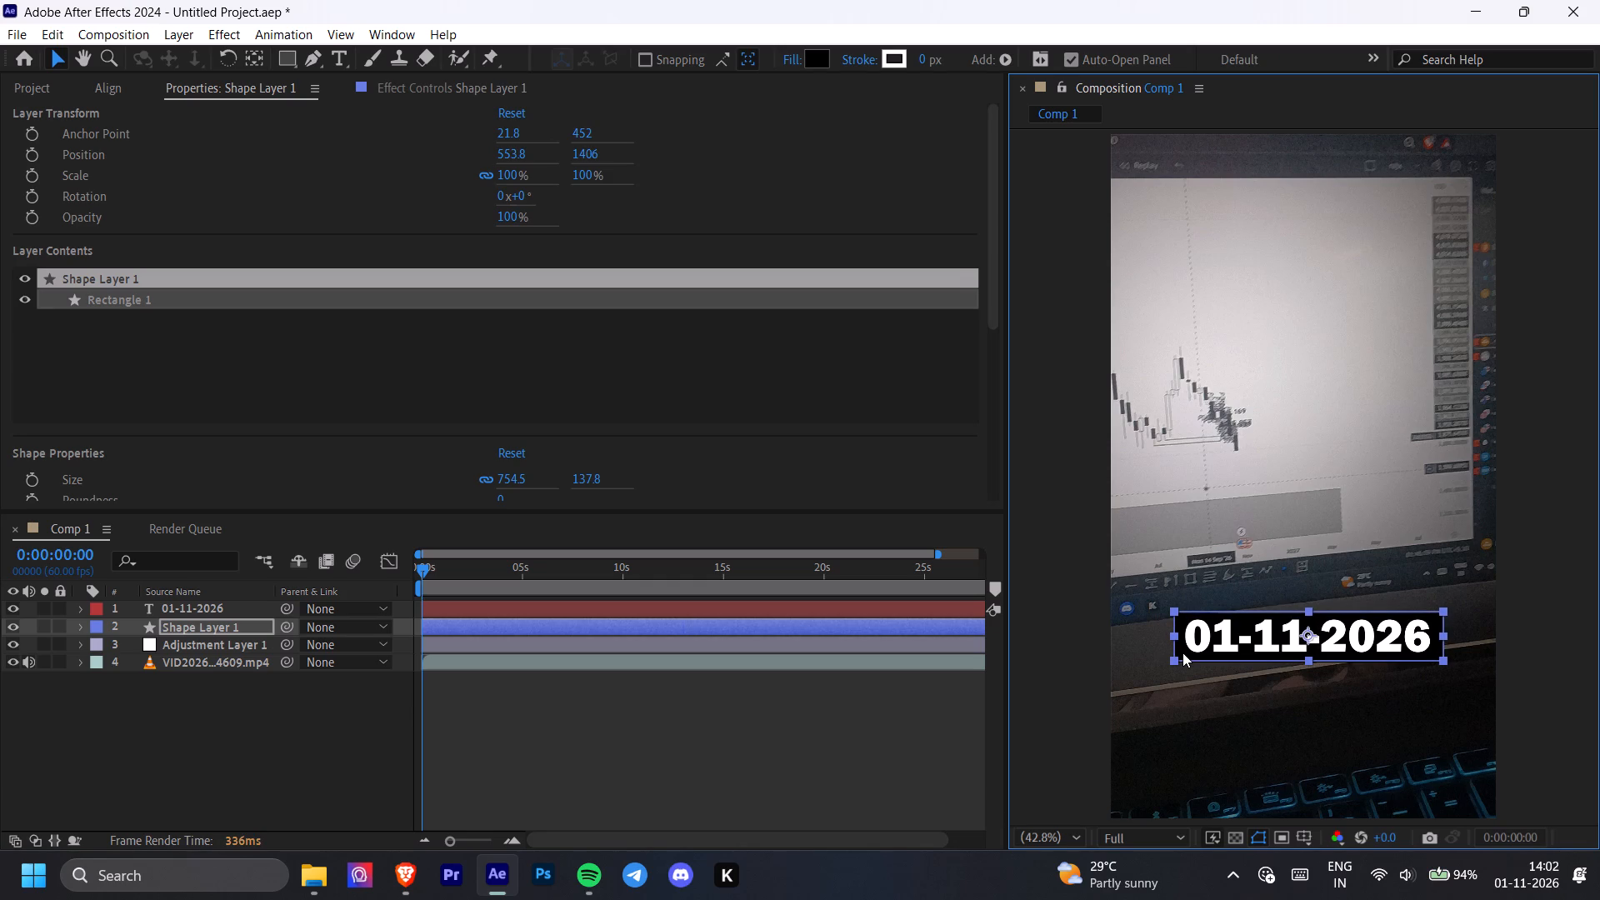
{"action": "key", "text": "Left"}
{"action": "left_click", "coordinate": [762, 793]}
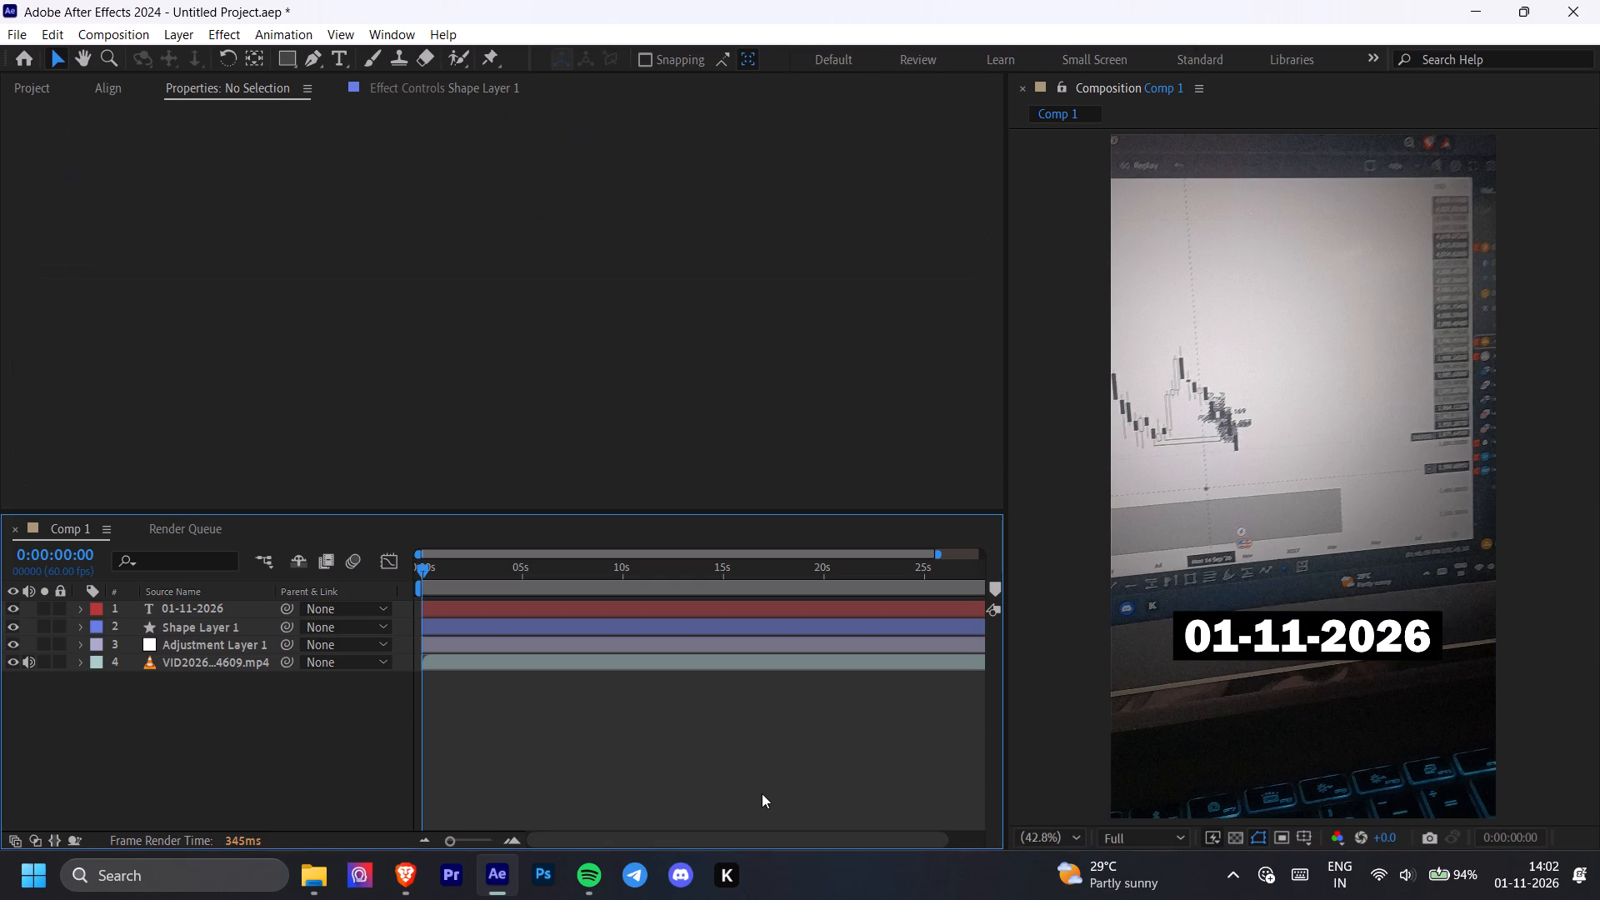
Apply the Gradient Ramp effect to Shape Layer 1.
{"action": "left_click", "coordinate": [580, 627]}
{"action": "key", "text": "ctrl+space"}
{"action": "type", "text": "gra"}
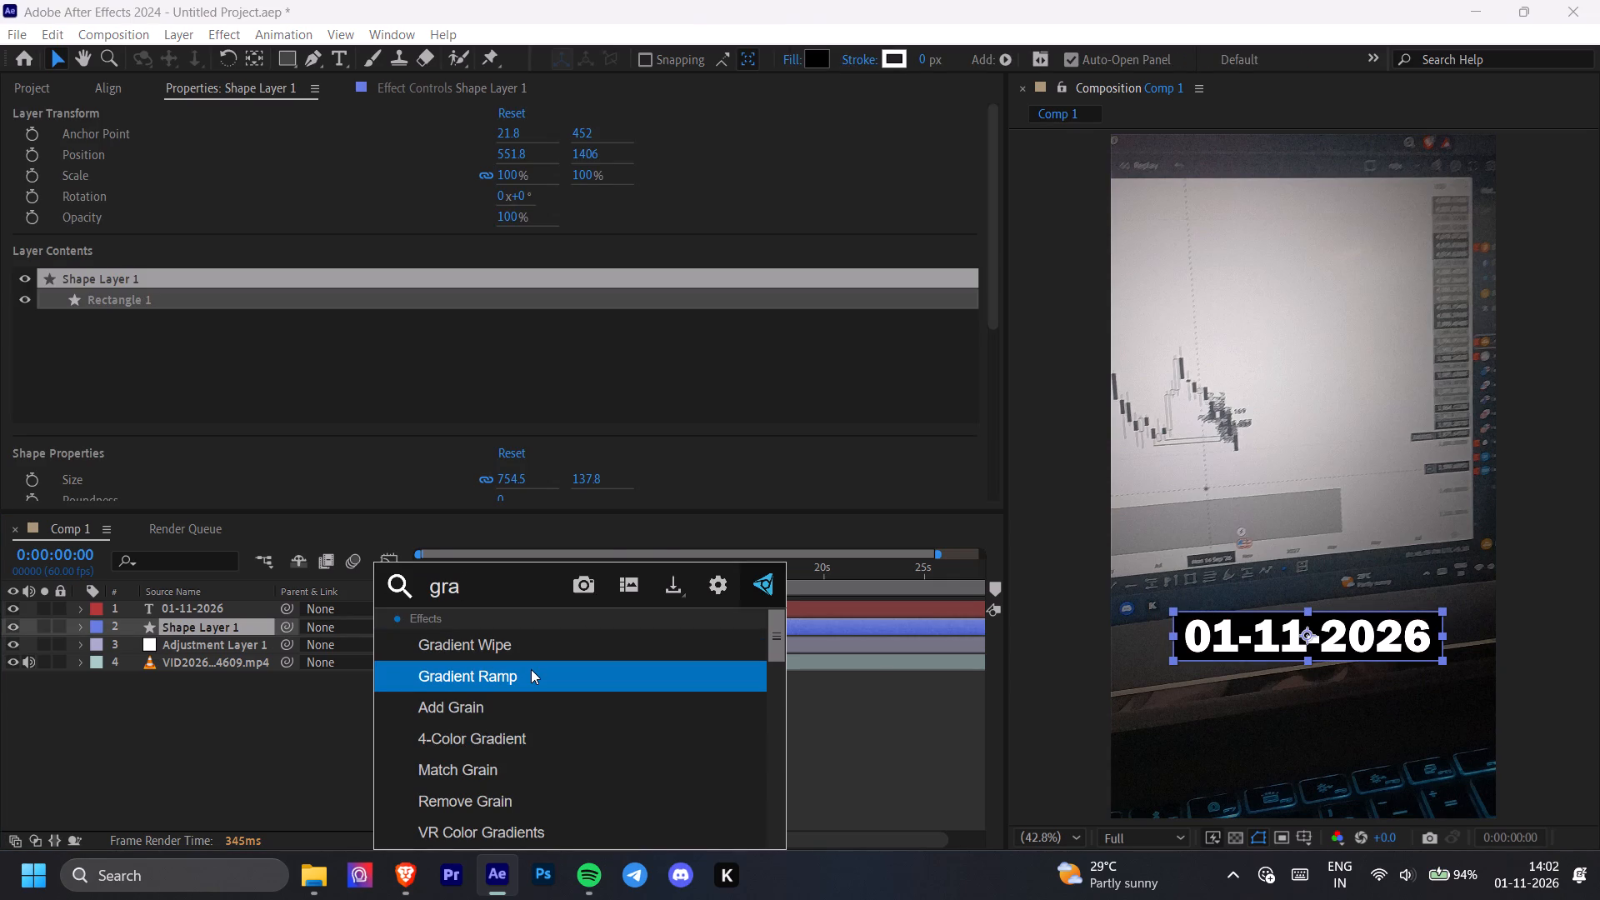
{"action": "left_click", "coordinate": [531, 669]}
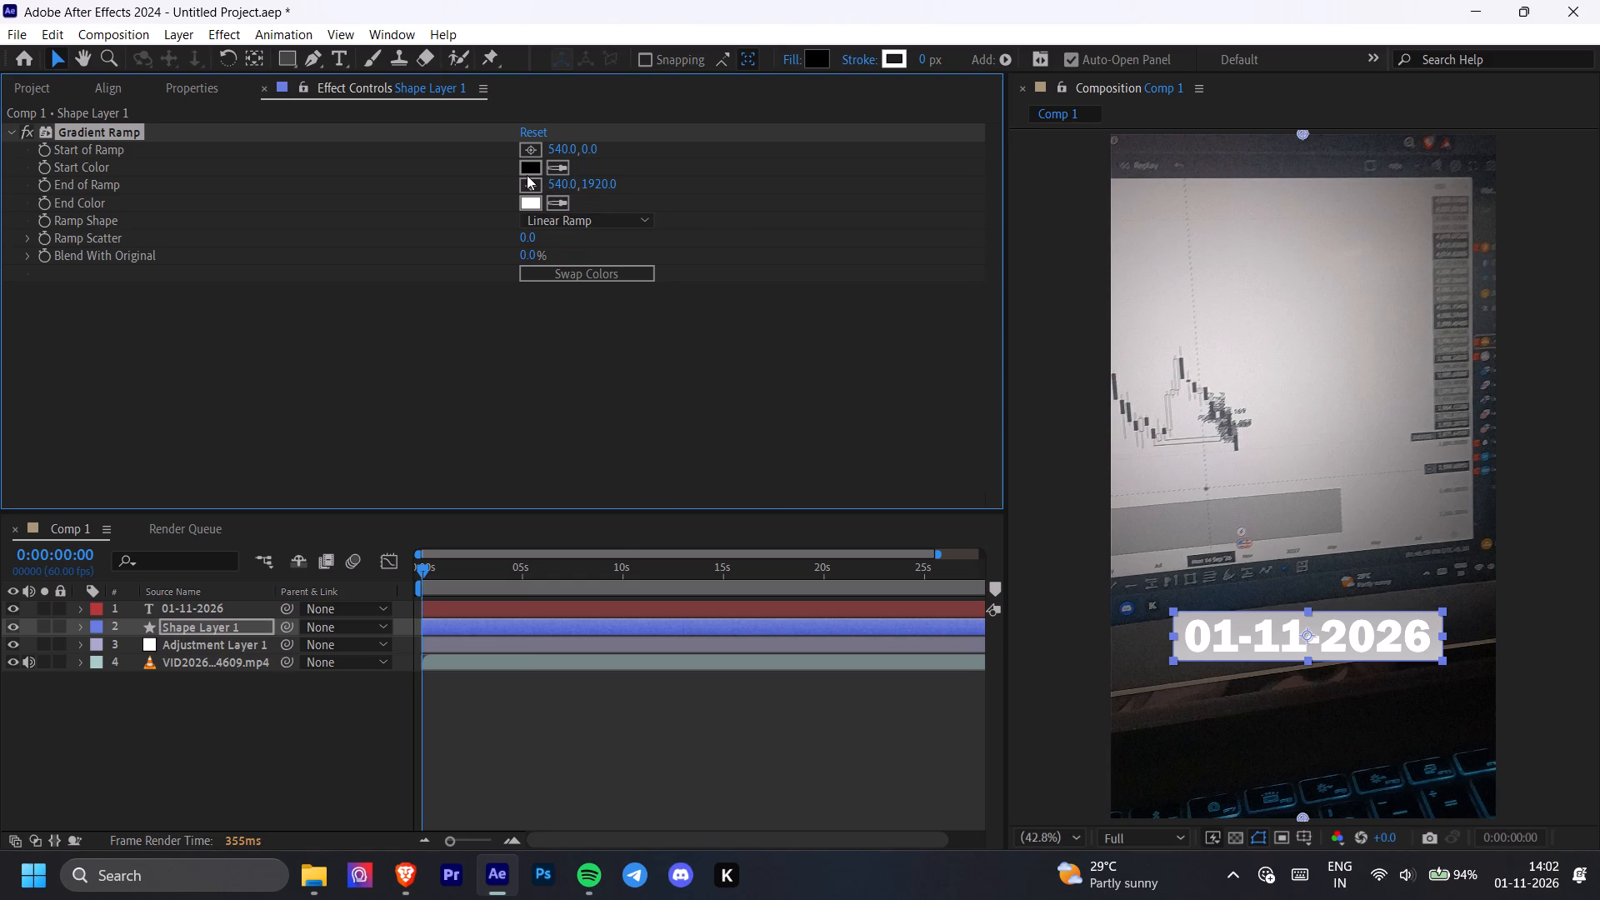
Set the Gradient Ramp's end color to FCCF31, copying the code from the CoolHue page in the browser.
{"action": "left_click", "coordinate": [532, 204]}
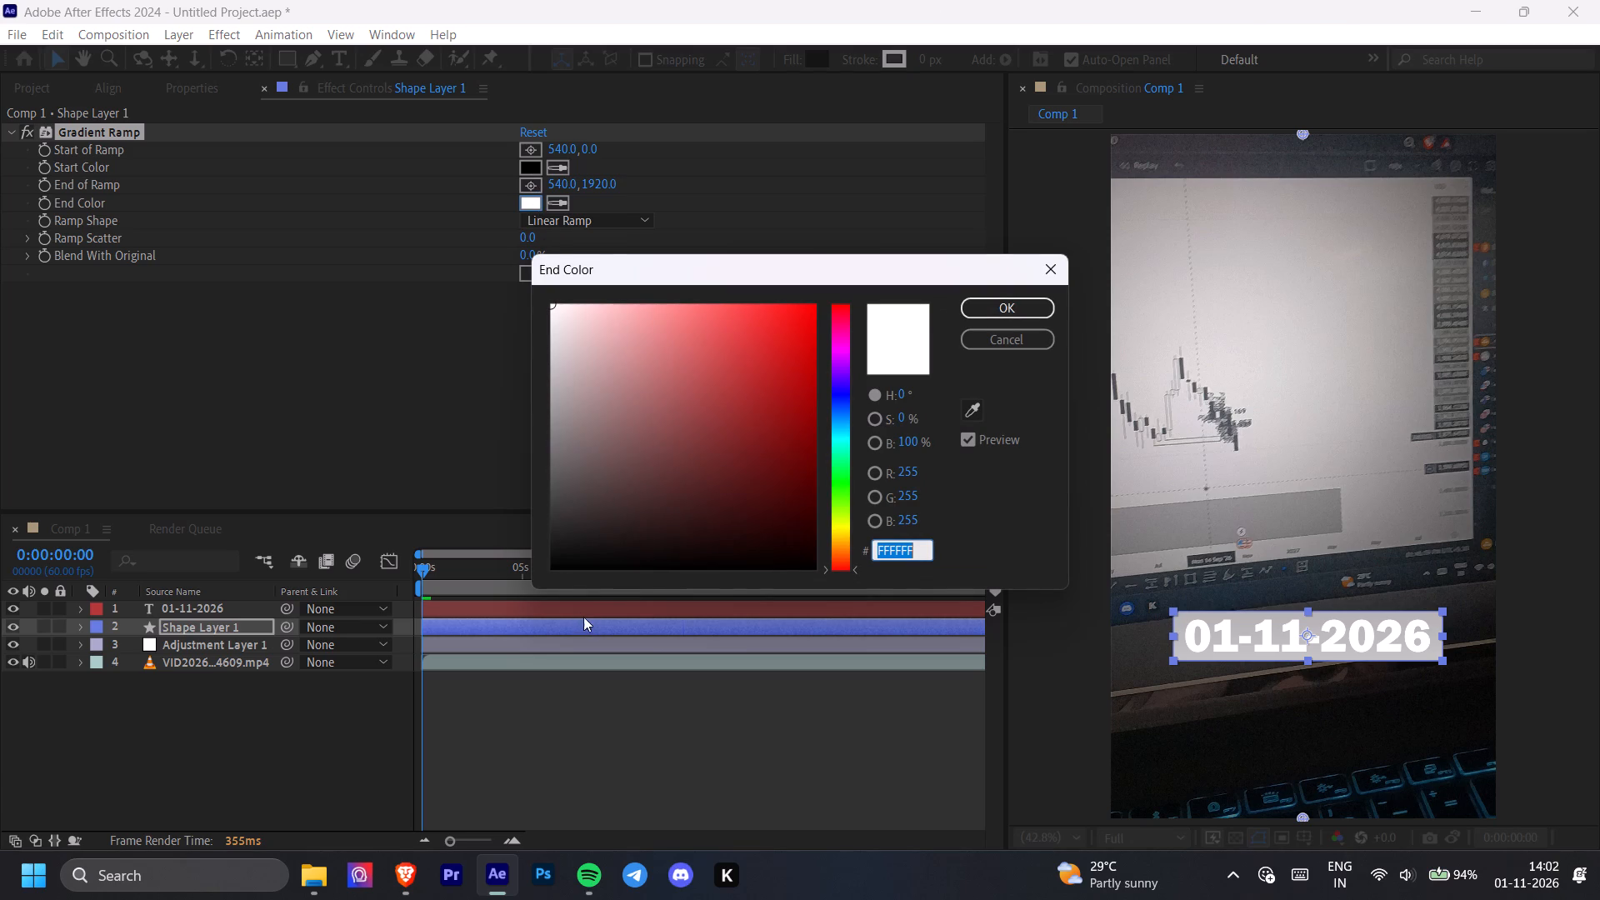
{"action": "left_click", "coordinate": [417, 886]}
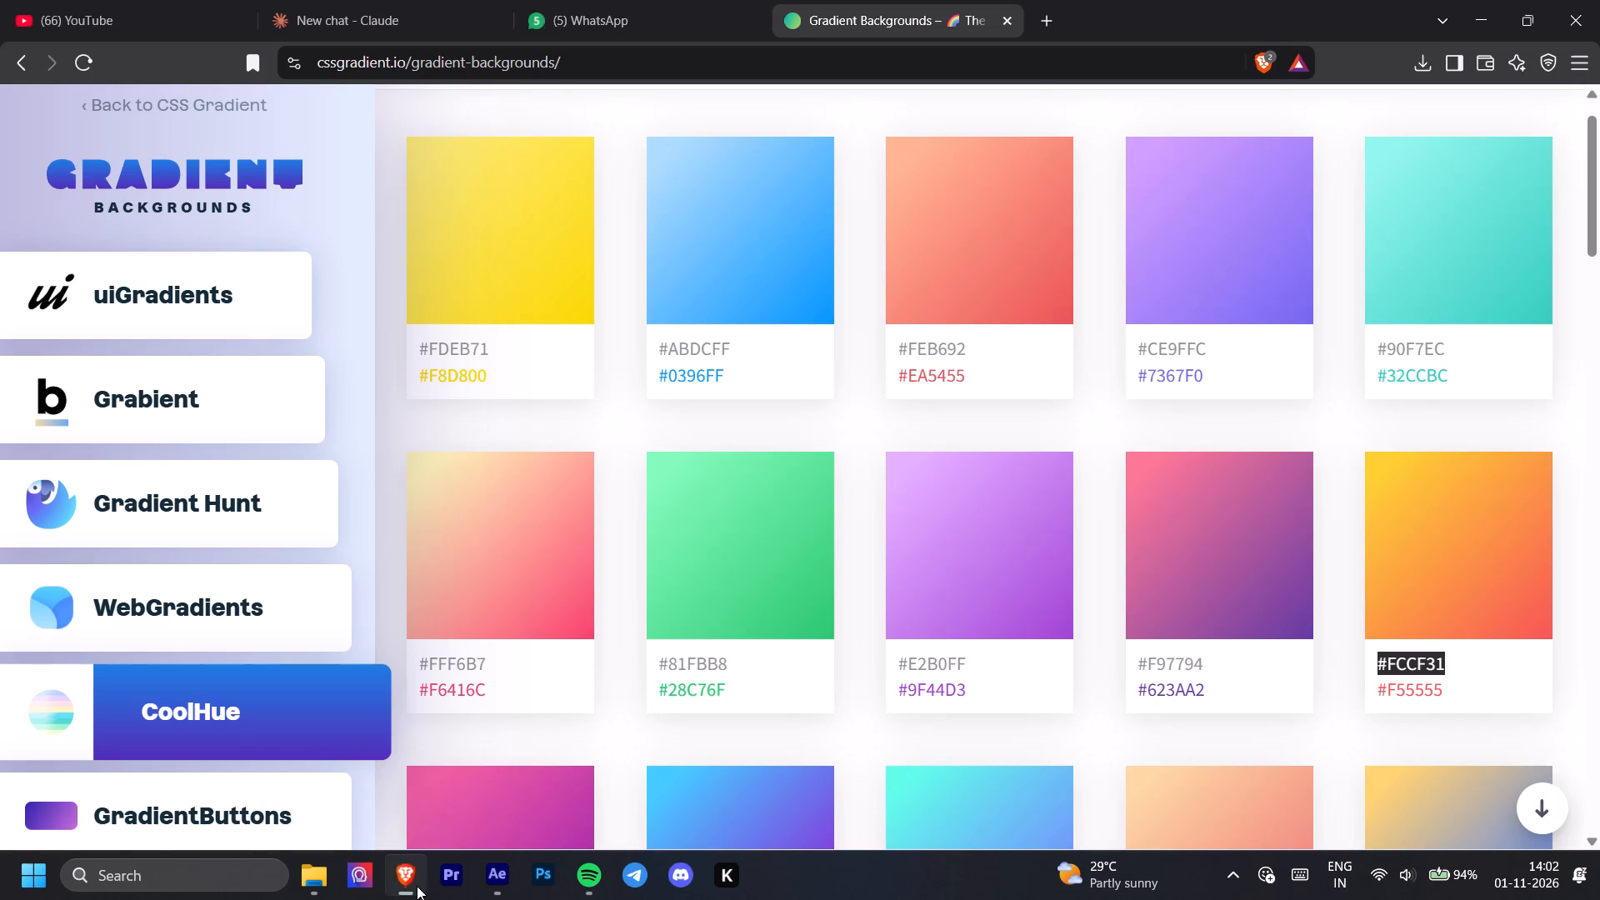
{"action": "key", "text": "ctrl+c"}
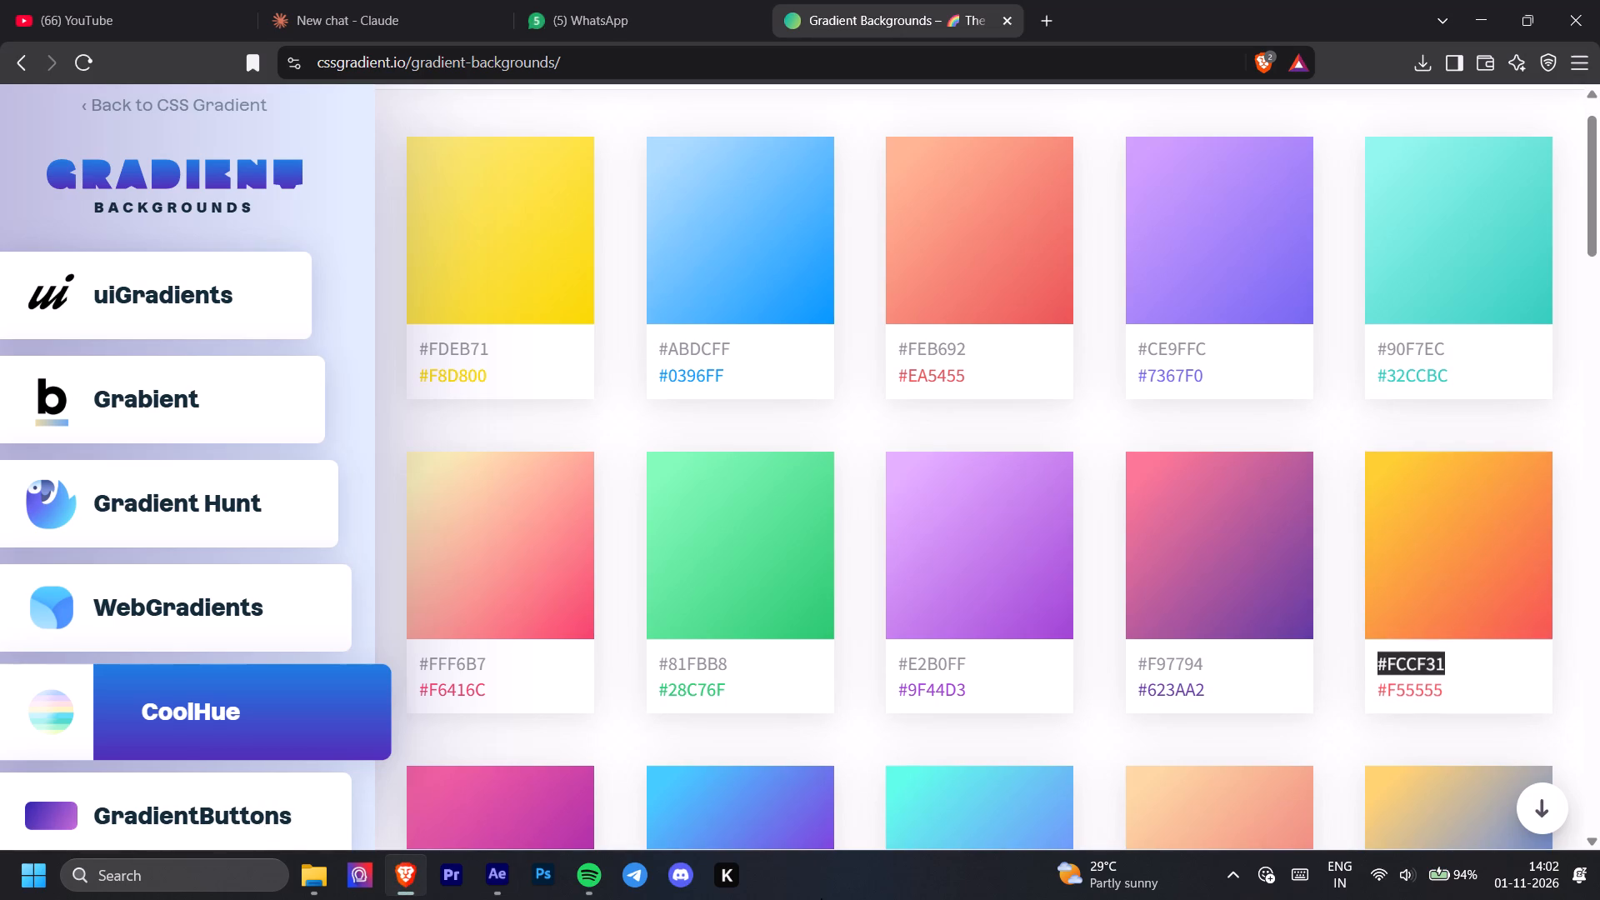
{"action": "left_click", "coordinate": [503, 876]}
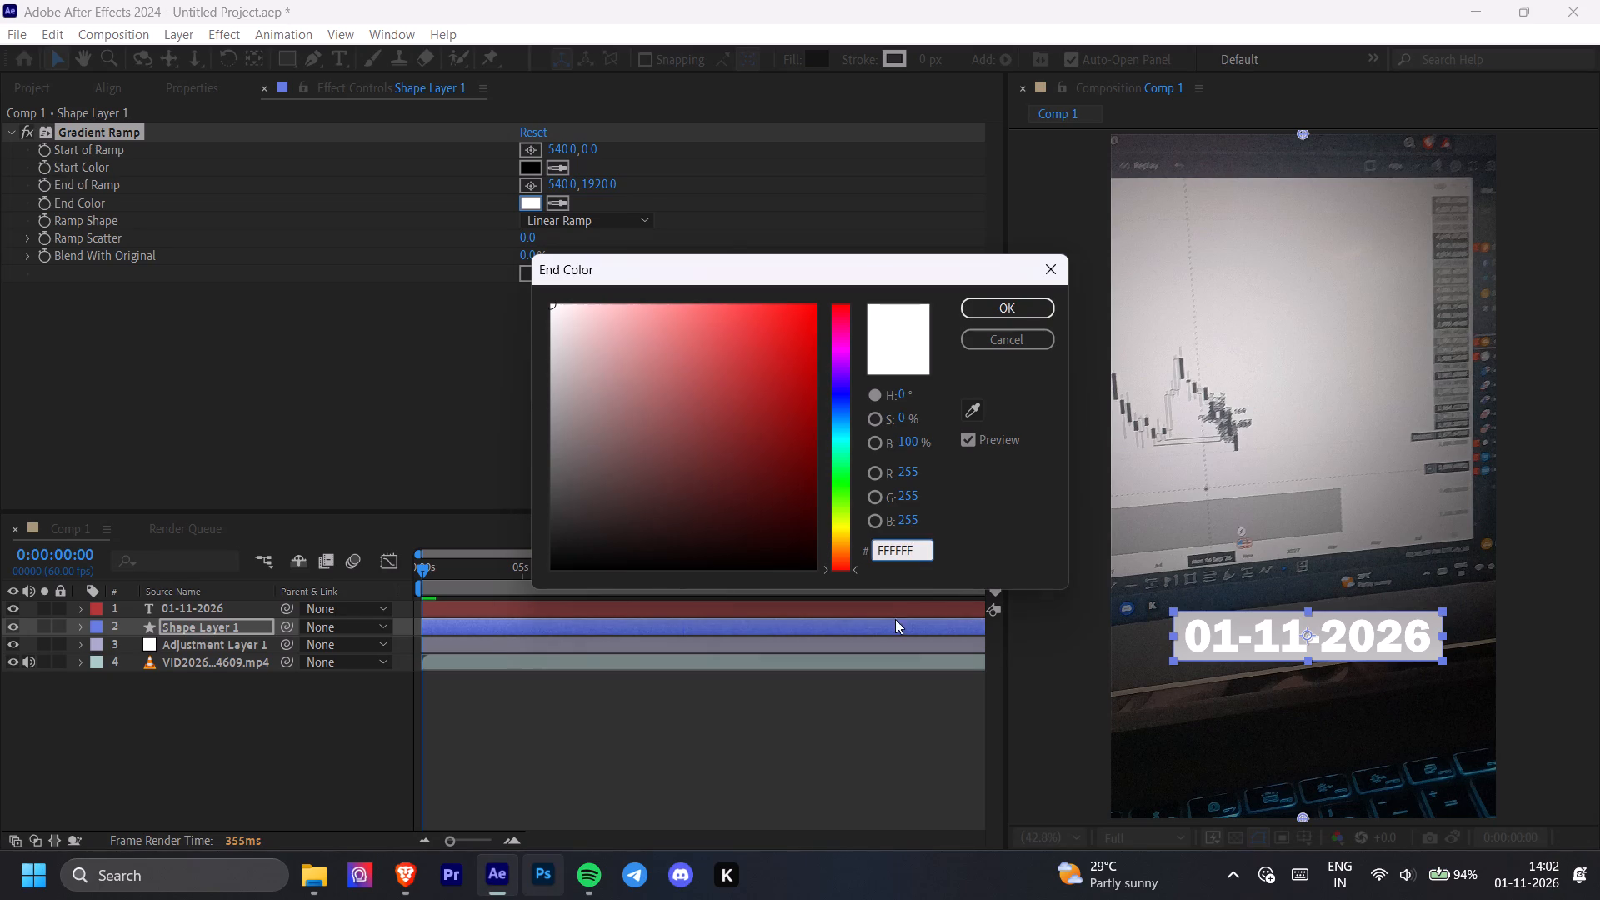
{"action": "key", "text": "ctrl+v"}
{"action": "key", "text": "BackSpace"}
{"action": "key", "text": "BackSpace"}
{"action": "key", "text": "BackSpace"}
{"action": "key", "text": "BackSpace"}
{"action": "key", "text": "BackSpace"}
{"action": "key", "text": "BackSpace"}
{"action": "key", "text": "BackSpace"}
{"action": "key", "text": "BackSpace"}
{"action": "key", "text": "BackSpace"}
{"action": "key", "text": "BackSpace"}
{"action": "key", "text": "BackSpace"}
{"action": "key", "text": "BackSpace"}
{"action": "key", "text": "BackSpace"}
{"action": "key", "text": "BackSpace"}
{"action": "key", "text": "BackSpace"}
{"action": "key", "text": "BackSpace"}
{"action": "key", "text": "BackSpace"}
{"action": "key", "text": "BackSpace"}
{"action": "key", "text": "BackSpace"}
{"action": "key", "text": "BackSpace"}
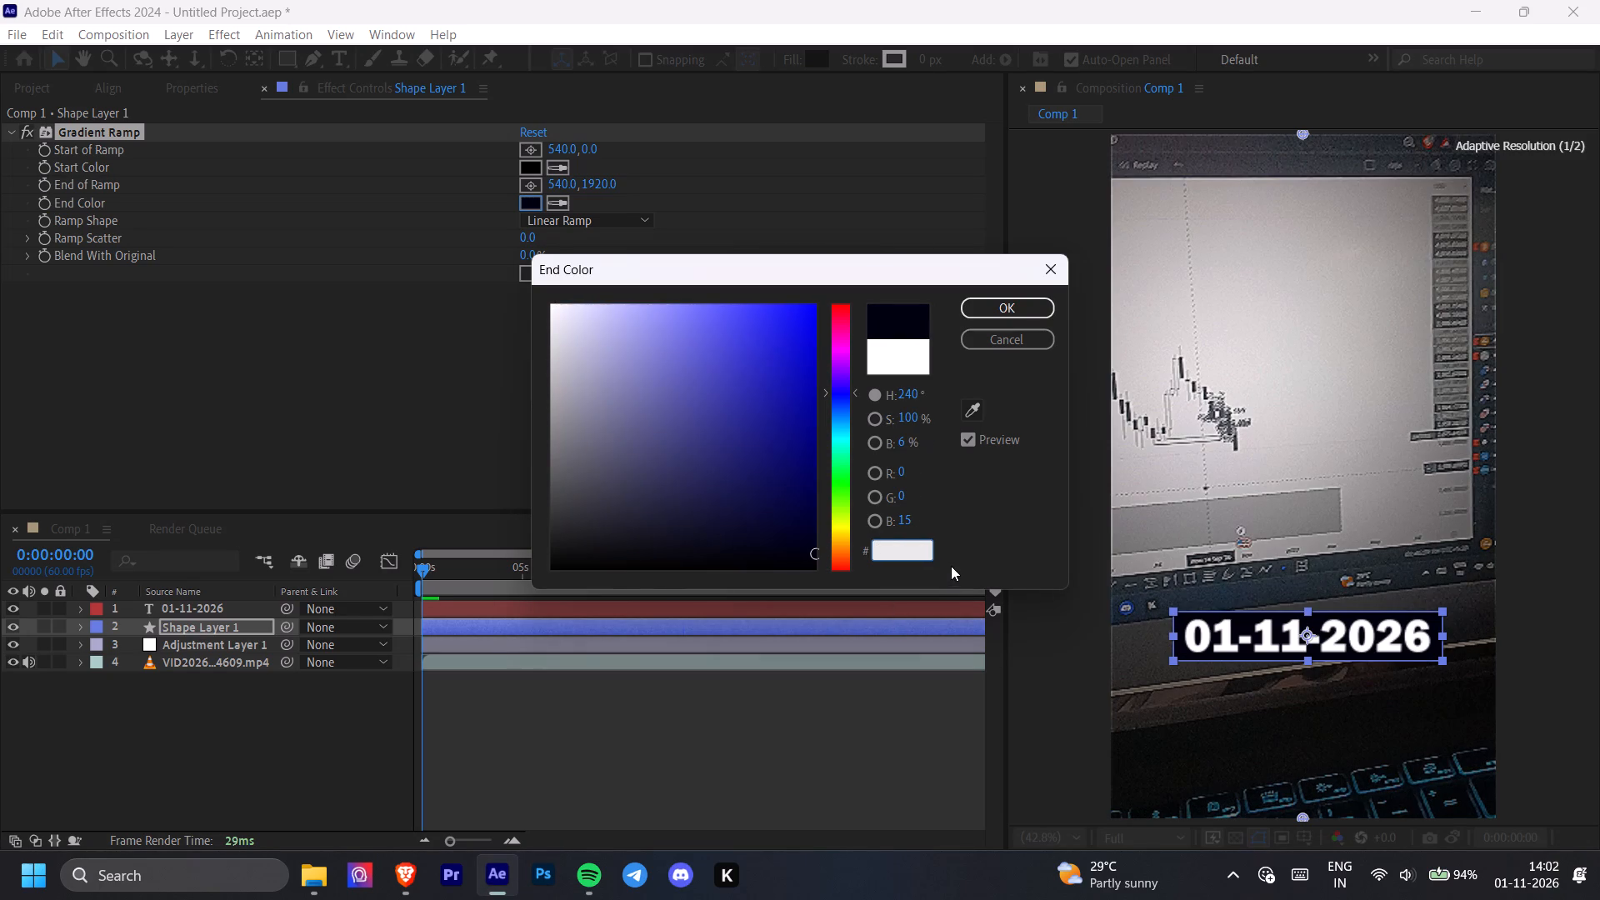
{"action": "key", "text": "ctrl+v"}
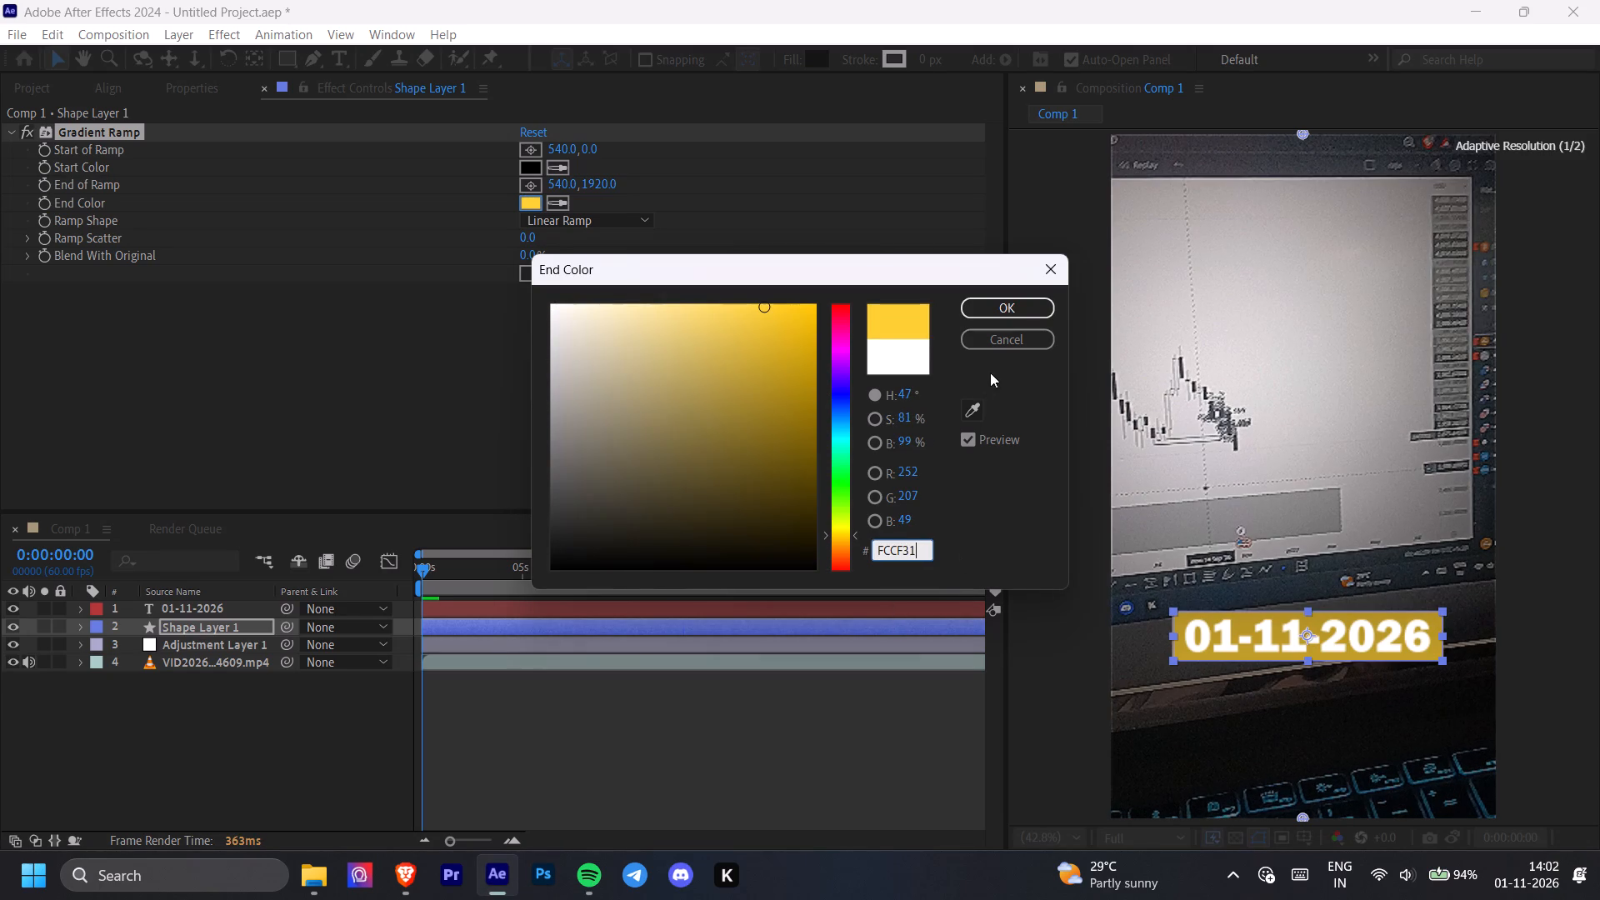
{"action": "left_click", "coordinate": [1011, 312]}
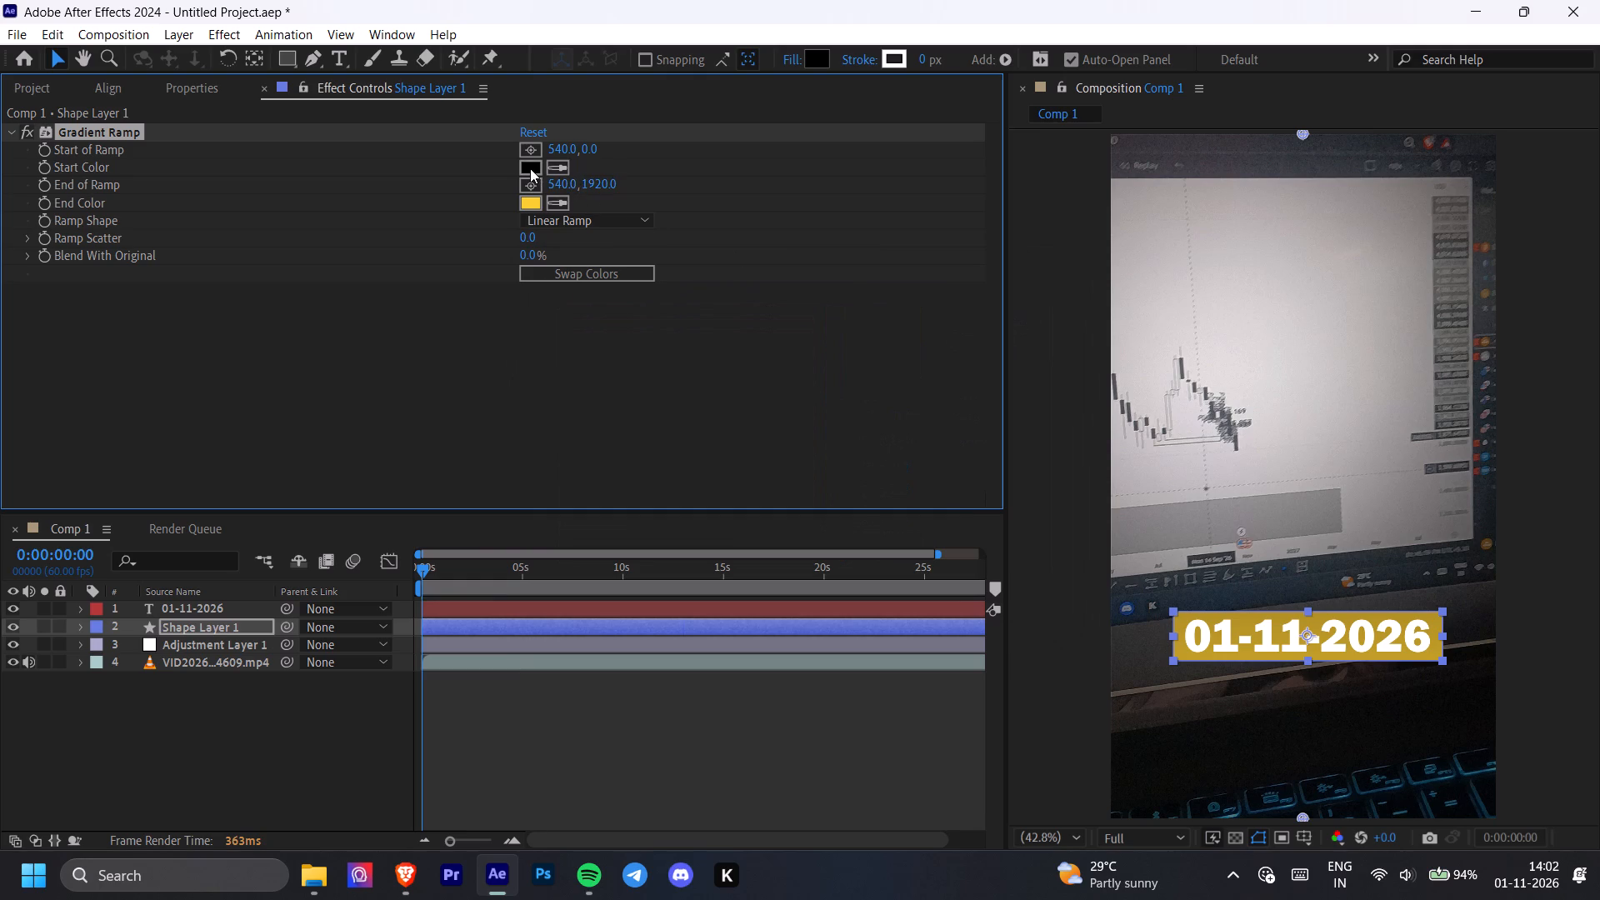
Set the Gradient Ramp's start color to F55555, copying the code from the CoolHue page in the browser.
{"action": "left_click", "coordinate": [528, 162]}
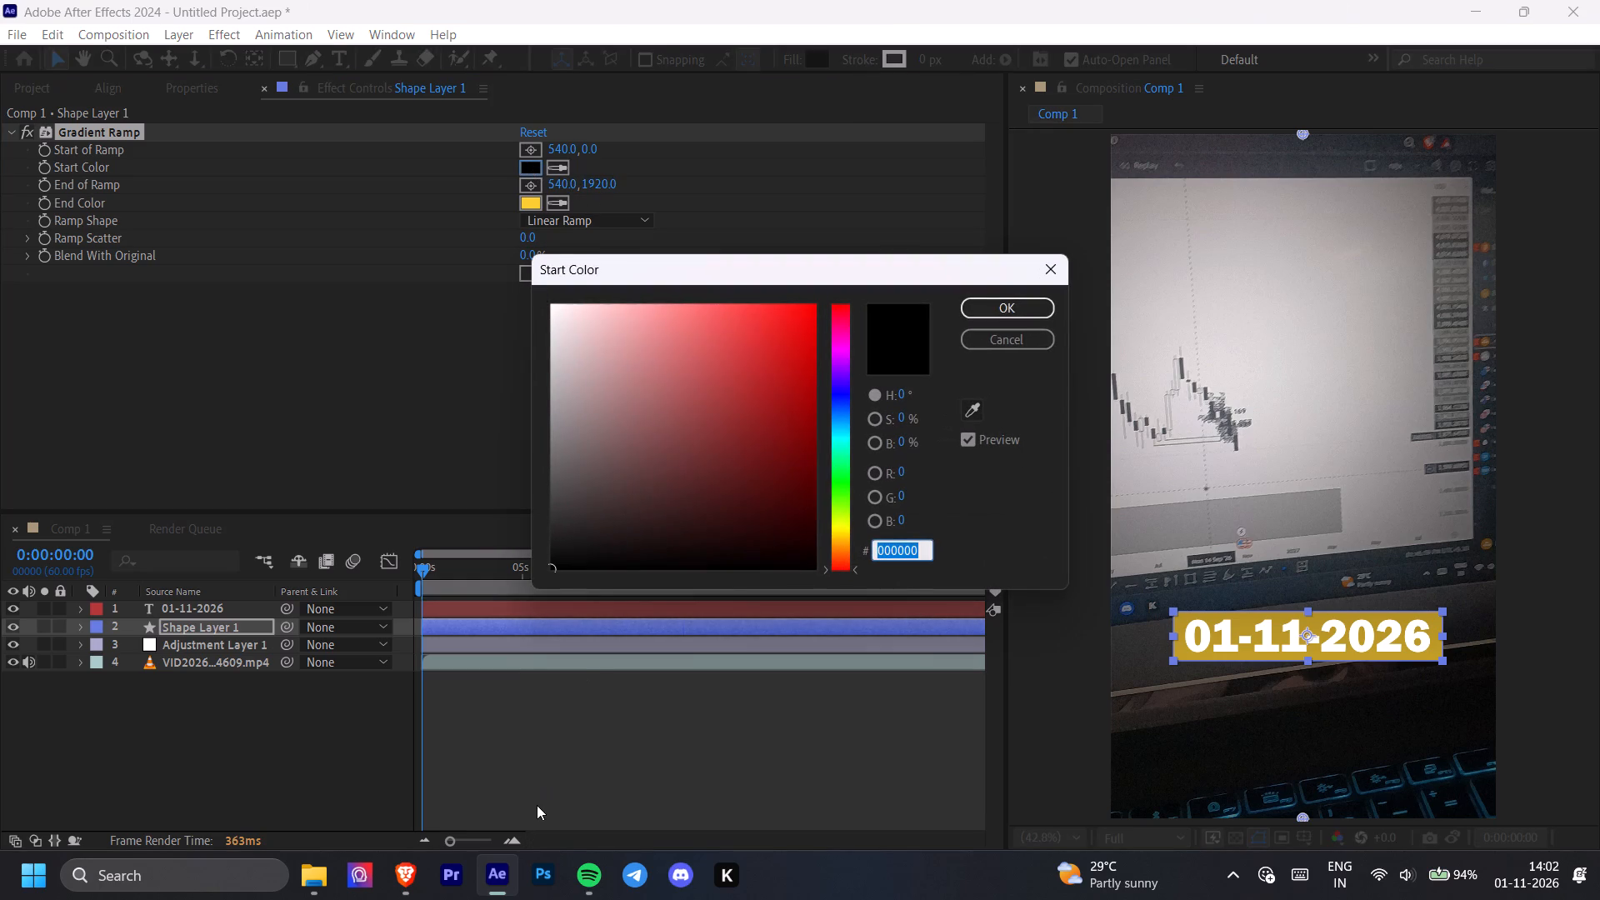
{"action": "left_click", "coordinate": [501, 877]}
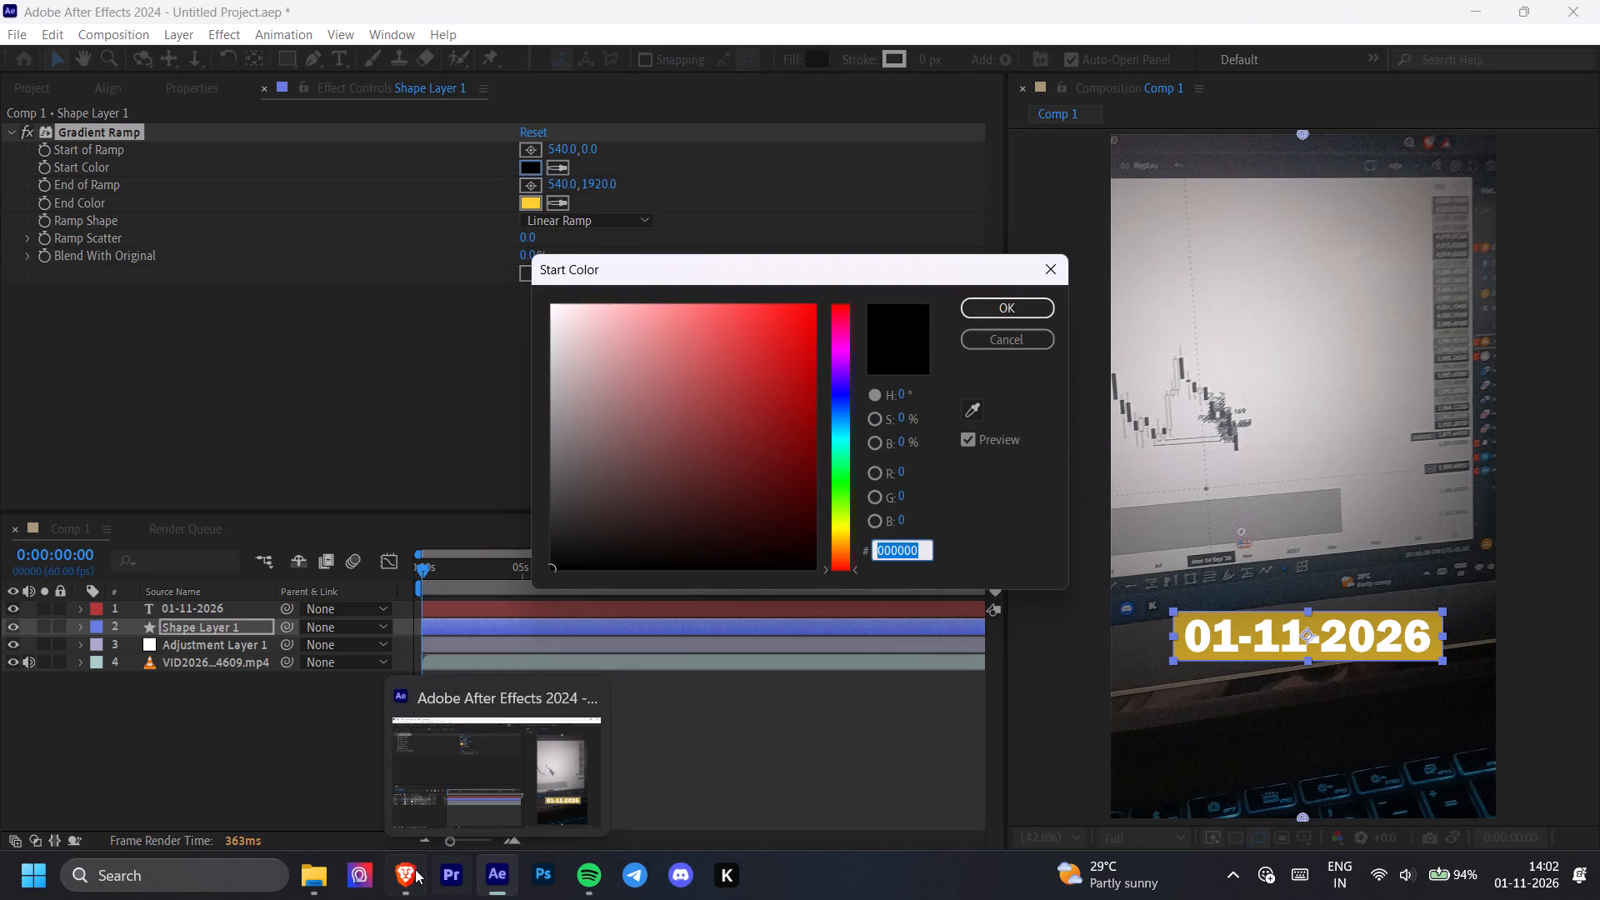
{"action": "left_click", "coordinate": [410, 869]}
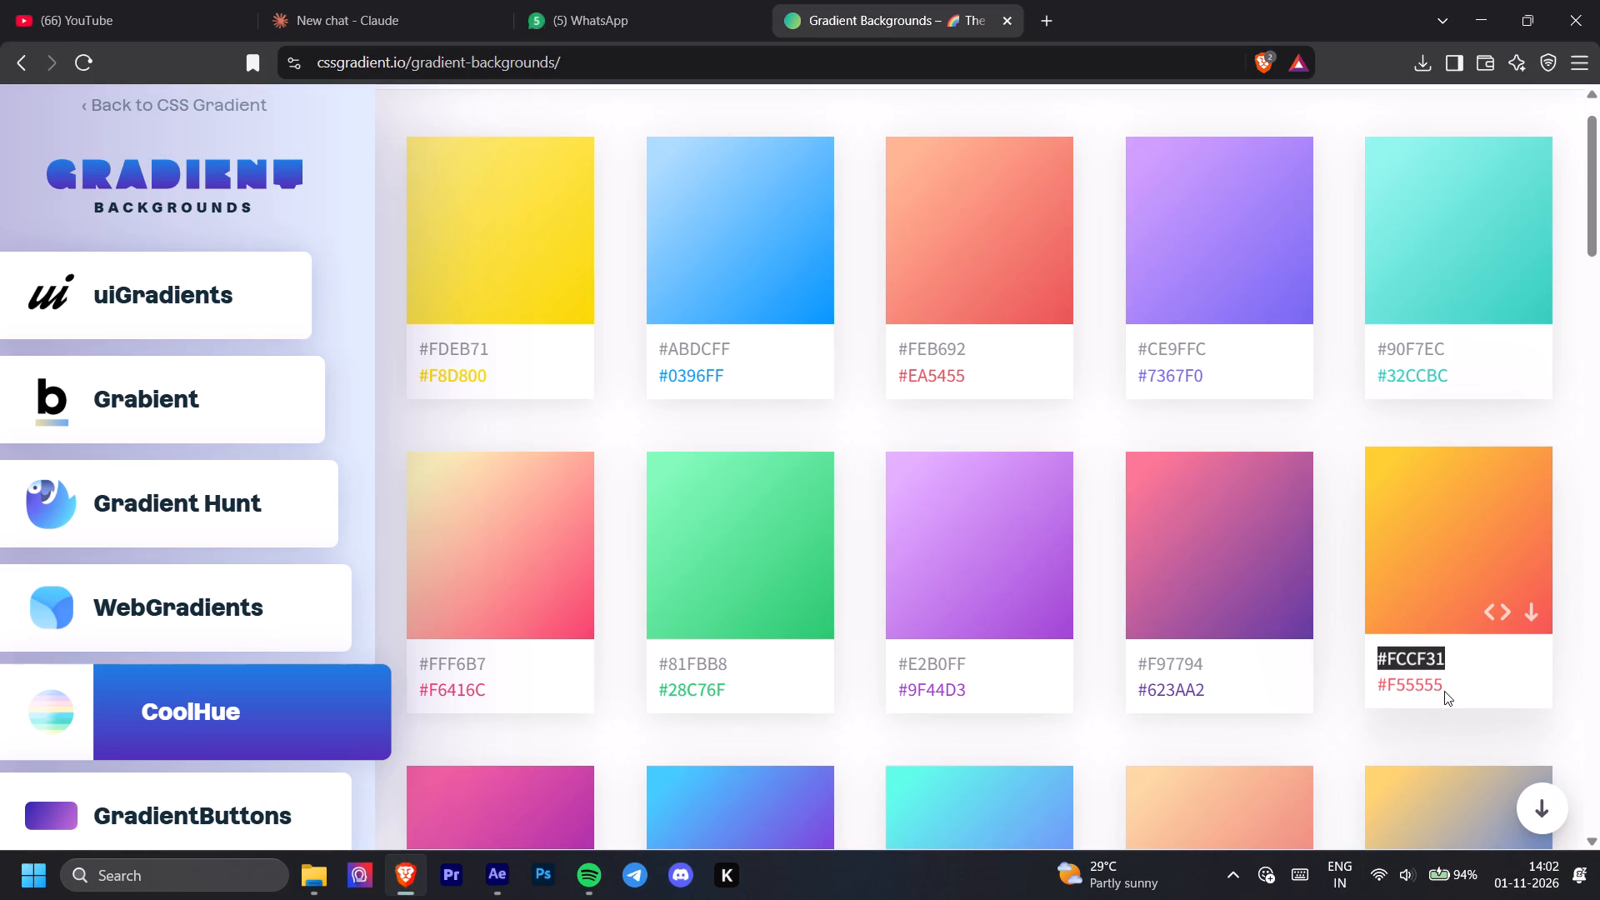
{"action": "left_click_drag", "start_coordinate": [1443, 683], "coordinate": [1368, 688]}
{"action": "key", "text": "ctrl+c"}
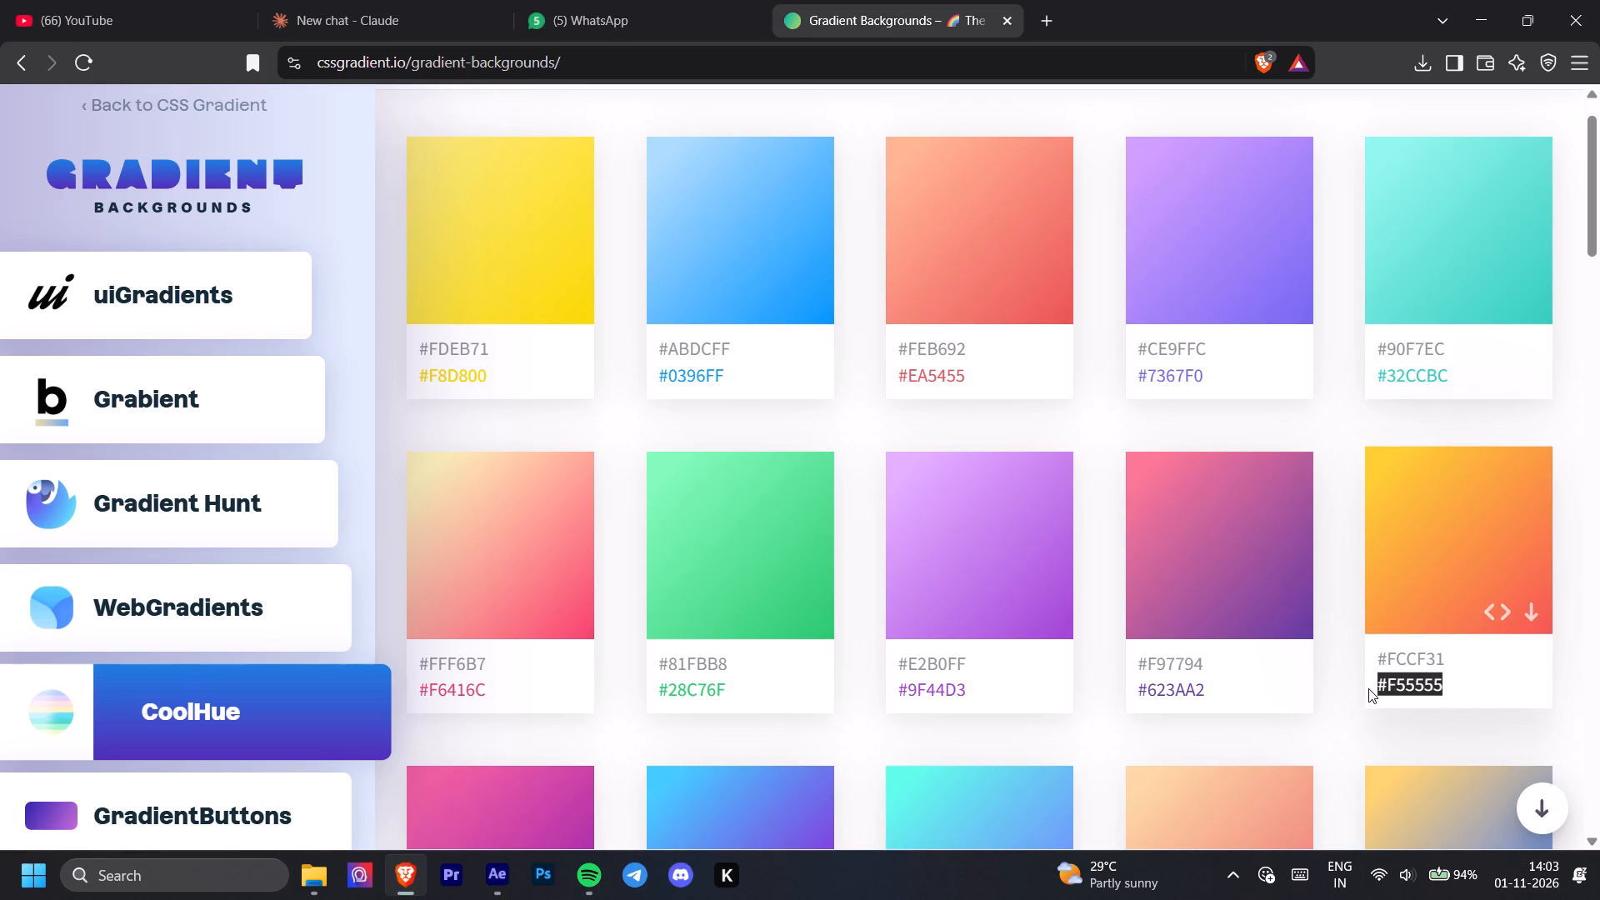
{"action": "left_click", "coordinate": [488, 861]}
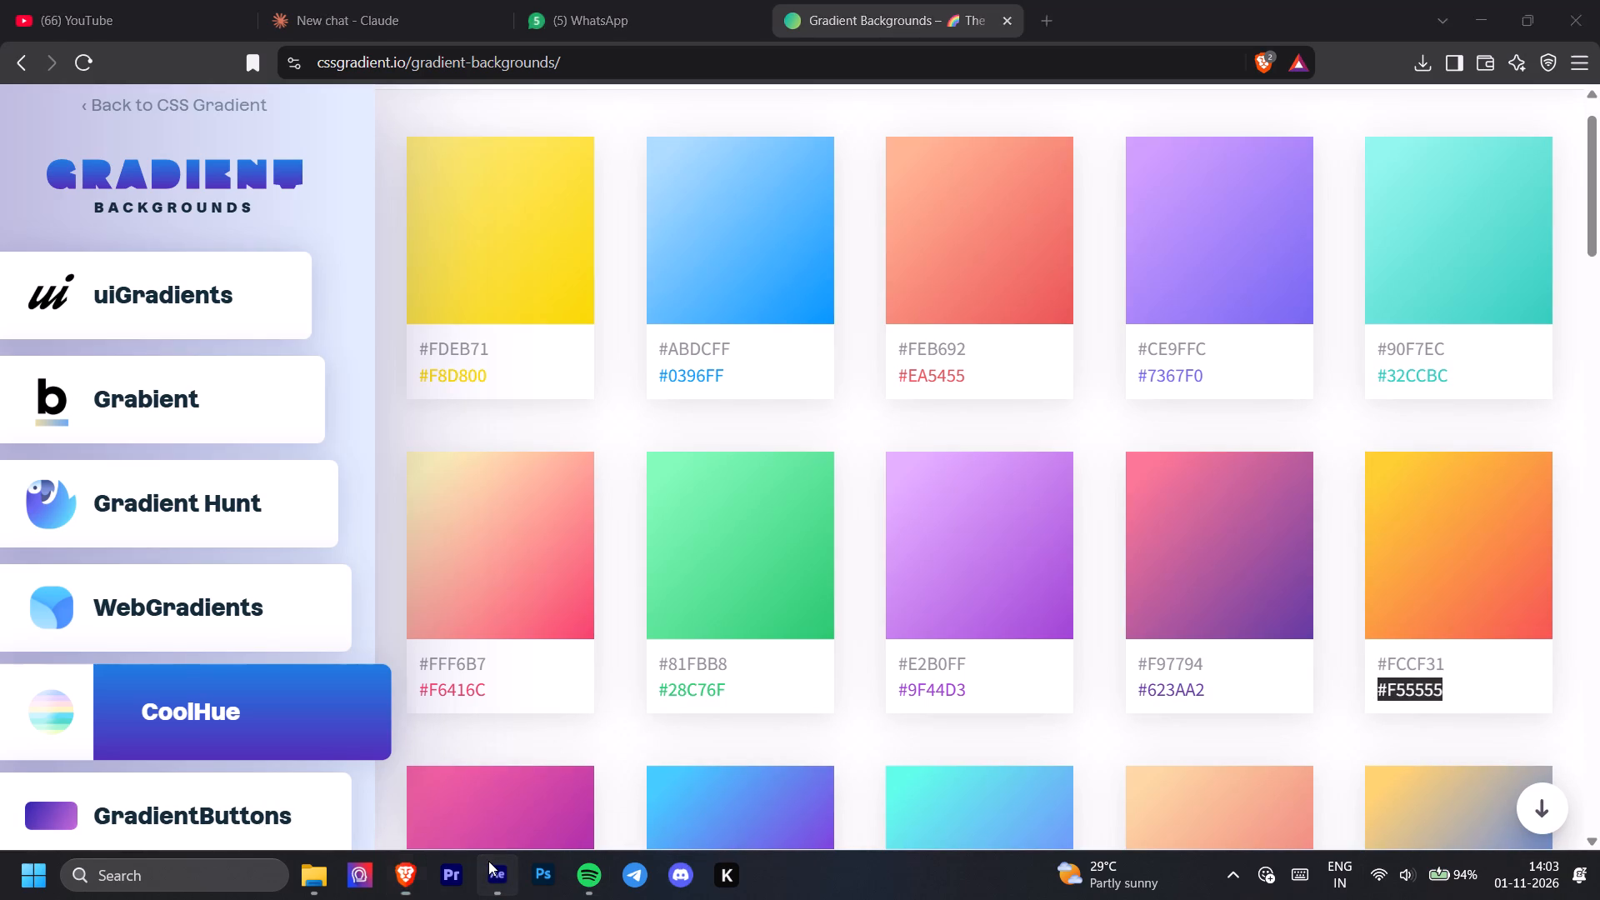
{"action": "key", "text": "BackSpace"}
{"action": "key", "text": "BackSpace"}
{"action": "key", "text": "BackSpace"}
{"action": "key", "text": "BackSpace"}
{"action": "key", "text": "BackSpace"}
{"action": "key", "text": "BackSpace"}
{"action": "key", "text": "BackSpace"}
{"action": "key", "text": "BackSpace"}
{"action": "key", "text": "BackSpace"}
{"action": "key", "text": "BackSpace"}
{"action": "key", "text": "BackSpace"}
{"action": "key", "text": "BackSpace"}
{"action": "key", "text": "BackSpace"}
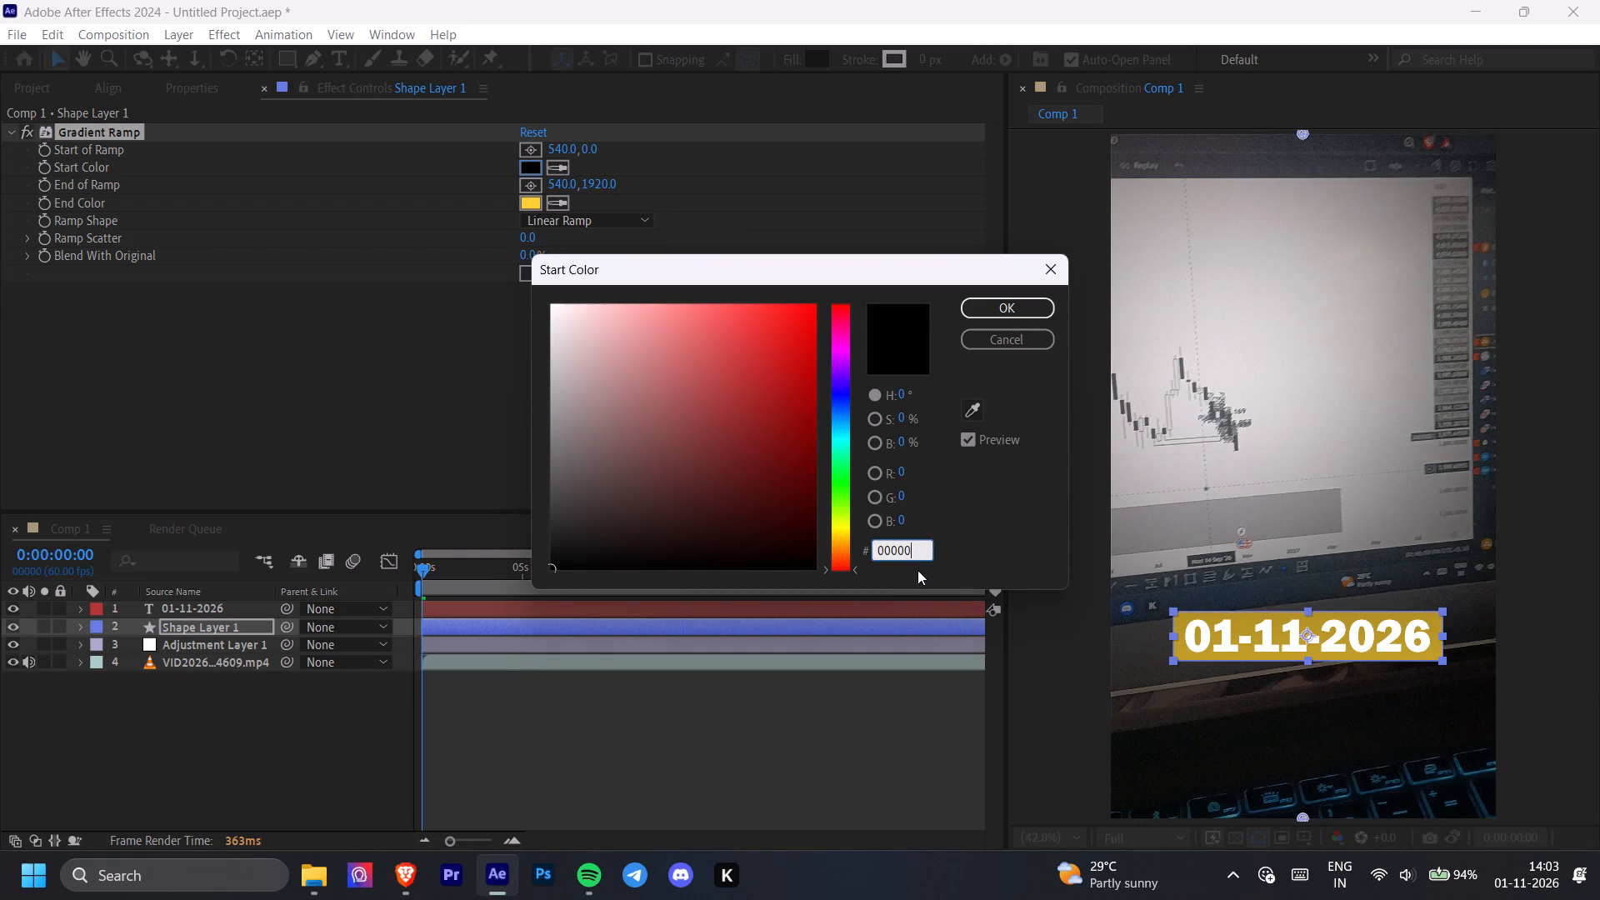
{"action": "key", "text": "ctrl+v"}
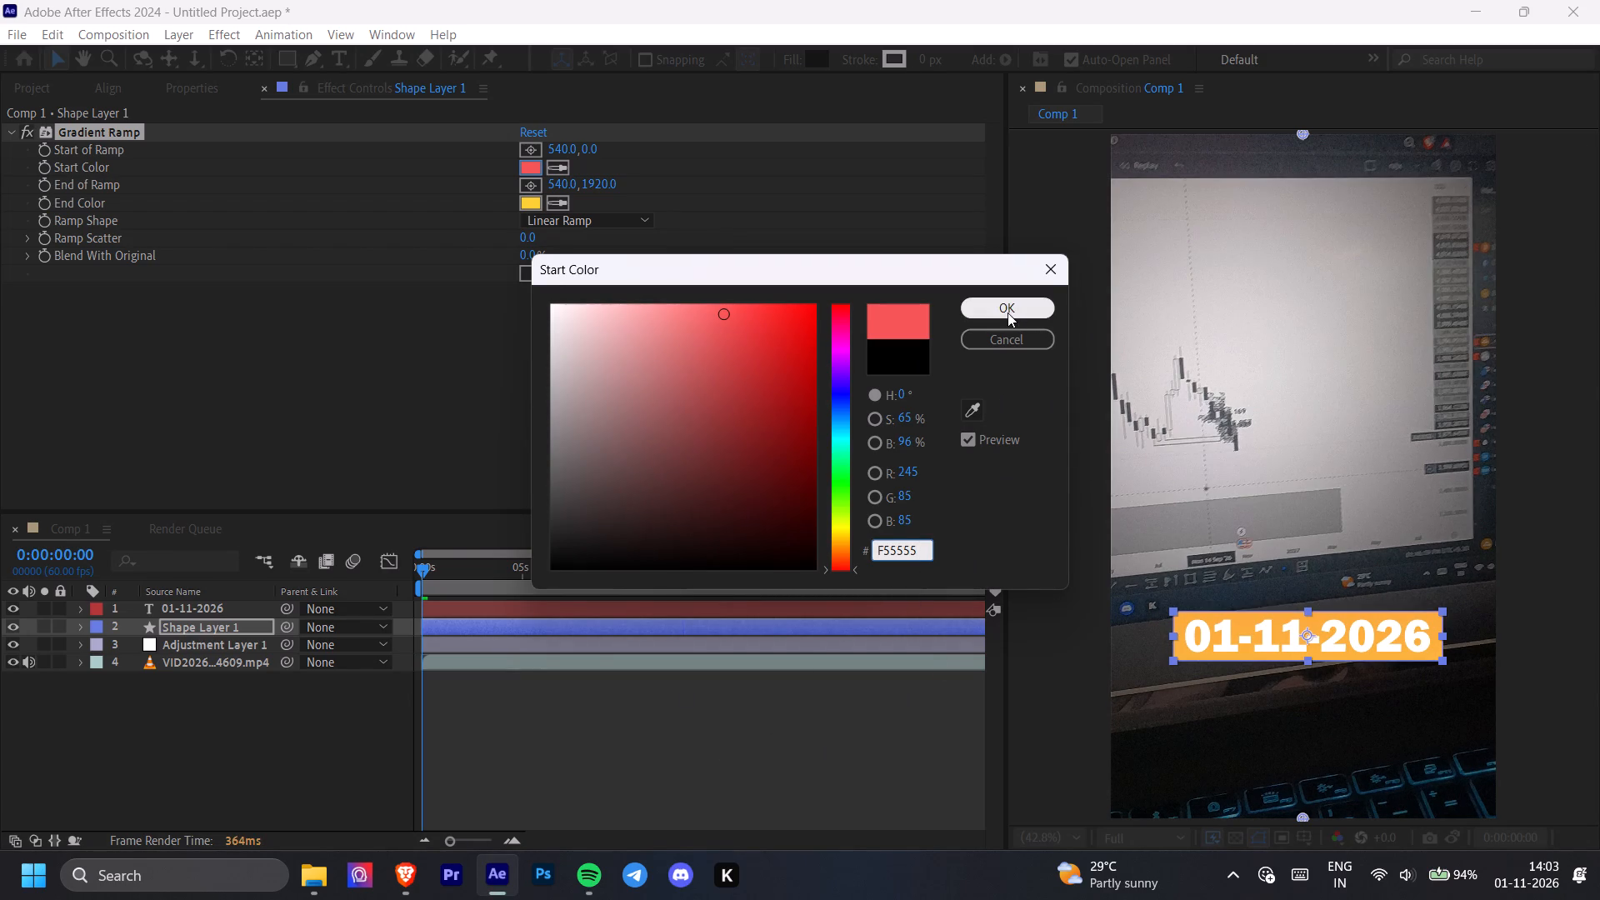
Adjust the Gradient Ramp's start color to a fully saturated orange, FF5800, and accept it.
{"action": "left_click_drag", "start_coordinate": [842, 556], "coordinate": [842, 559]}
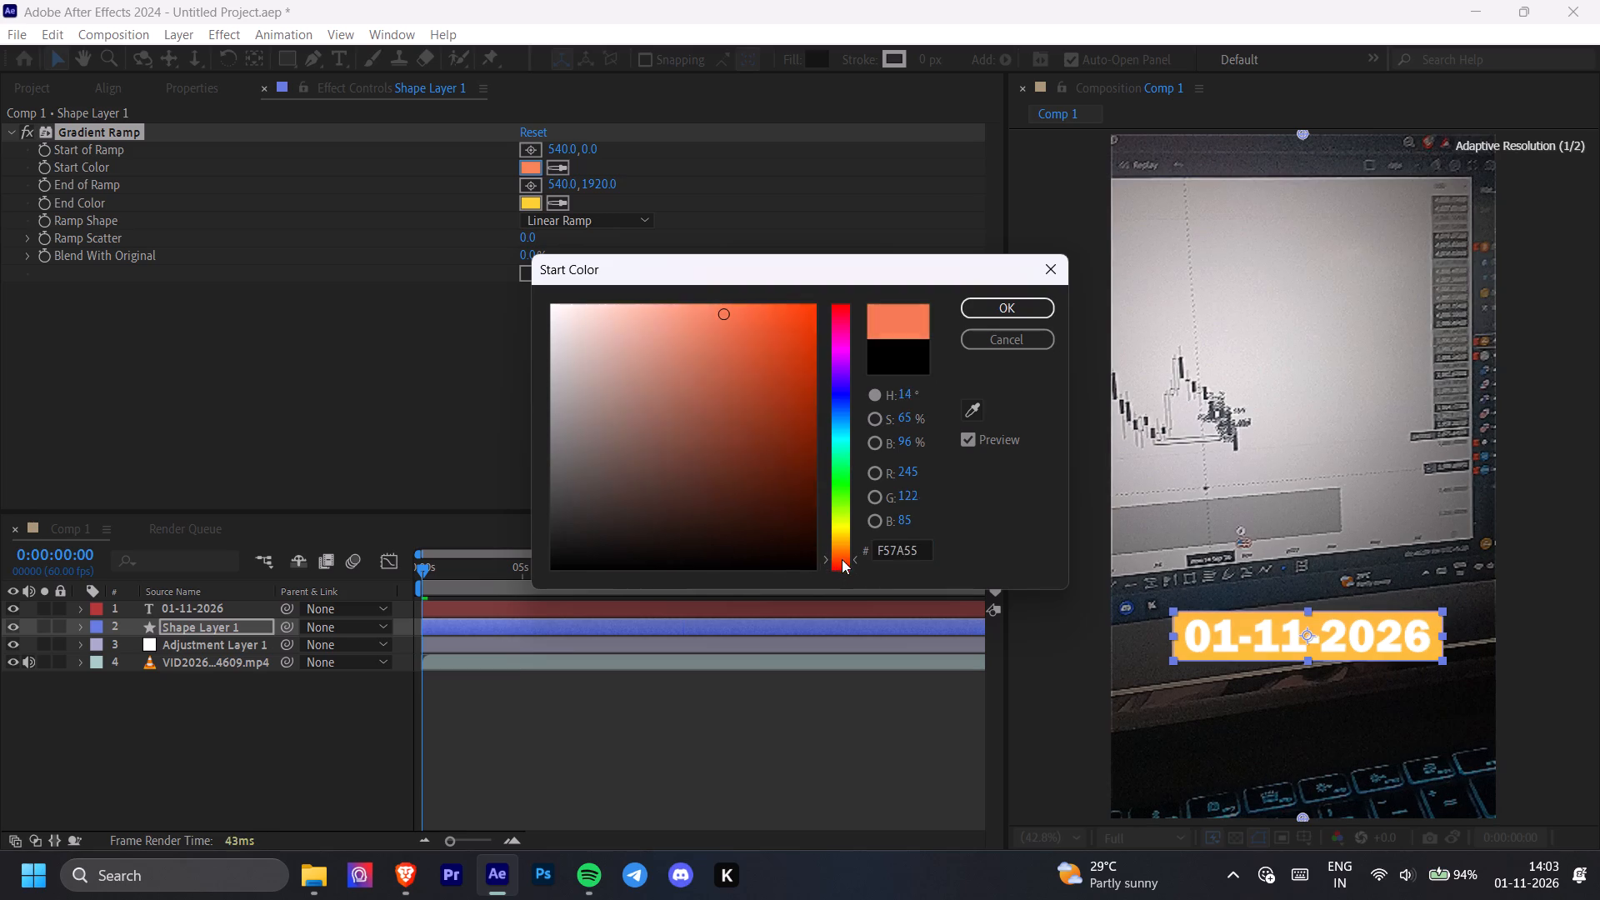
{"action": "left_click_drag", "start_coordinate": [842, 559], "coordinate": [842, 577]}
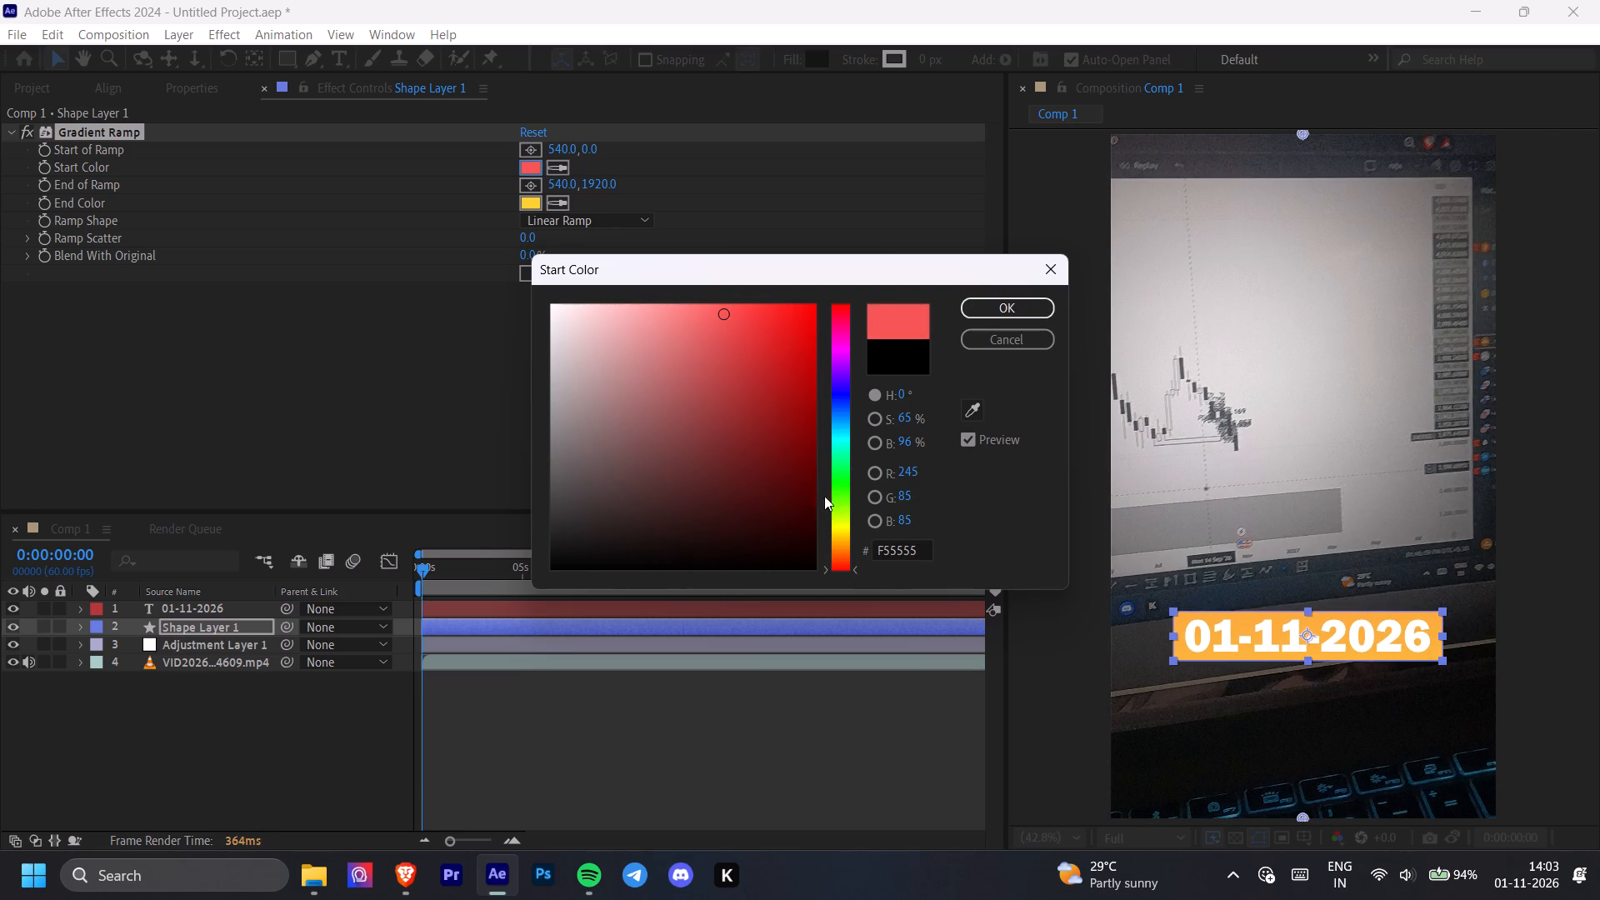
{"action": "left_click_drag", "start_coordinate": [777, 391], "coordinate": [803, 409]}
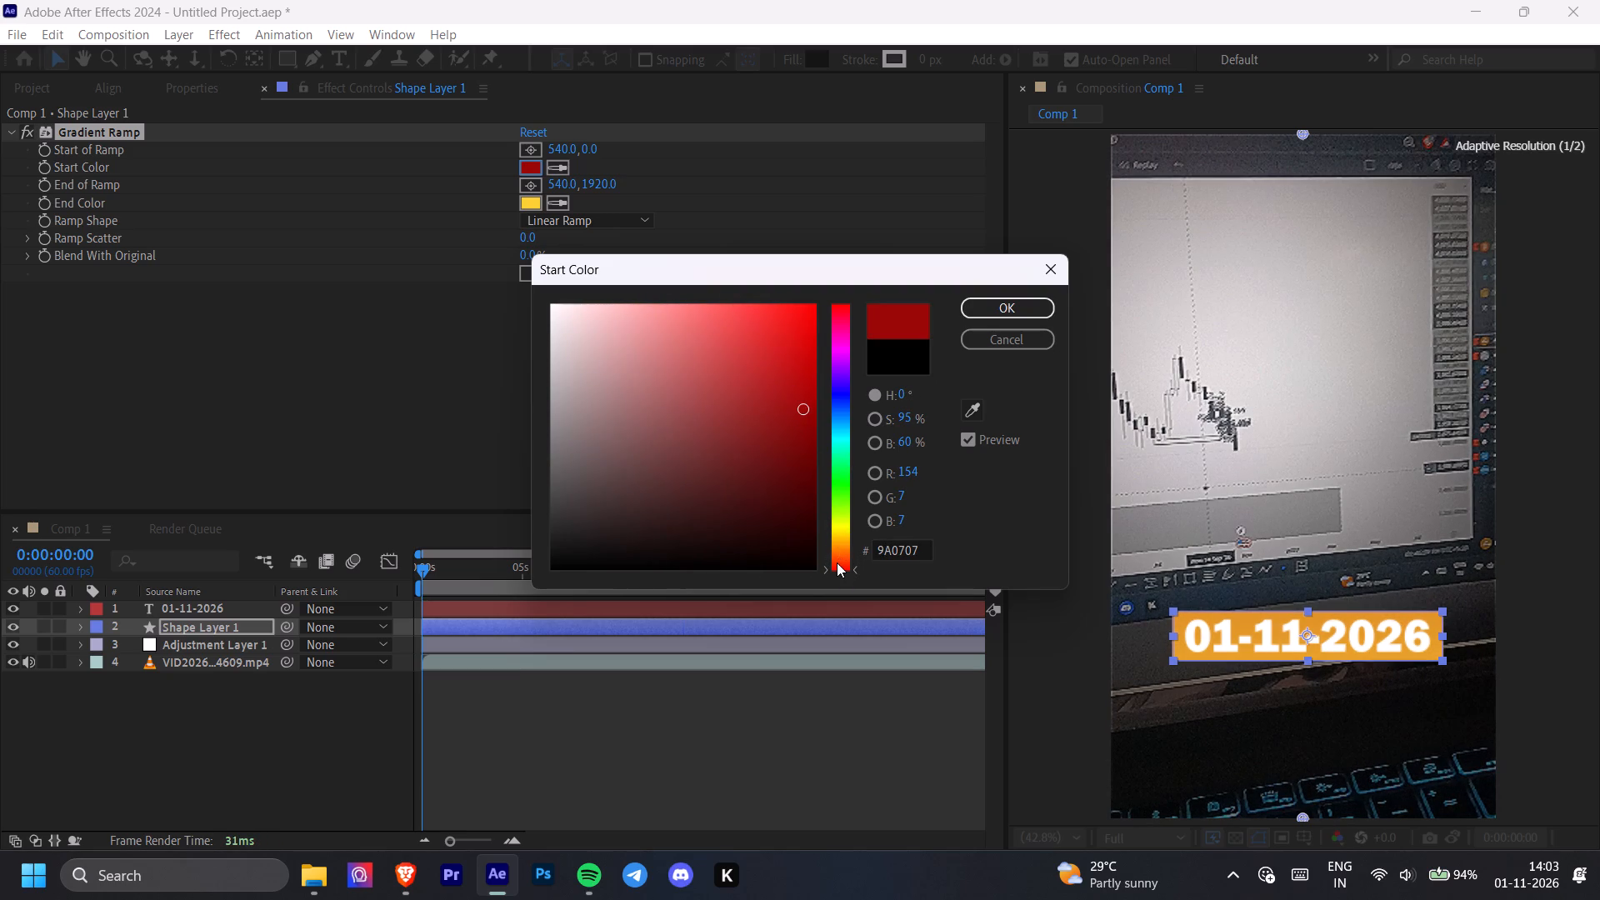
{"action": "left_click_drag", "start_coordinate": [837, 563], "coordinate": [846, 575]}
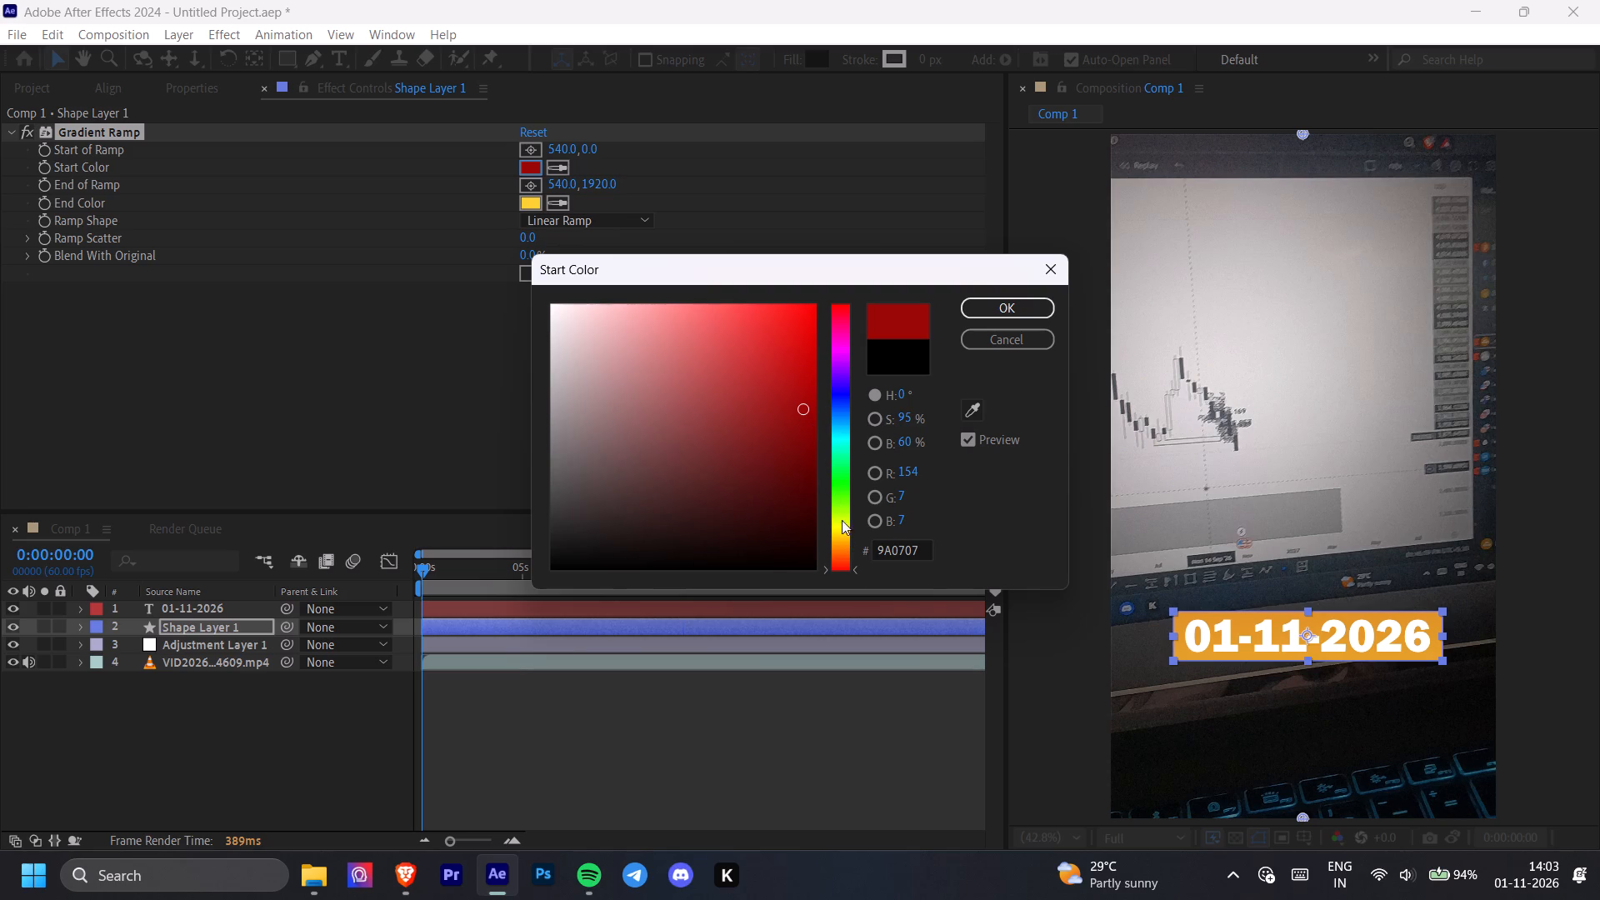
{"action": "left_click_drag", "start_coordinate": [847, 534], "coordinate": [838, 575]}
{"action": "left_click_drag", "start_coordinate": [838, 575], "coordinate": [843, 554]}
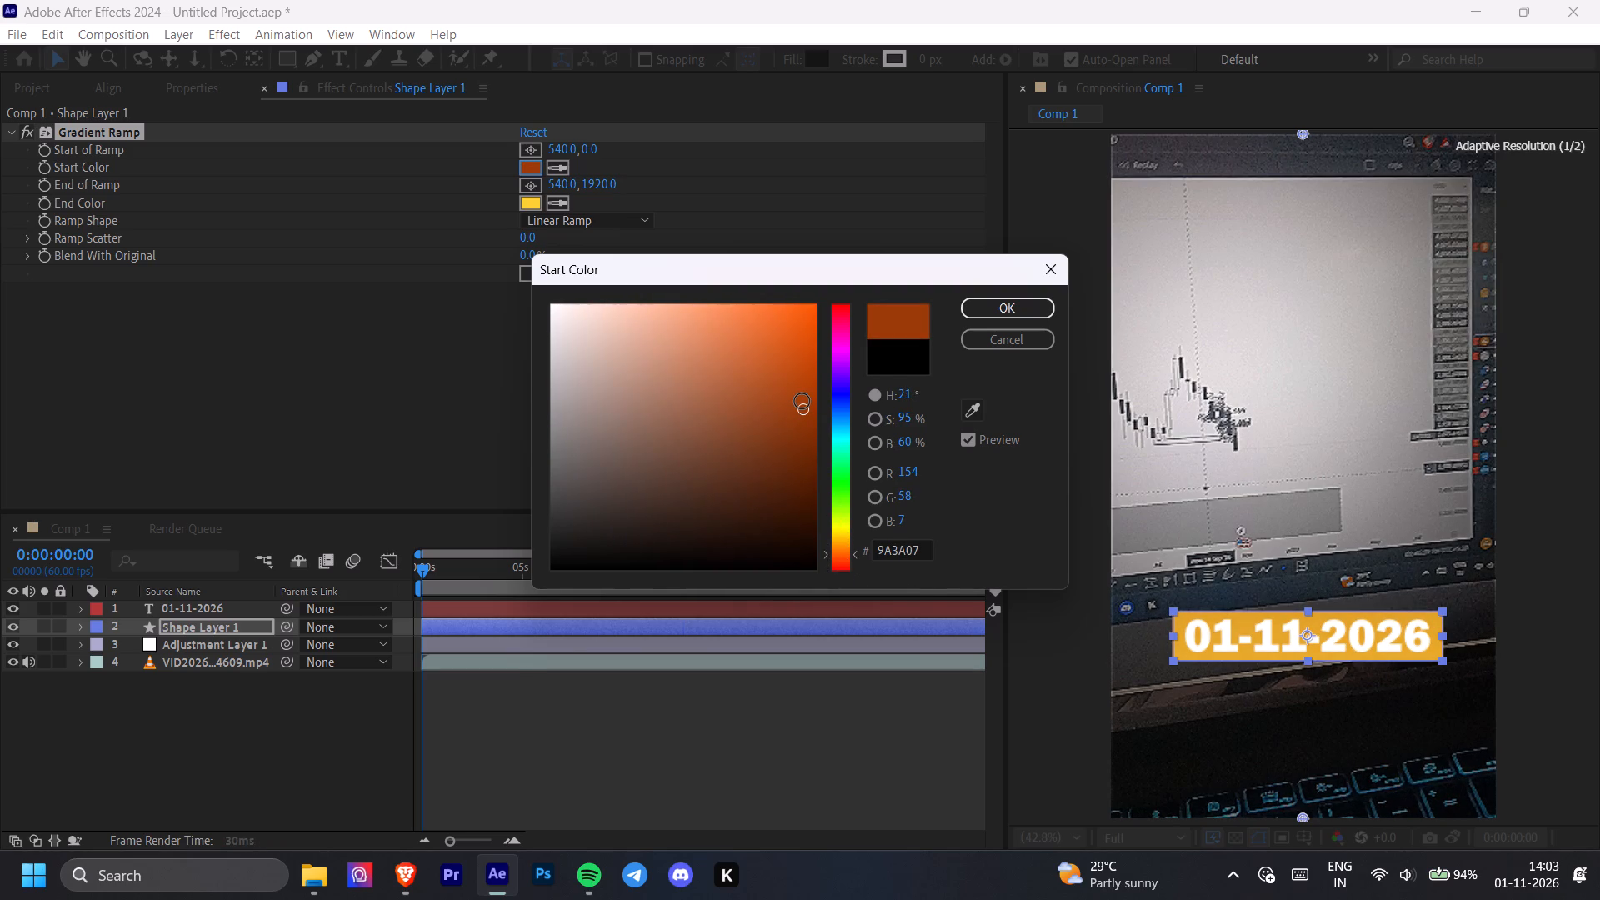
{"action": "left_click_drag", "start_coordinate": [802, 402], "coordinate": [836, 303]}
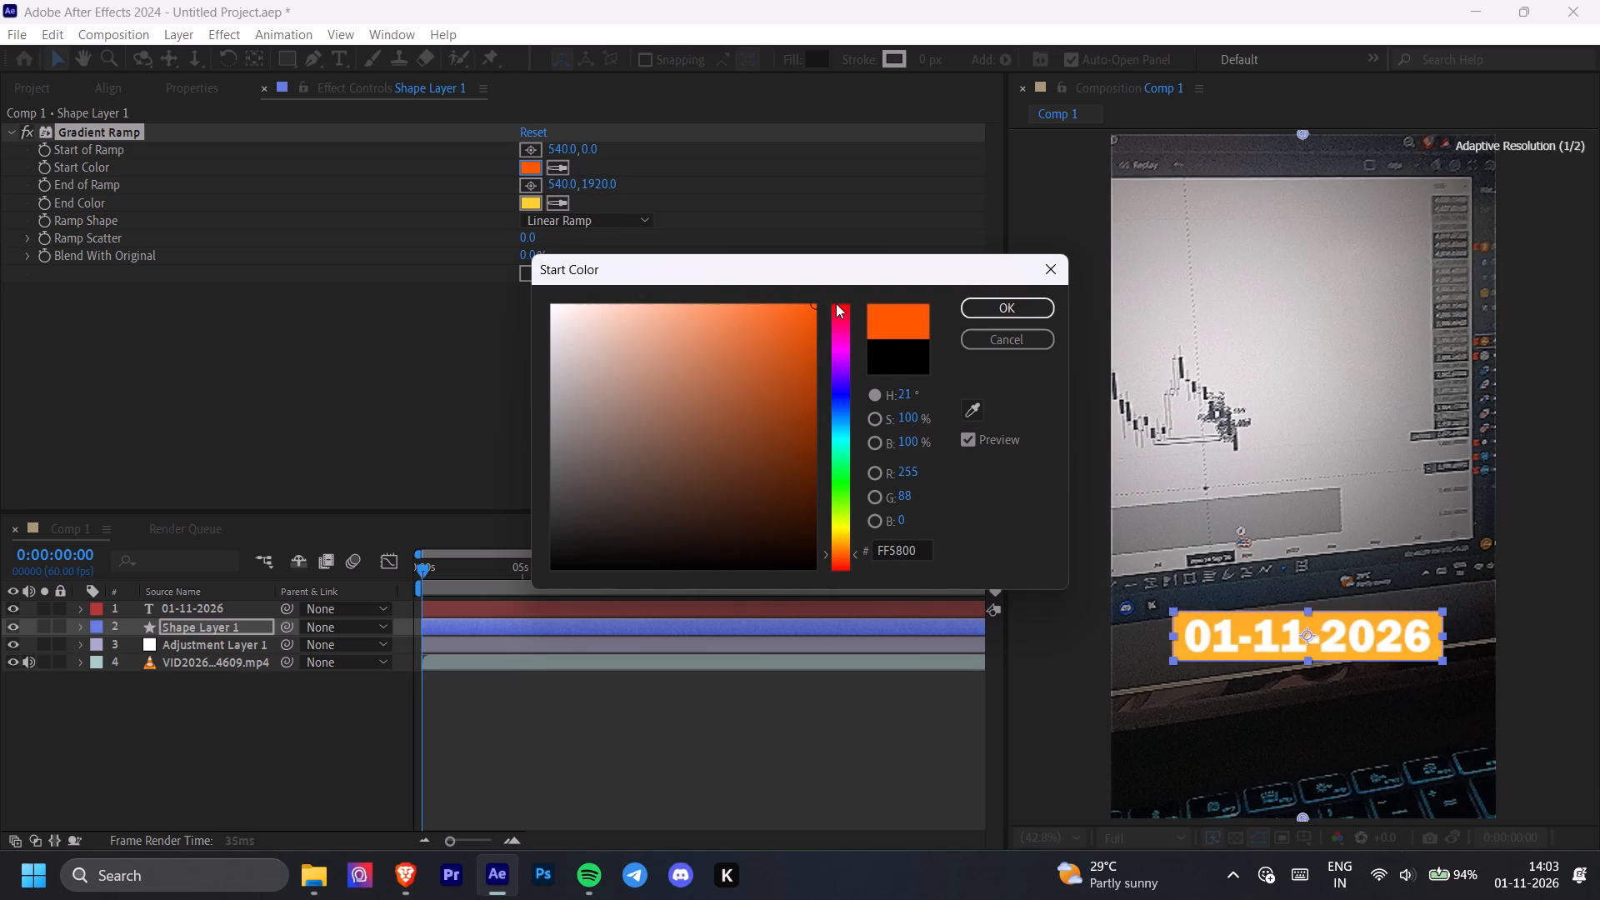
{"action": "left_click", "coordinate": [1014, 312]}
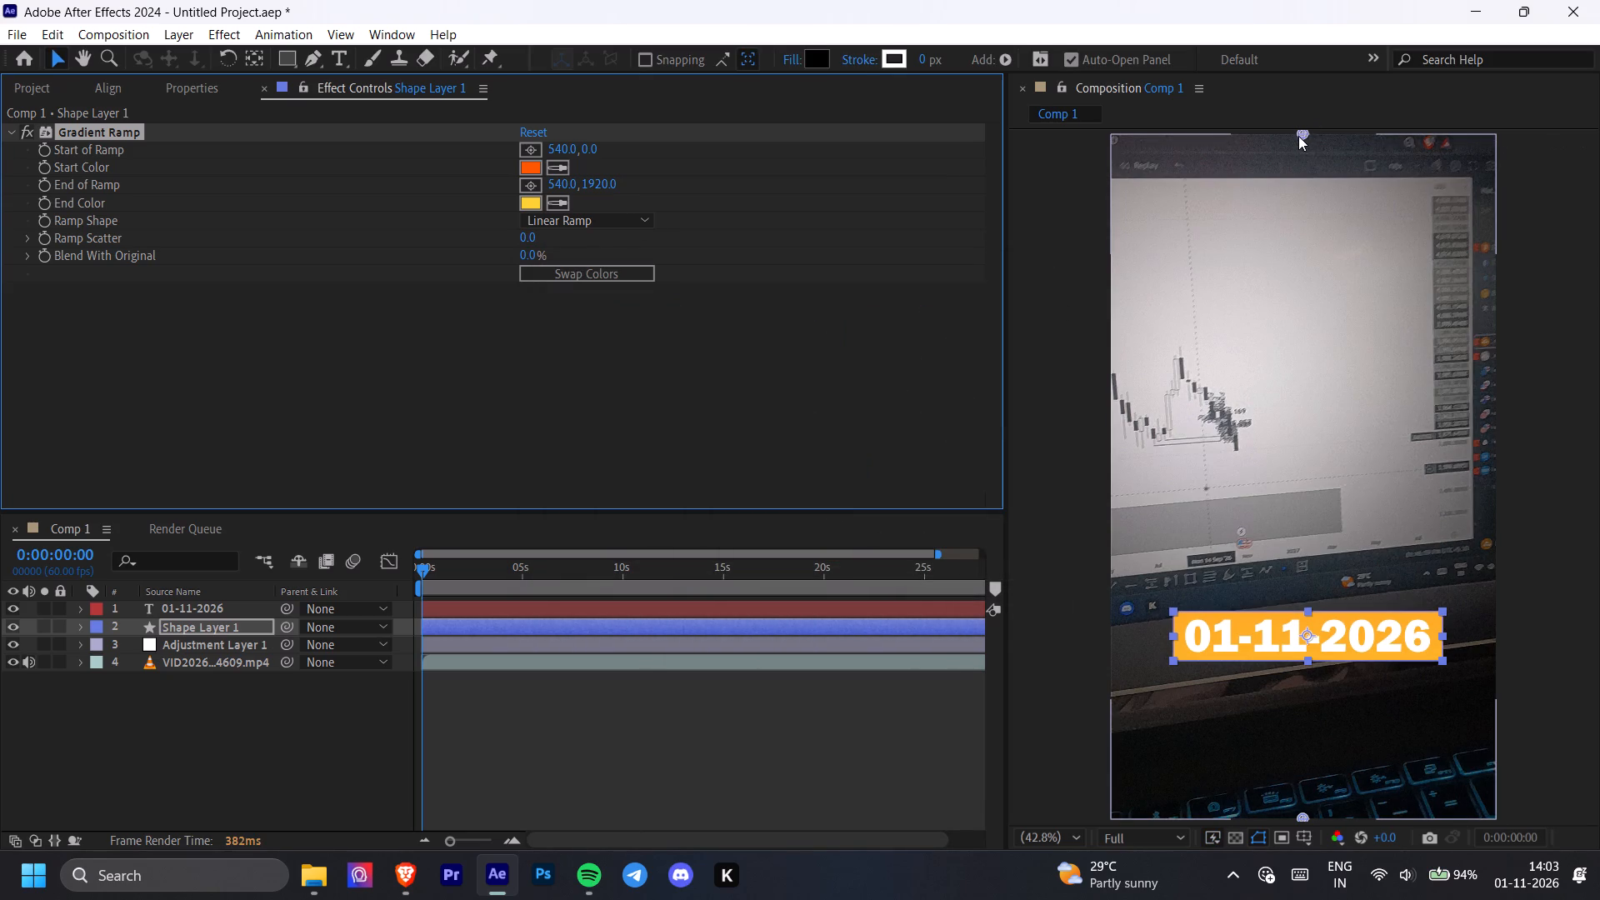
Reposition the ramp's start point just below the date at about 556, 1544 and its end point above it at about 540, 1124.
{"action": "left_click_drag", "start_coordinate": [1303, 136], "coordinate": [1299, 505]}
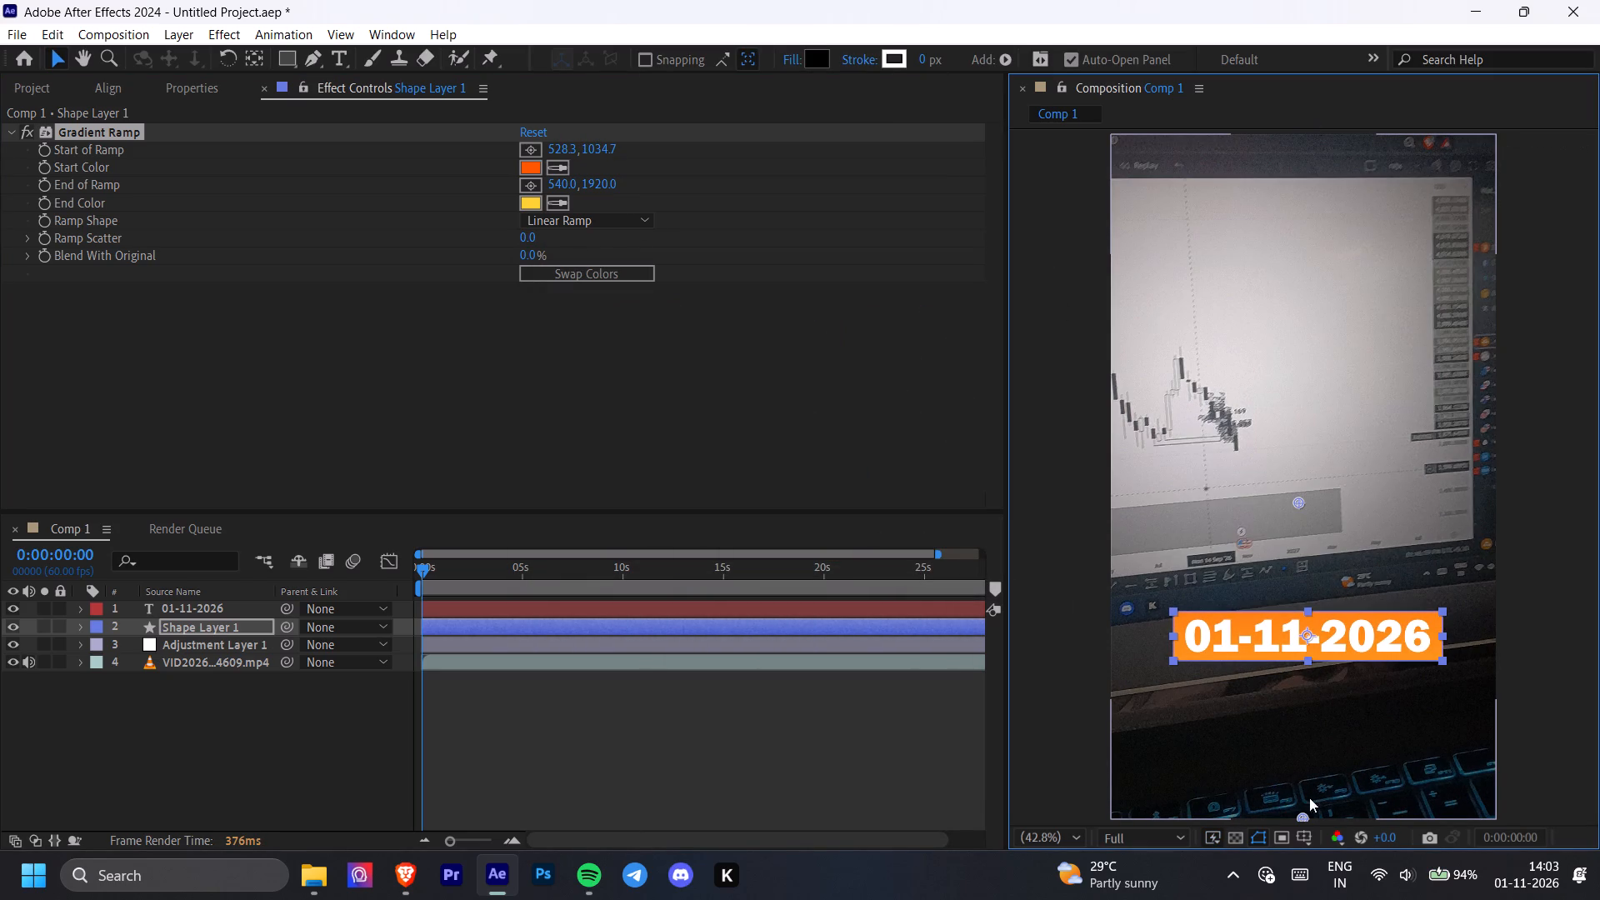
{"action": "left_click_drag", "start_coordinate": [1304, 818], "coordinate": [1199, 507]}
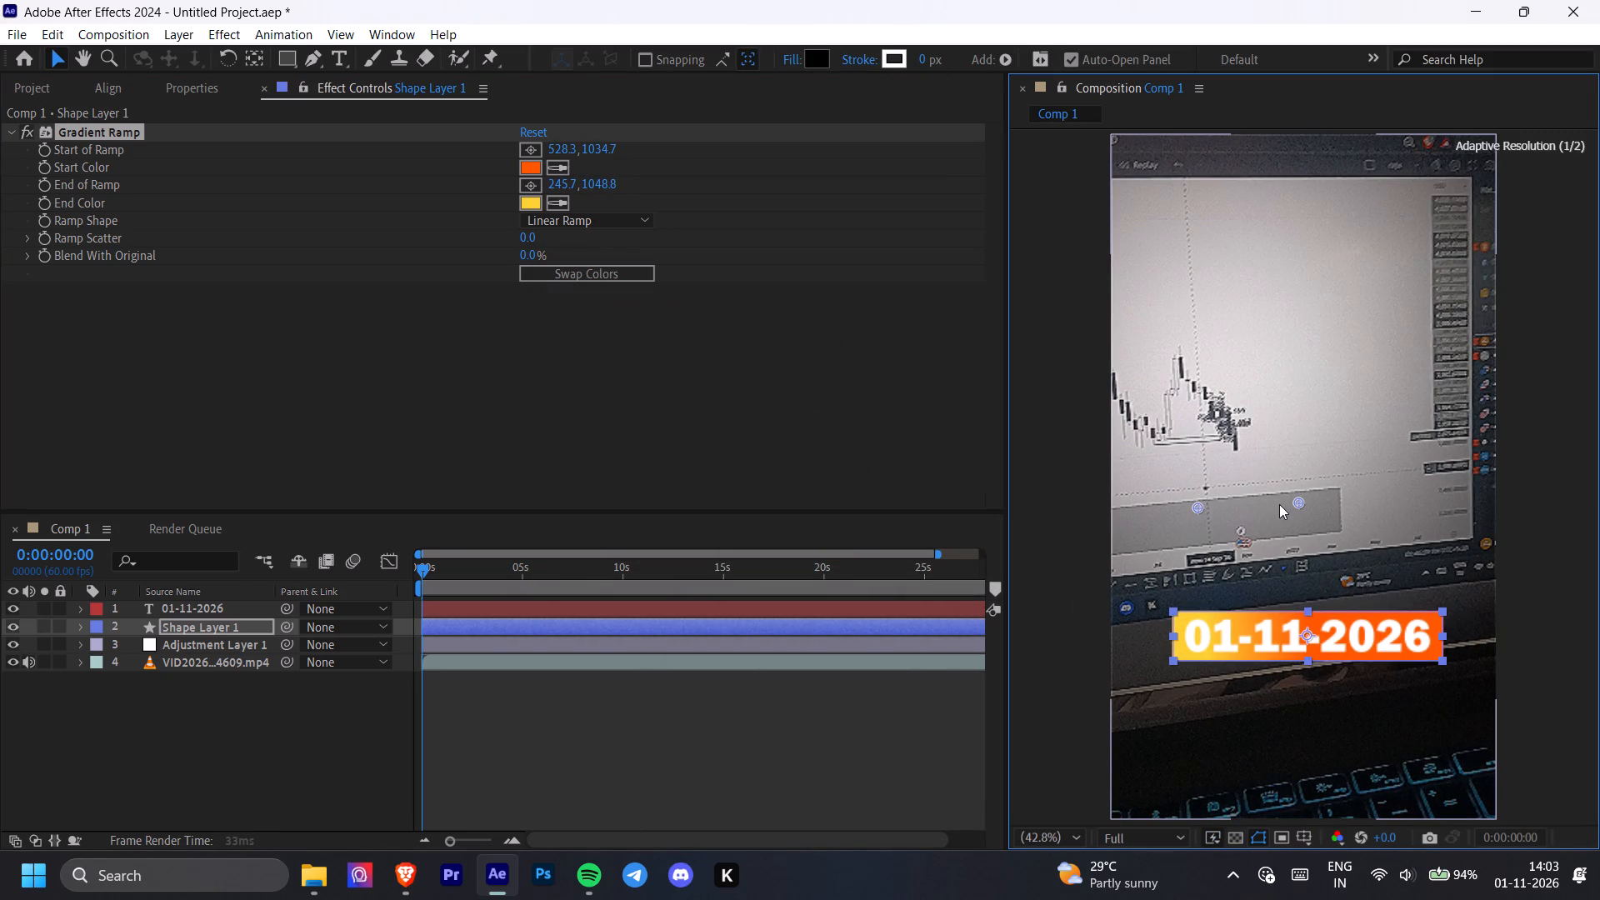
{"action": "left_click_drag", "start_coordinate": [1295, 503], "coordinate": [1317, 762]}
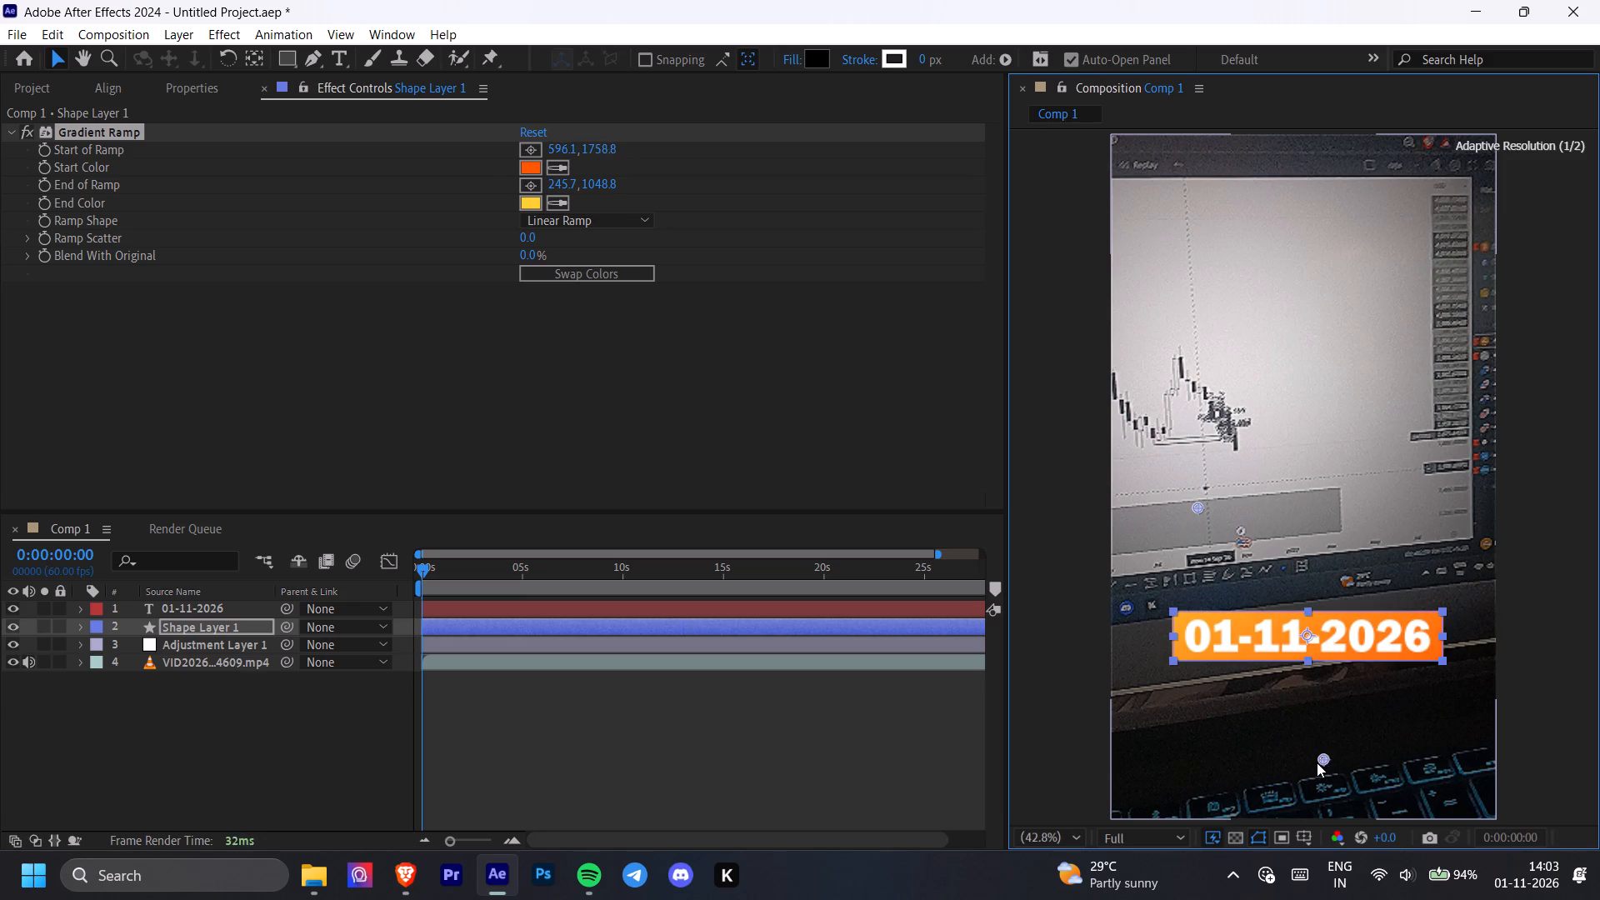
{"action": "left_click_drag", "start_coordinate": [1317, 762], "coordinate": [1300, 675]}
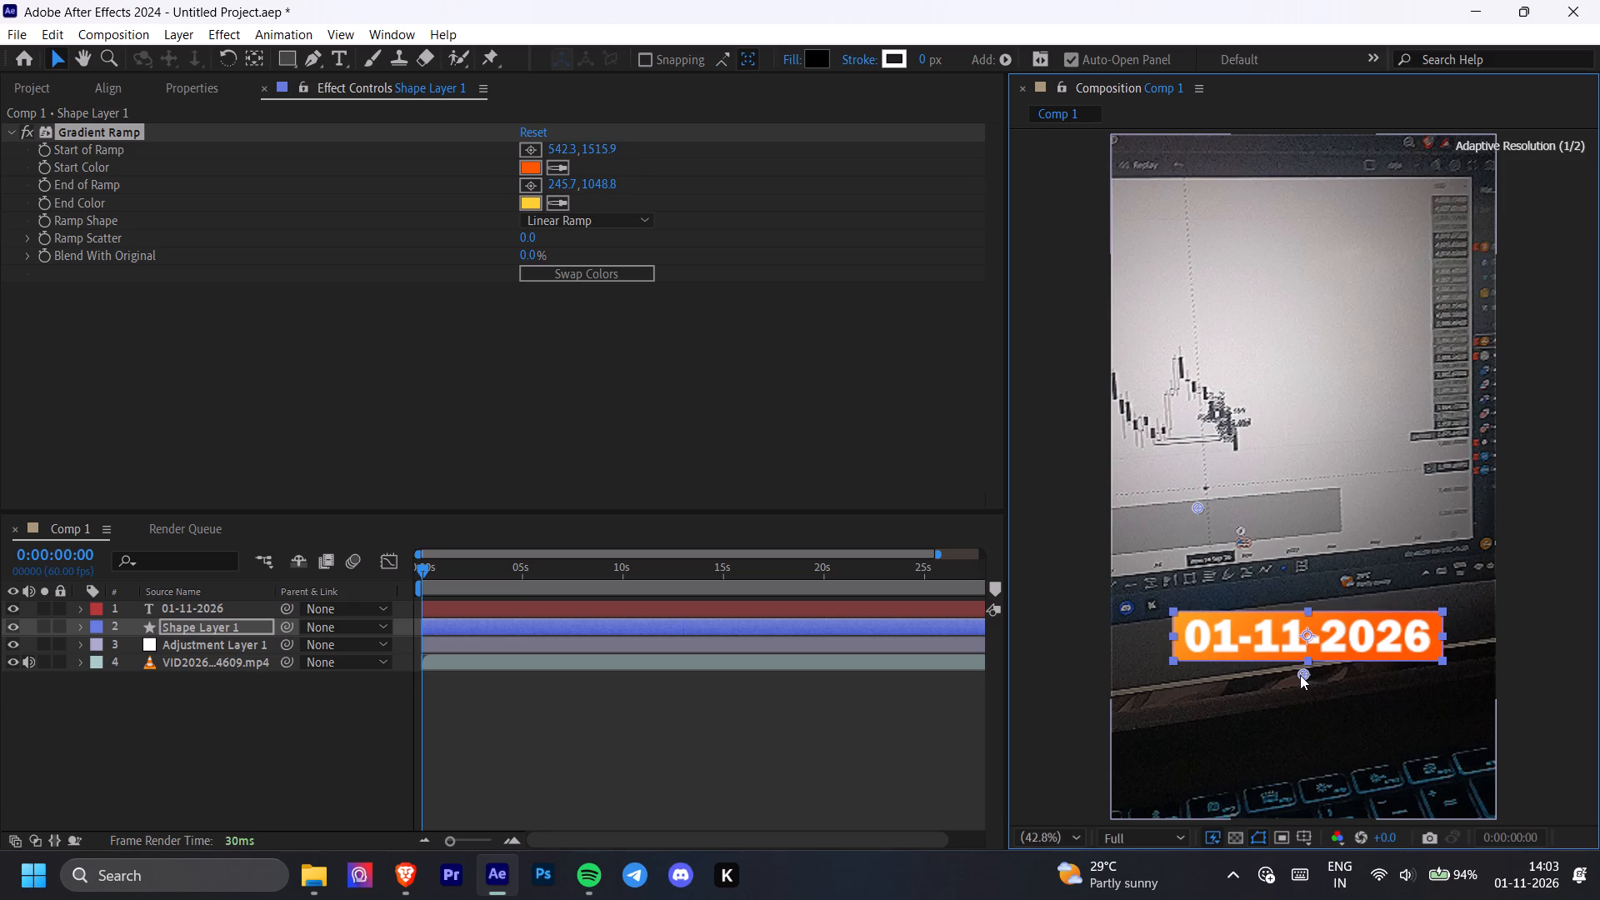
{"action": "left_click_drag", "start_coordinate": [1300, 675], "coordinate": [1302, 677]}
{"action": "left_click_drag", "start_coordinate": [1198, 508], "coordinate": [1313, 529]}
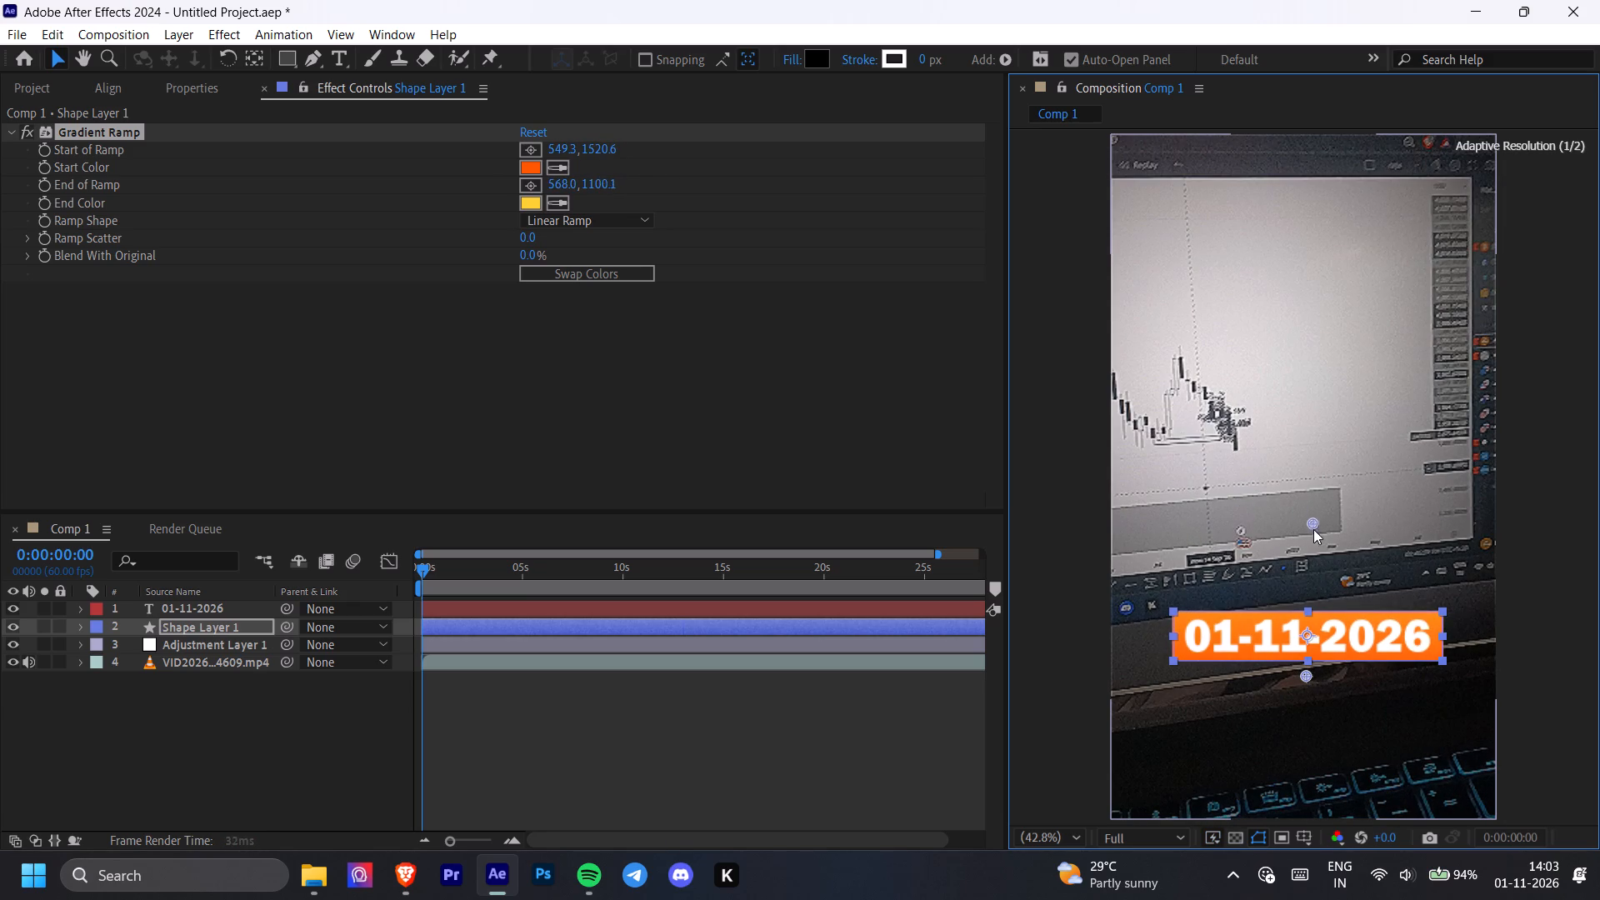
{"action": "left_click_drag", "start_coordinate": [1313, 529], "coordinate": [1310, 554]}
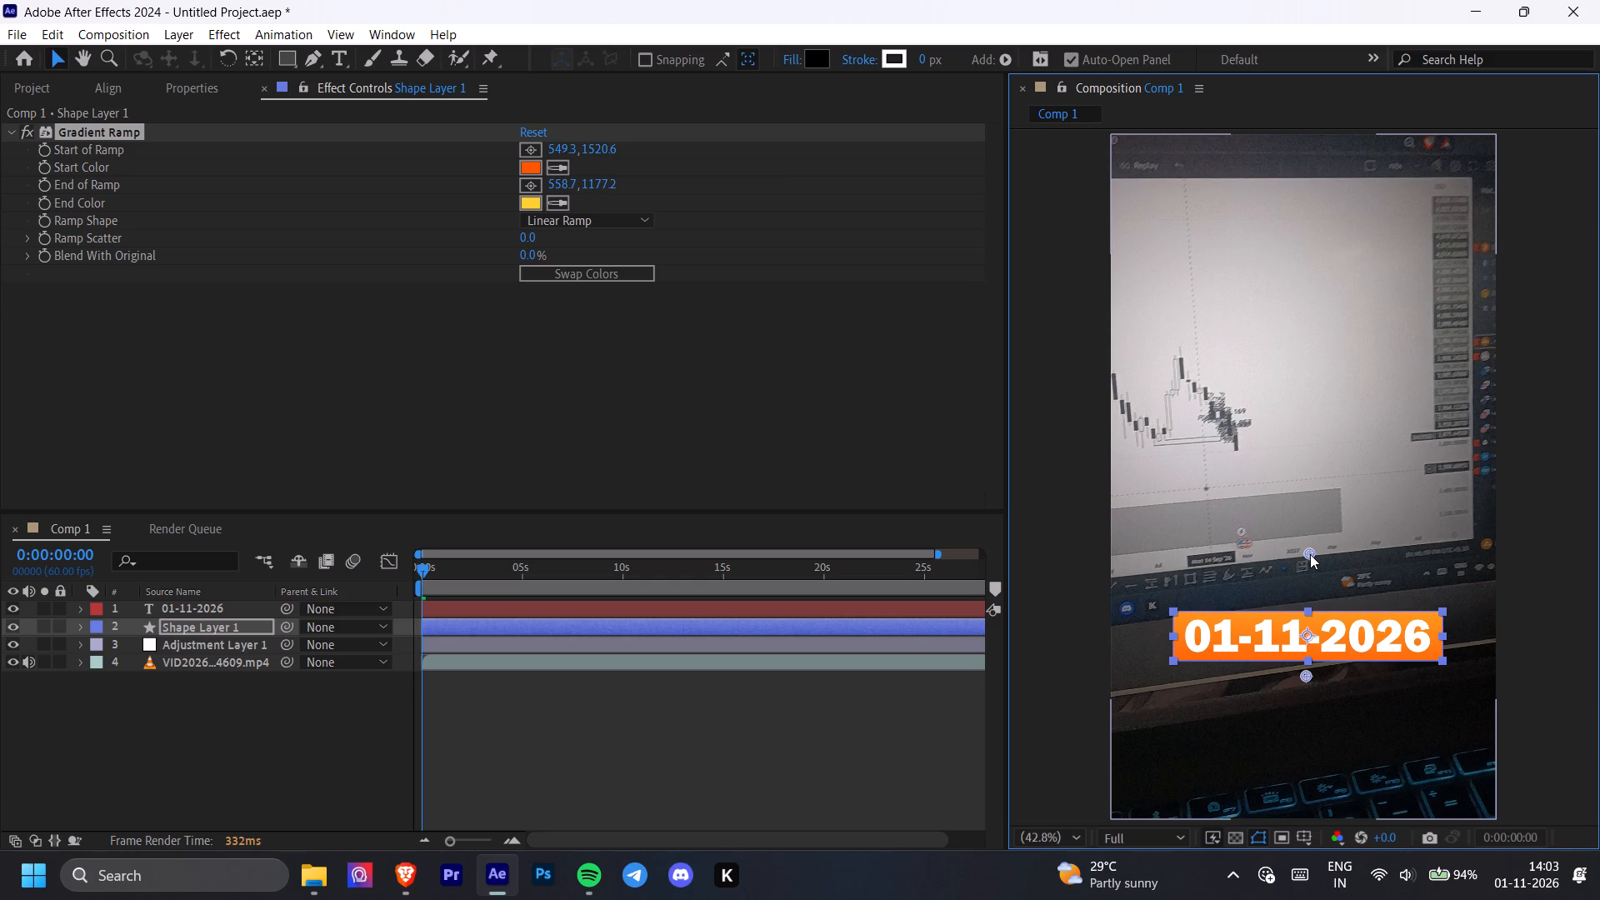
{"action": "left_click_drag", "start_coordinate": [1306, 548], "coordinate": [1299, 529]}
{"action": "left_click_drag", "start_coordinate": [1307, 672], "coordinate": [1309, 681]}
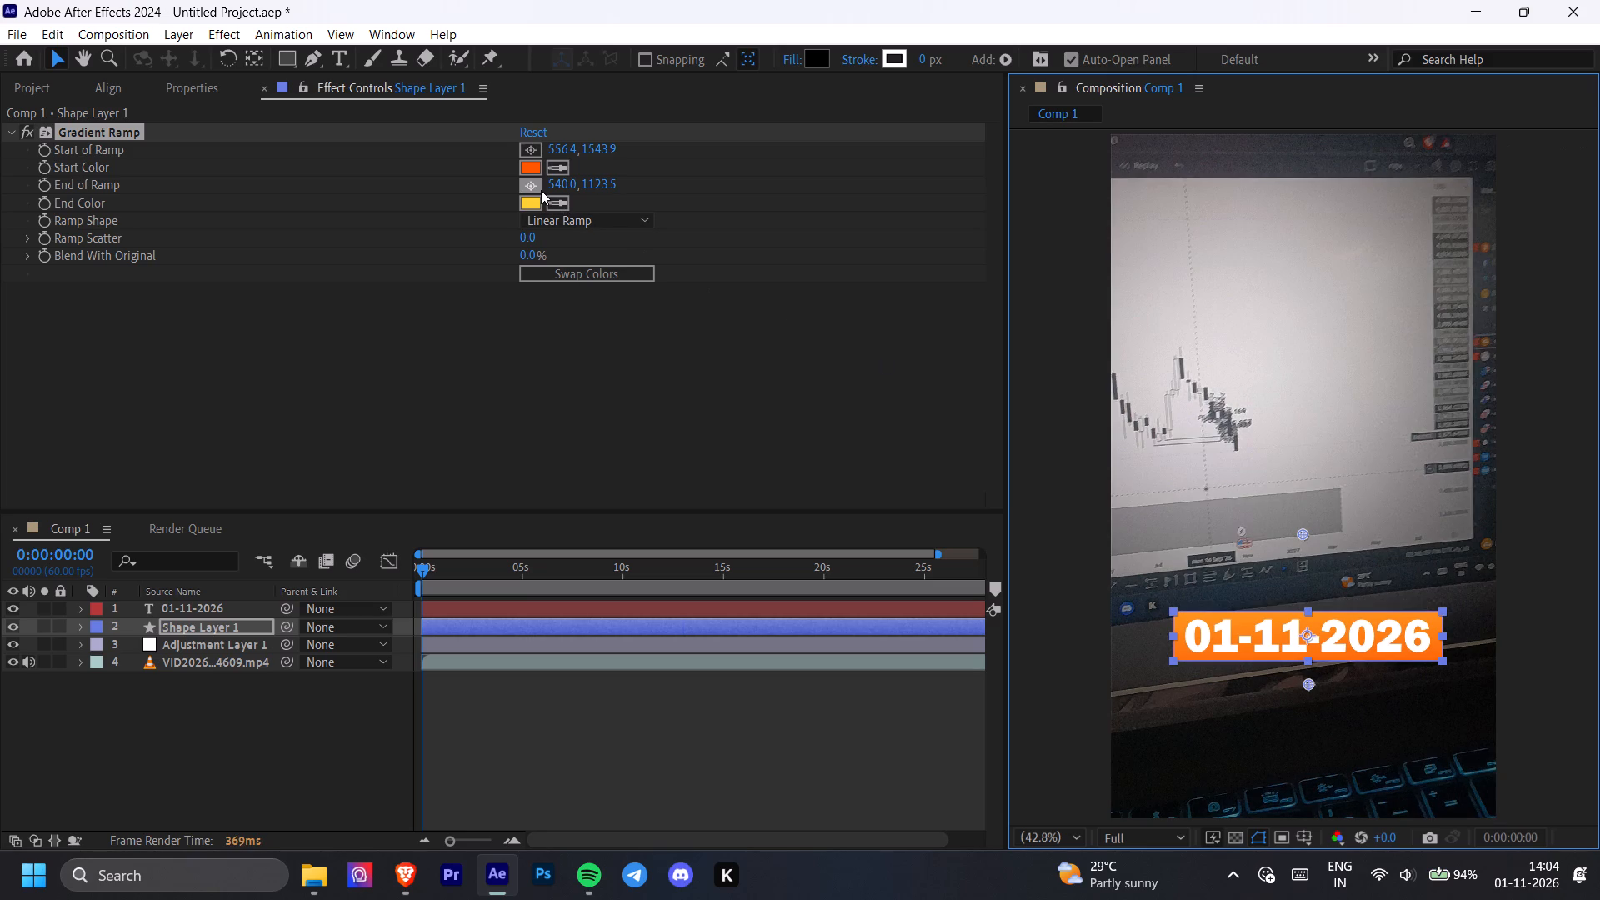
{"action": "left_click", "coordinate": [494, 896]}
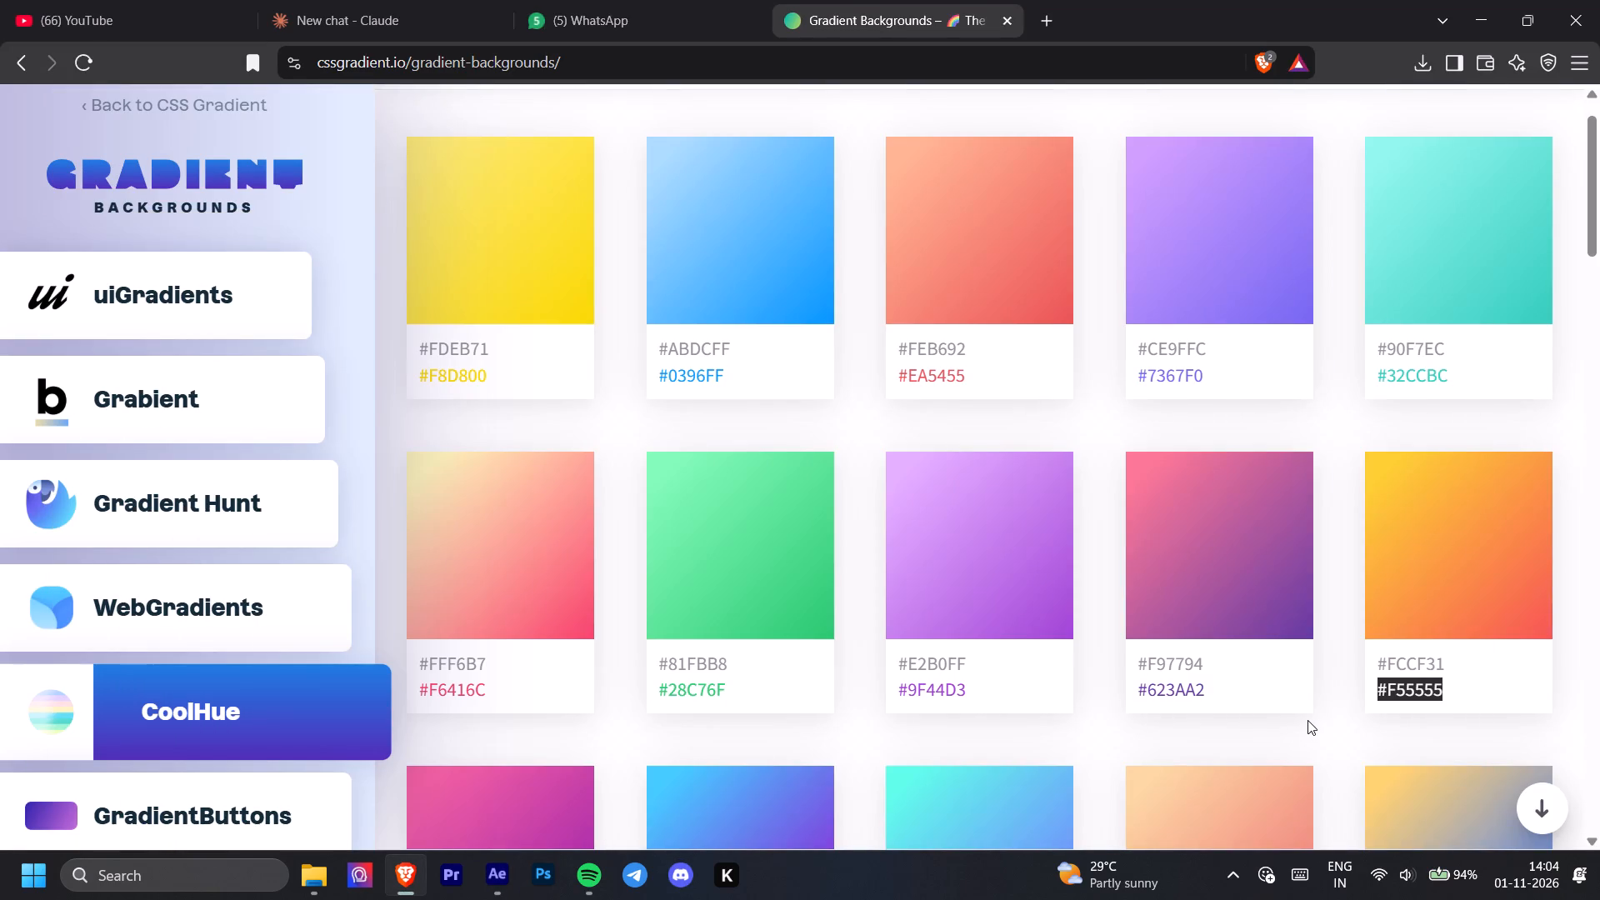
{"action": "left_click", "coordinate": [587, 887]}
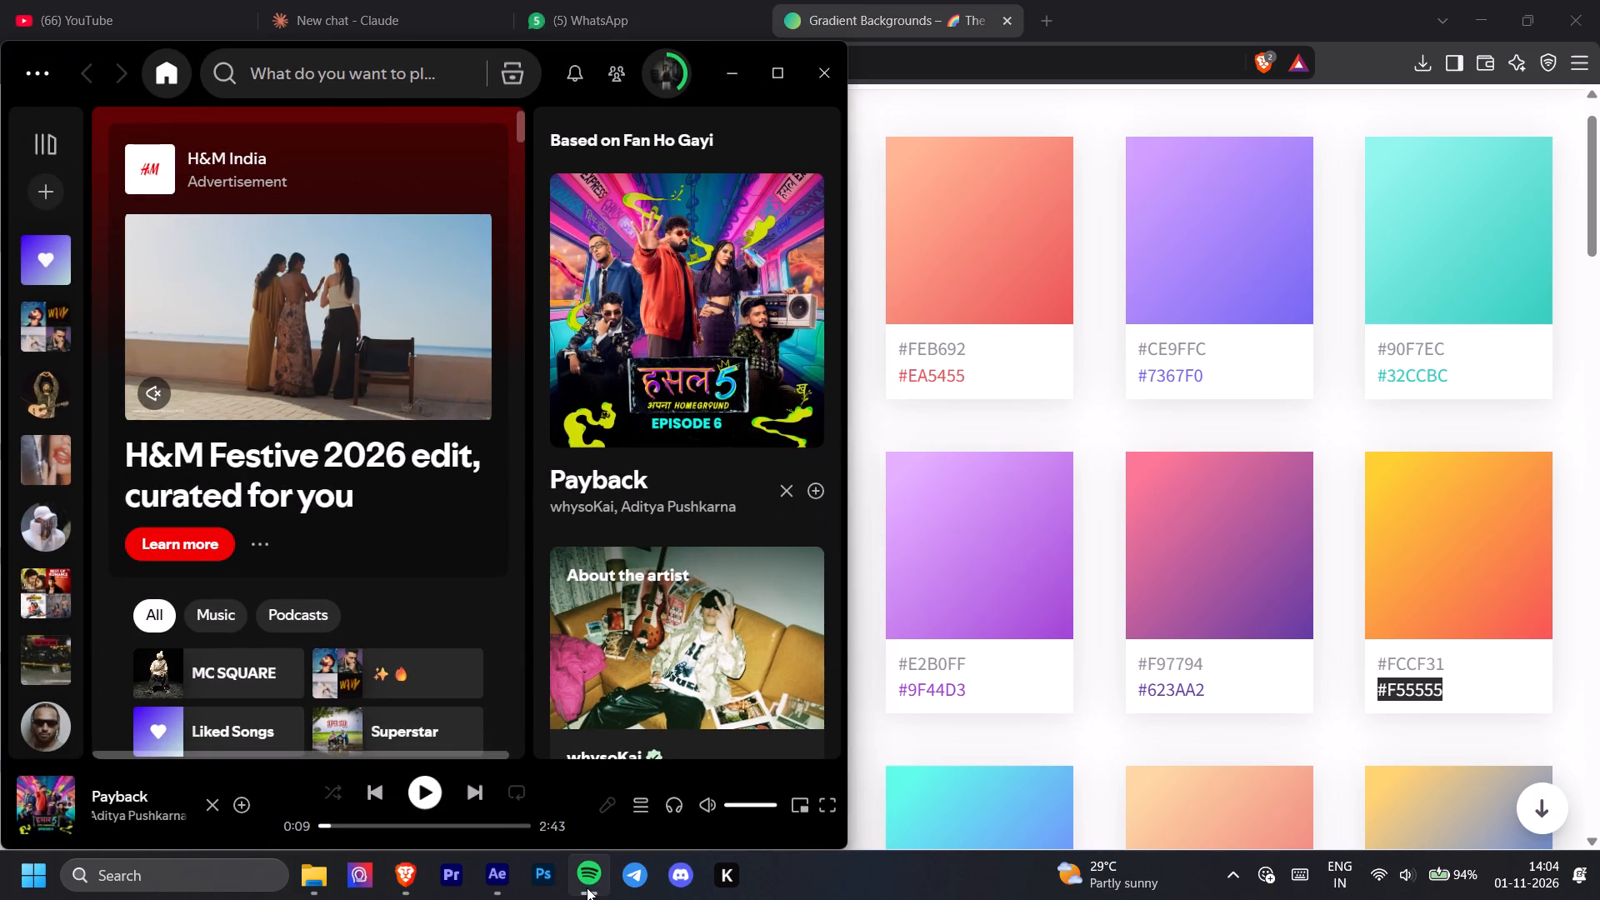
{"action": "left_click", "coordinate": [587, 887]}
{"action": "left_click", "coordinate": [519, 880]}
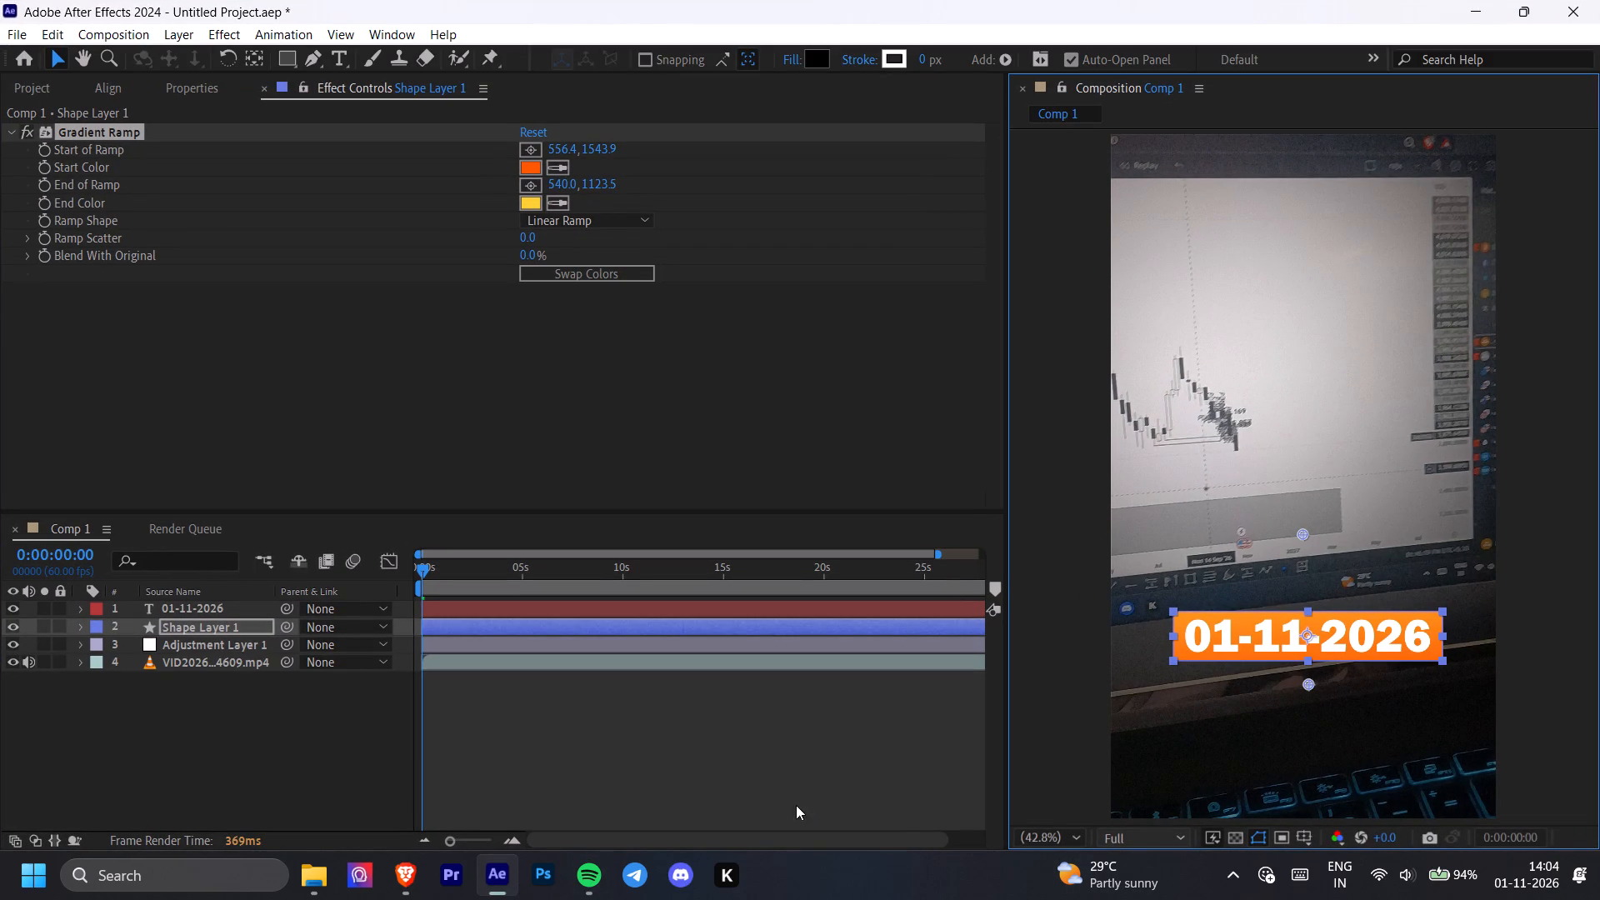
Change the Gradient Ramp's end color to bright yellow FFF100 and deselect the shape layer.
{"action": "left_click", "coordinate": [532, 202]}
{"action": "left_click_drag", "start_coordinate": [802, 384], "coordinate": [809, 311]}
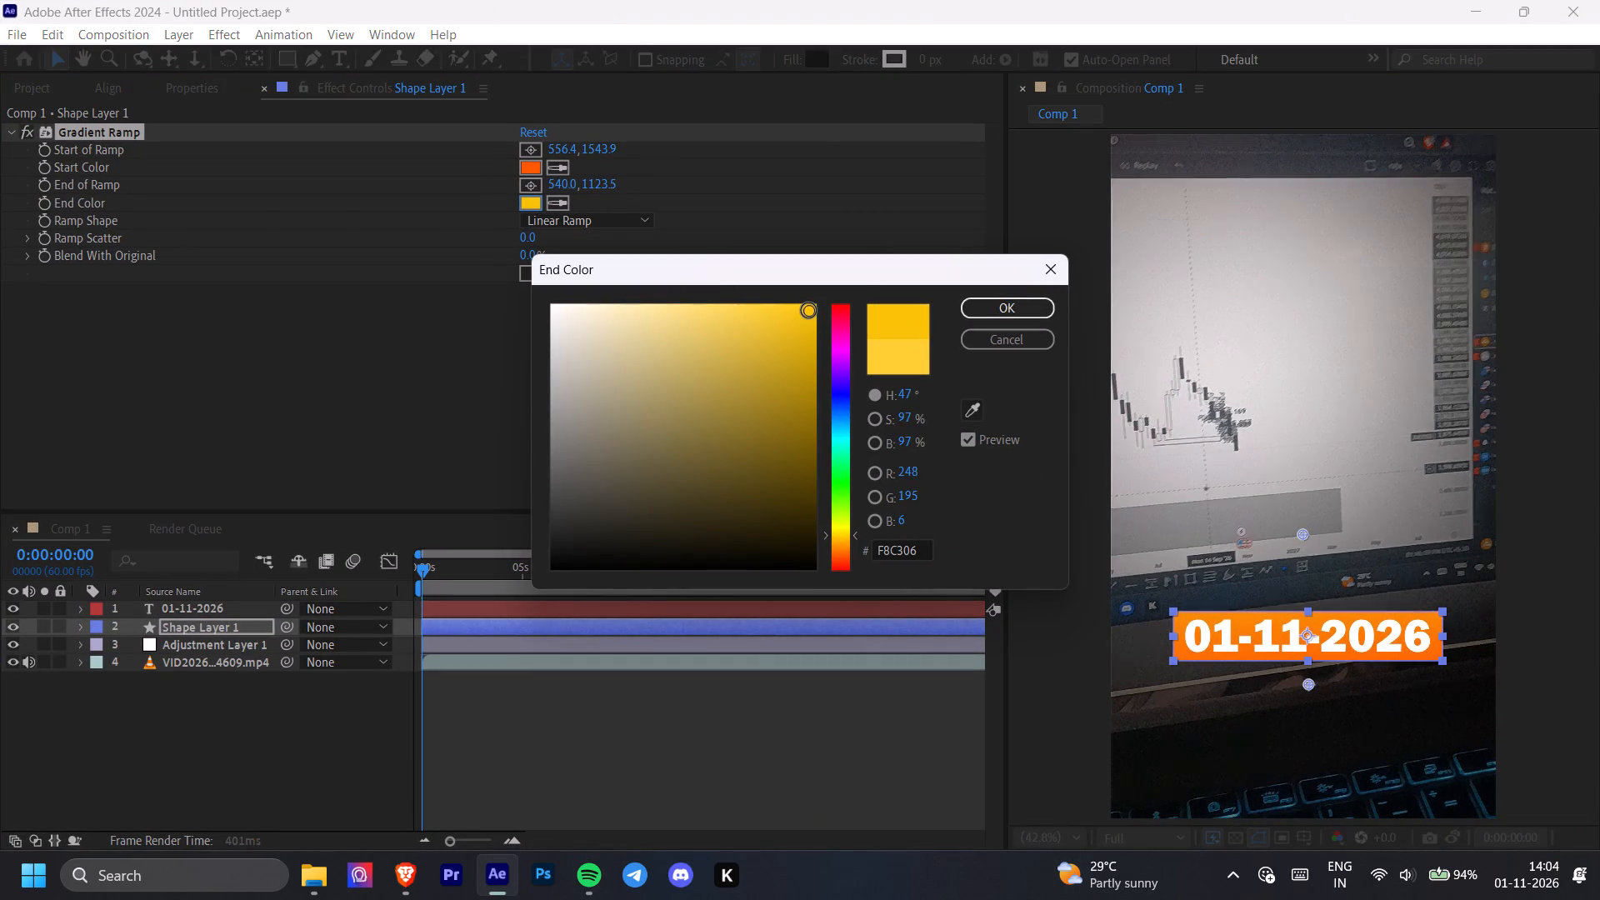
{"action": "left_click_drag", "start_coordinate": [809, 311], "coordinate": [852, 287]}
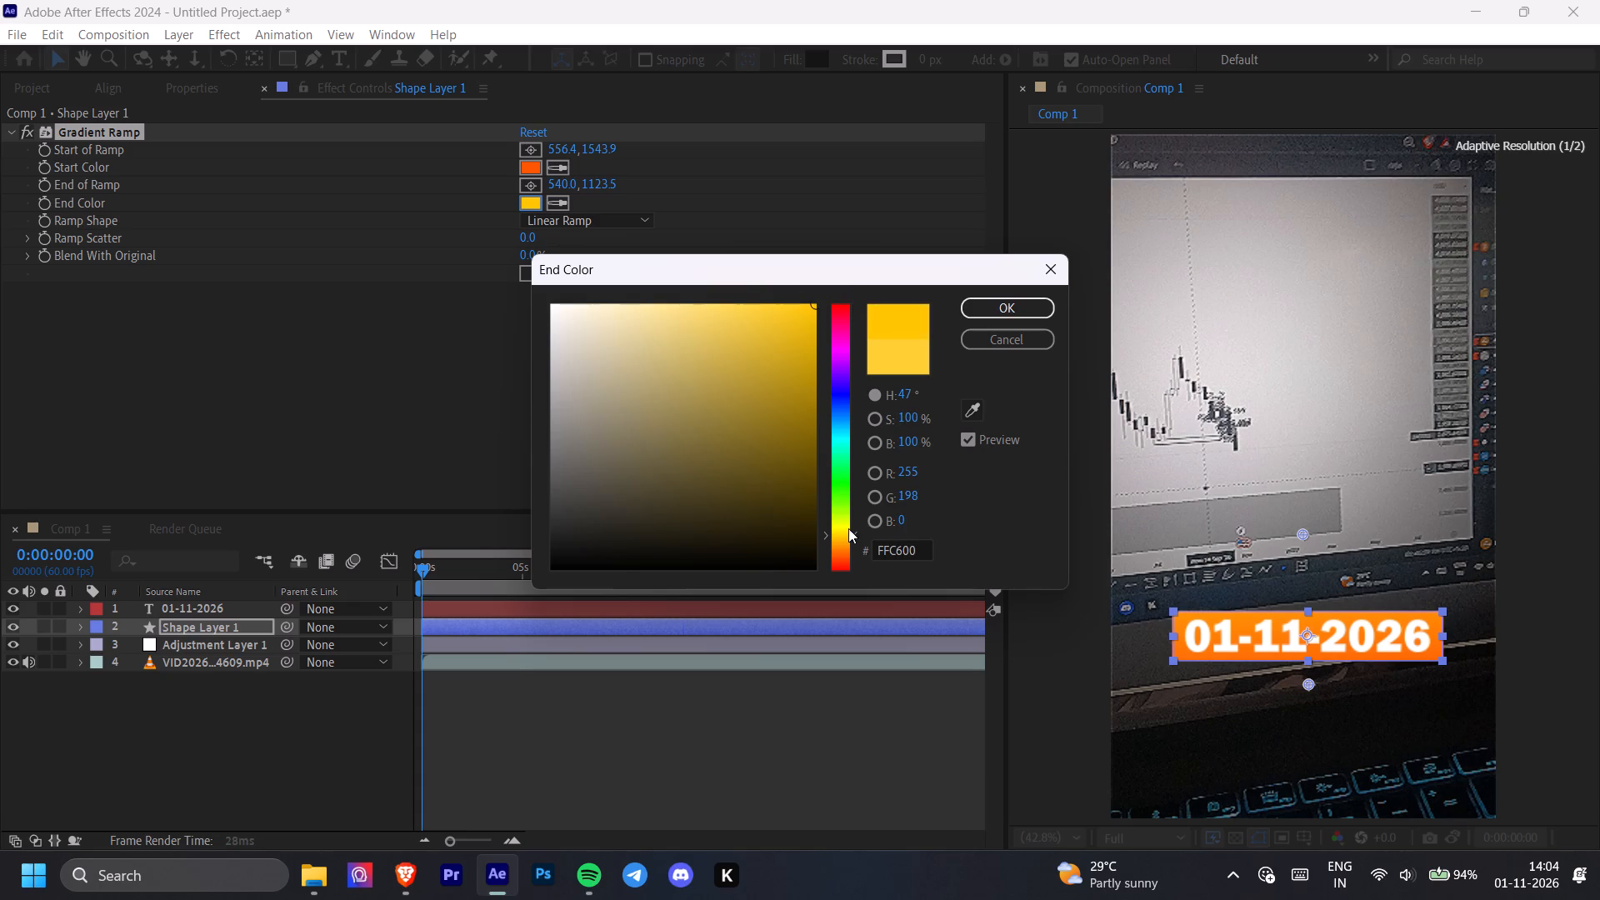
{"action": "left_click_drag", "start_coordinate": [845, 537], "coordinate": [844, 527]}
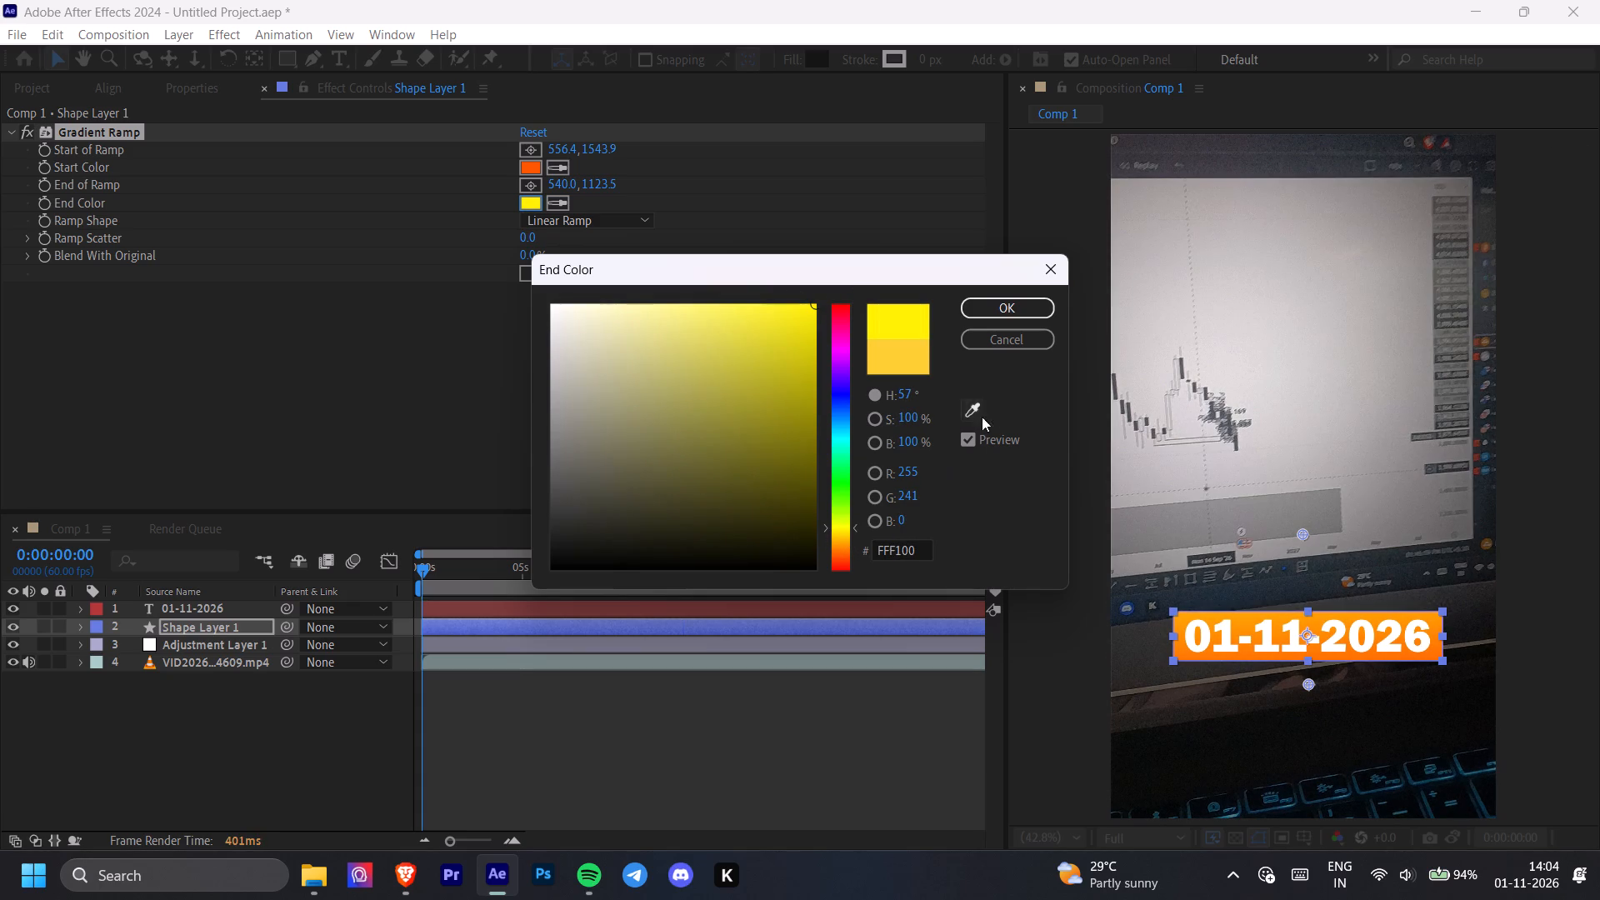
{"action": "left_click", "coordinate": [1018, 308]}
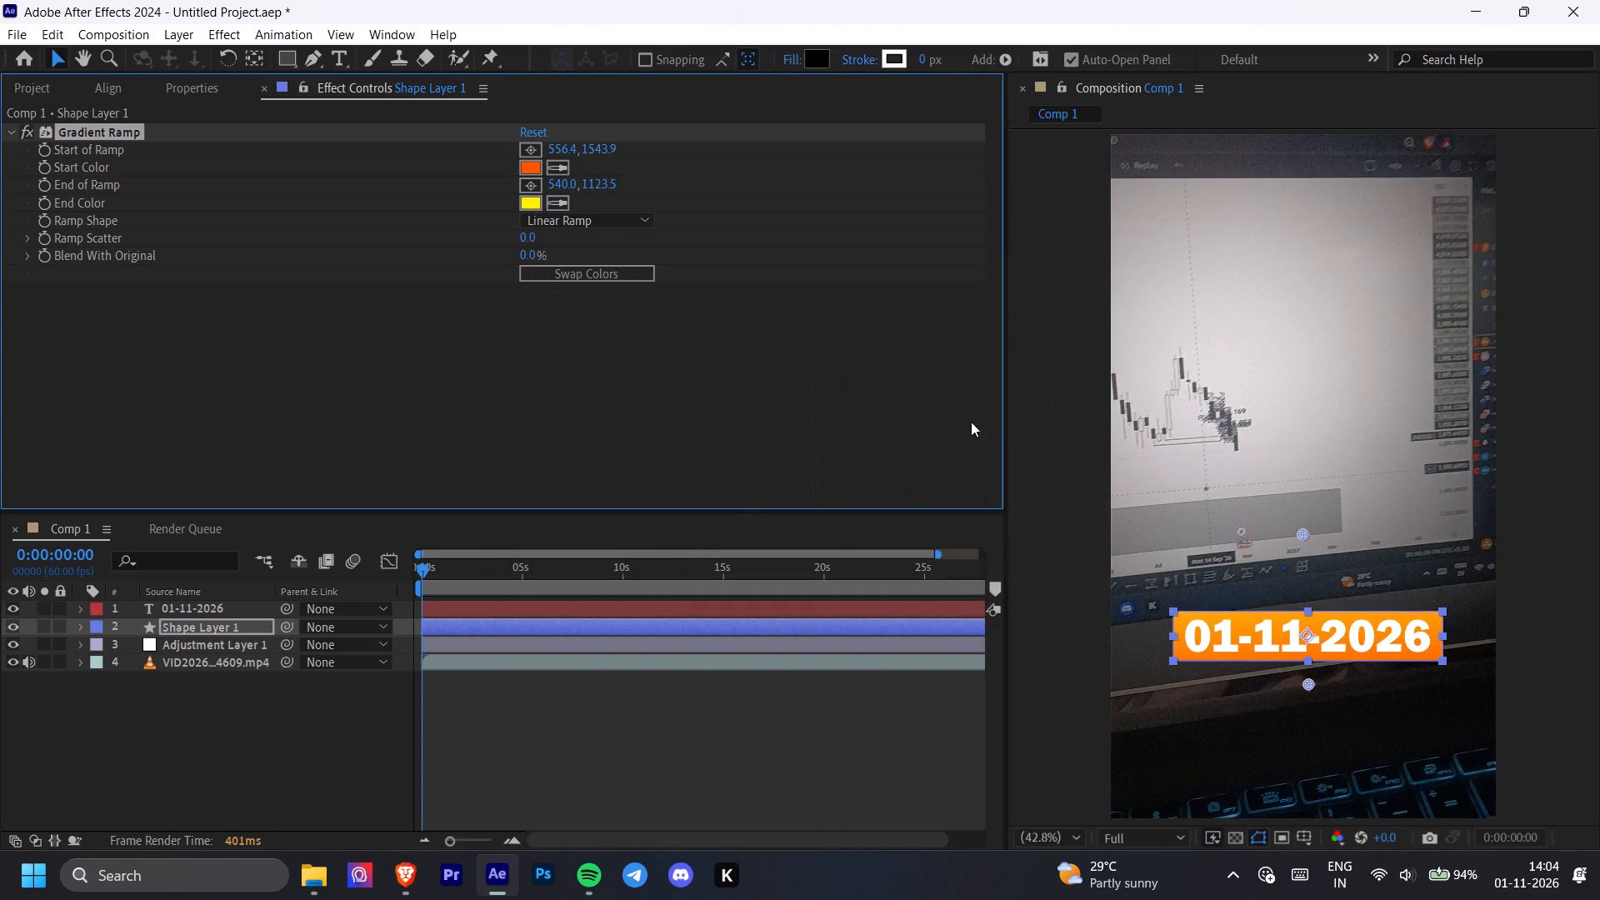
{"action": "left_click", "coordinate": [850, 737]}
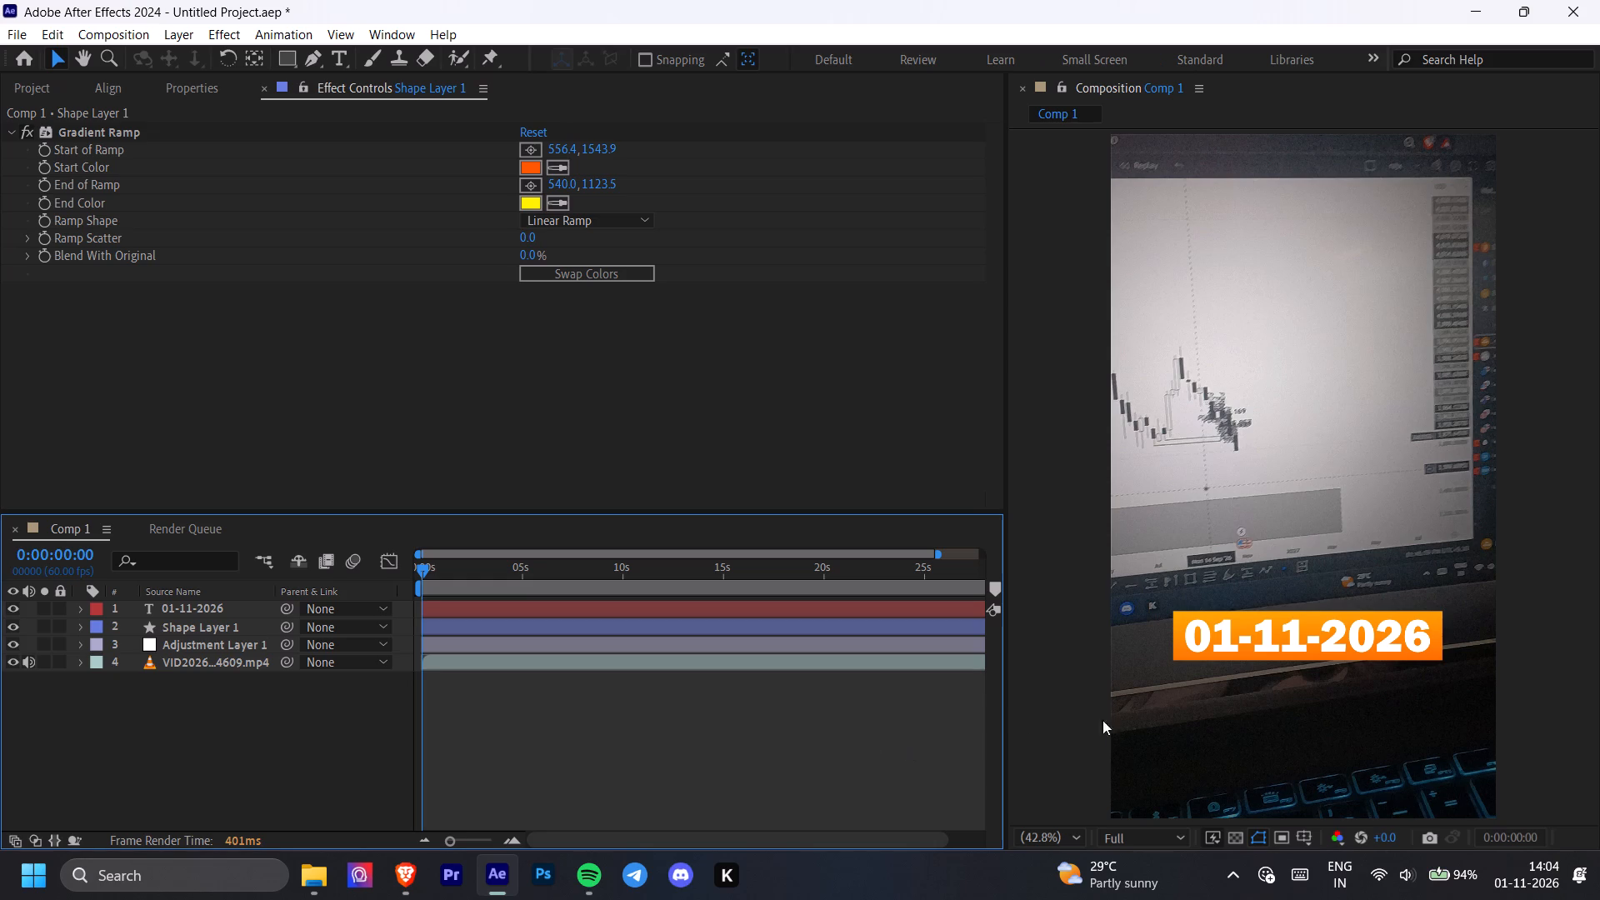
Apply the Deep Glow effect to the 01-11-2026 text layer.
{"action": "left_click", "coordinate": [671, 616]}
{"action": "key", "text": "ctrl+space"}
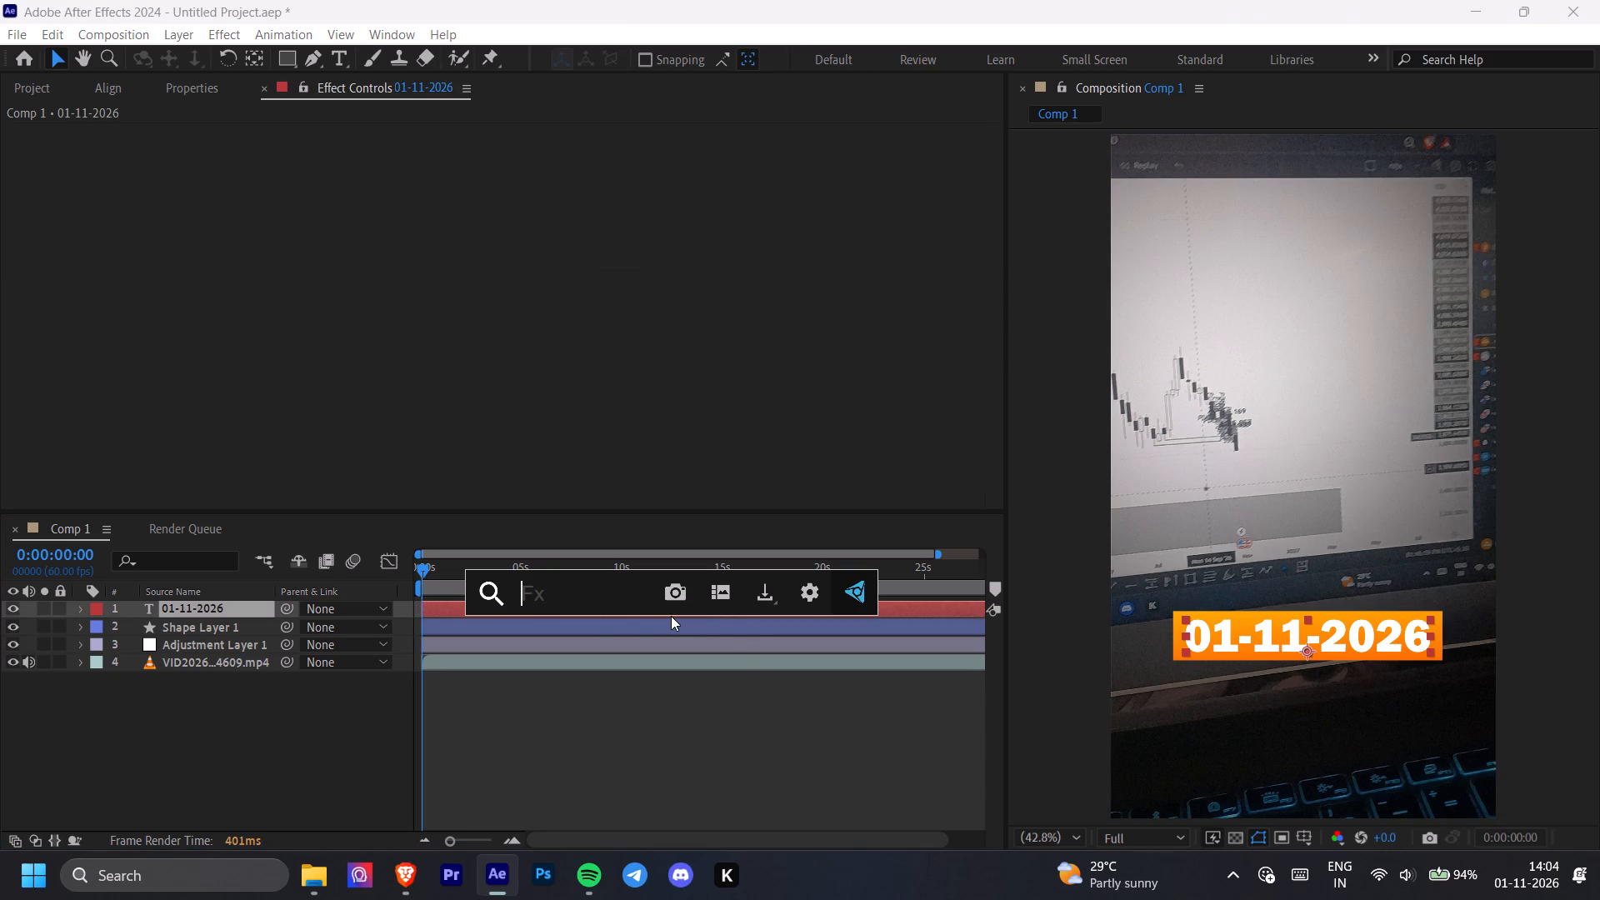
{"action": "type", "text": "dee"}
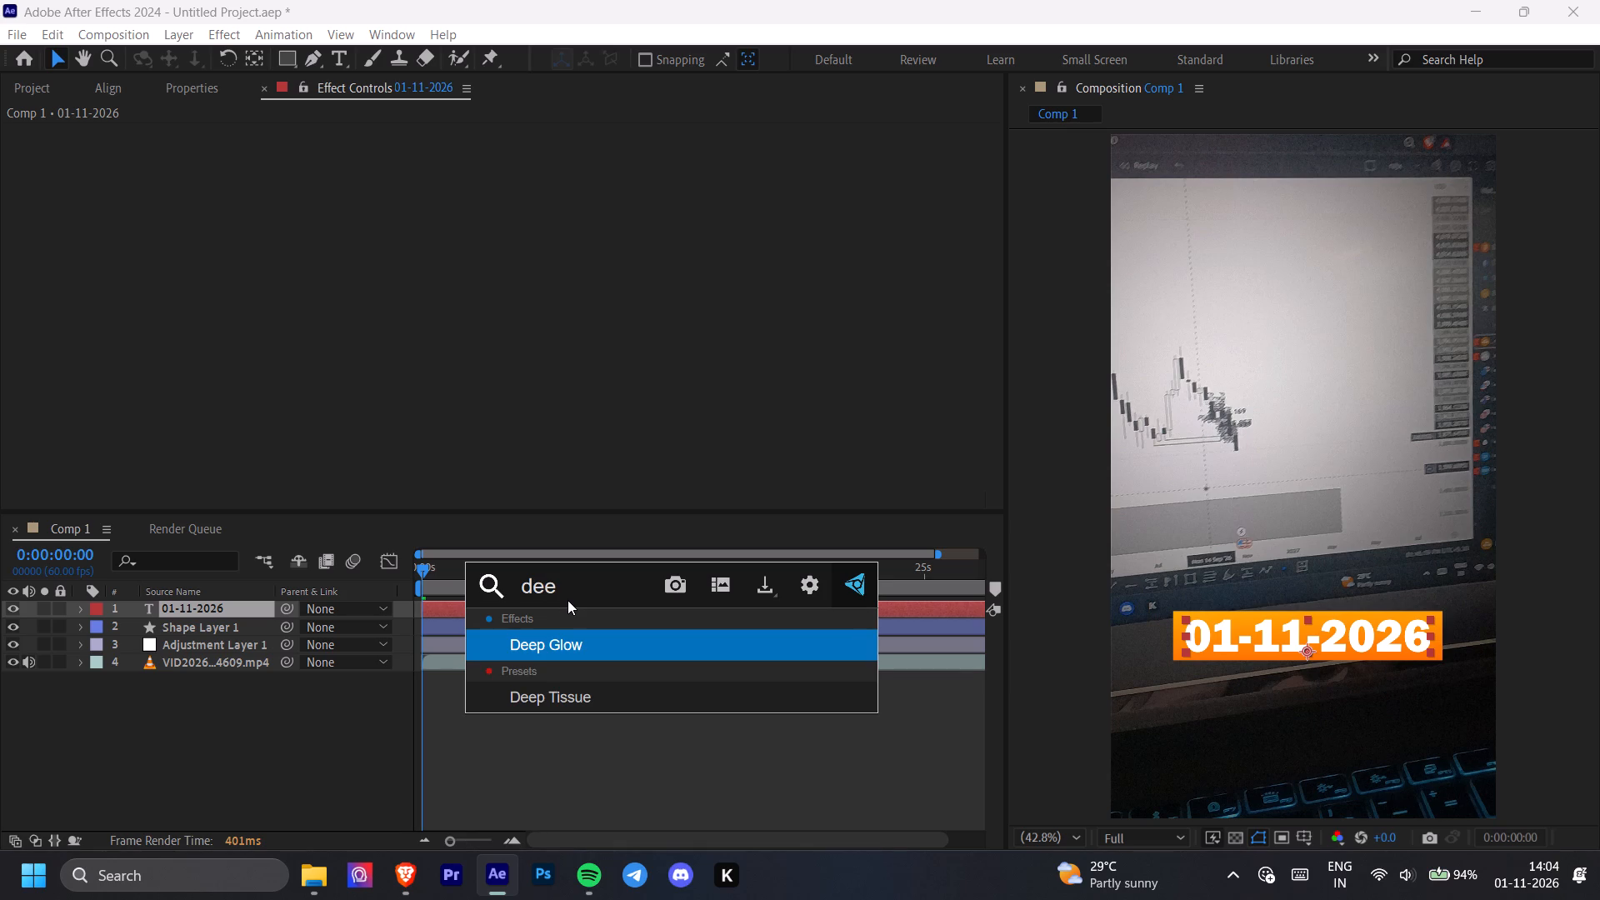
{"action": "left_click", "coordinate": [550, 638]}
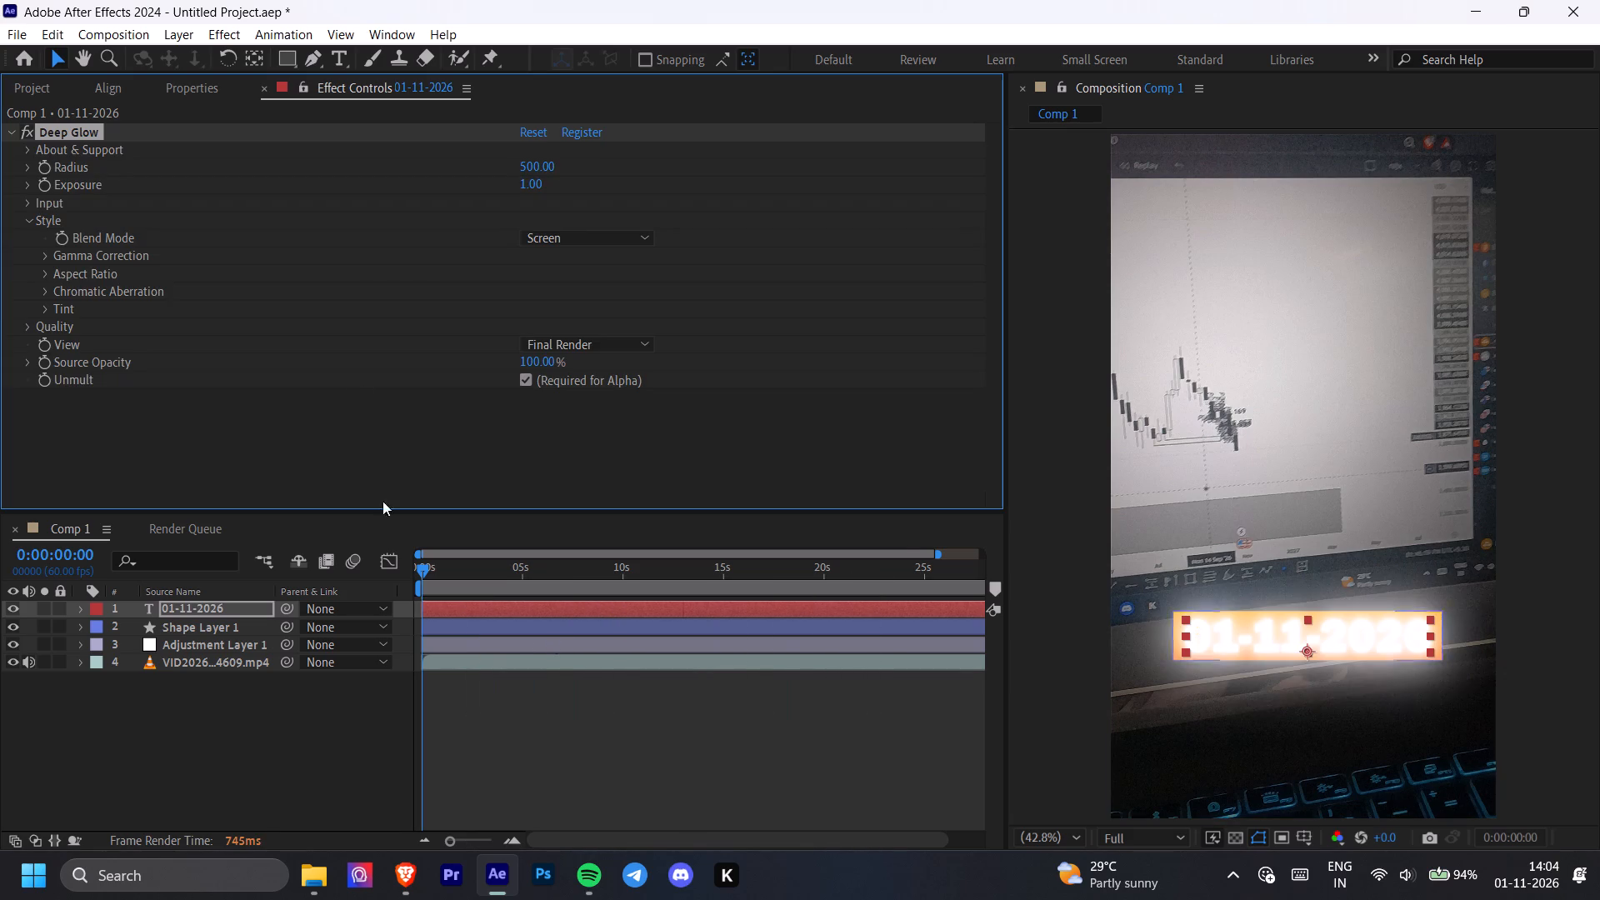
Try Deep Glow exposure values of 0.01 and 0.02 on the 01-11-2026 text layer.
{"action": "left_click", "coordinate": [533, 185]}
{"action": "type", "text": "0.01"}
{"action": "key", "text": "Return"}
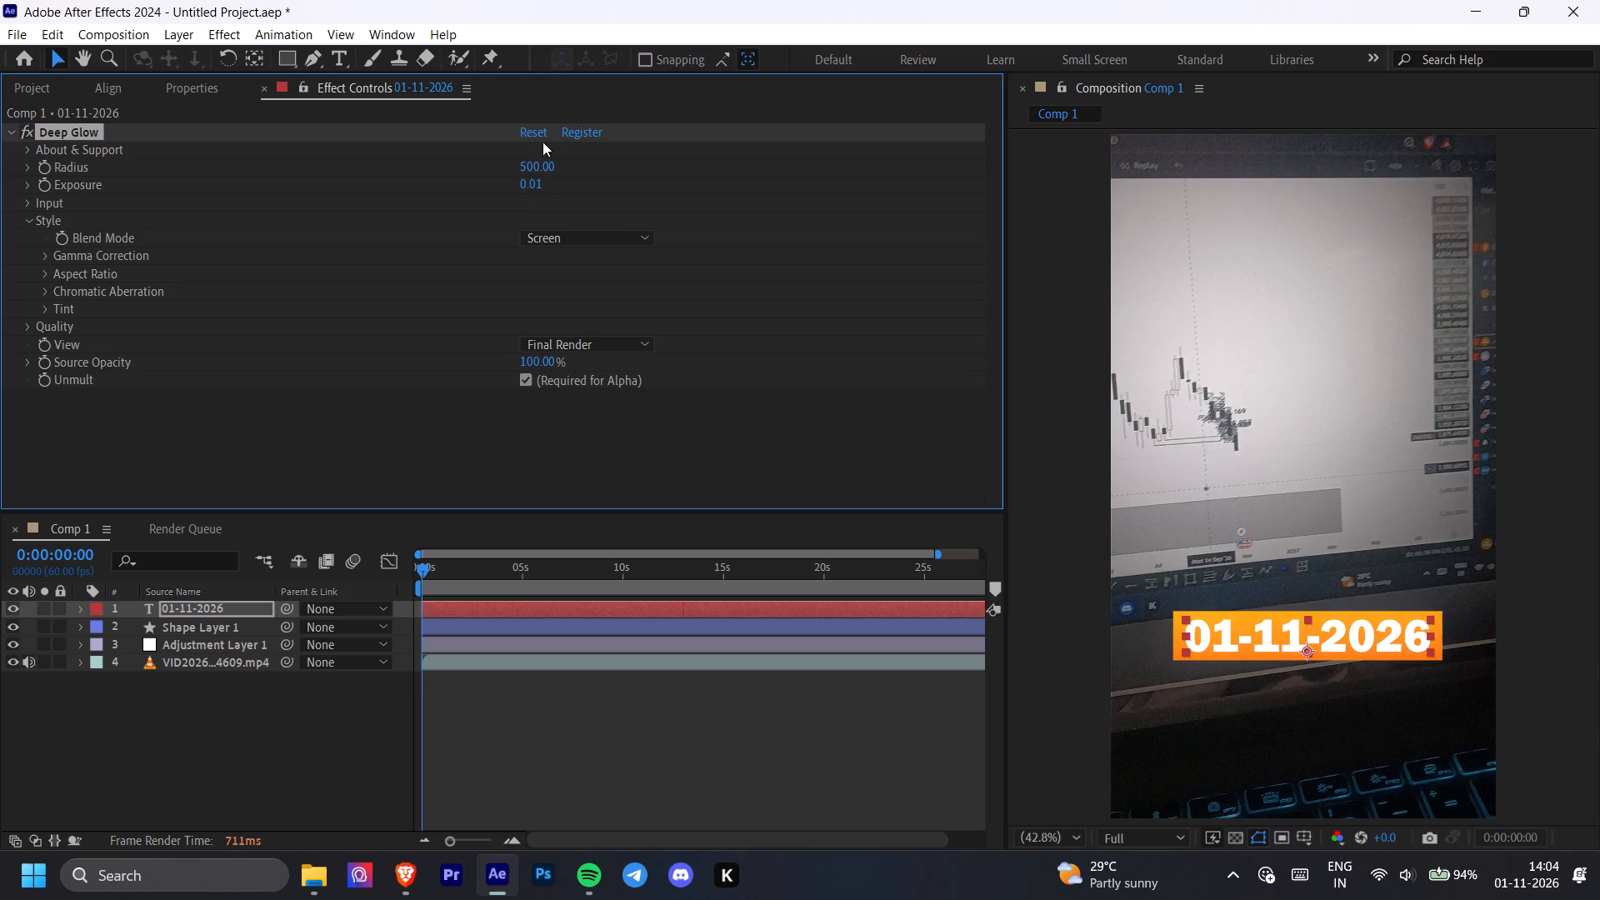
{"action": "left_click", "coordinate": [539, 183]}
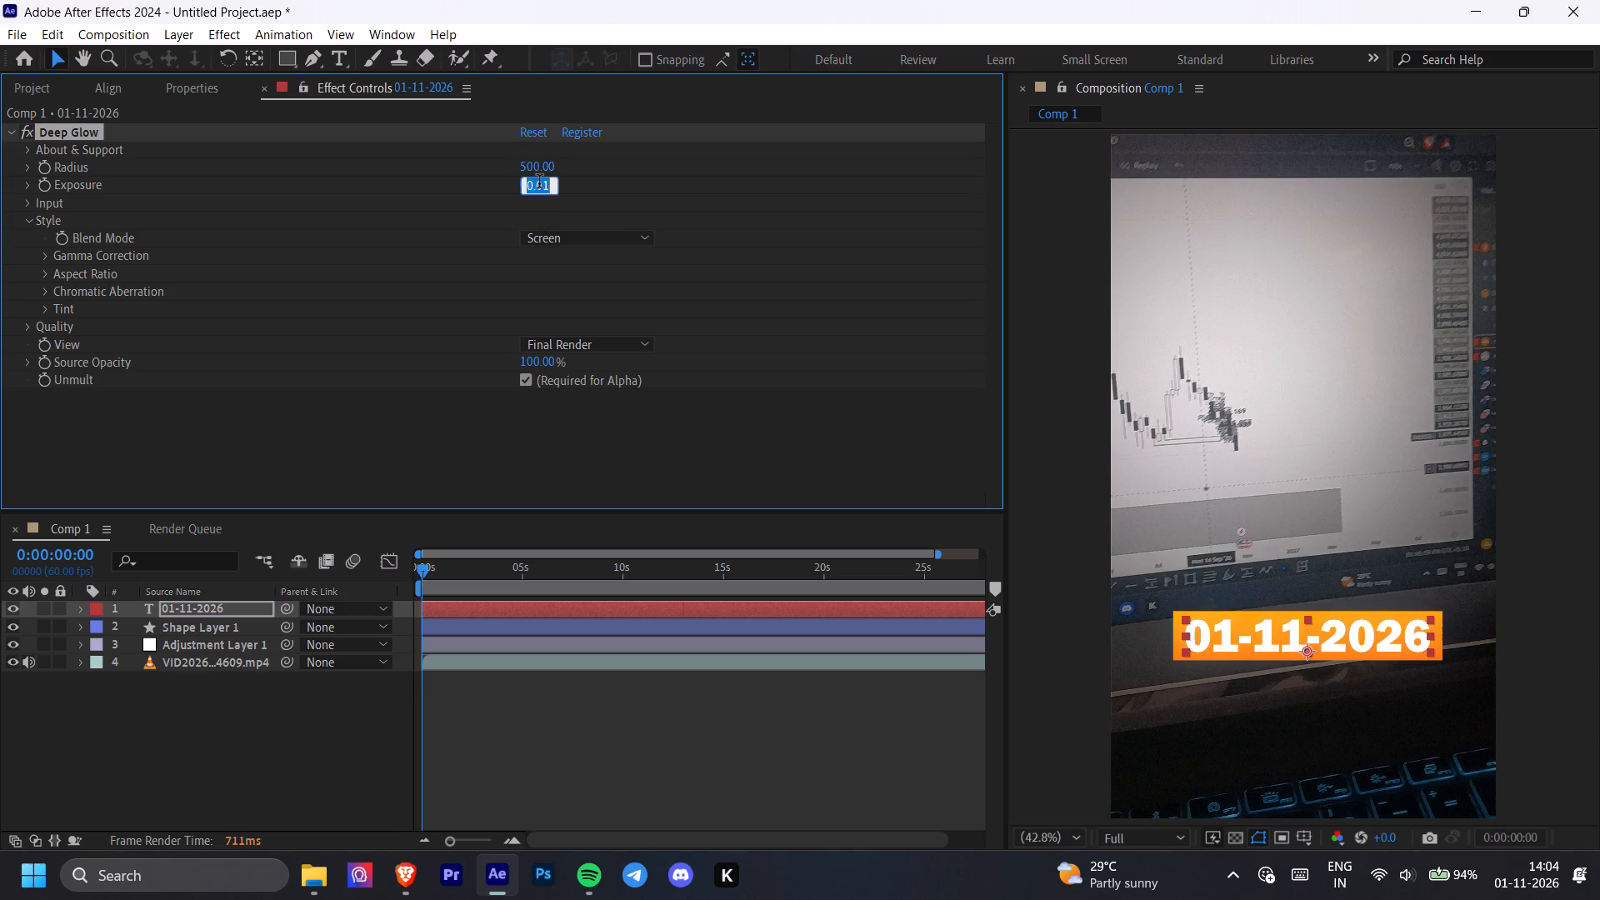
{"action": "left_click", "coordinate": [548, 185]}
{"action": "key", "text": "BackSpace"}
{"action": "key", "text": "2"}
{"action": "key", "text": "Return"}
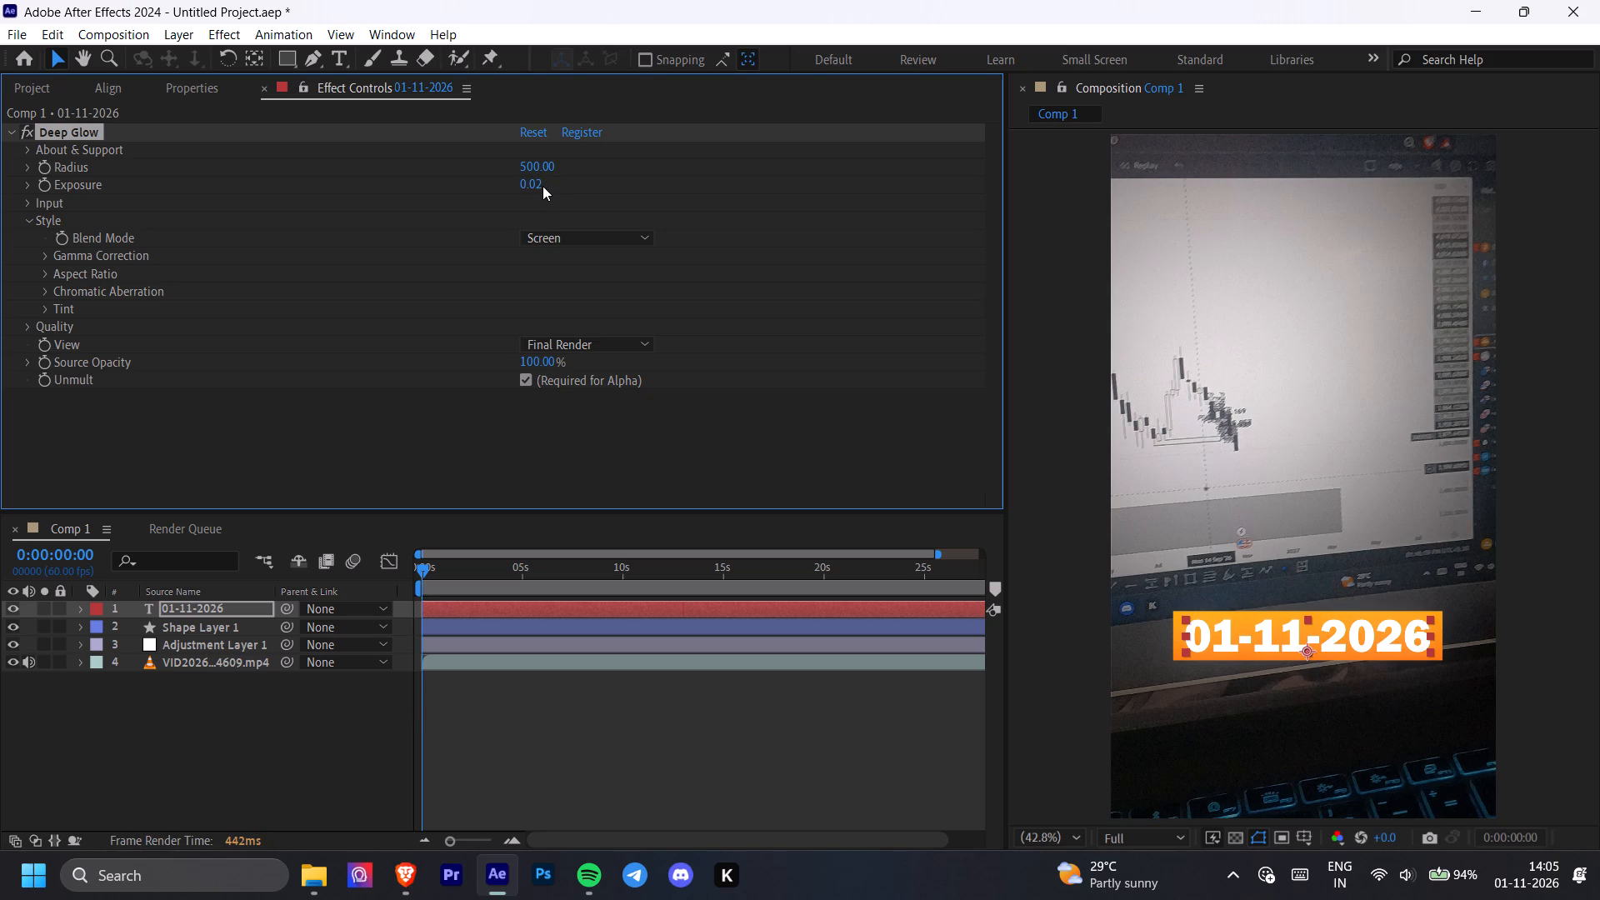
Set the Deep Glow exposure on the date text to 0.05 and deselect the layer.
{"action": "left_click", "coordinate": [542, 186]}
{"action": "left_click", "coordinate": [542, 186]}
{"action": "double_click", "coordinate": [541, 186]}
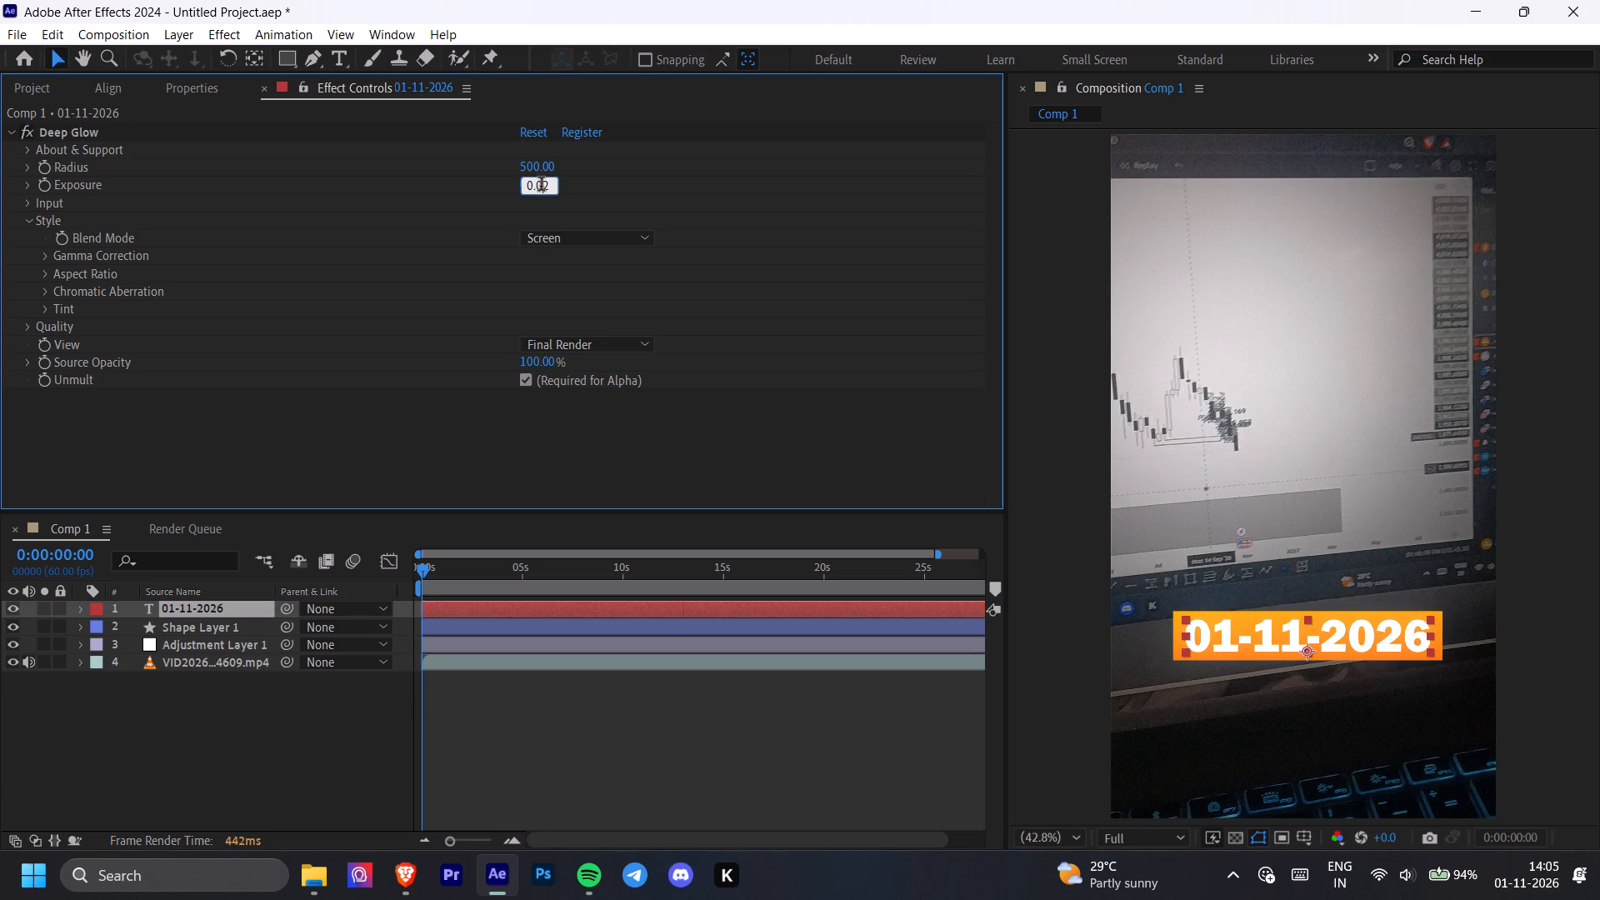
{"action": "left_click", "coordinate": [550, 188]}
{"action": "key", "text": "BackSpace"}
{"action": "key", "text": "5"}
{"action": "key", "text": "Return"}
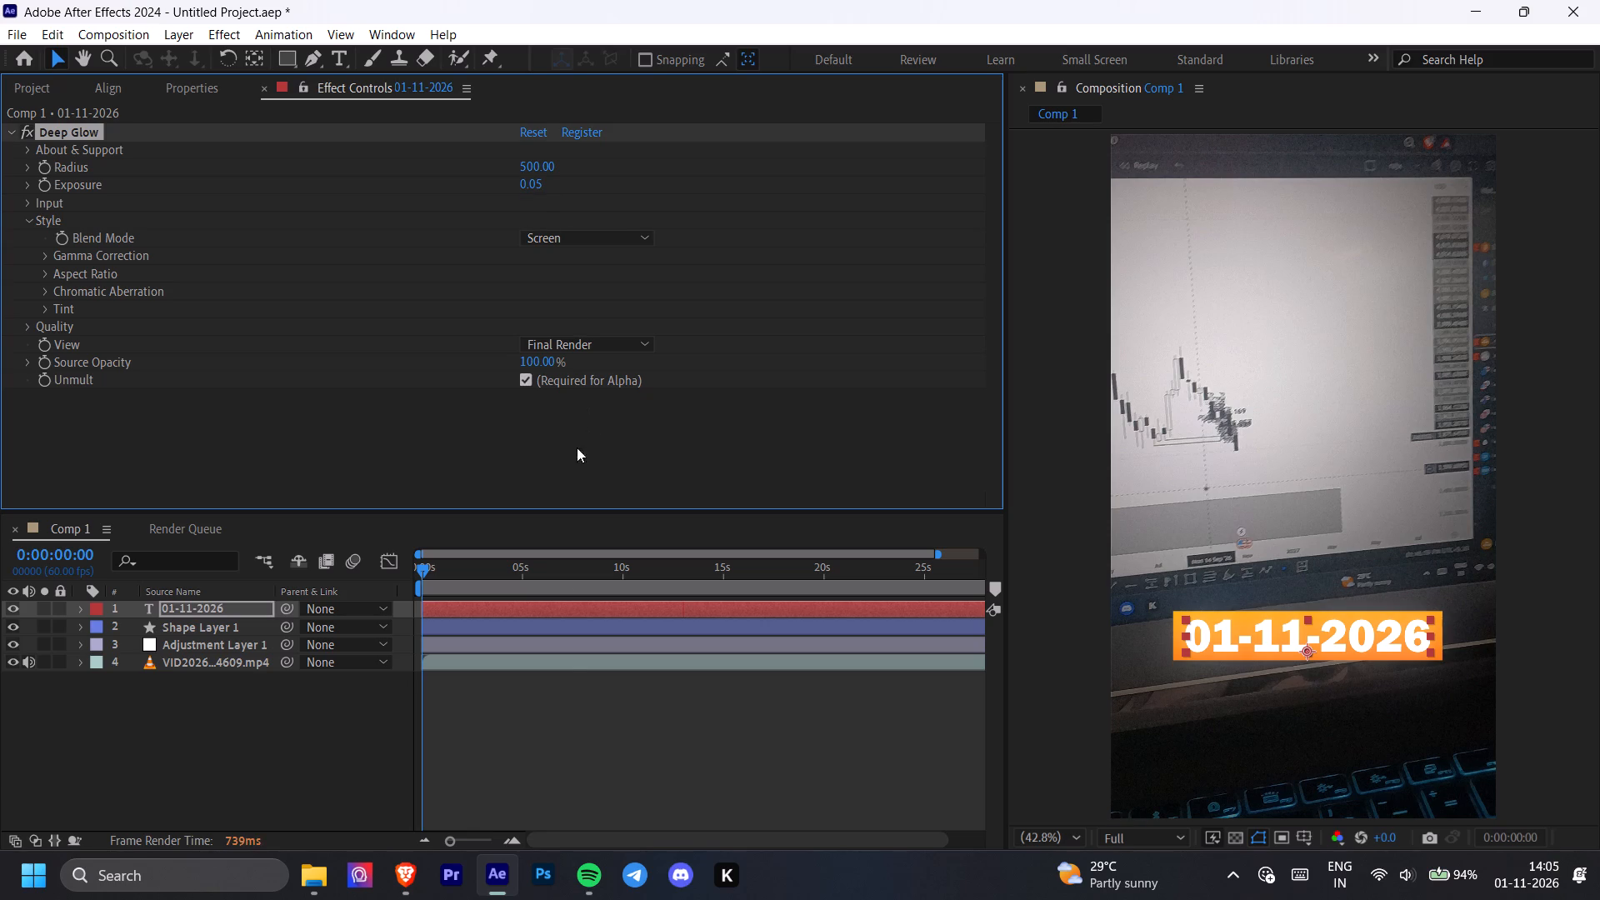
{"action": "left_click", "coordinate": [568, 696]}
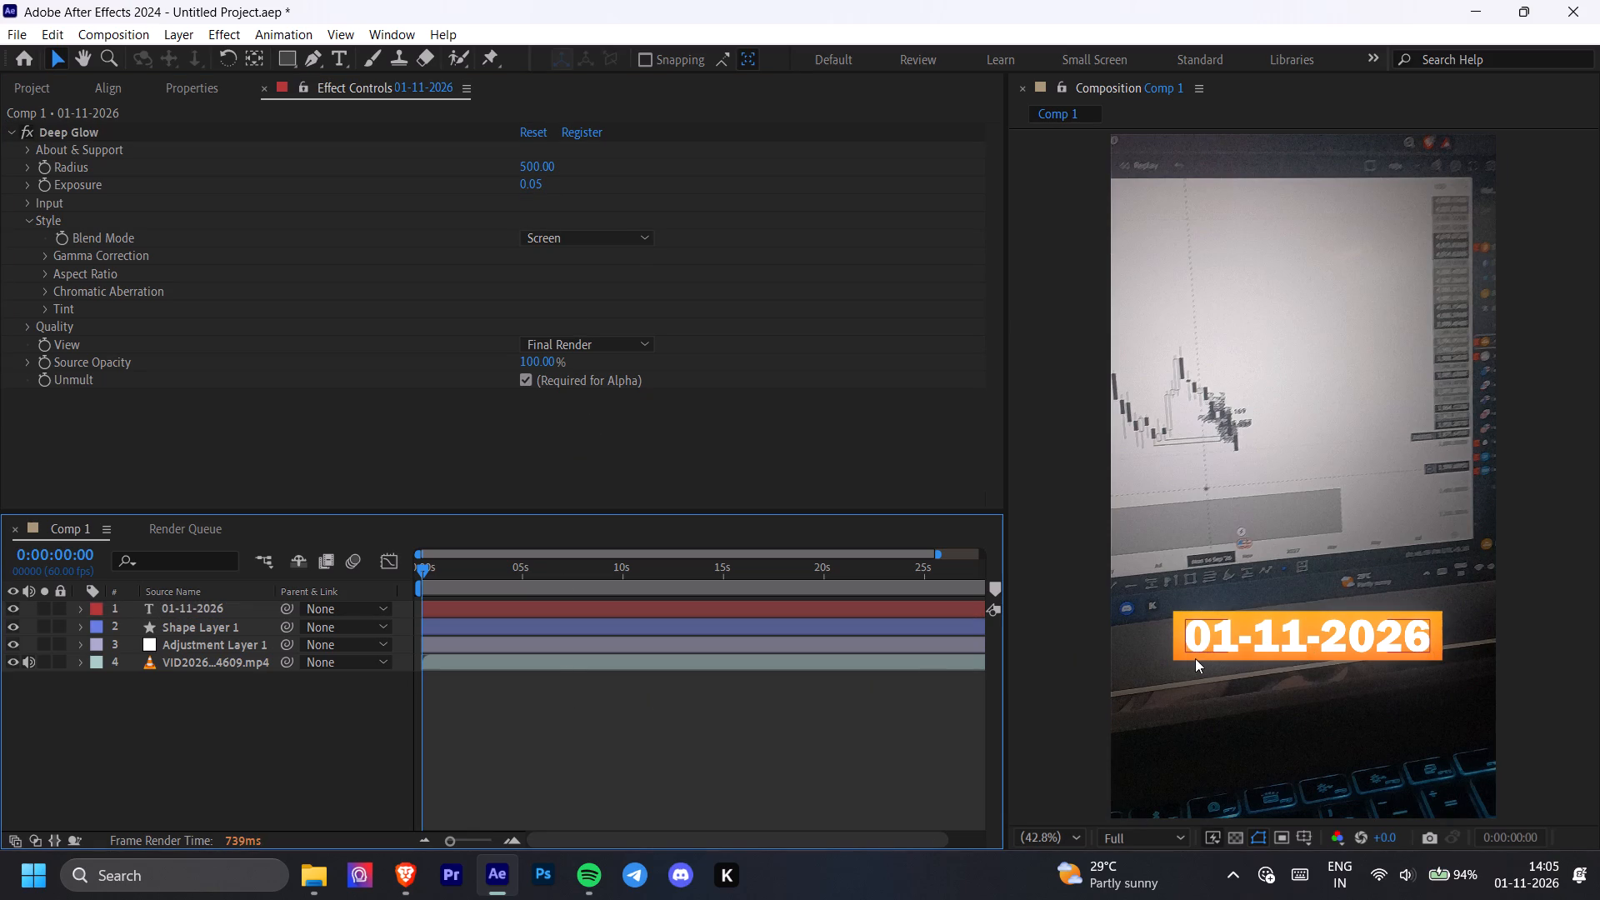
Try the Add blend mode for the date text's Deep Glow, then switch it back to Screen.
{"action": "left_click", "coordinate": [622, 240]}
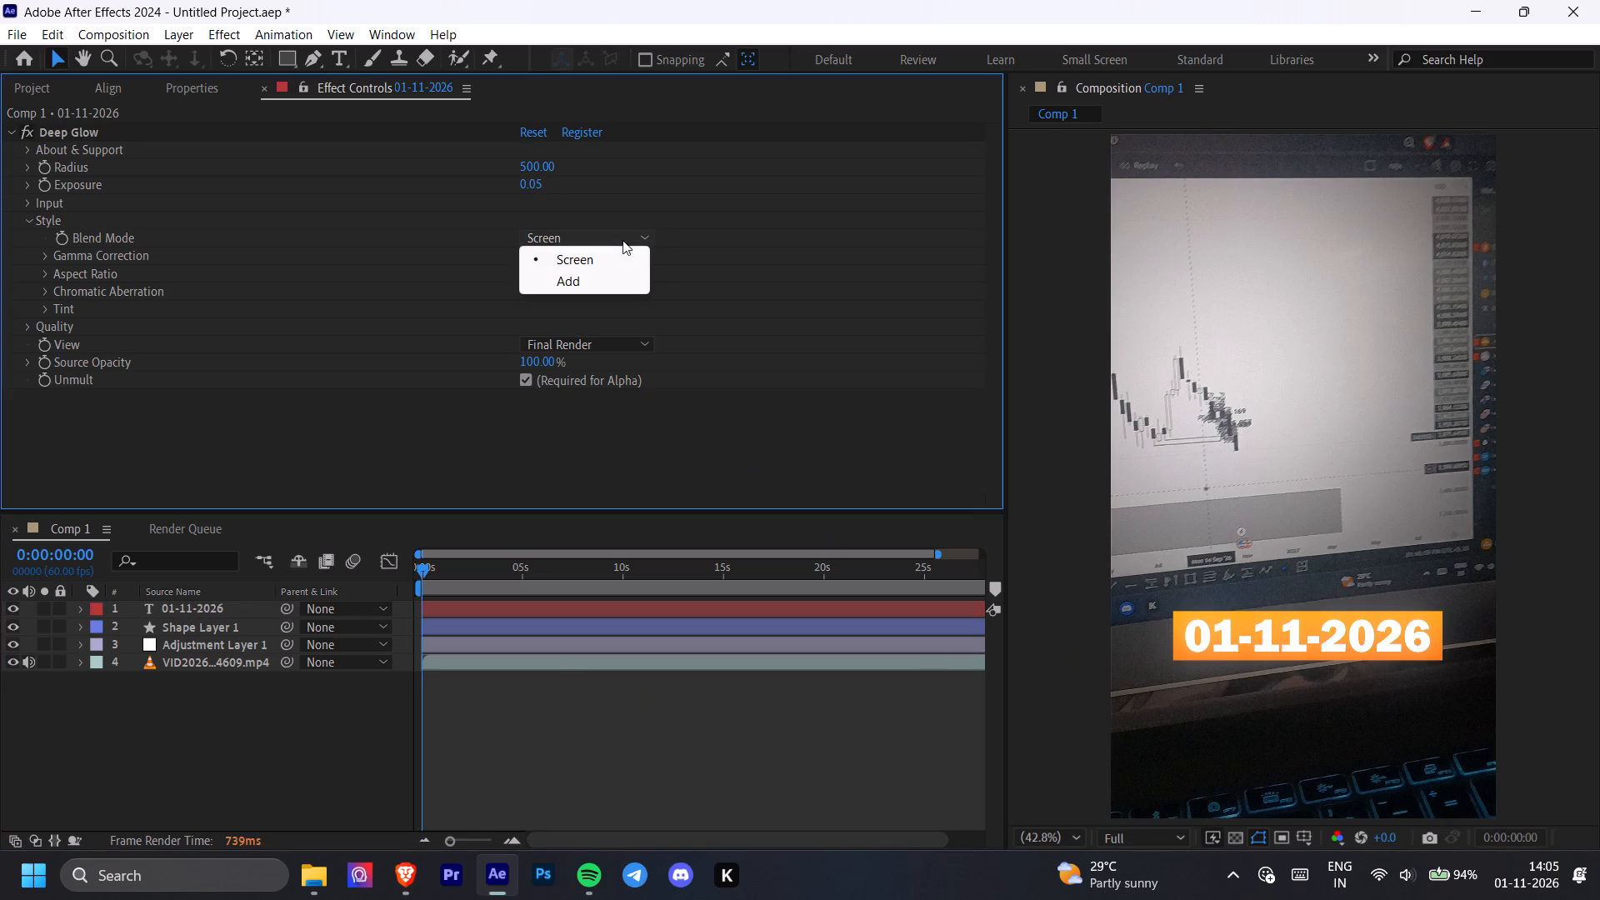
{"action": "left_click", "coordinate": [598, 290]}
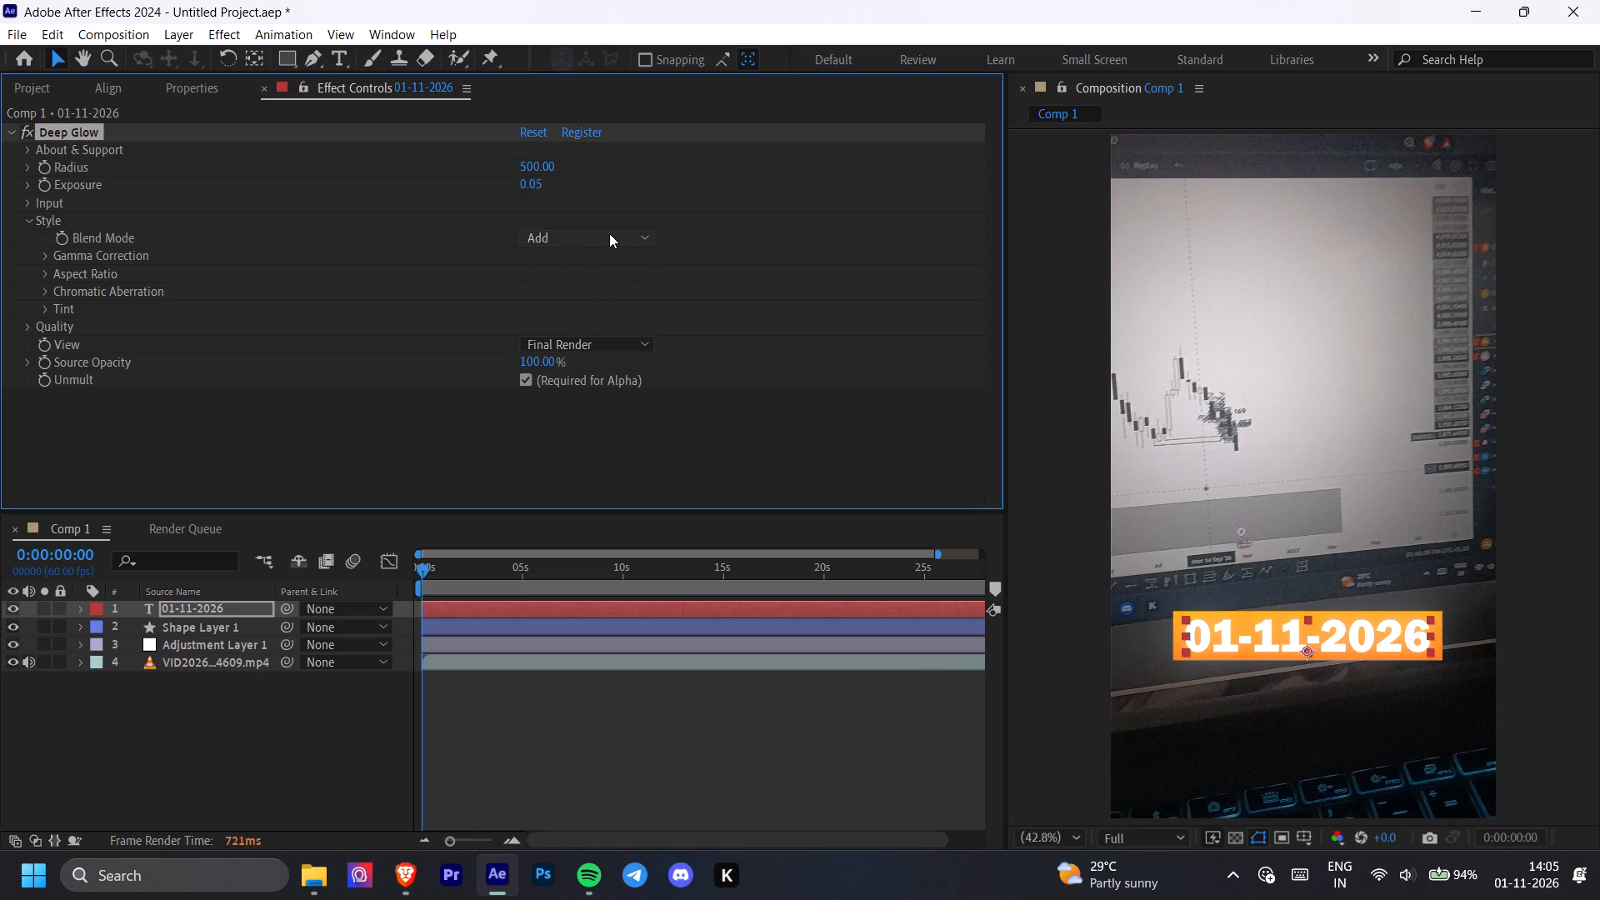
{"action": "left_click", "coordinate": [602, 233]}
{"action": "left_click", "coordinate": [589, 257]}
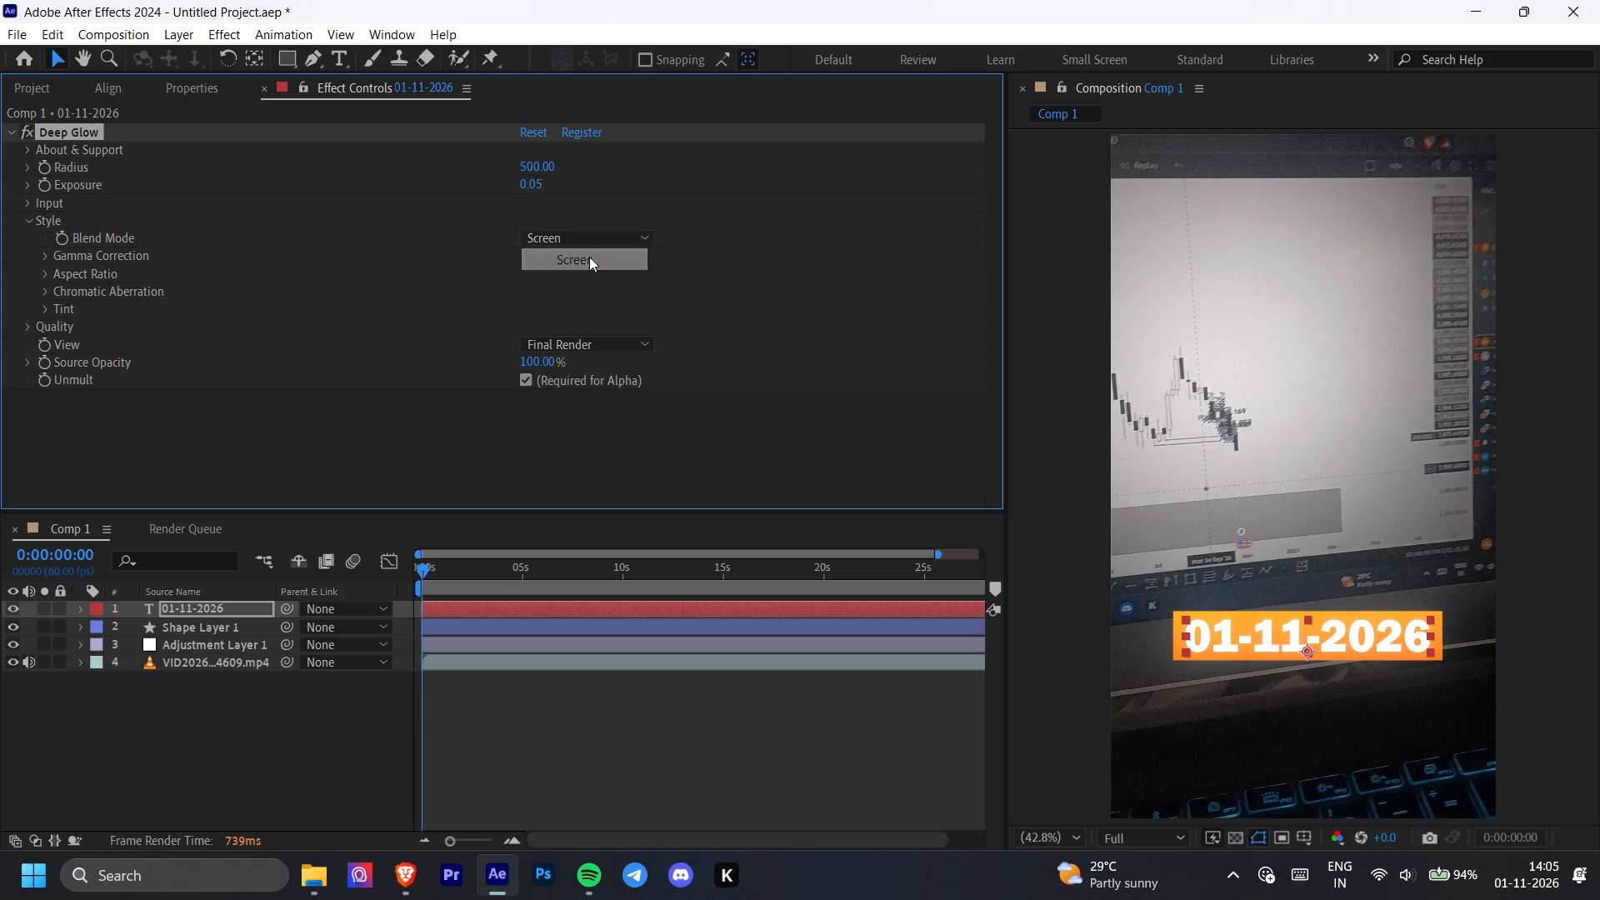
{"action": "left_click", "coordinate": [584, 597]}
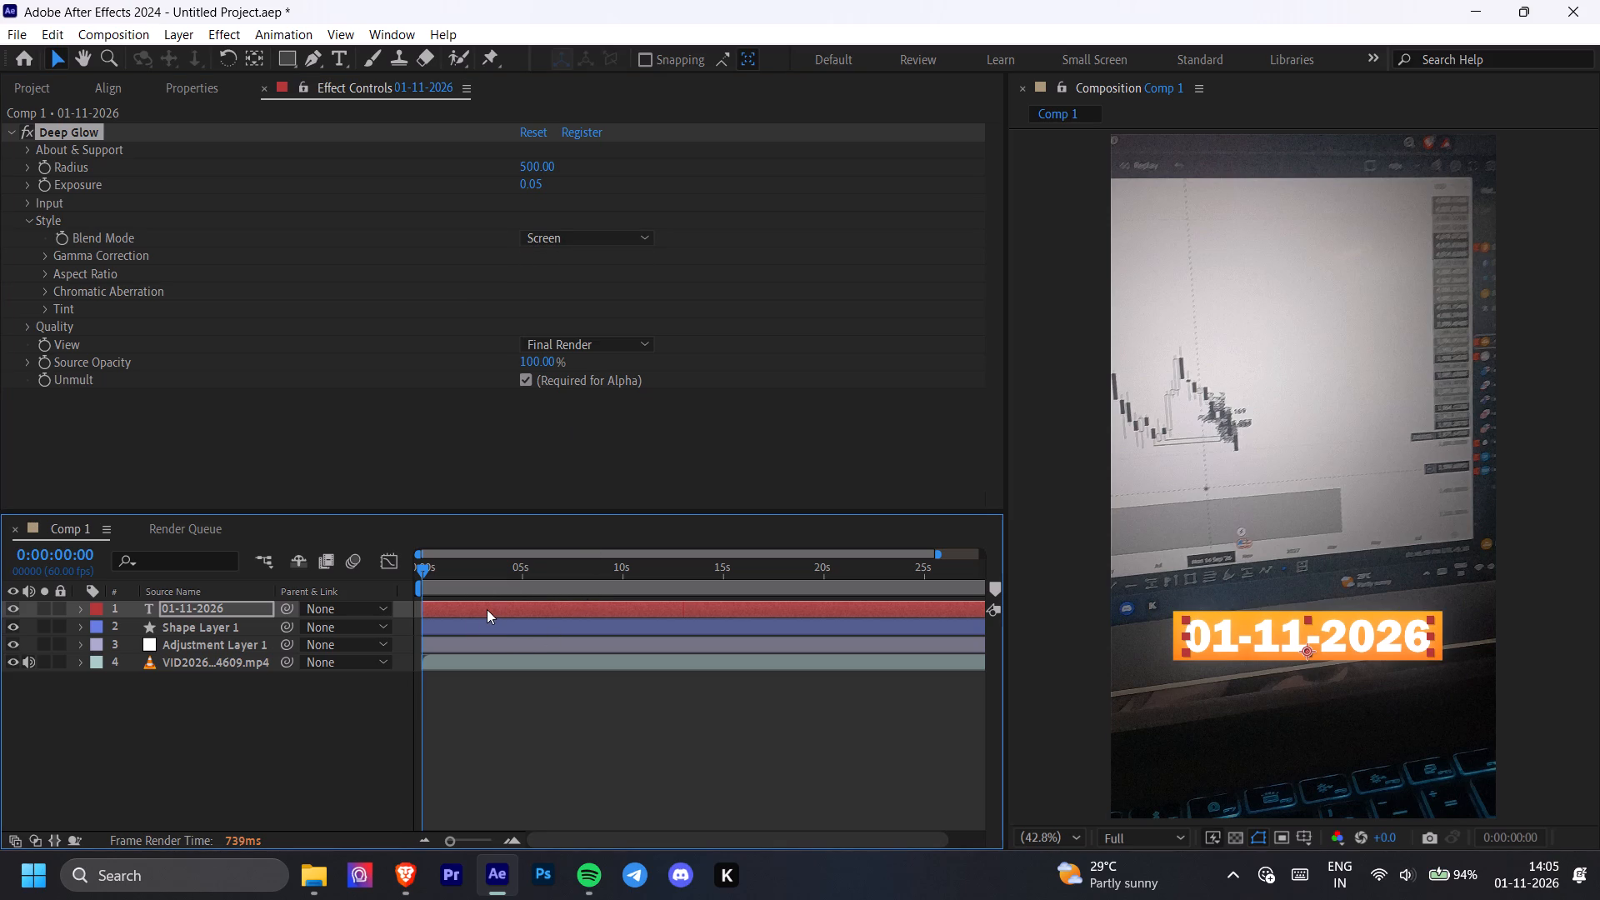
Apply Deep Glow to the gradient rectangle on Shape Layer 1 with an exposure of 0.01.
{"action": "left_click", "coordinate": [516, 631]}
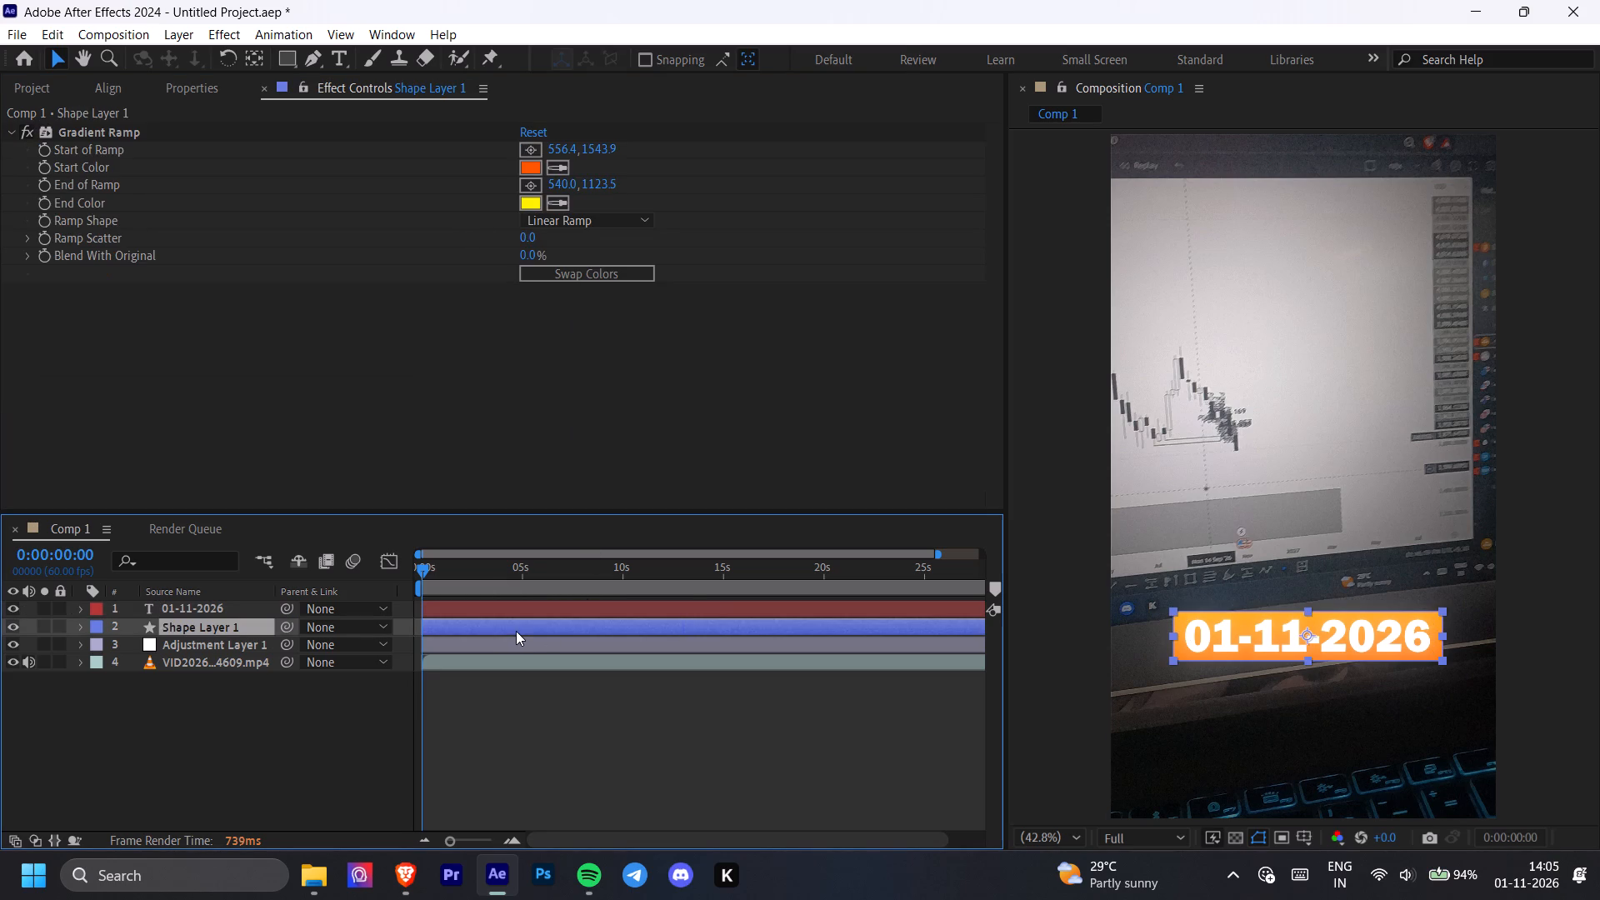
{"action": "key", "text": "ctrl+space"}
{"action": "type", "text": "dee"}
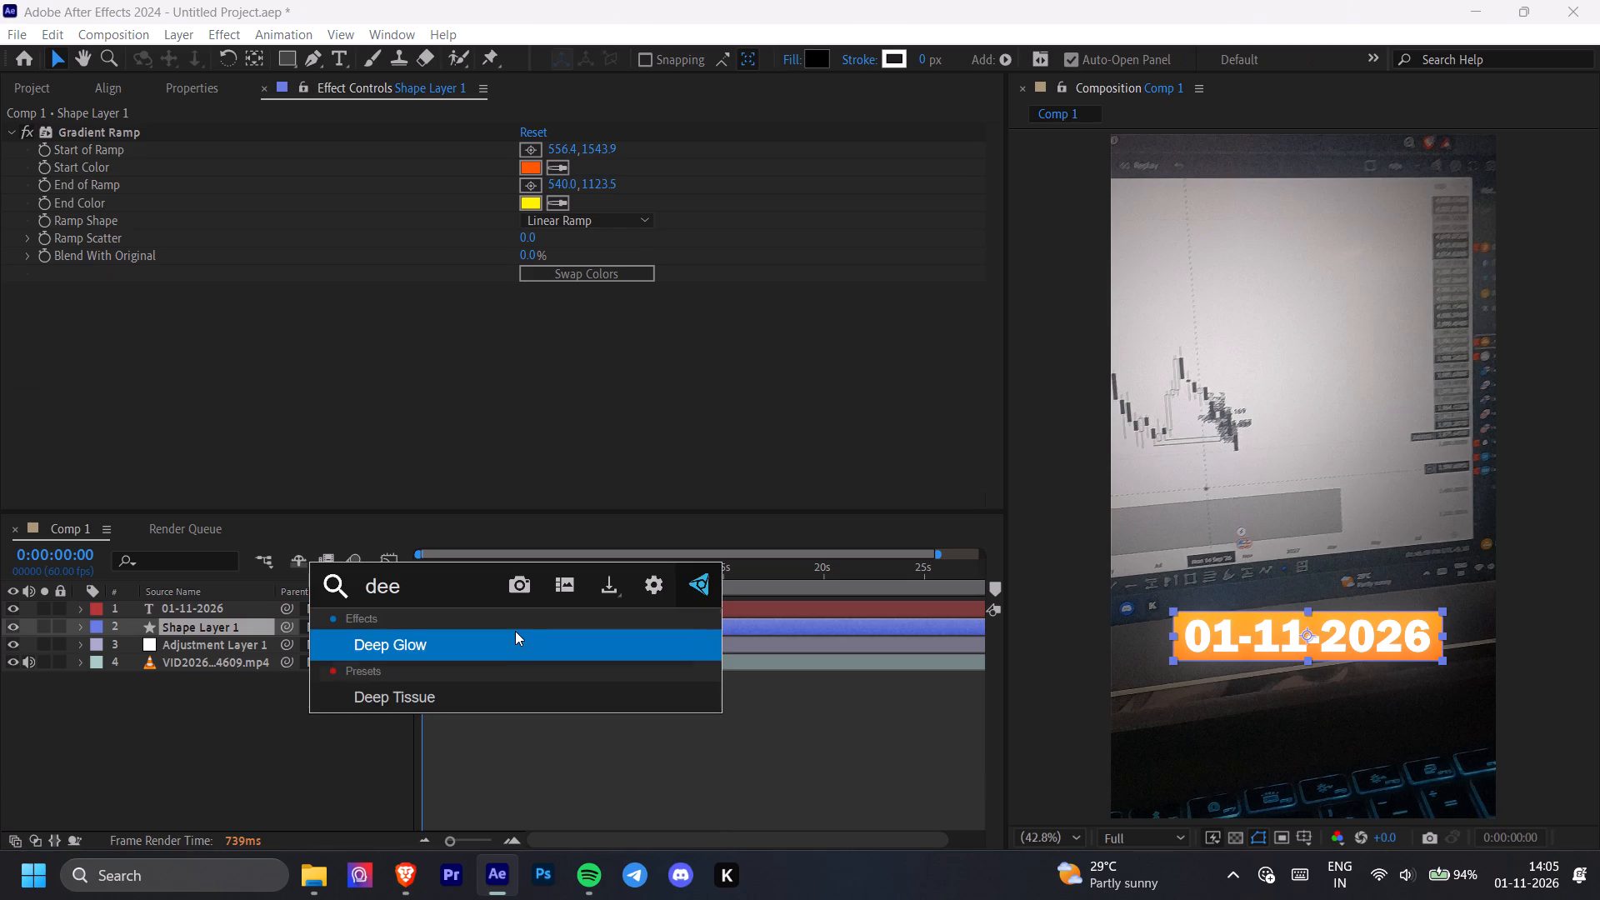
{"action": "left_click", "coordinate": [494, 645]}
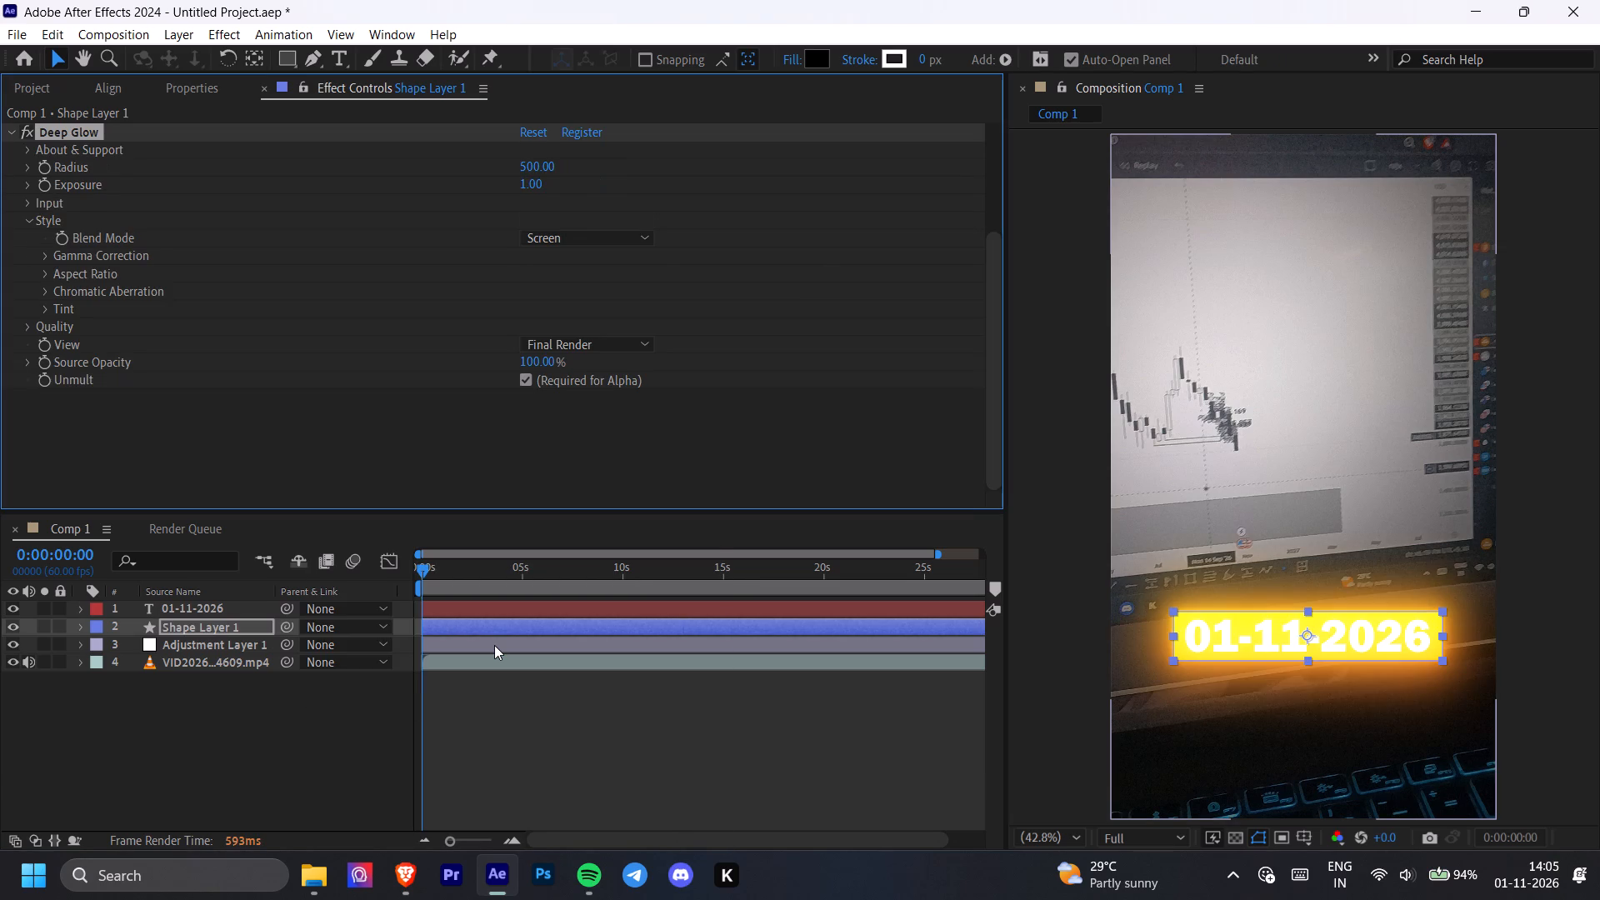
{"action": "left_click", "coordinate": [530, 186]}
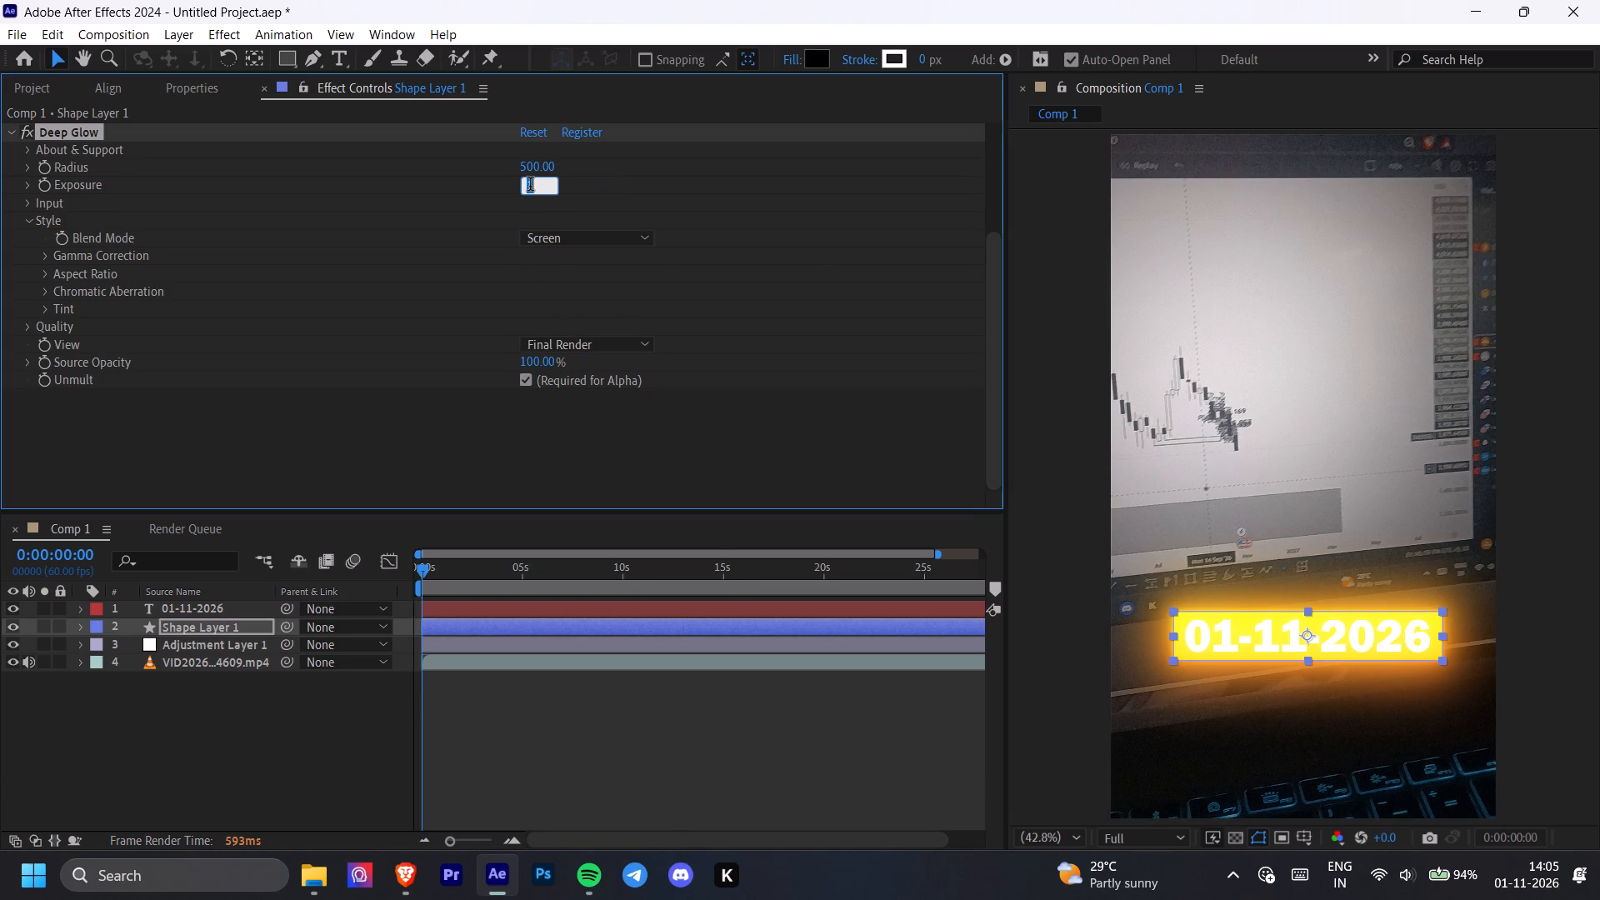
{"action": "type", "text": "o.01"}
{"action": "key", "text": "Return"}
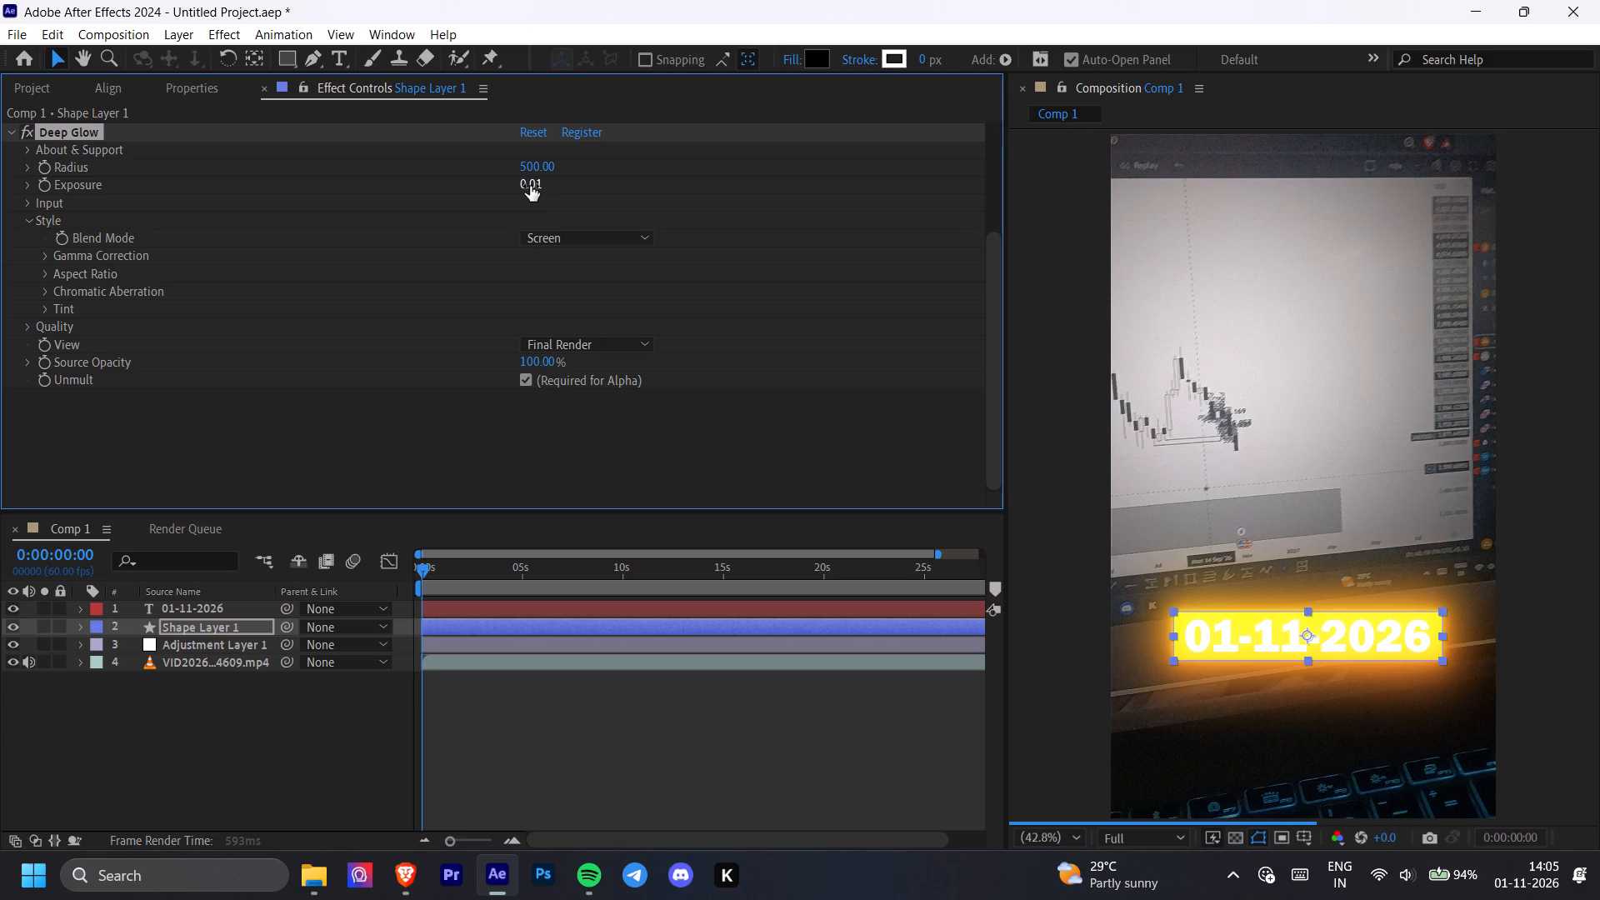
{"action": "left_click", "coordinate": [785, 717]}
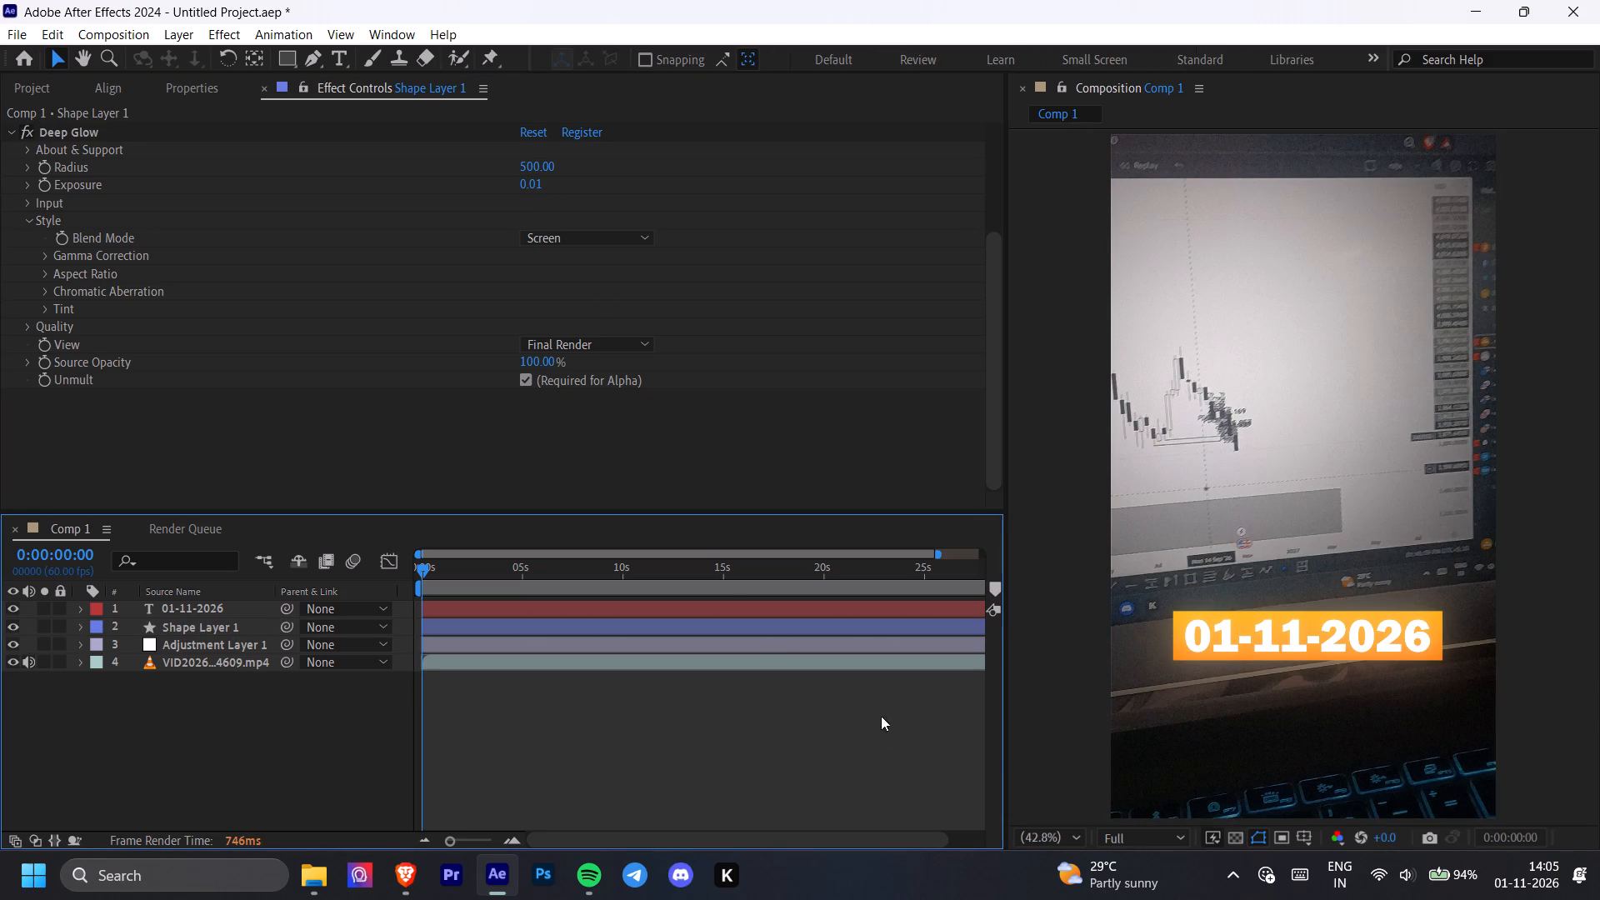
{"action": "left_click", "coordinate": [820, 735]}
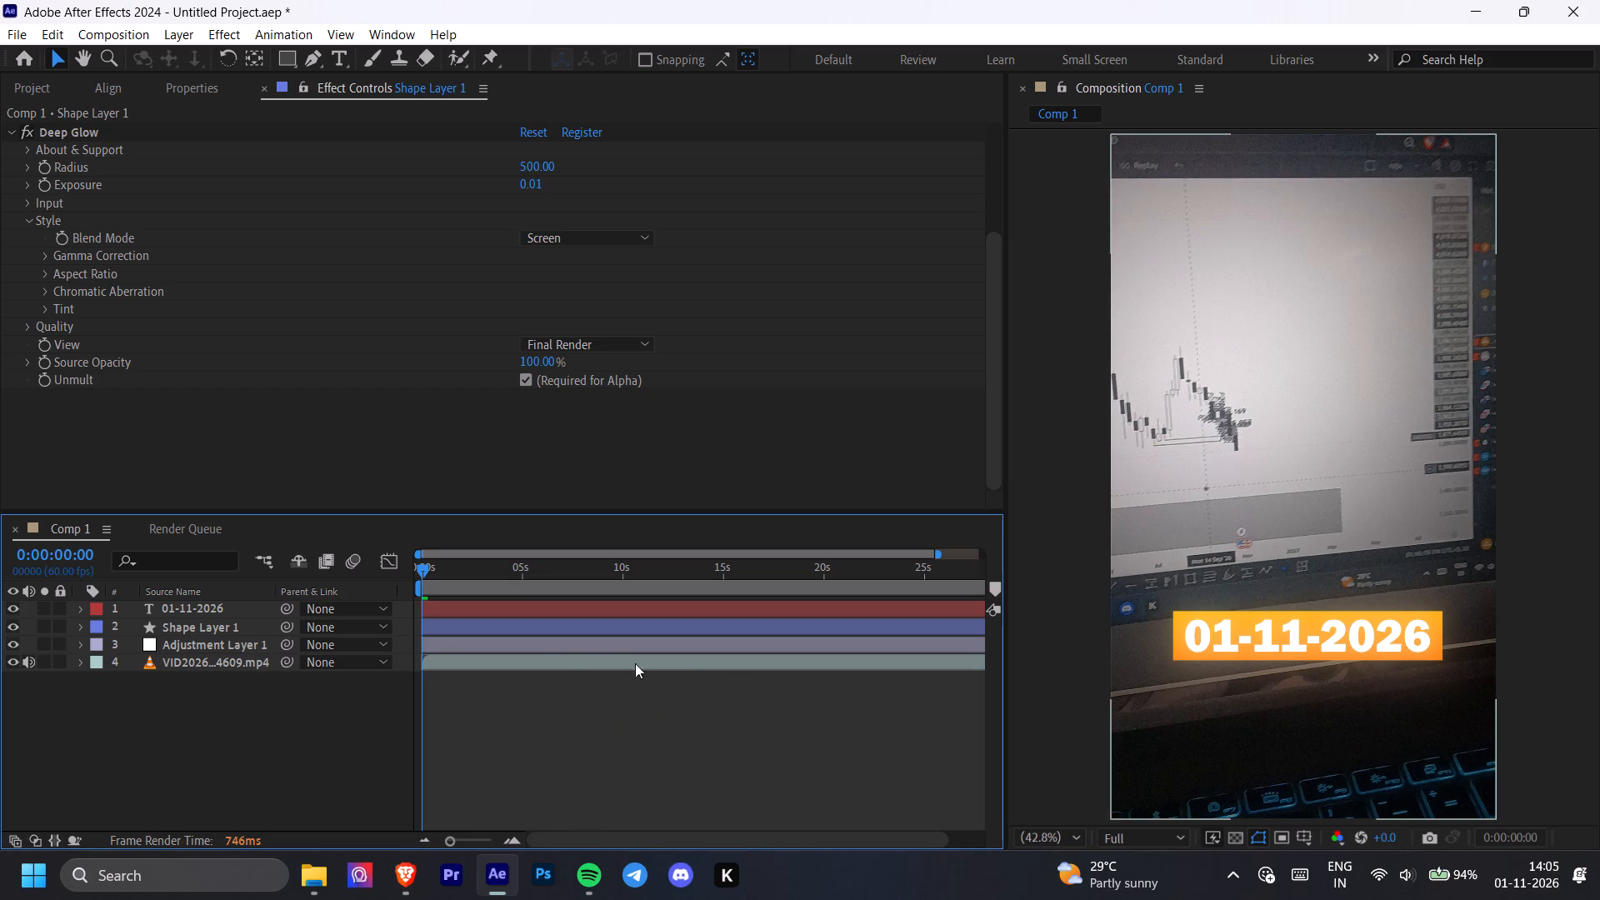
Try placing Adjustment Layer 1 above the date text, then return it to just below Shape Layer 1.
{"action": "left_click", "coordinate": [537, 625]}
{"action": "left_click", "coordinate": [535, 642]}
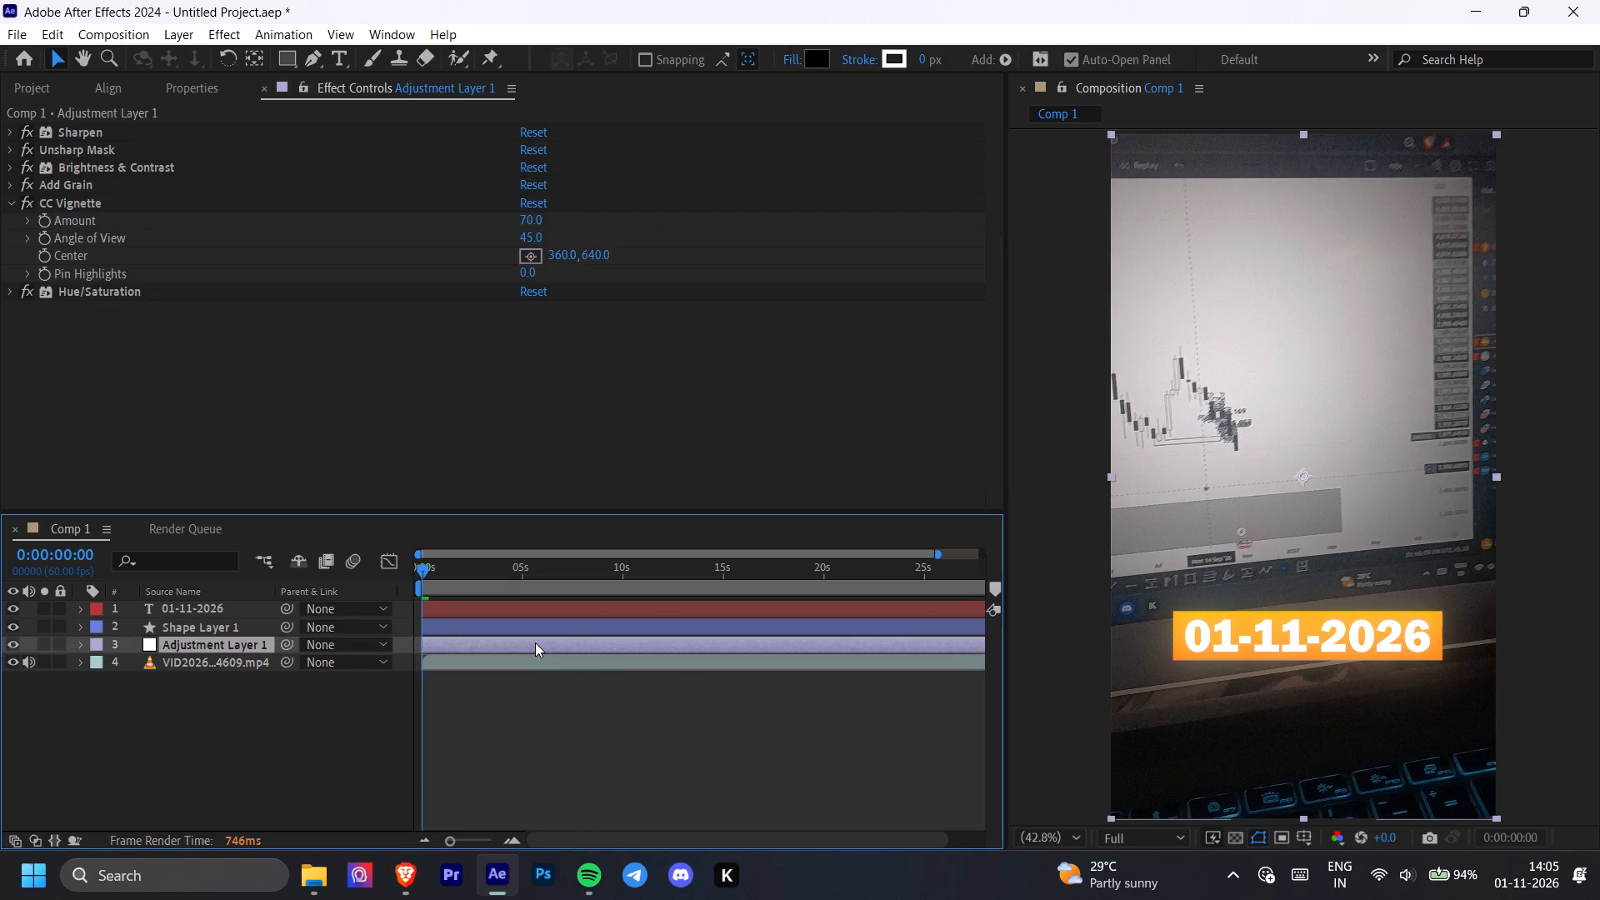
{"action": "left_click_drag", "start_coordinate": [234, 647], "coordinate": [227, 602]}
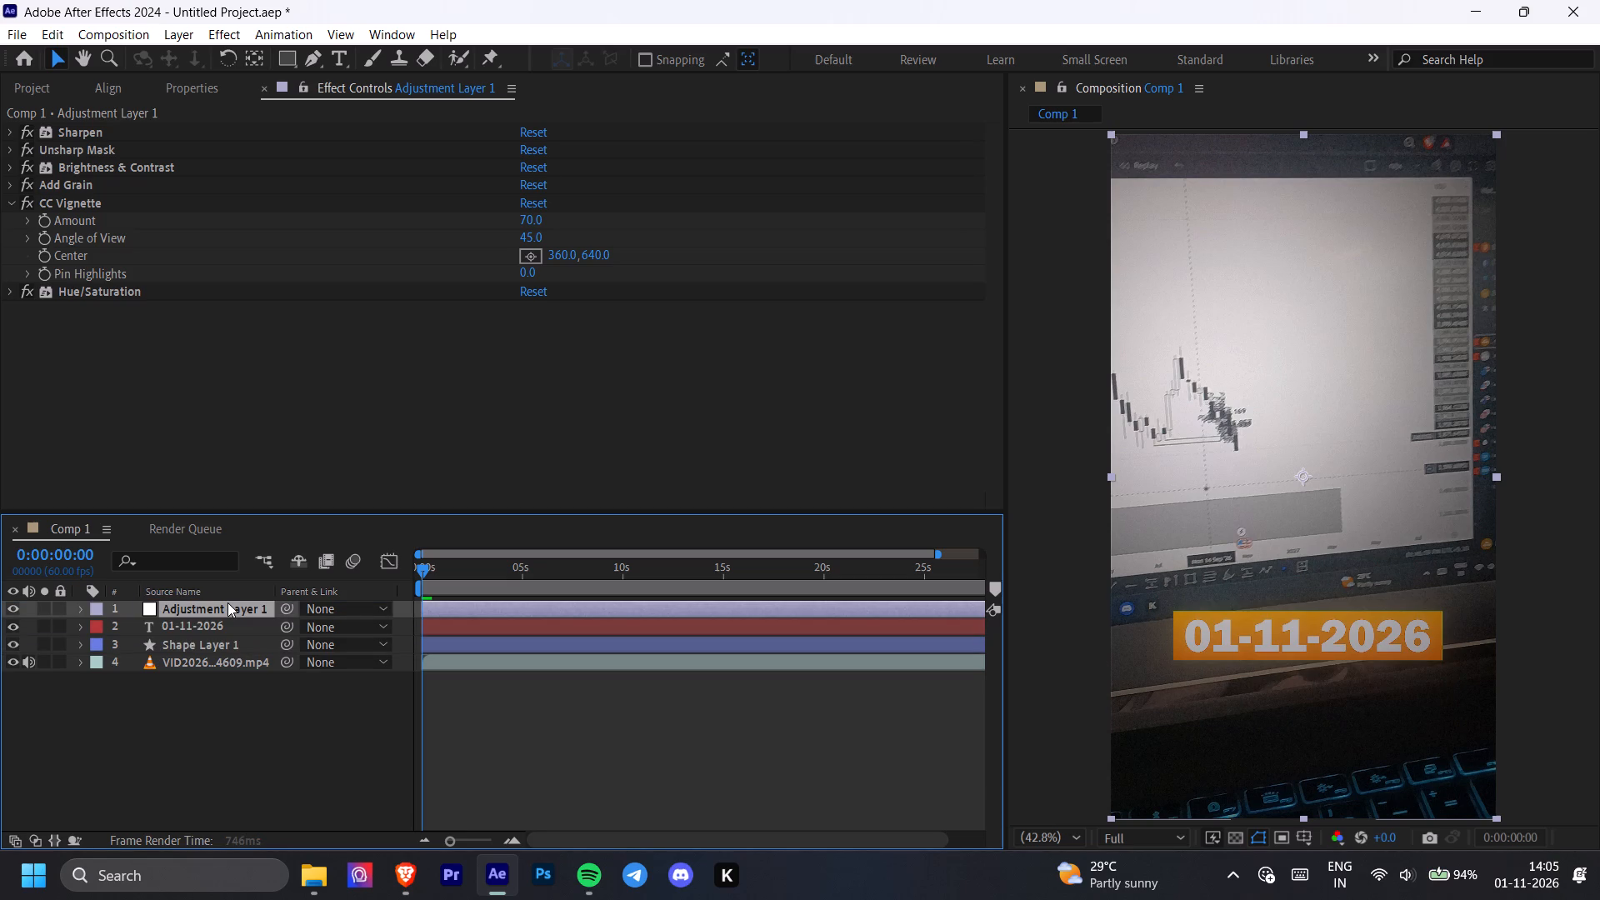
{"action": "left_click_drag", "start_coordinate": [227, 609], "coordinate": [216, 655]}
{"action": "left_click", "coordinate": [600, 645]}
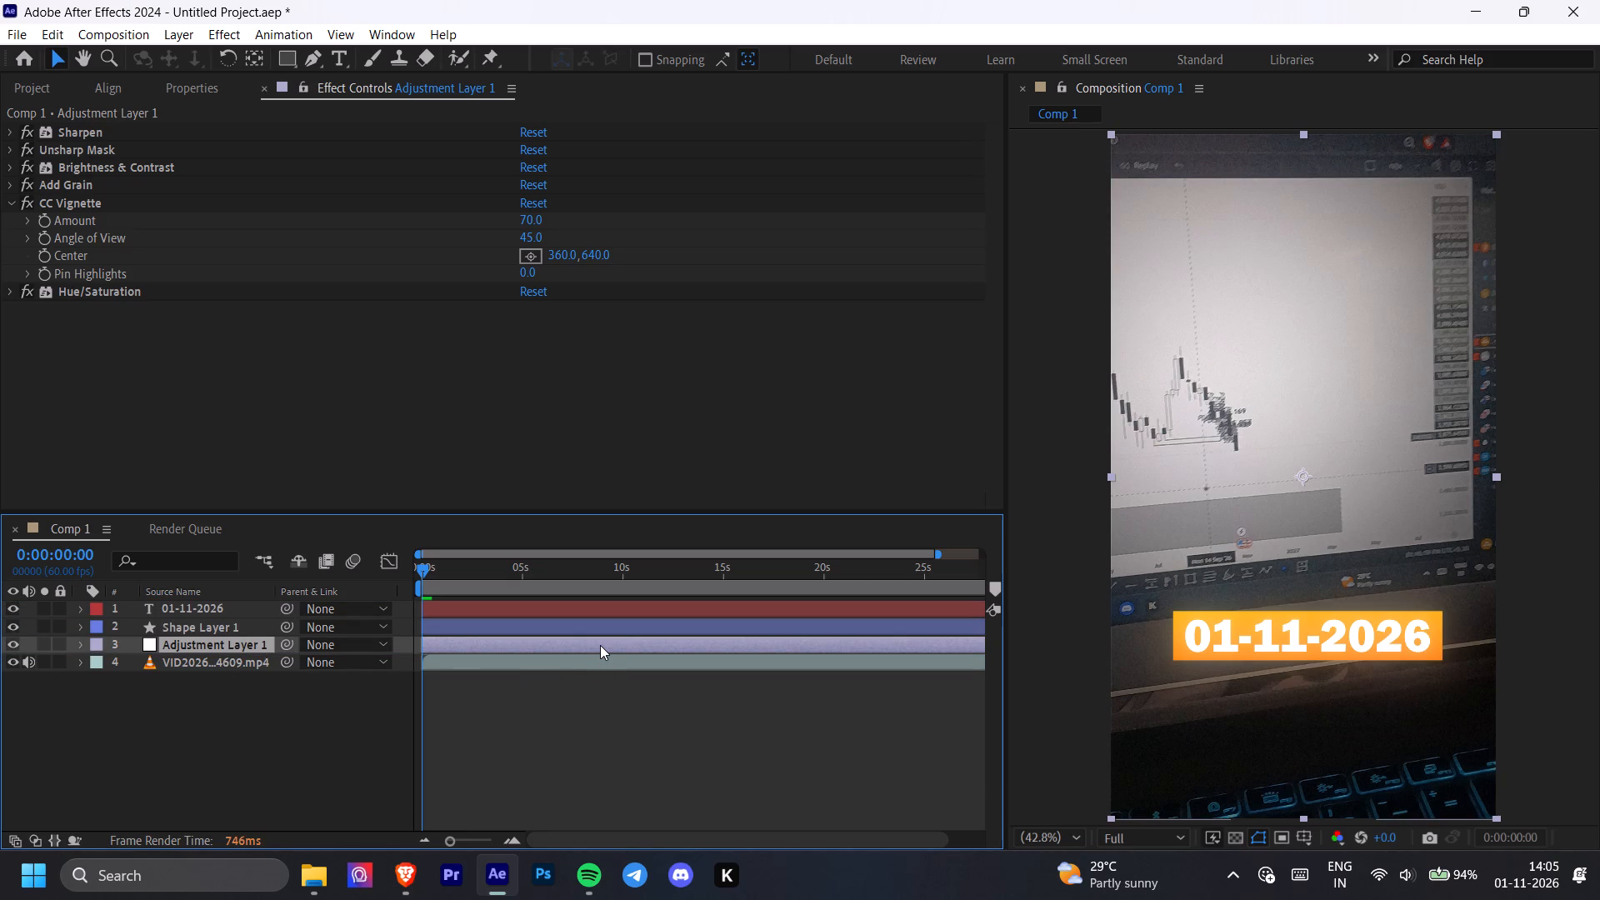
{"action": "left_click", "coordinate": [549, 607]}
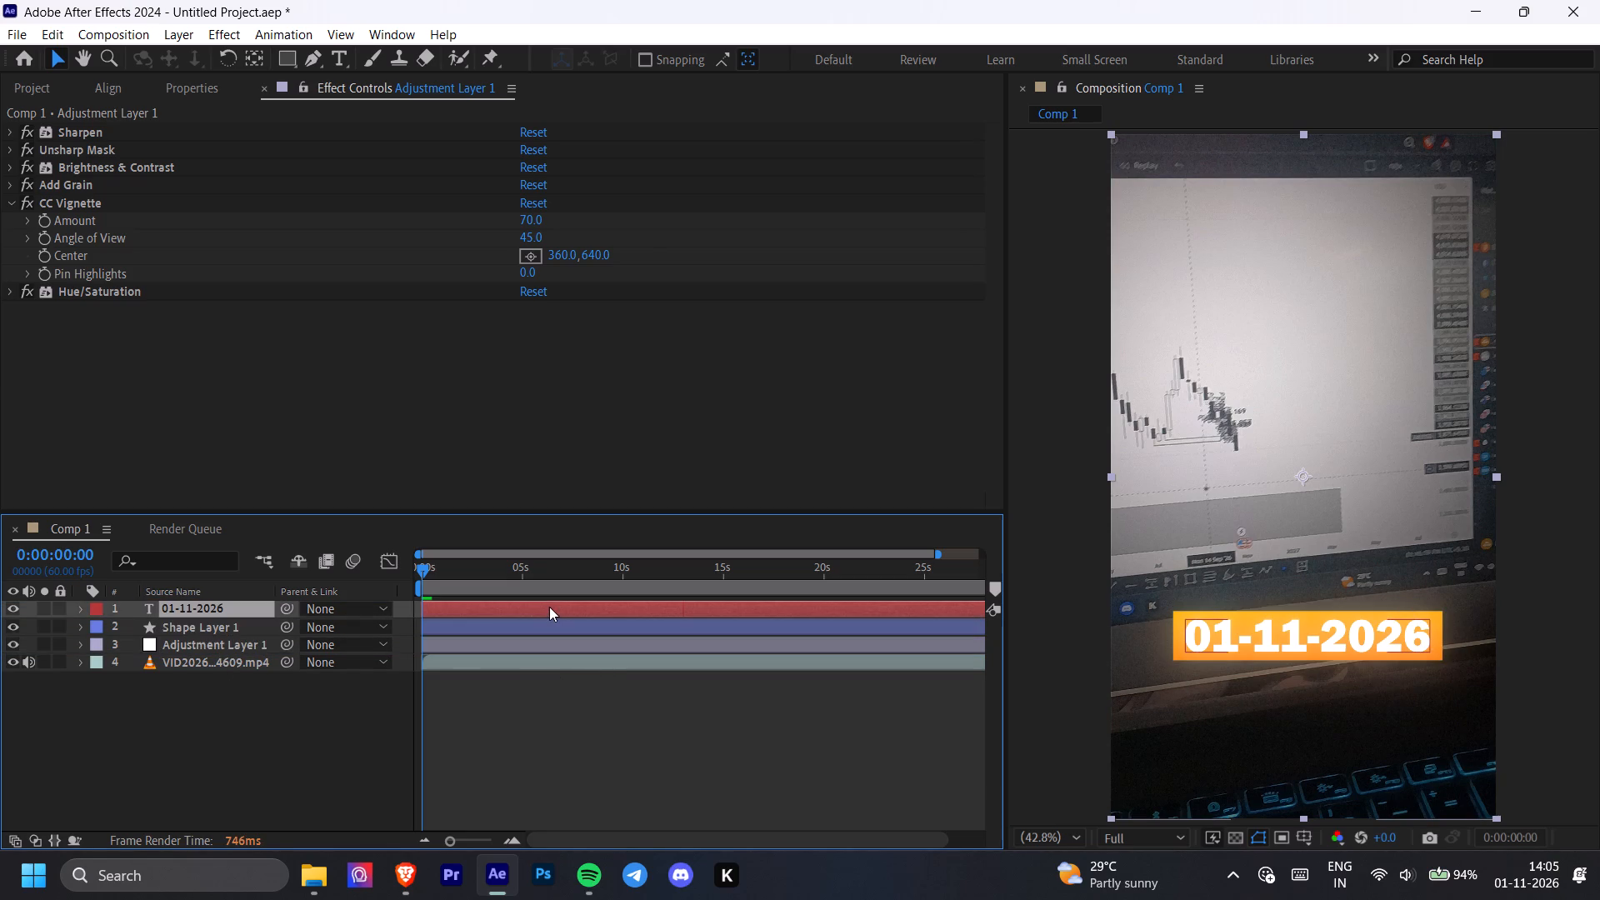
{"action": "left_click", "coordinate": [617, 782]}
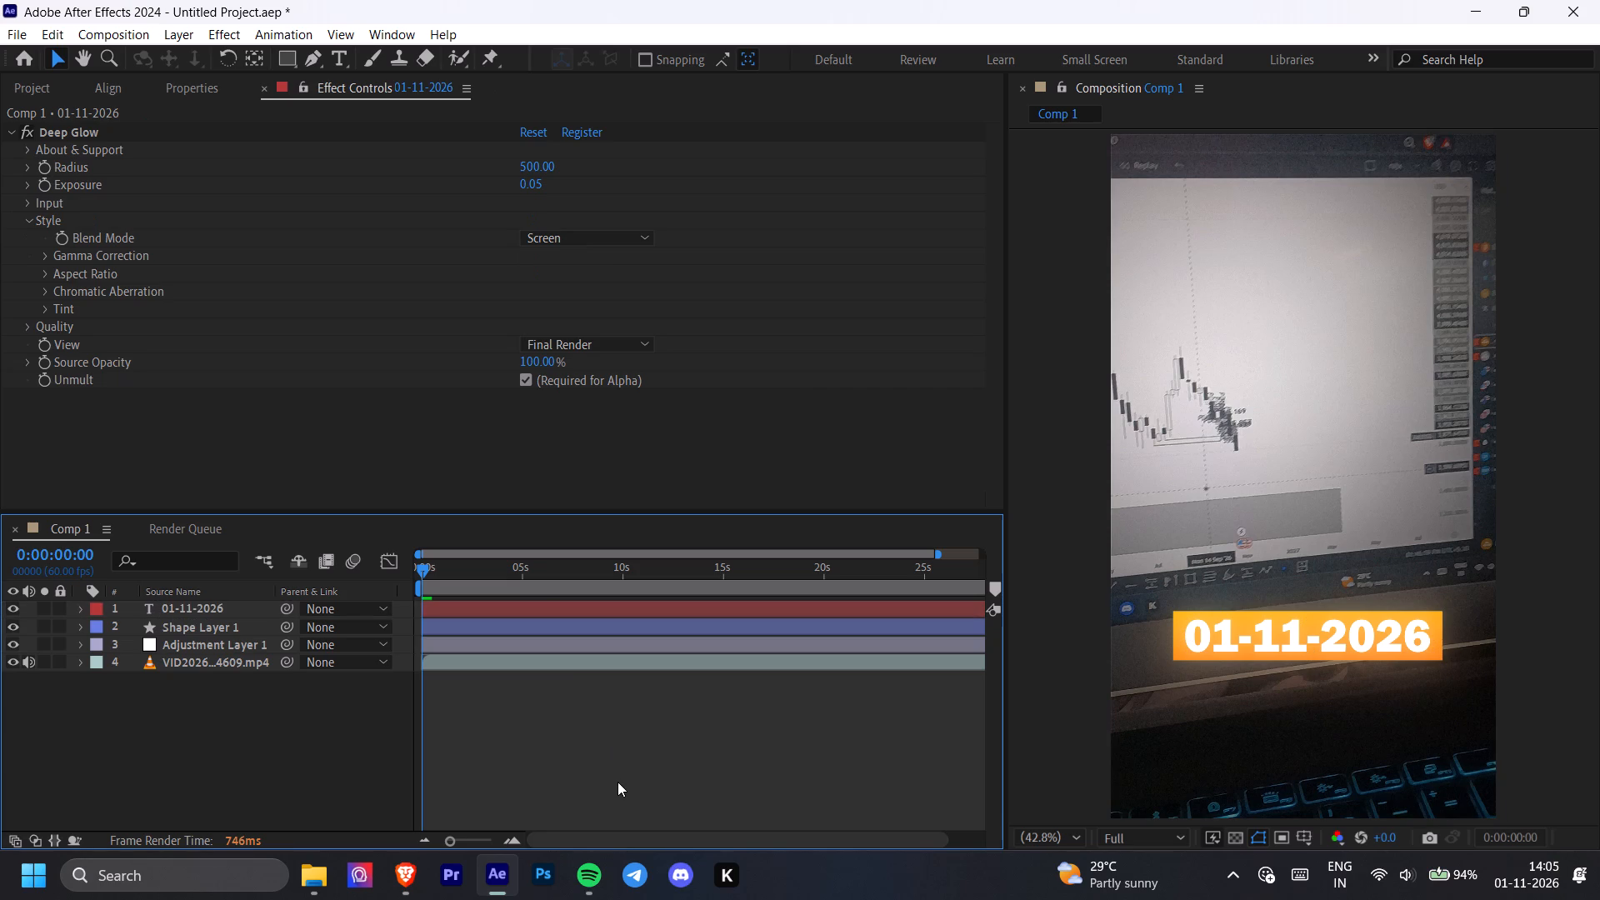
Apply the Add Grain effect to Shape Layer 1 and set its viewing mode to Final Output.
{"action": "left_click", "coordinate": [567, 617]}
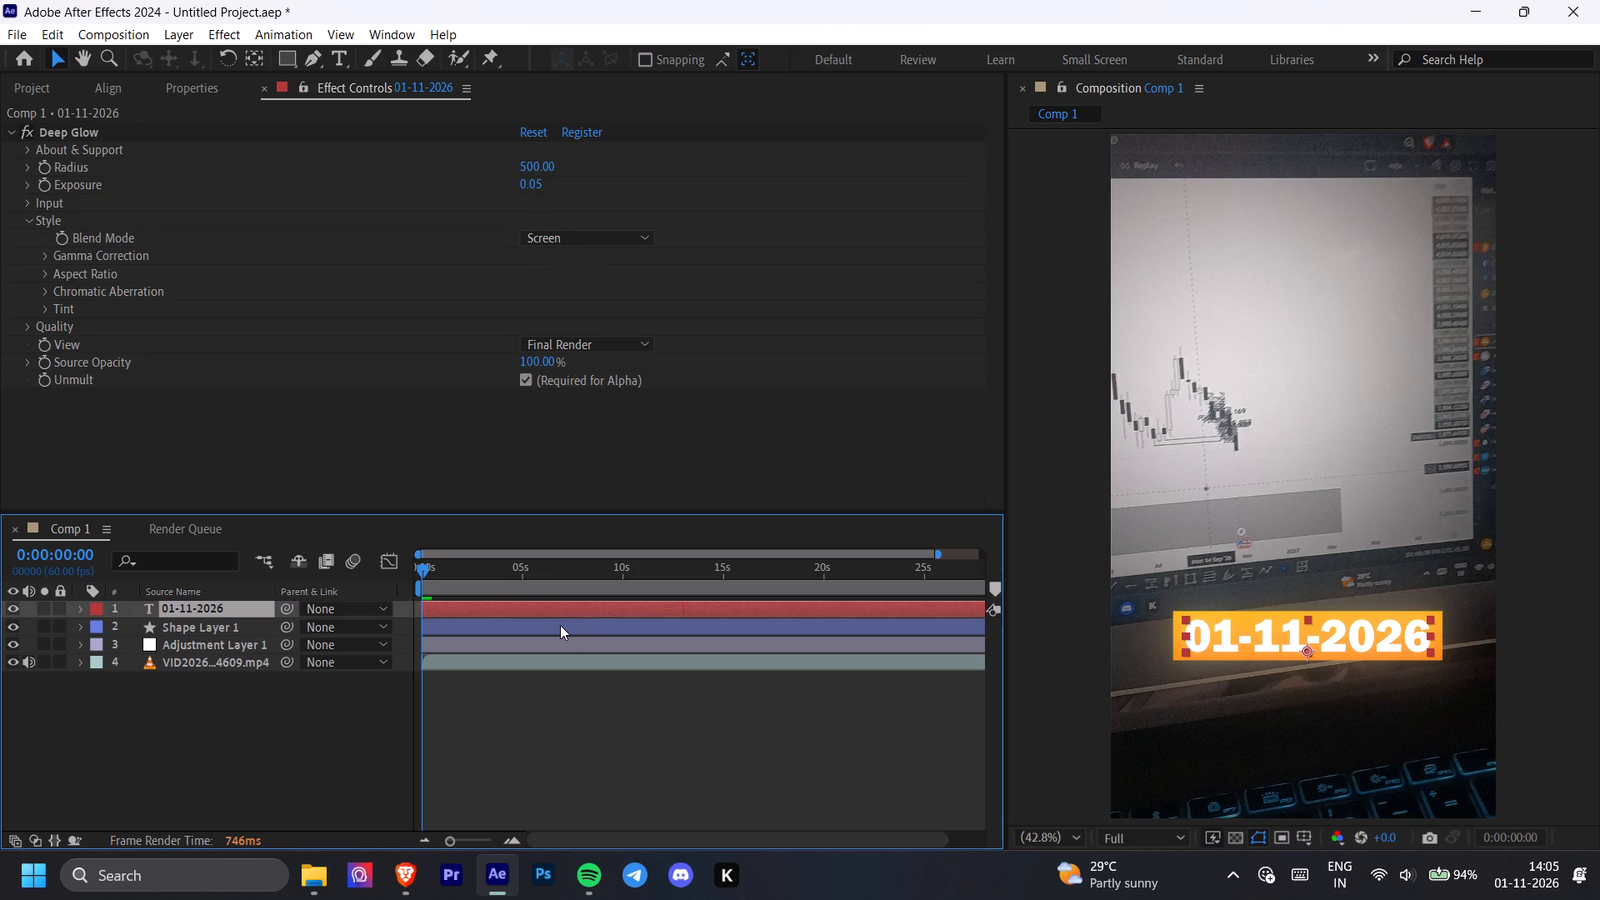
{"action": "left_click", "coordinate": [560, 626]}
{"action": "key", "text": "ctrl+space"}
{"action": "type", "text": "gra"}
{"action": "left_click", "coordinate": [507, 697]}
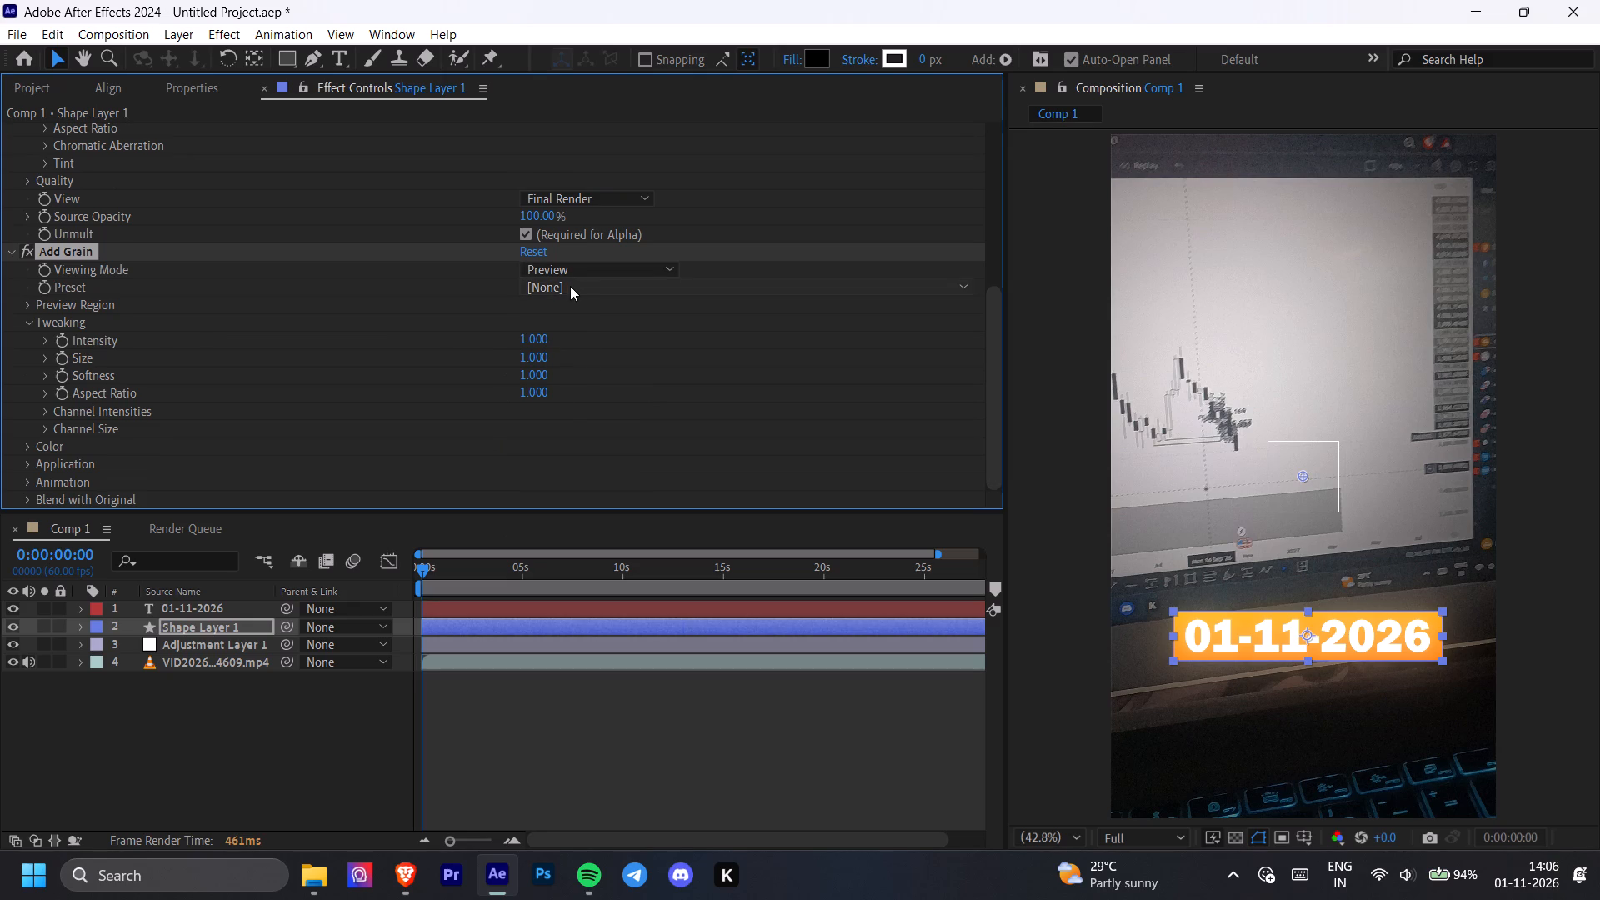
{"action": "left_click", "coordinate": [640, 267]}
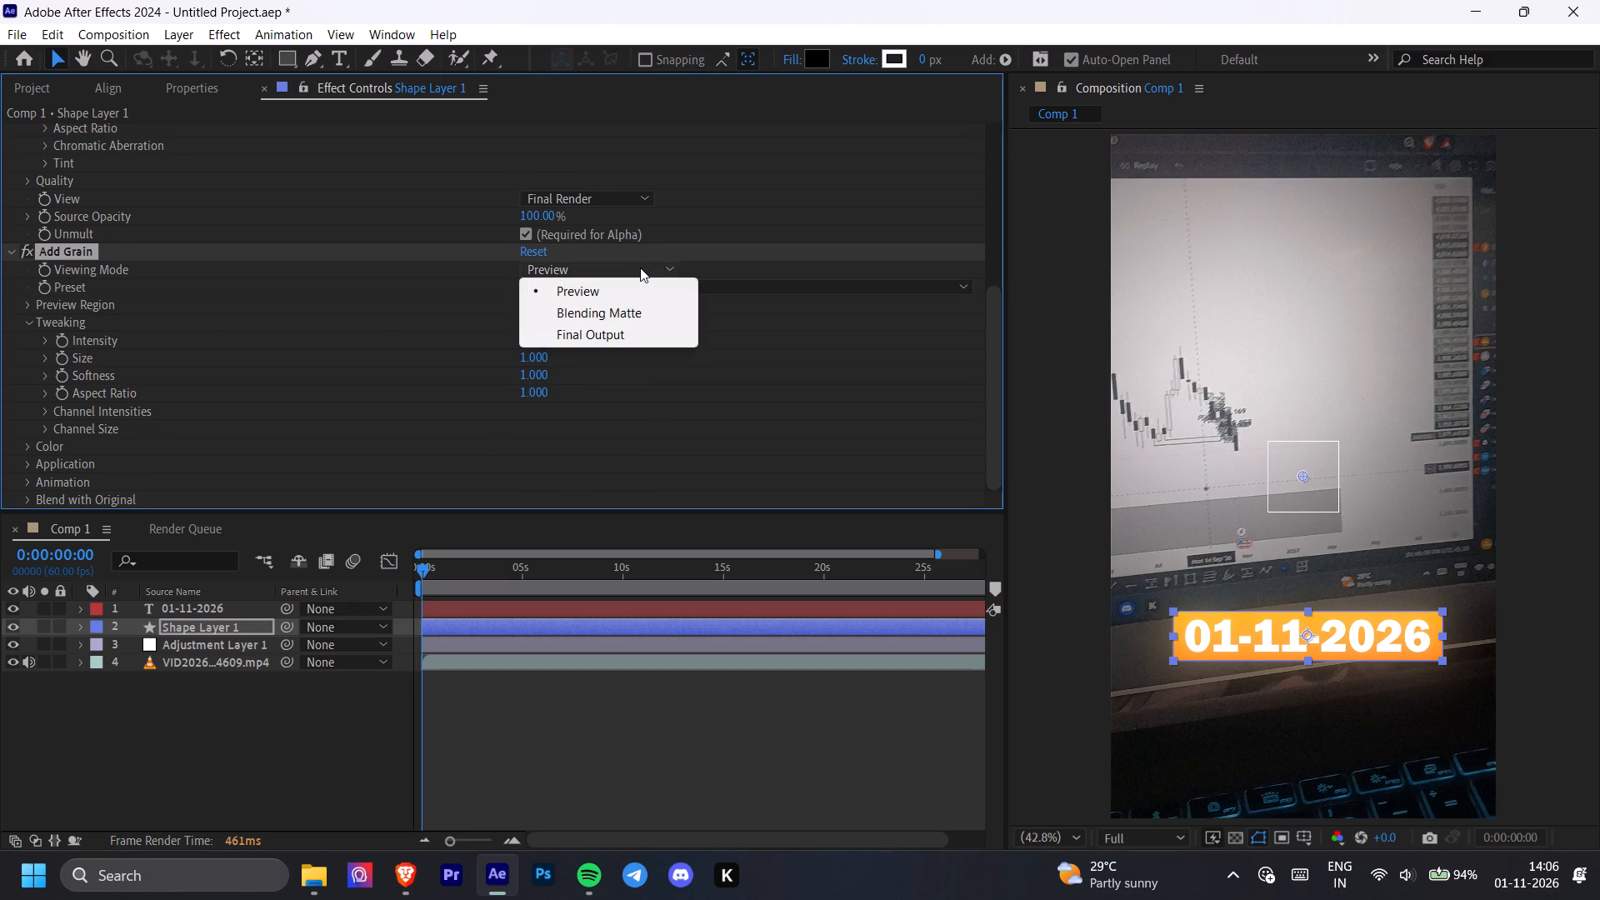
{"action": "left_click", "coordinate": [531, 340]}
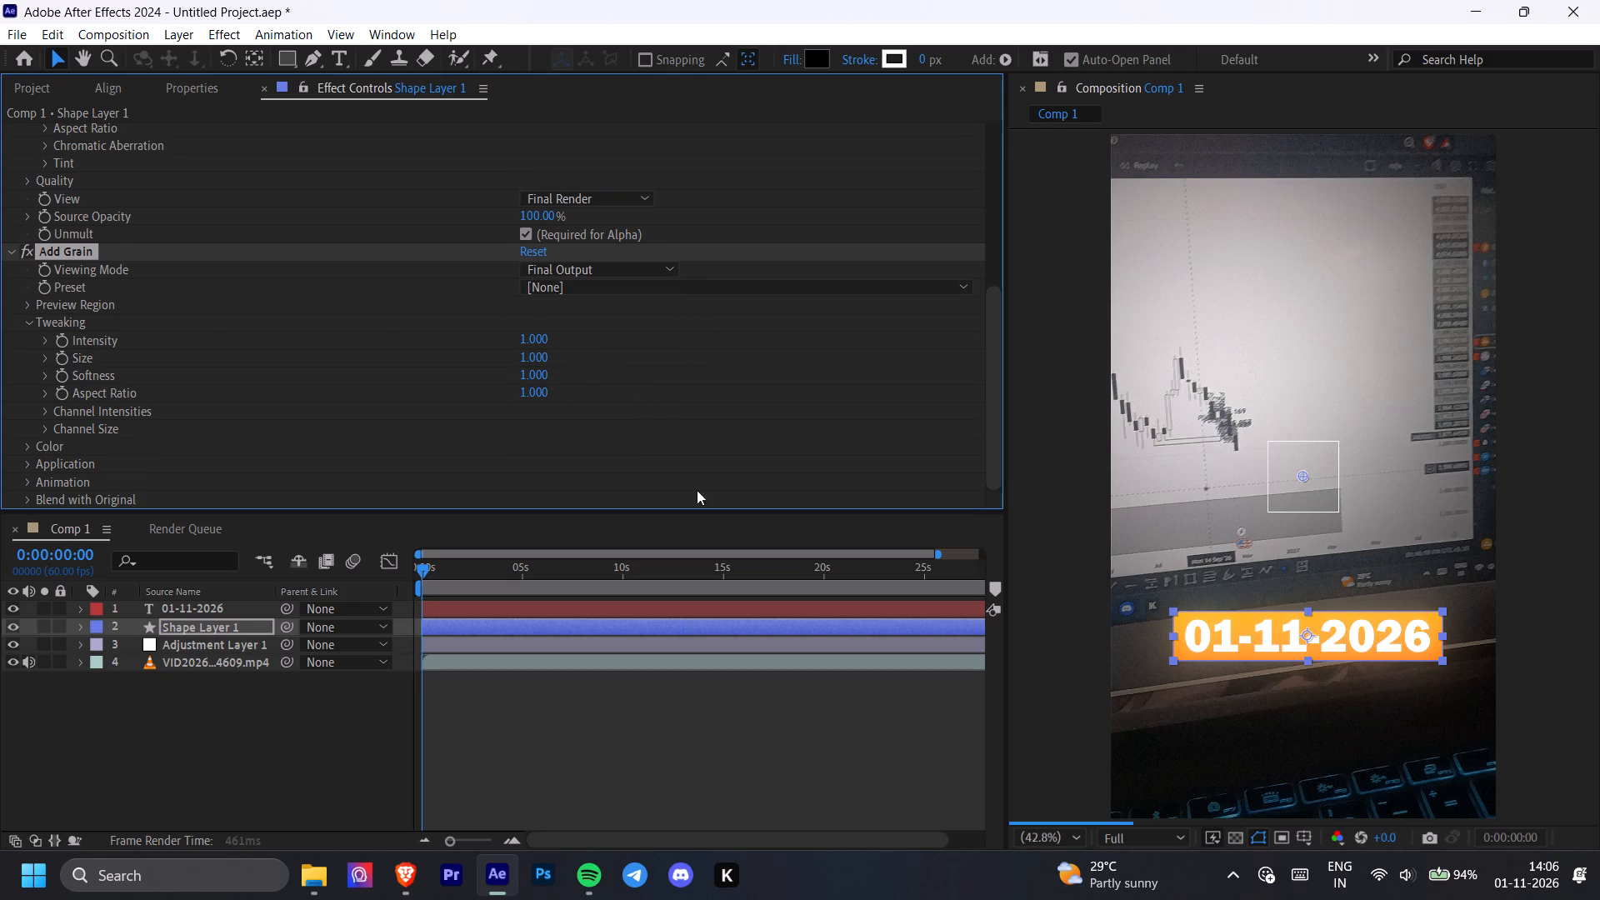
{"action": "left_click", "coordinate": [576, 741]}
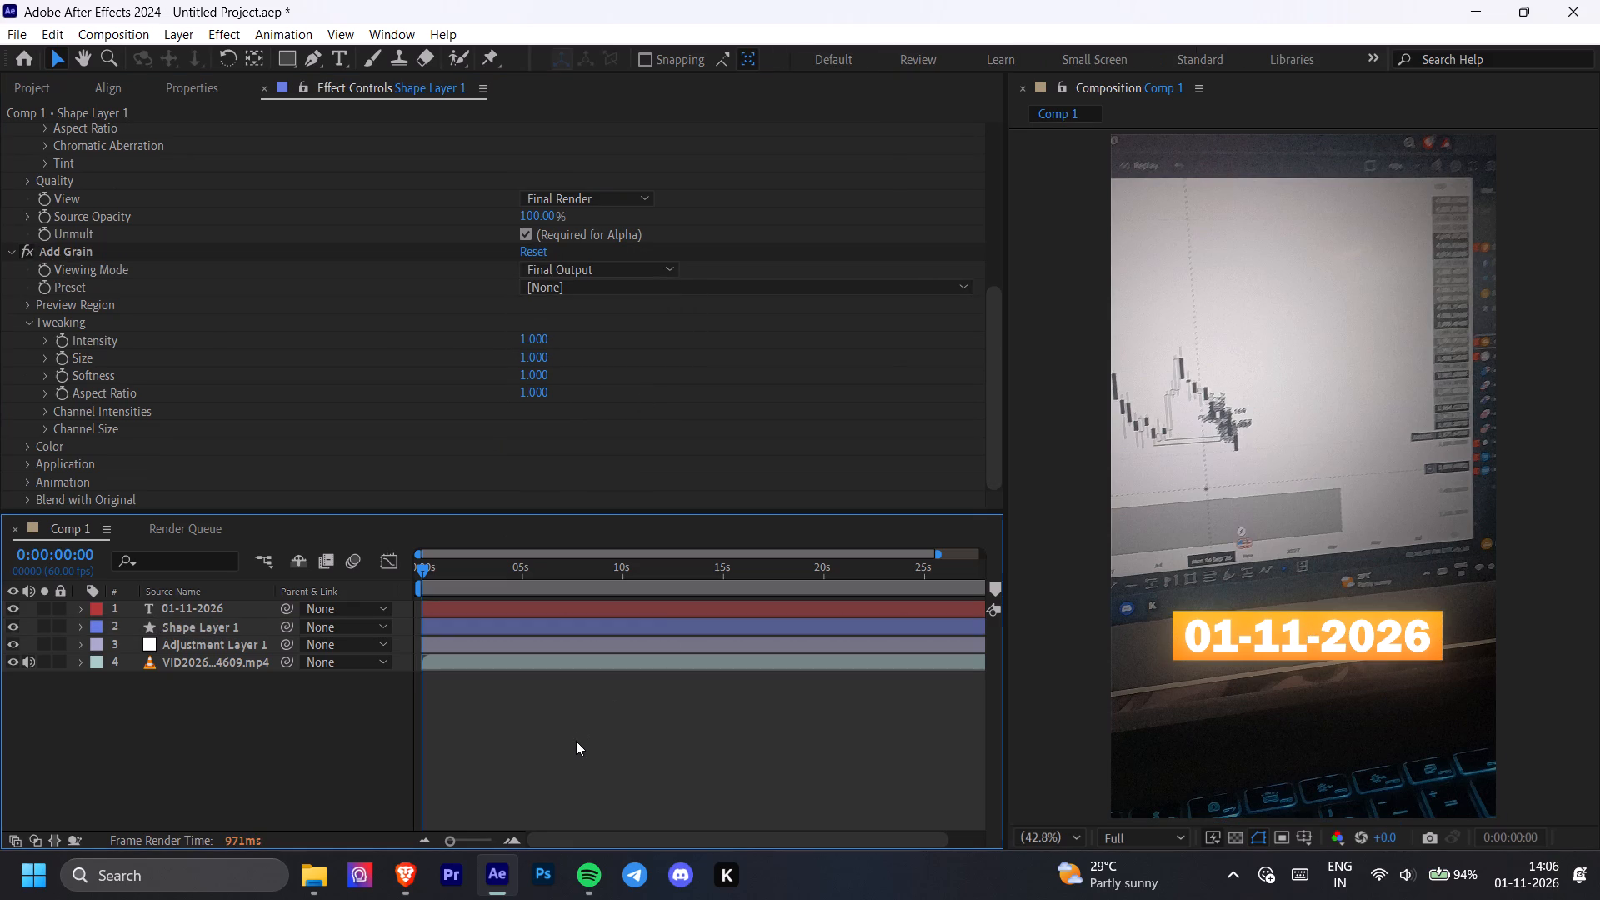
{"action": "left_click", "coordinate": [777, 707]}
Apply the Drop Shadow effect to the 01-11-2026 text layer.
{"action": "left_click", "coordinate": [1212, 647]}
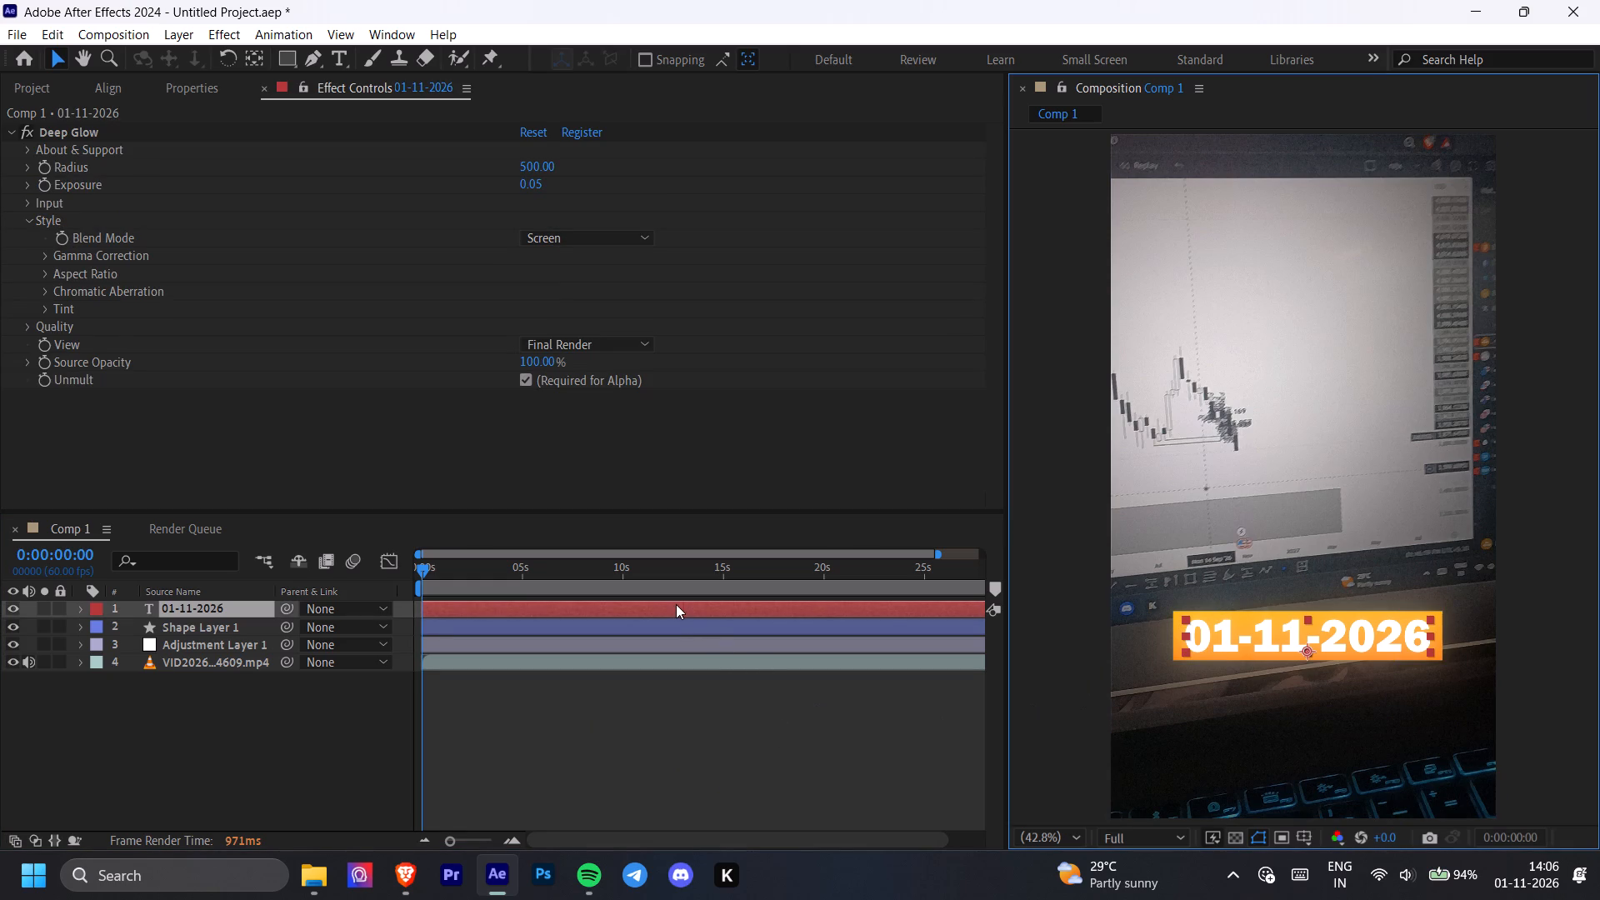
{"action": "key", "text": "ctrl+space"}
{"action": "type", "text": "drop"}
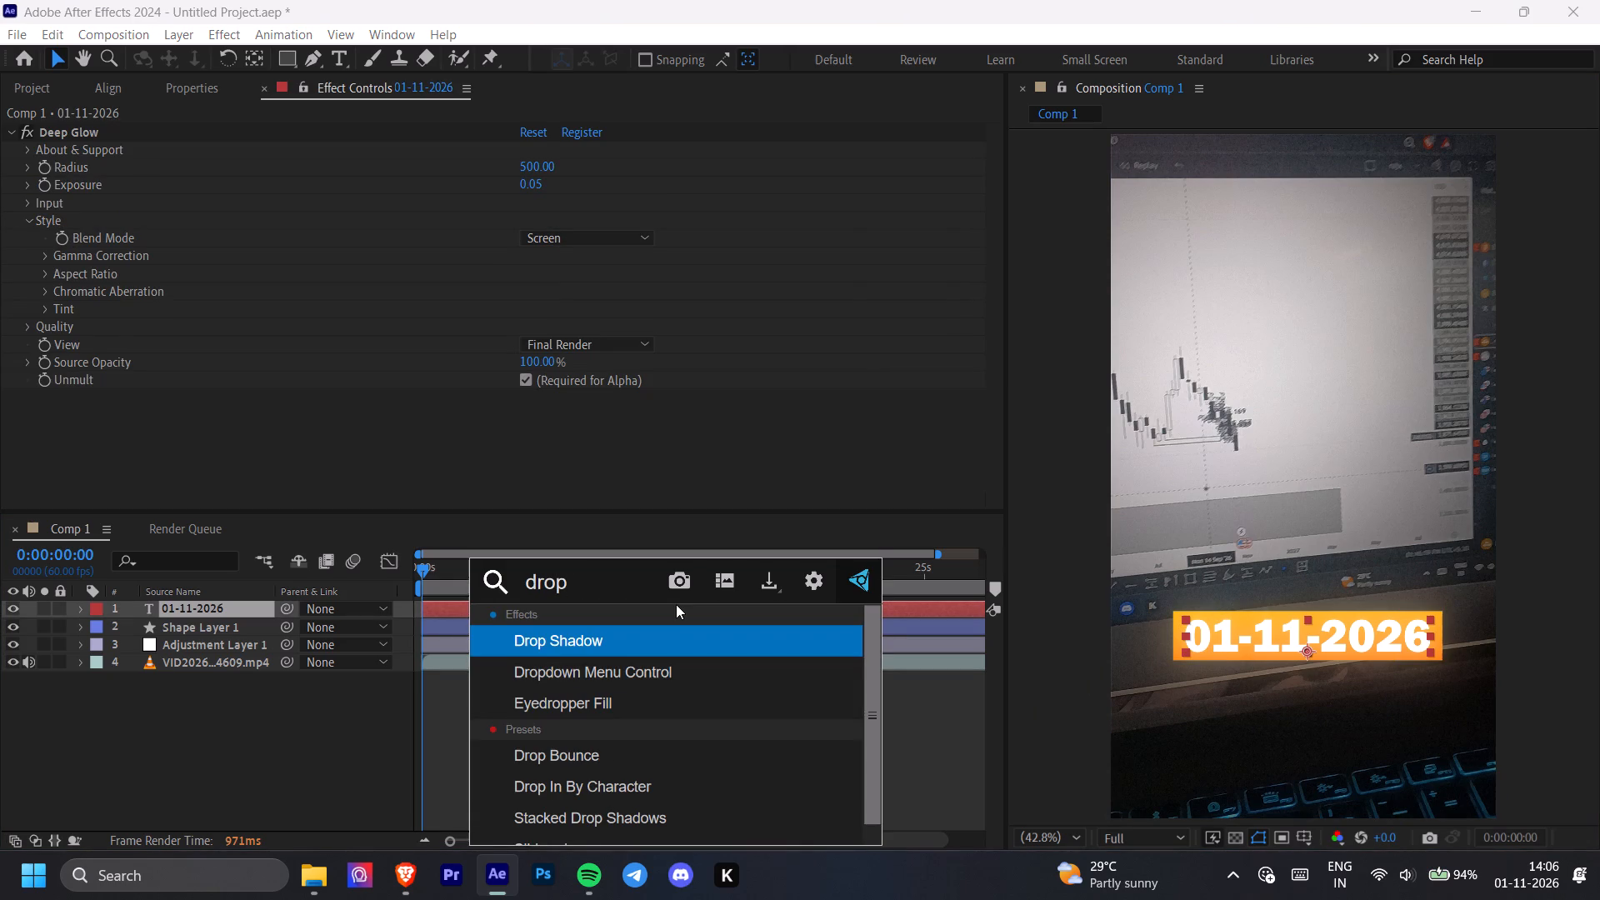
{"action": "left_click", "coordinate": [636, 647]}
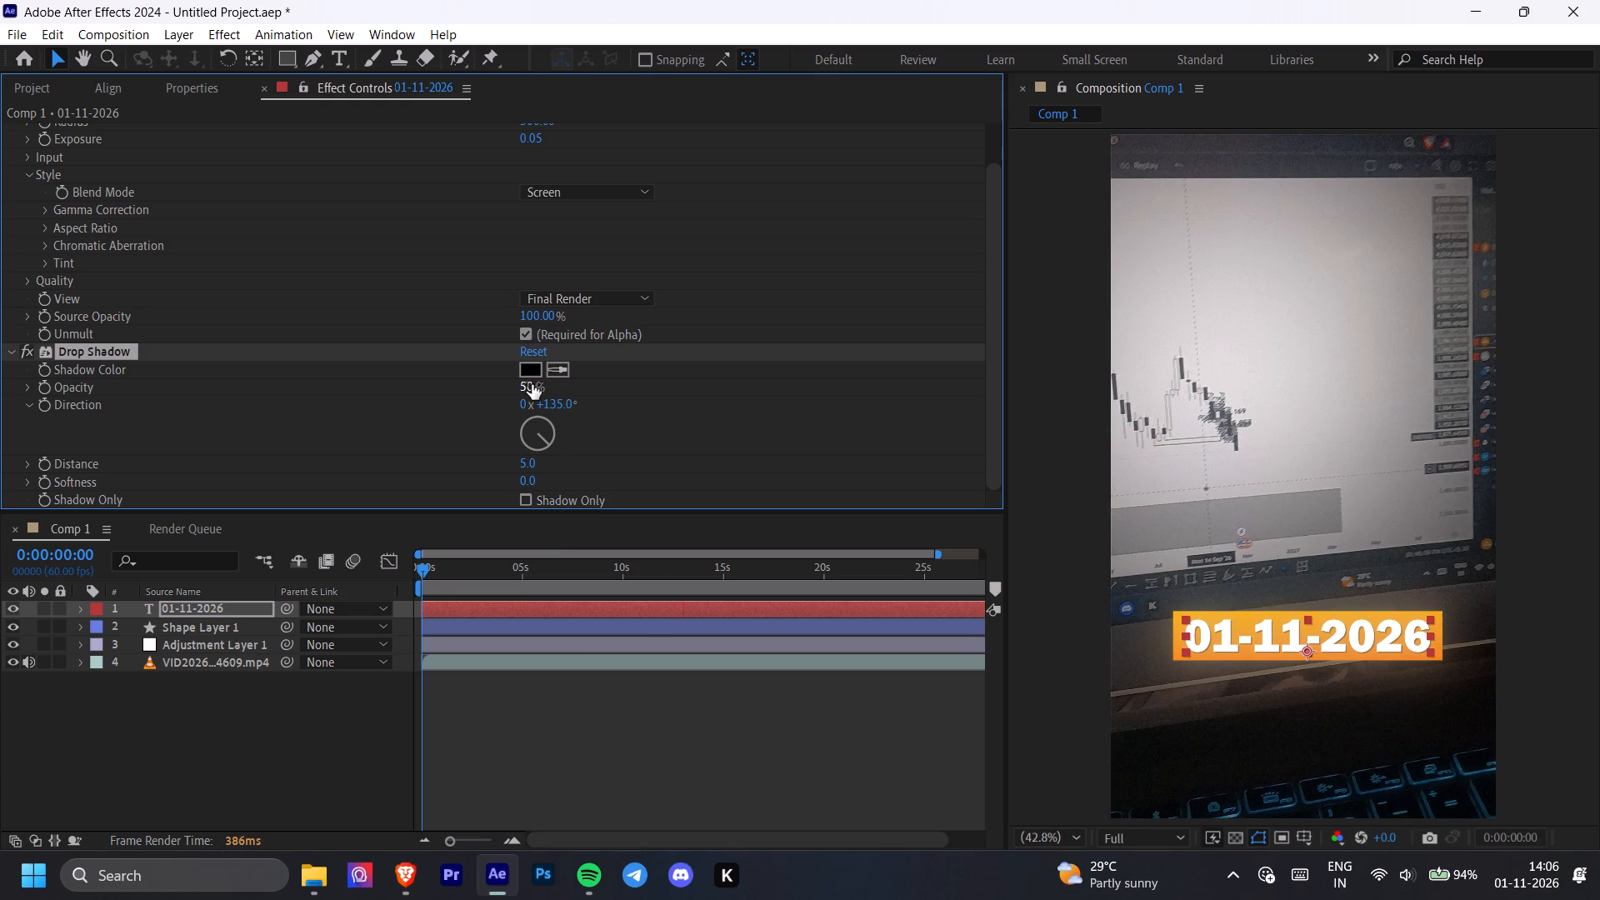
Set the date text's drop shadow to 39% opacity and a softness of 15.
{"action": "left_click_drag", "start_coordinate": [532, 384], "coordinate": [513, 392]}
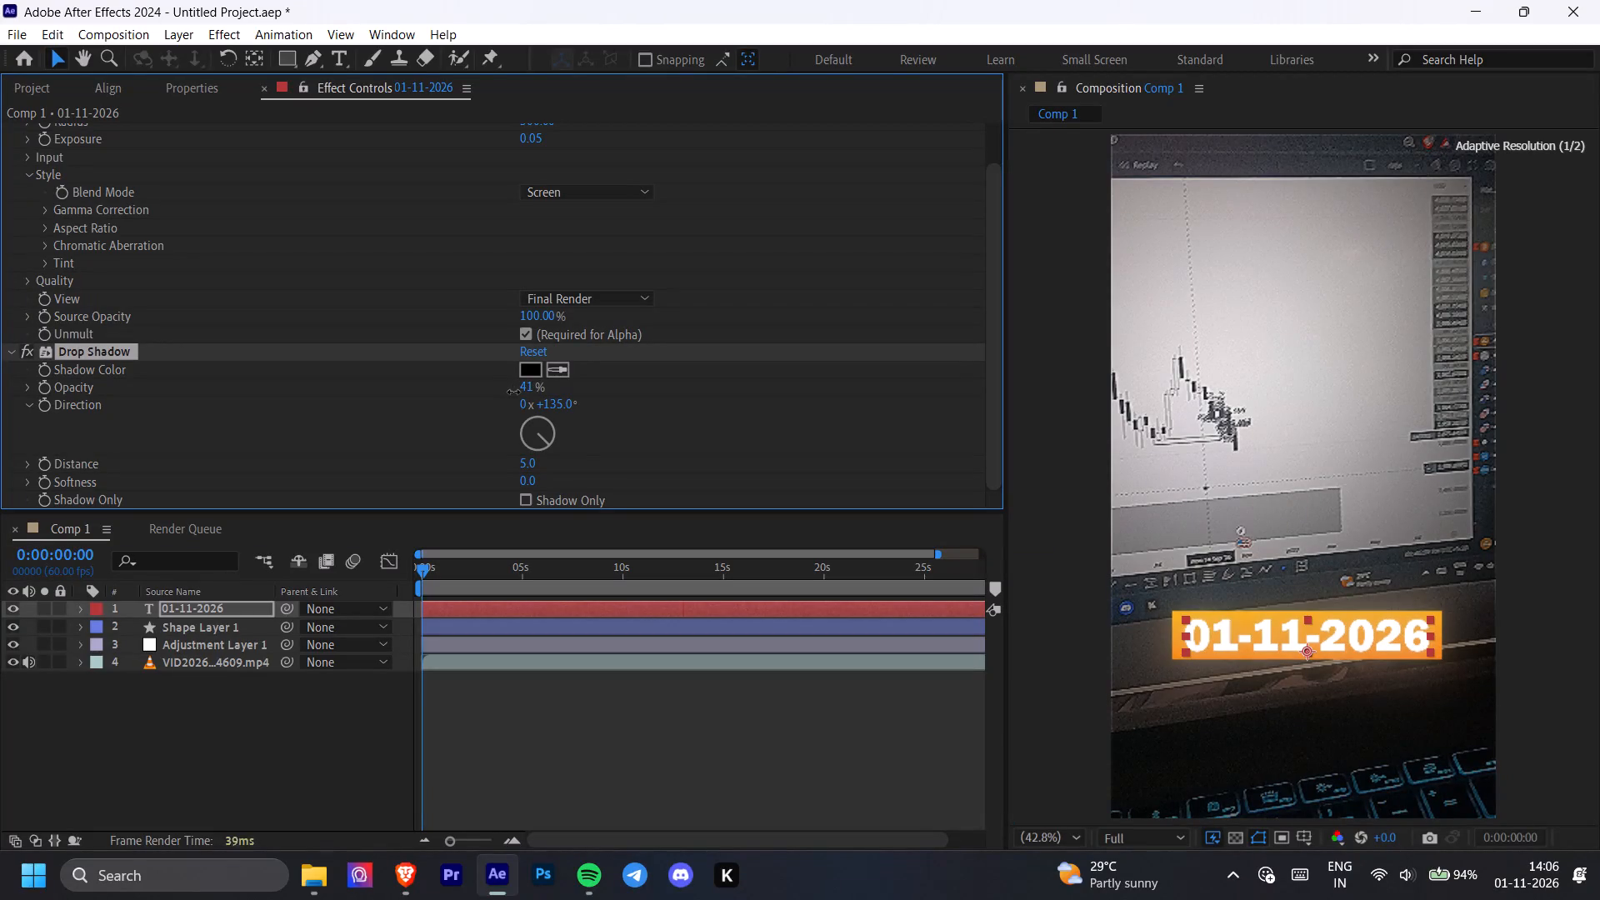
{"action": "left_click_drag", "start_coordinate": [513, 392], "coordinate": [522, 393]}
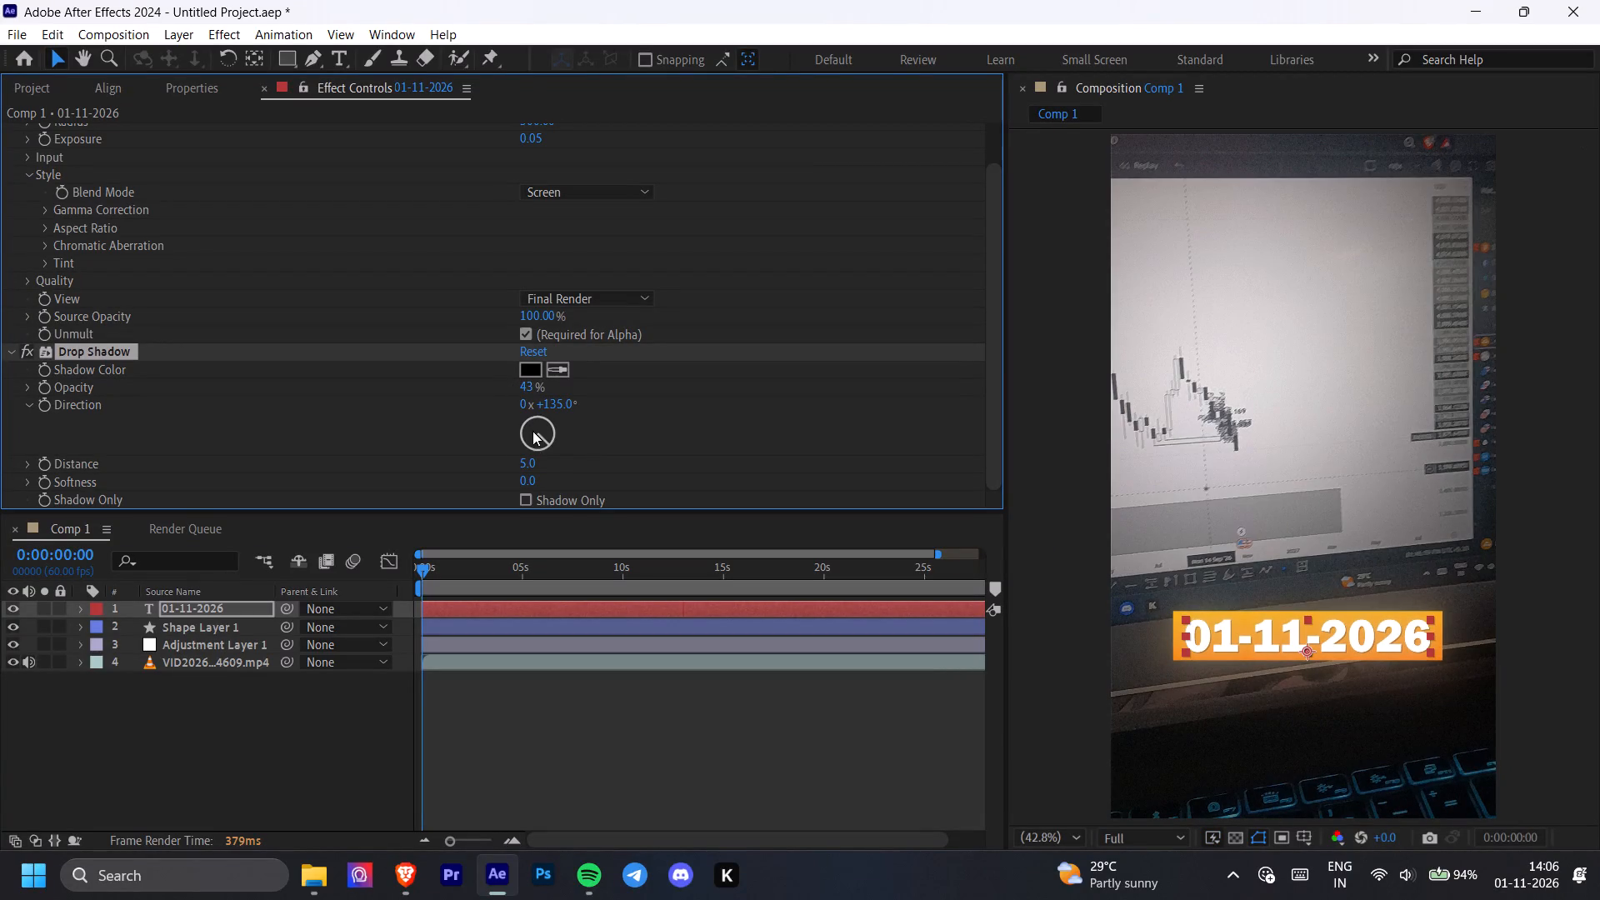
{"action": "left_click_drag", "start_coordinate": [526, 392], "coordinate": [516, 393]}
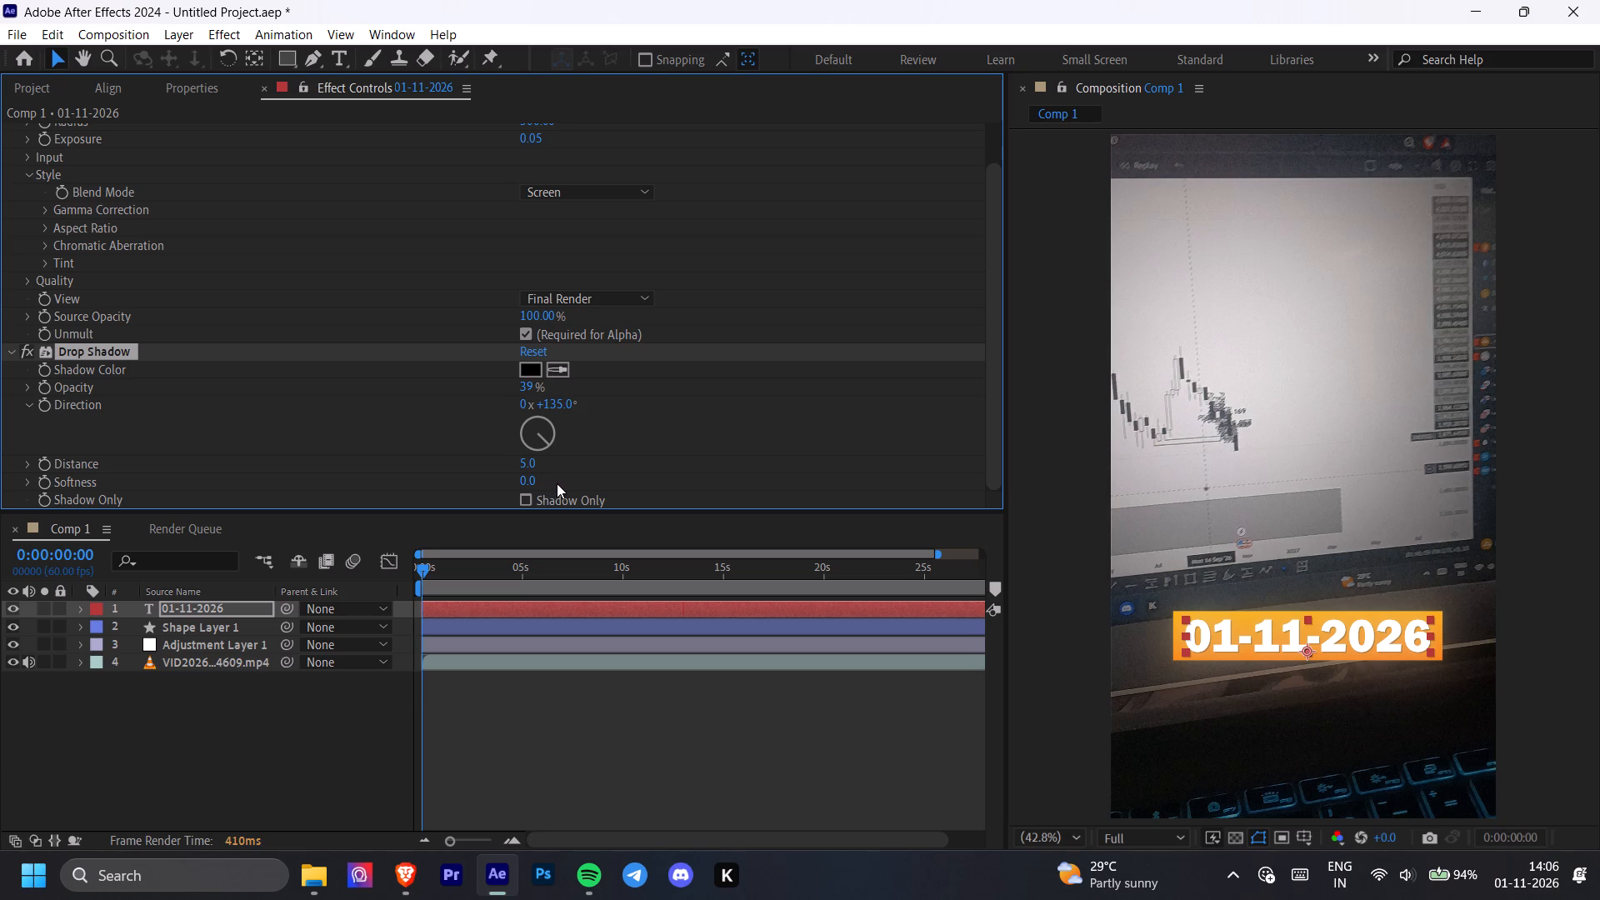
{"action": "left_click_drag", "start_coordinate": [525, 484], "coordinate": [541, 484]}
{"action": "left_click", "coordinate": [672, 782]}
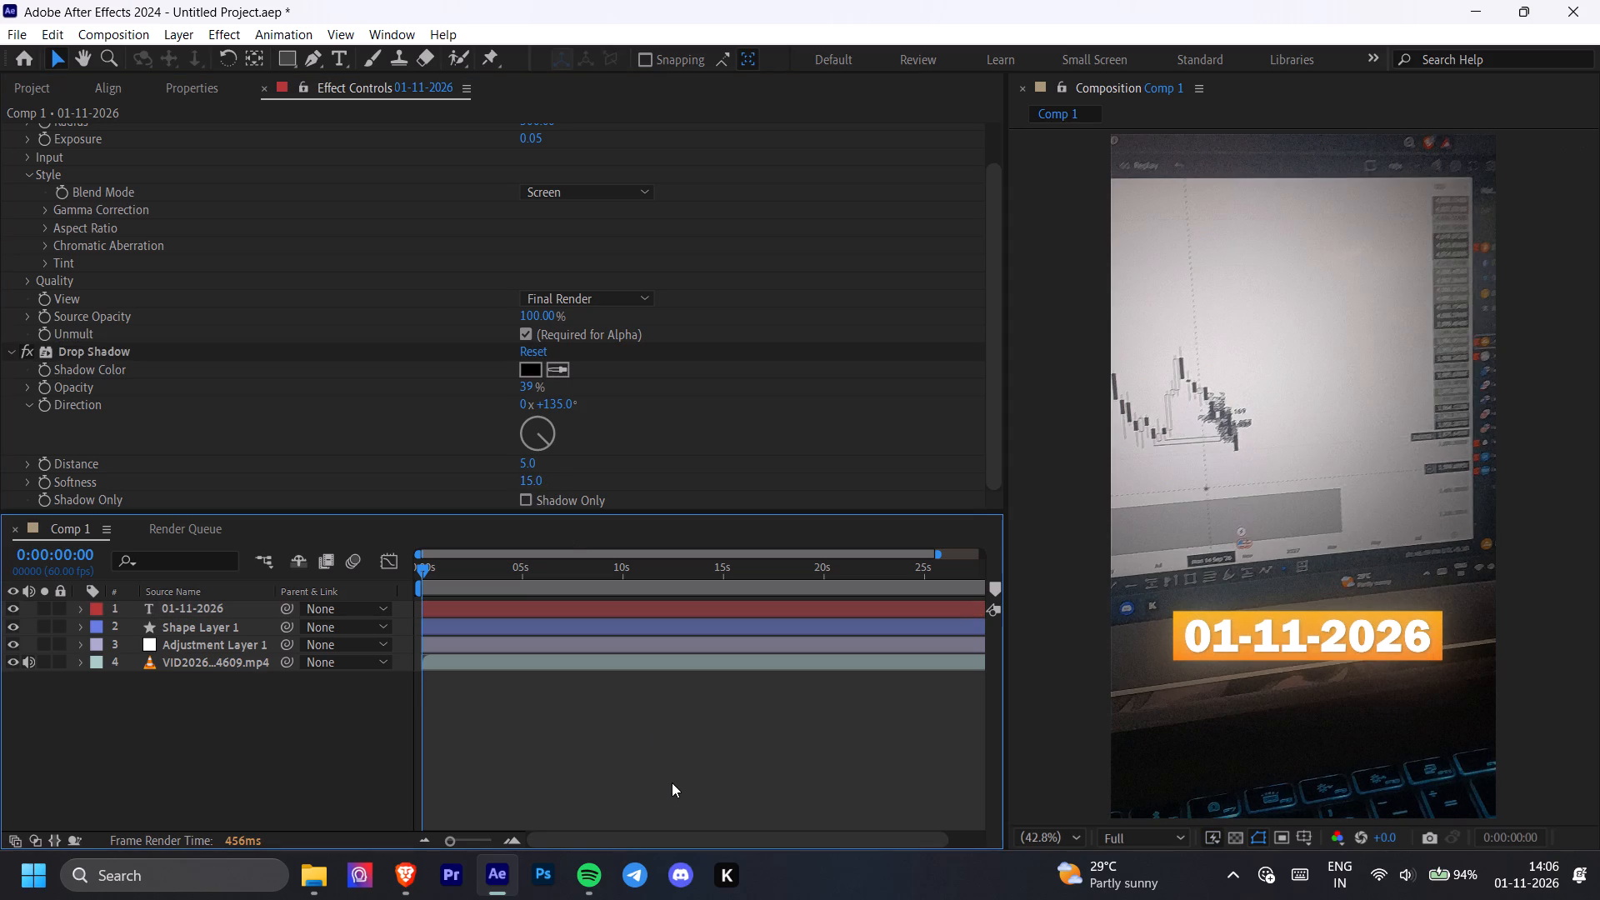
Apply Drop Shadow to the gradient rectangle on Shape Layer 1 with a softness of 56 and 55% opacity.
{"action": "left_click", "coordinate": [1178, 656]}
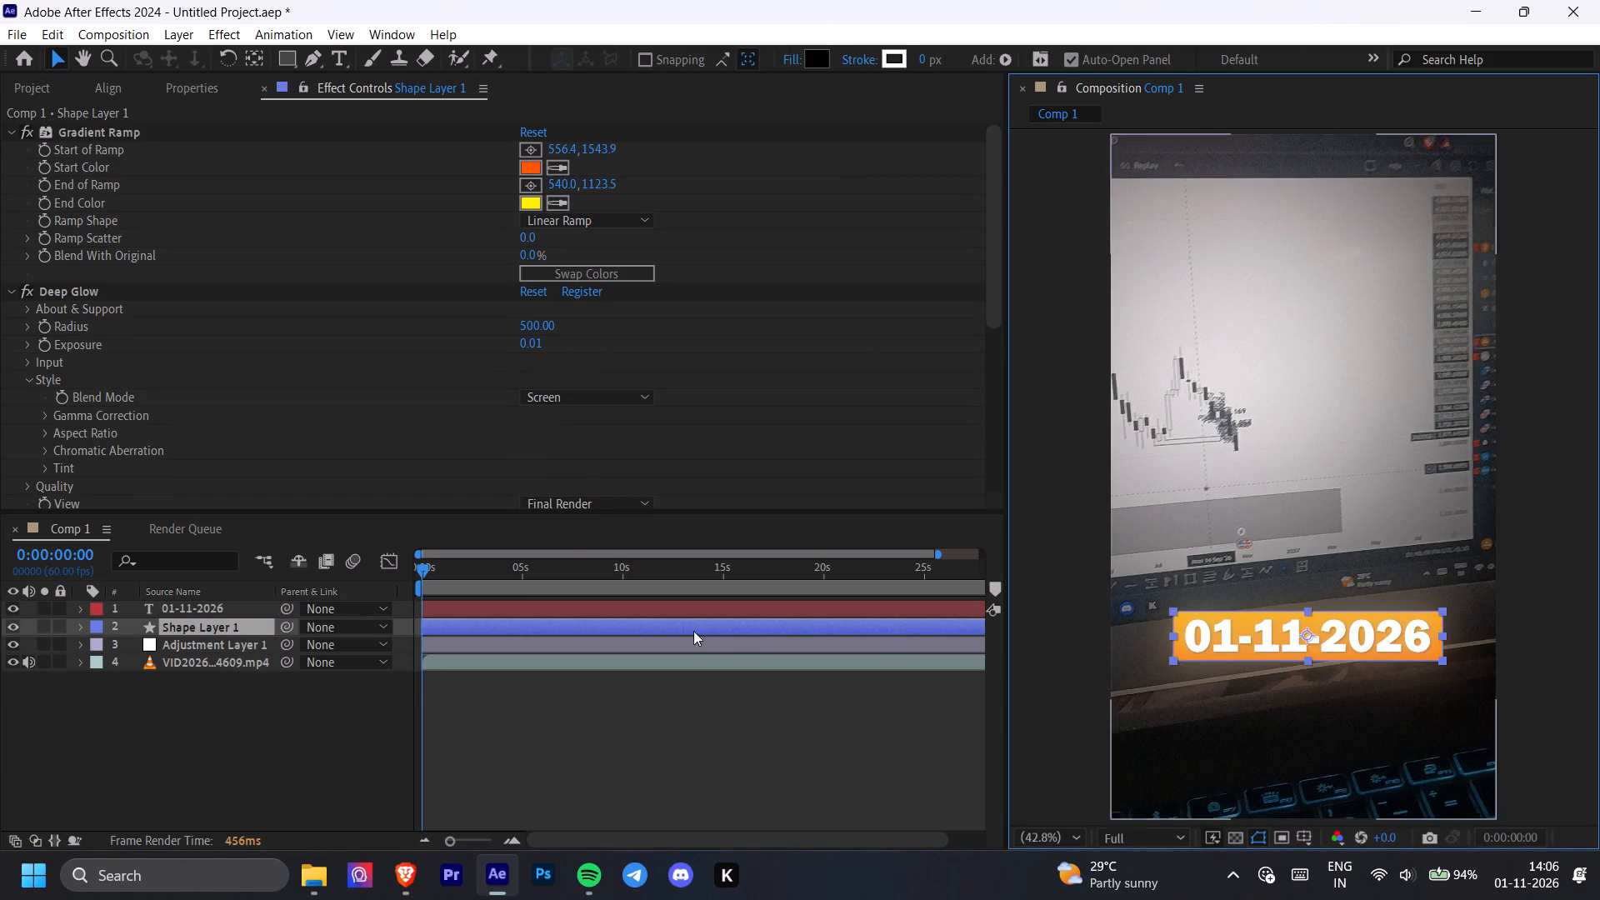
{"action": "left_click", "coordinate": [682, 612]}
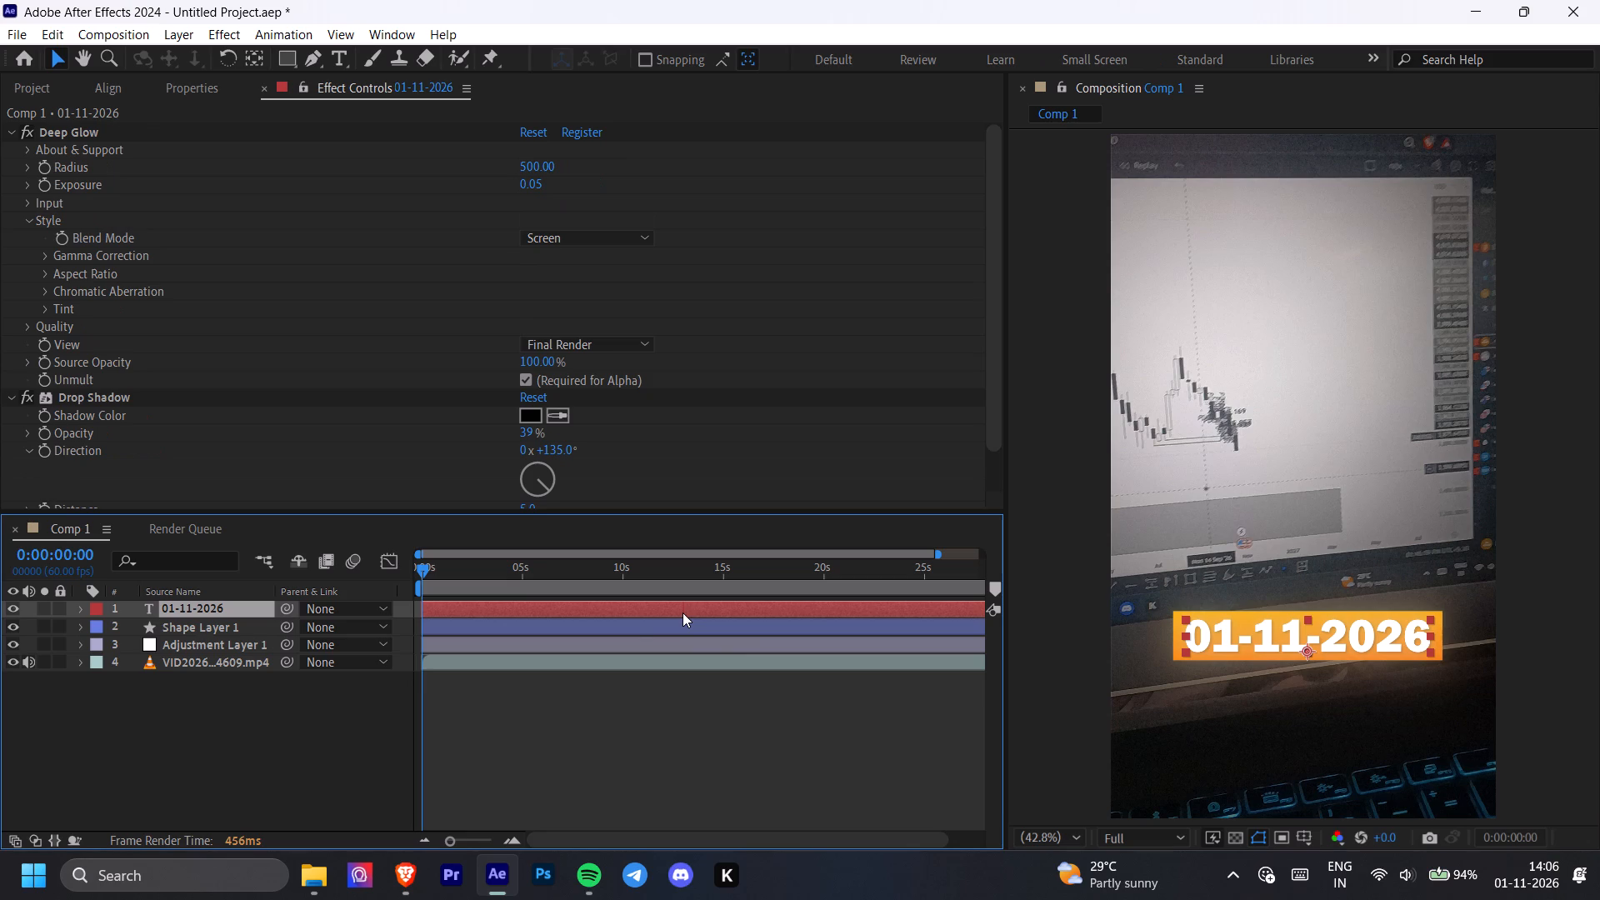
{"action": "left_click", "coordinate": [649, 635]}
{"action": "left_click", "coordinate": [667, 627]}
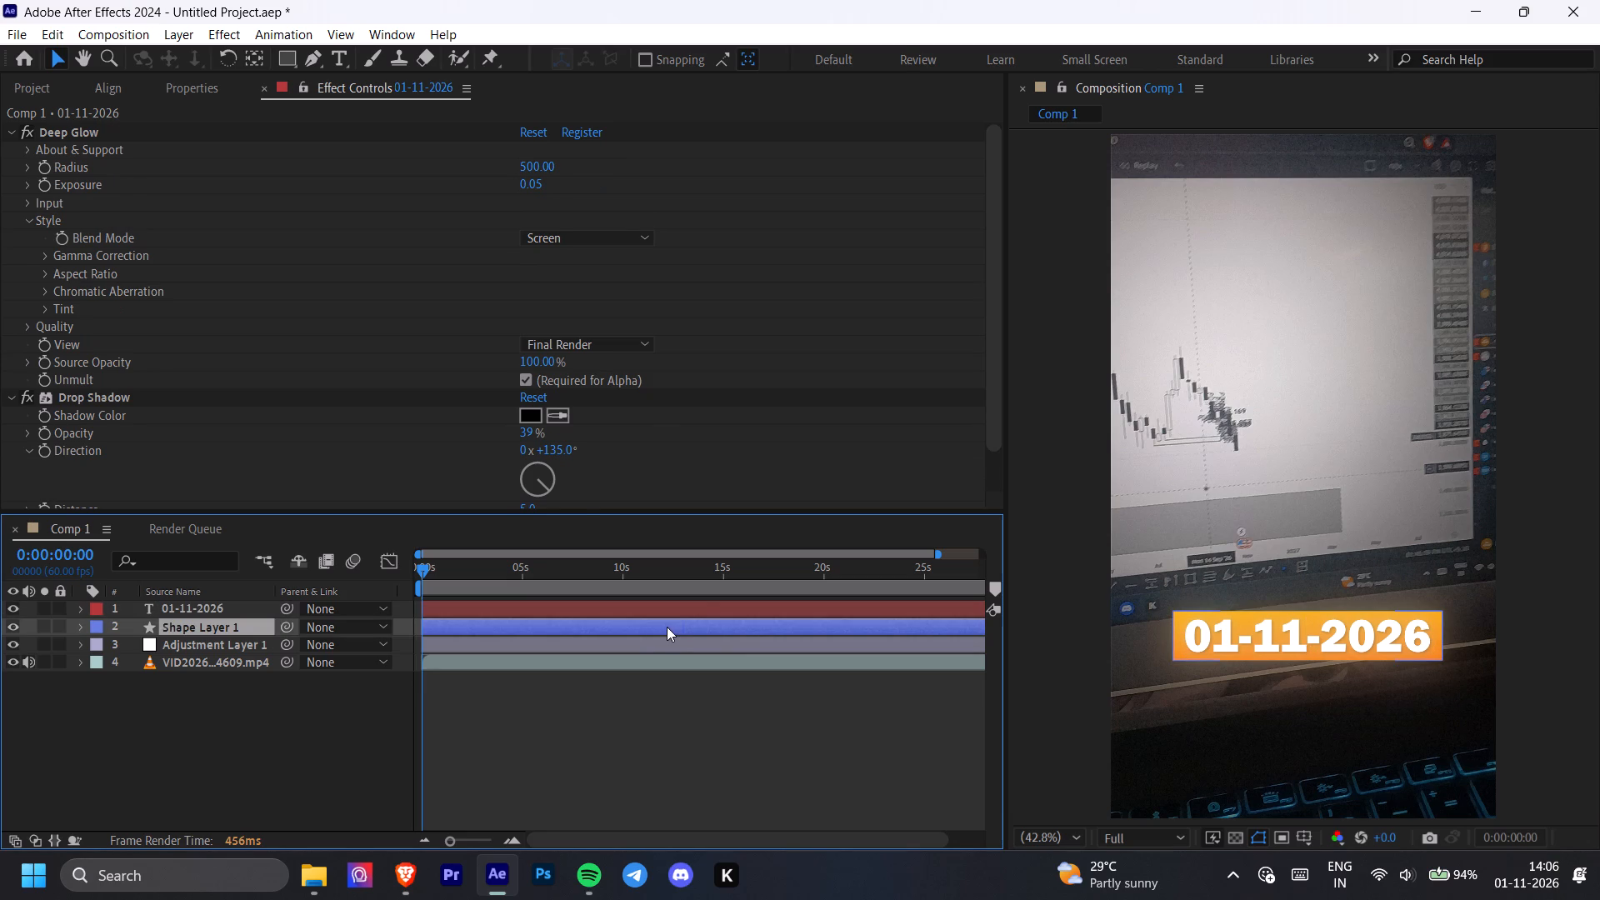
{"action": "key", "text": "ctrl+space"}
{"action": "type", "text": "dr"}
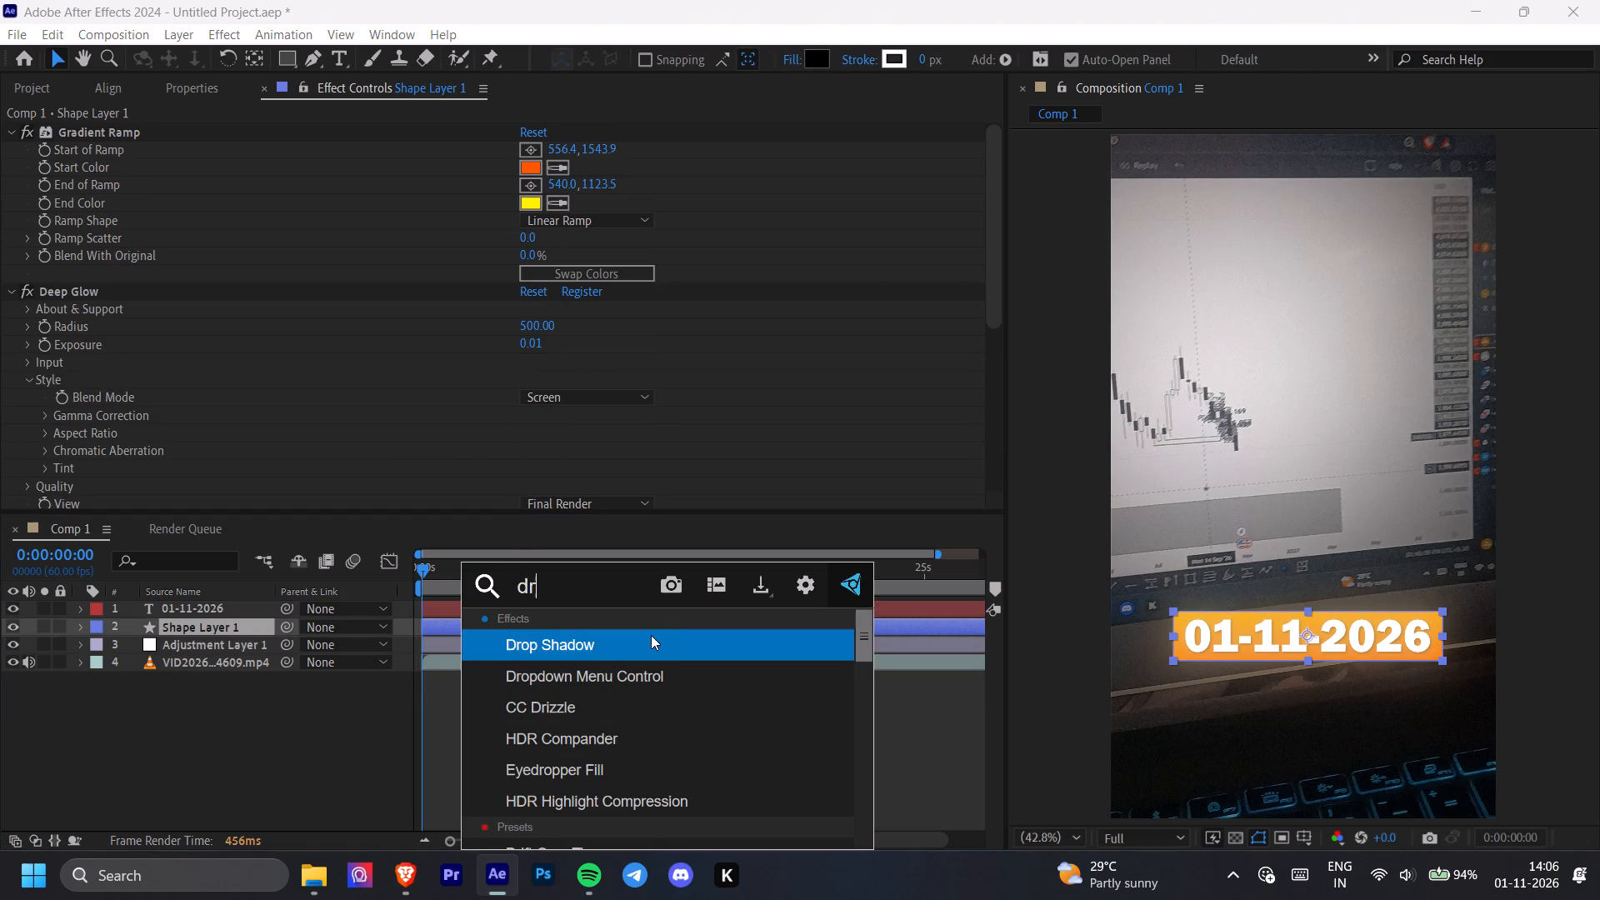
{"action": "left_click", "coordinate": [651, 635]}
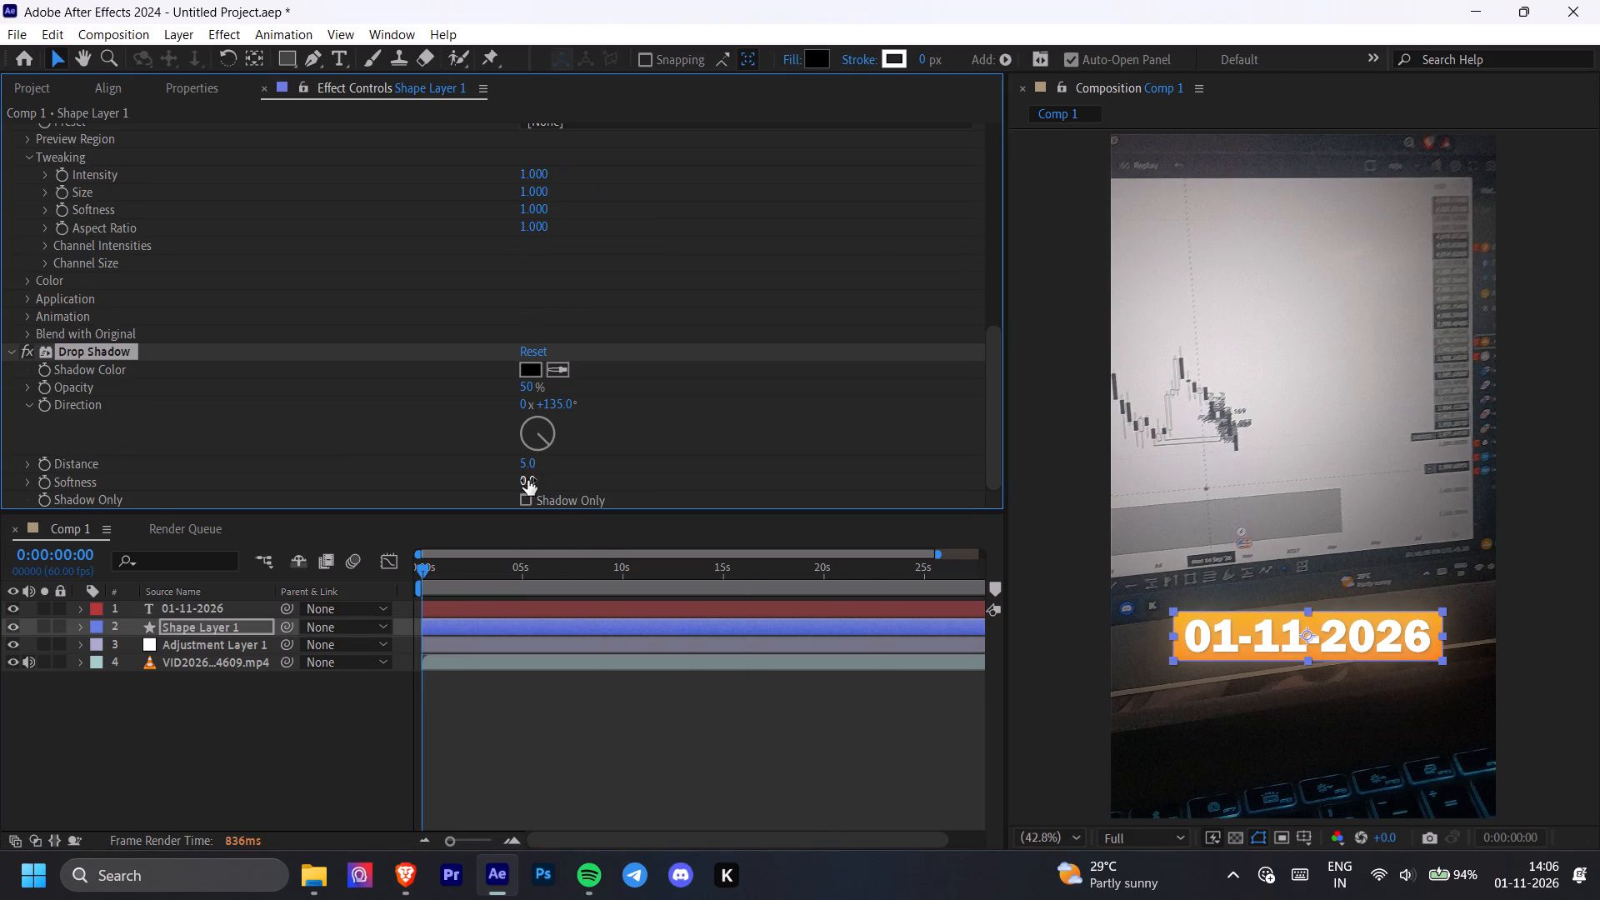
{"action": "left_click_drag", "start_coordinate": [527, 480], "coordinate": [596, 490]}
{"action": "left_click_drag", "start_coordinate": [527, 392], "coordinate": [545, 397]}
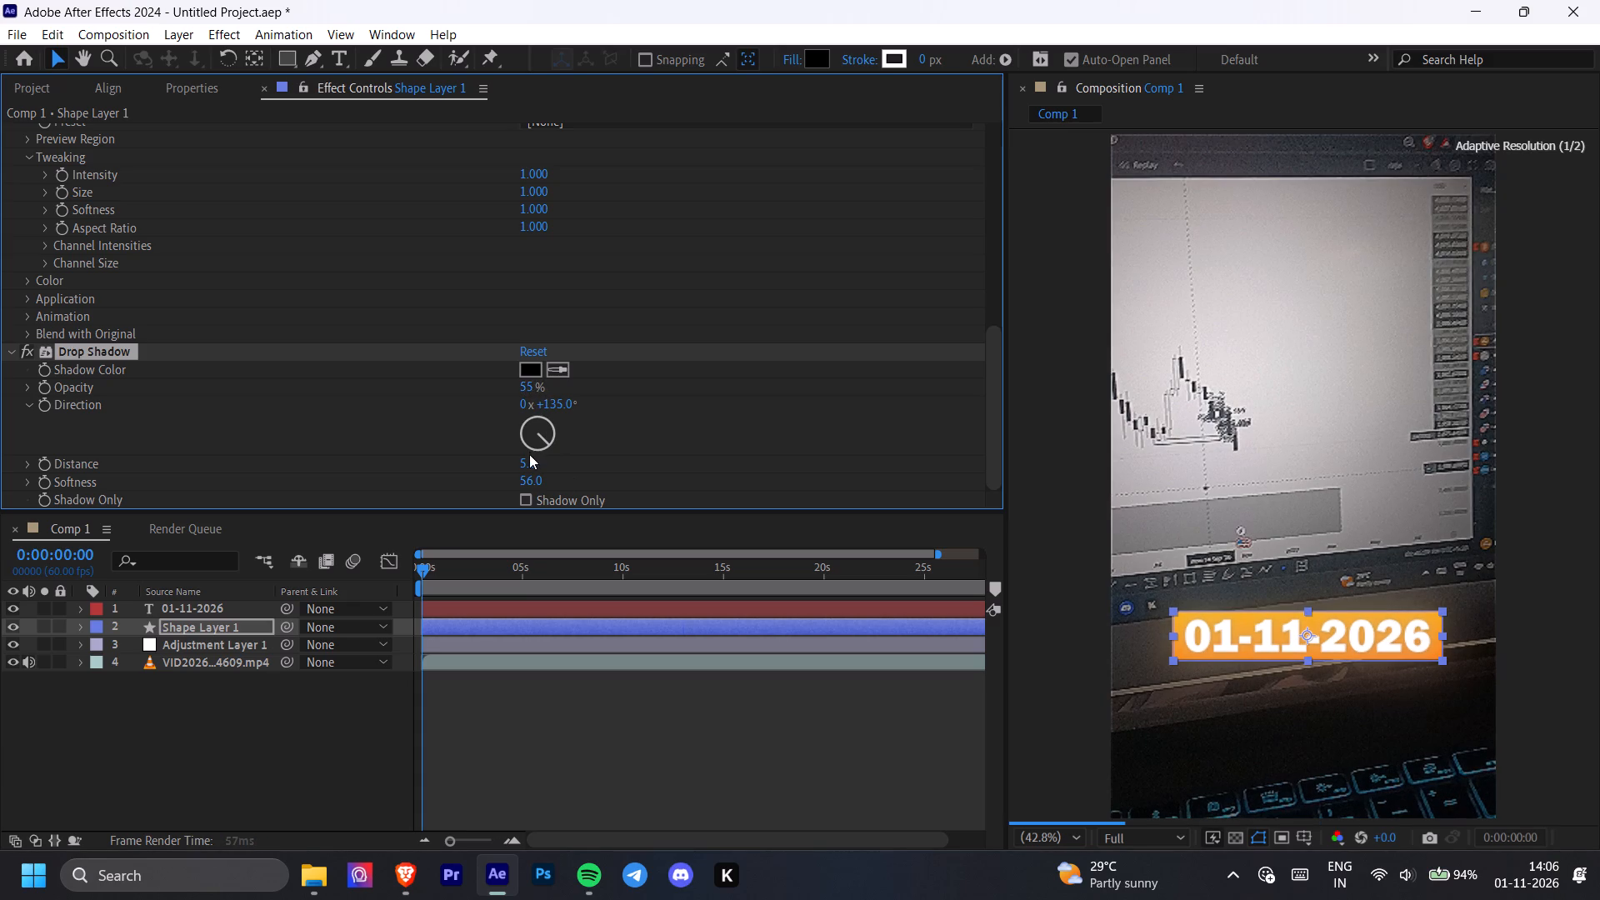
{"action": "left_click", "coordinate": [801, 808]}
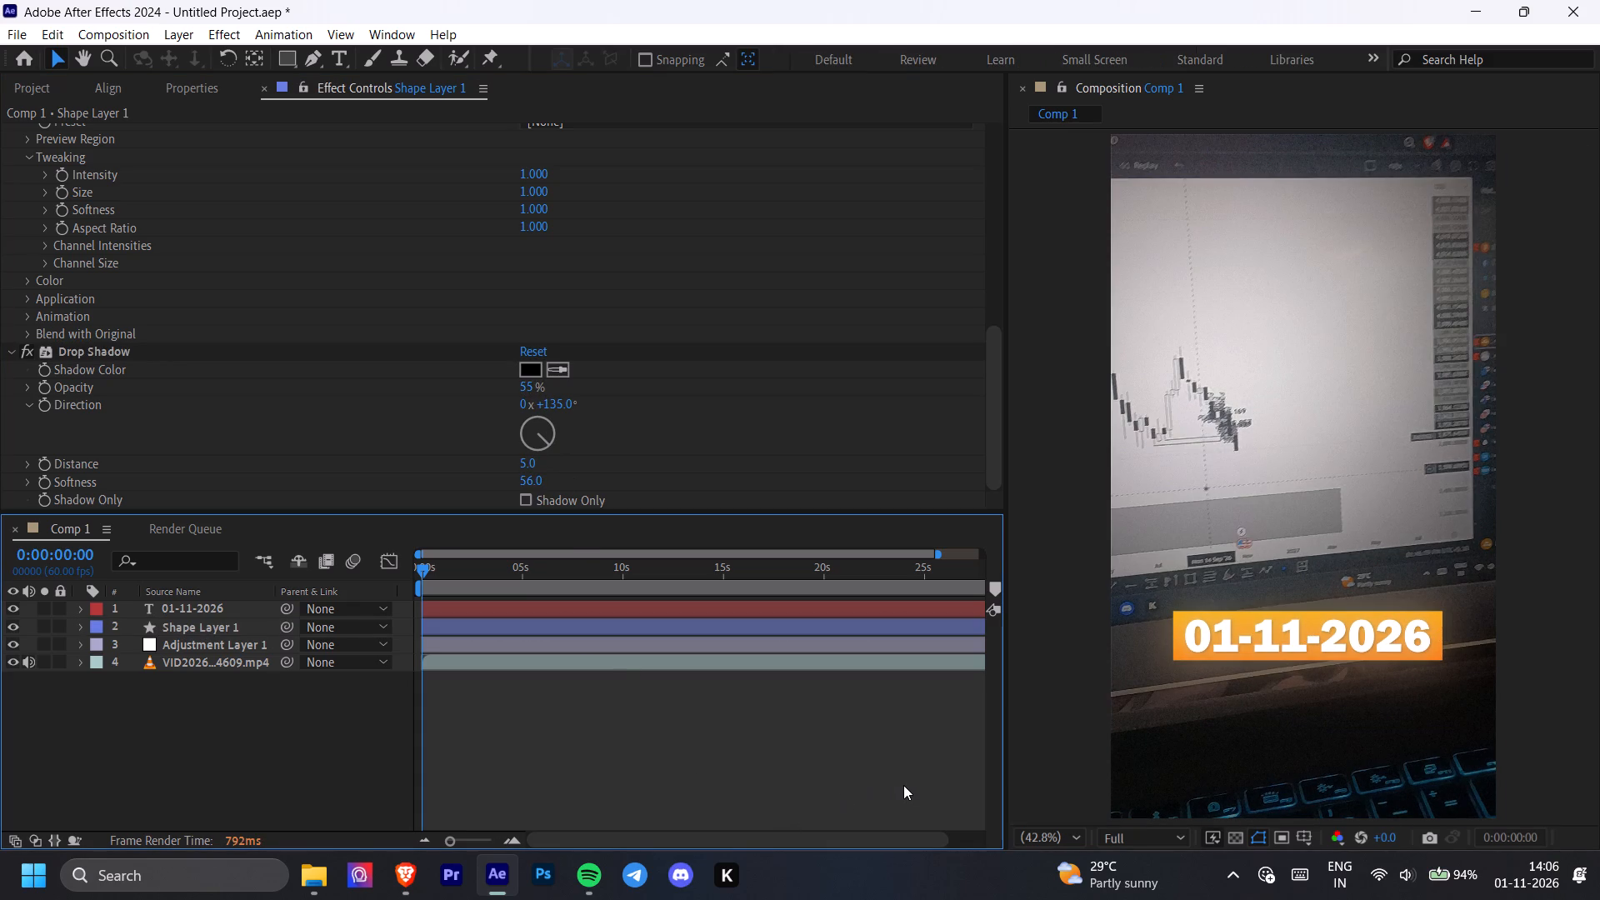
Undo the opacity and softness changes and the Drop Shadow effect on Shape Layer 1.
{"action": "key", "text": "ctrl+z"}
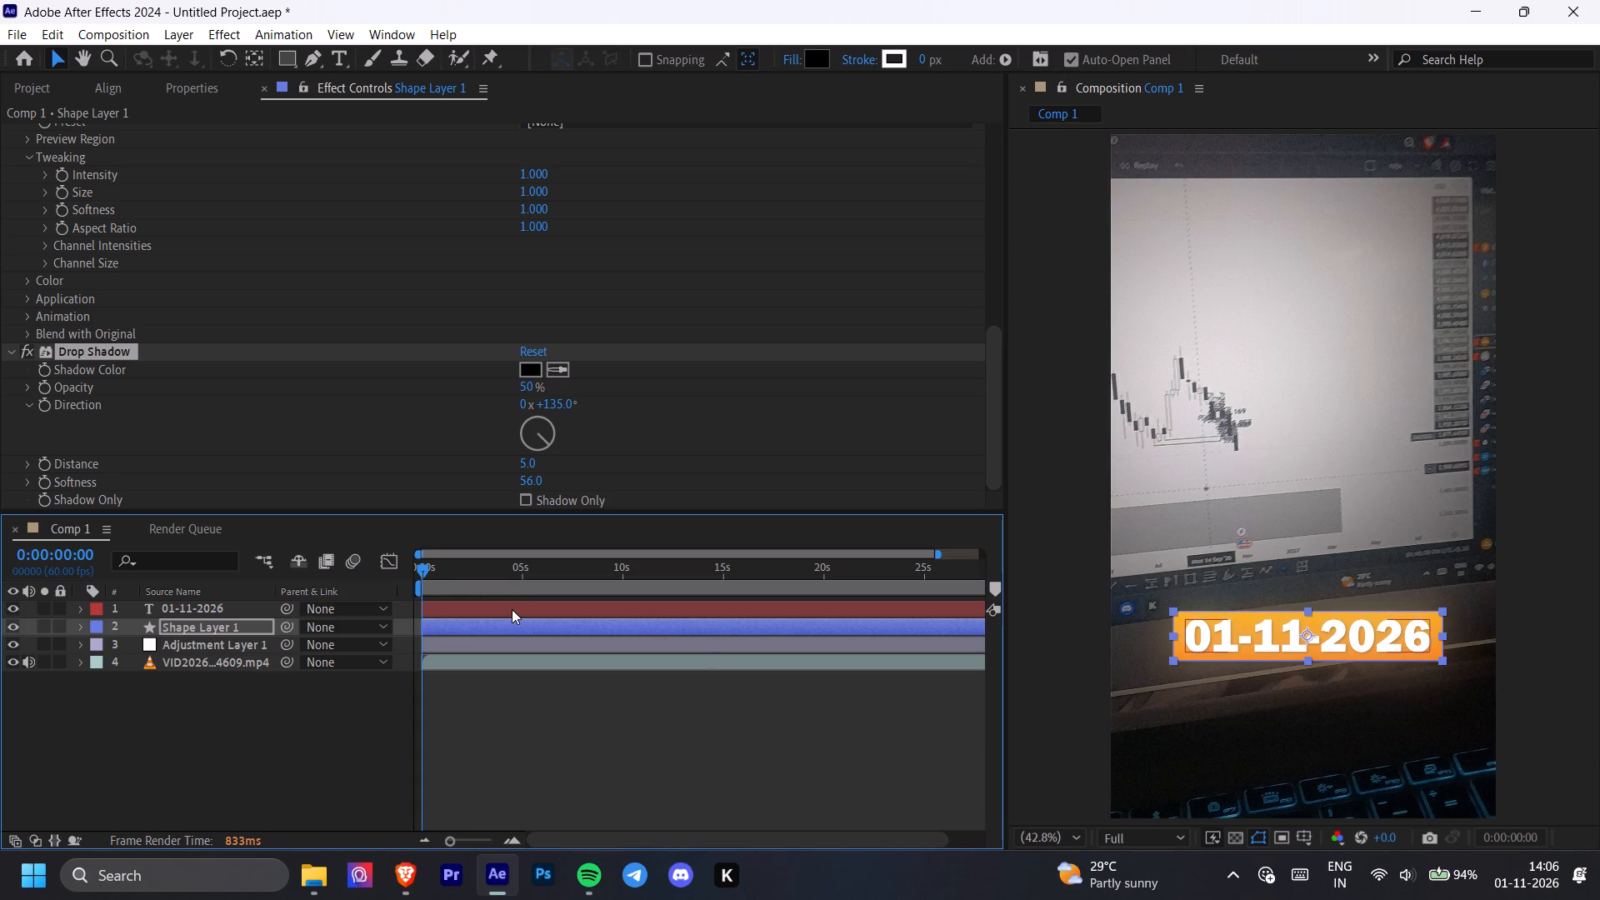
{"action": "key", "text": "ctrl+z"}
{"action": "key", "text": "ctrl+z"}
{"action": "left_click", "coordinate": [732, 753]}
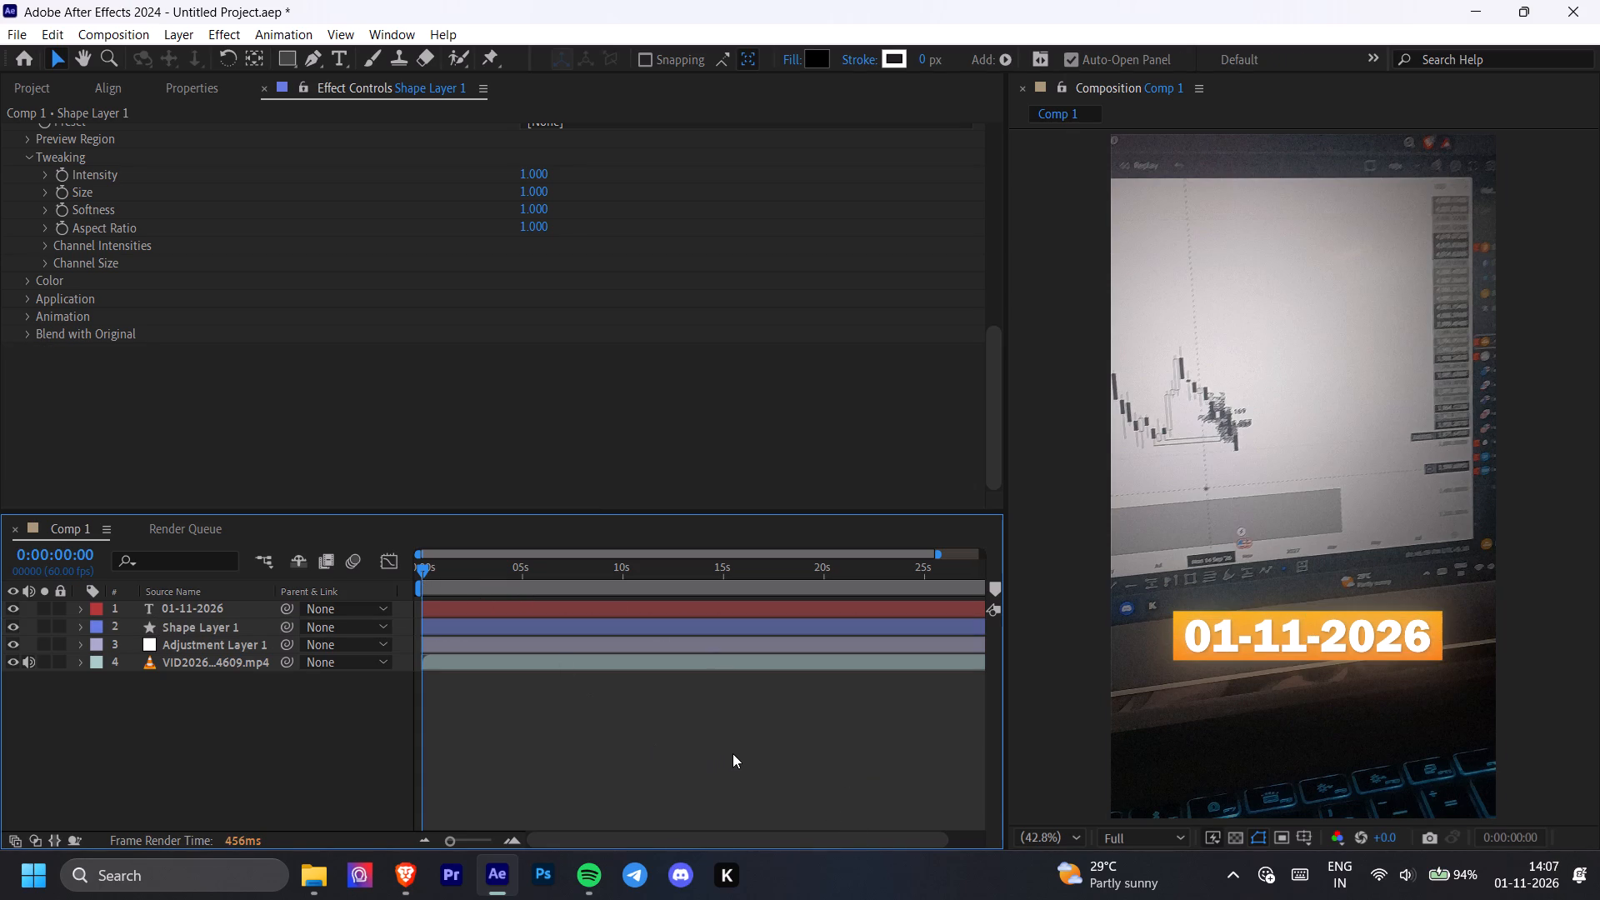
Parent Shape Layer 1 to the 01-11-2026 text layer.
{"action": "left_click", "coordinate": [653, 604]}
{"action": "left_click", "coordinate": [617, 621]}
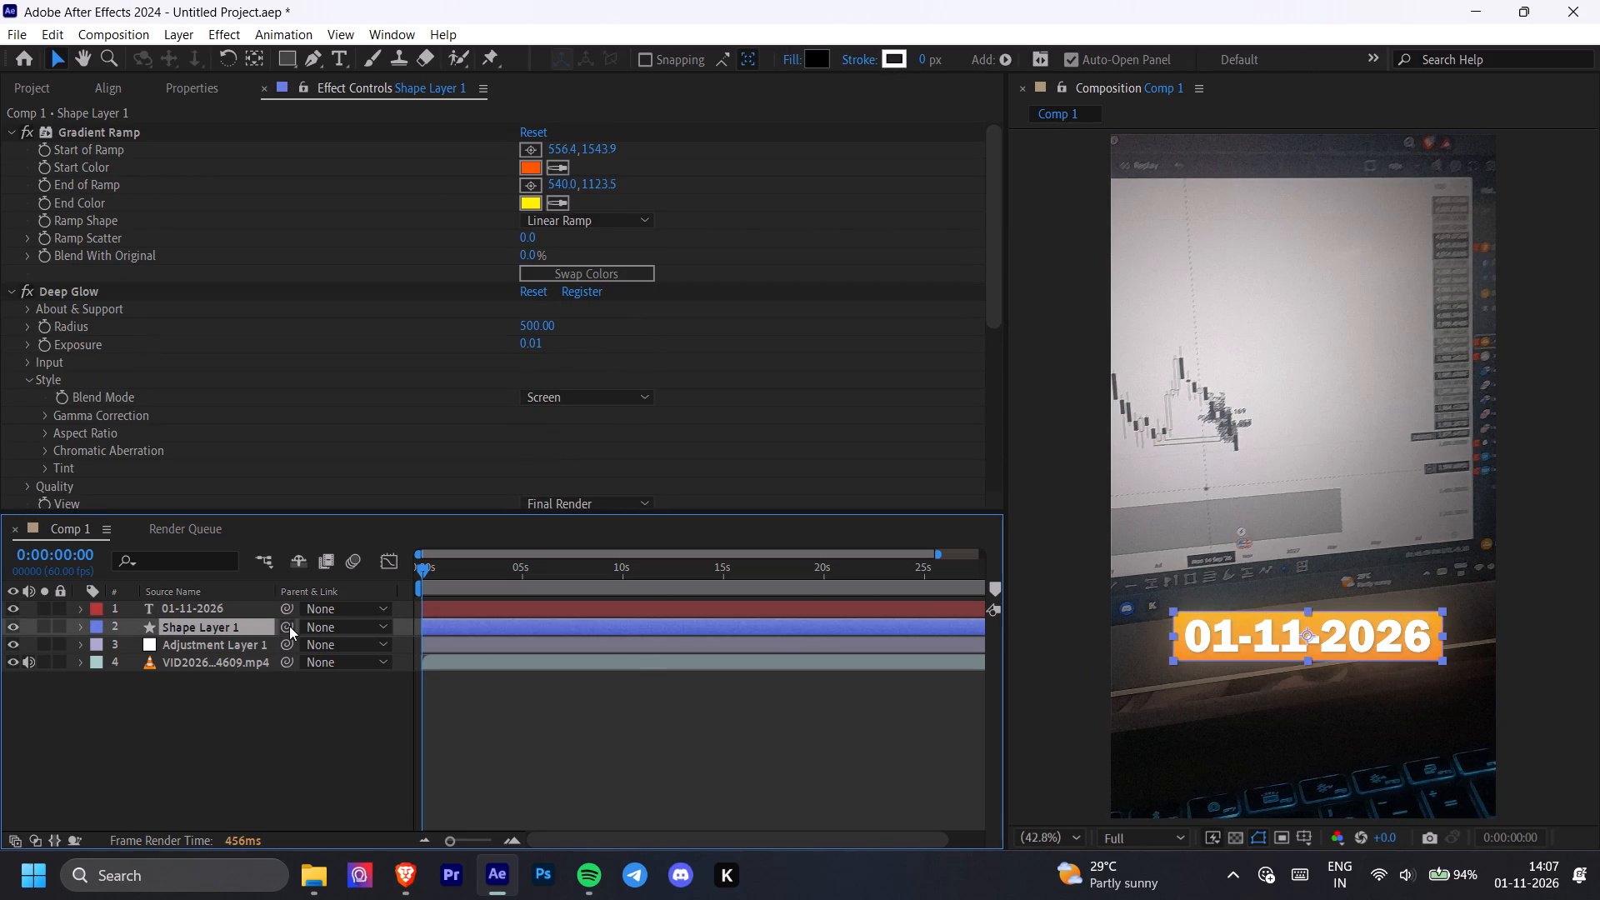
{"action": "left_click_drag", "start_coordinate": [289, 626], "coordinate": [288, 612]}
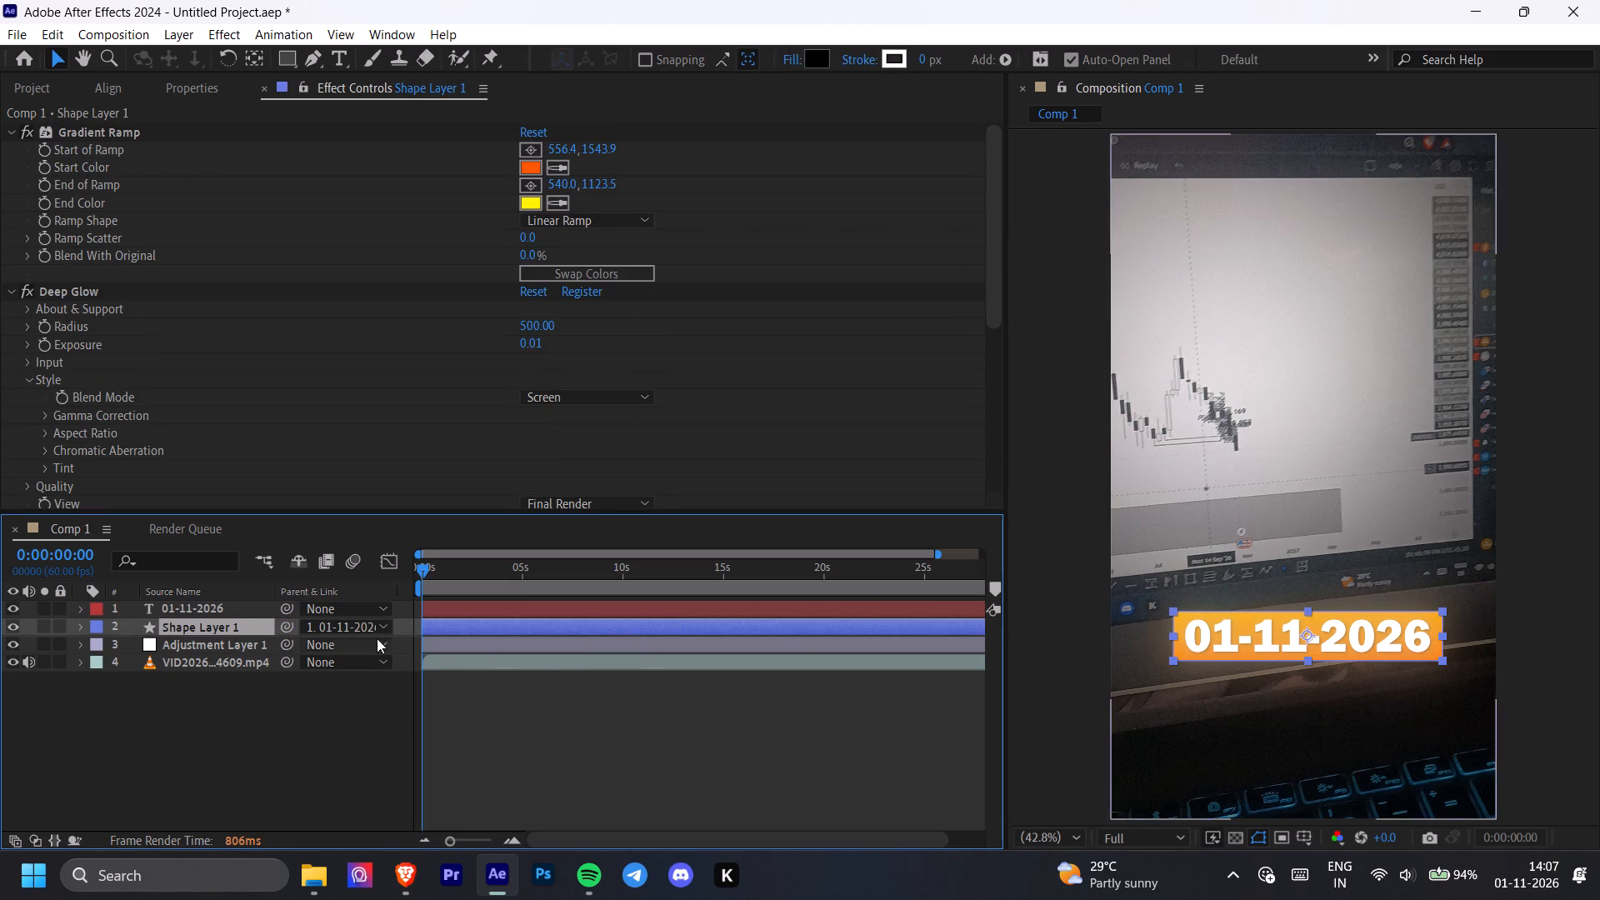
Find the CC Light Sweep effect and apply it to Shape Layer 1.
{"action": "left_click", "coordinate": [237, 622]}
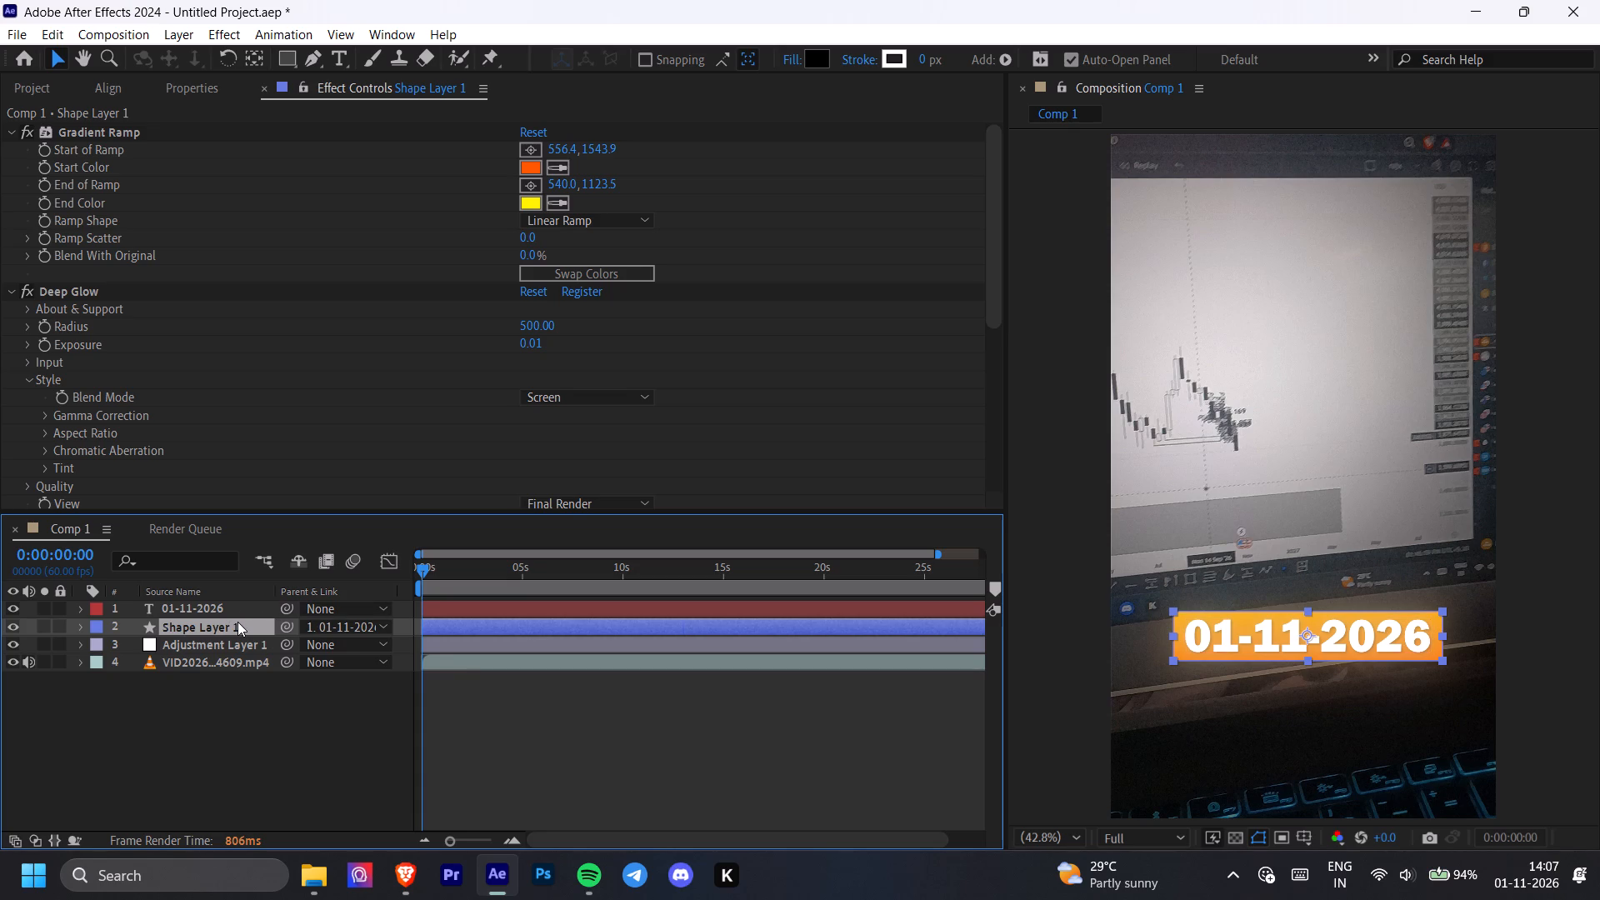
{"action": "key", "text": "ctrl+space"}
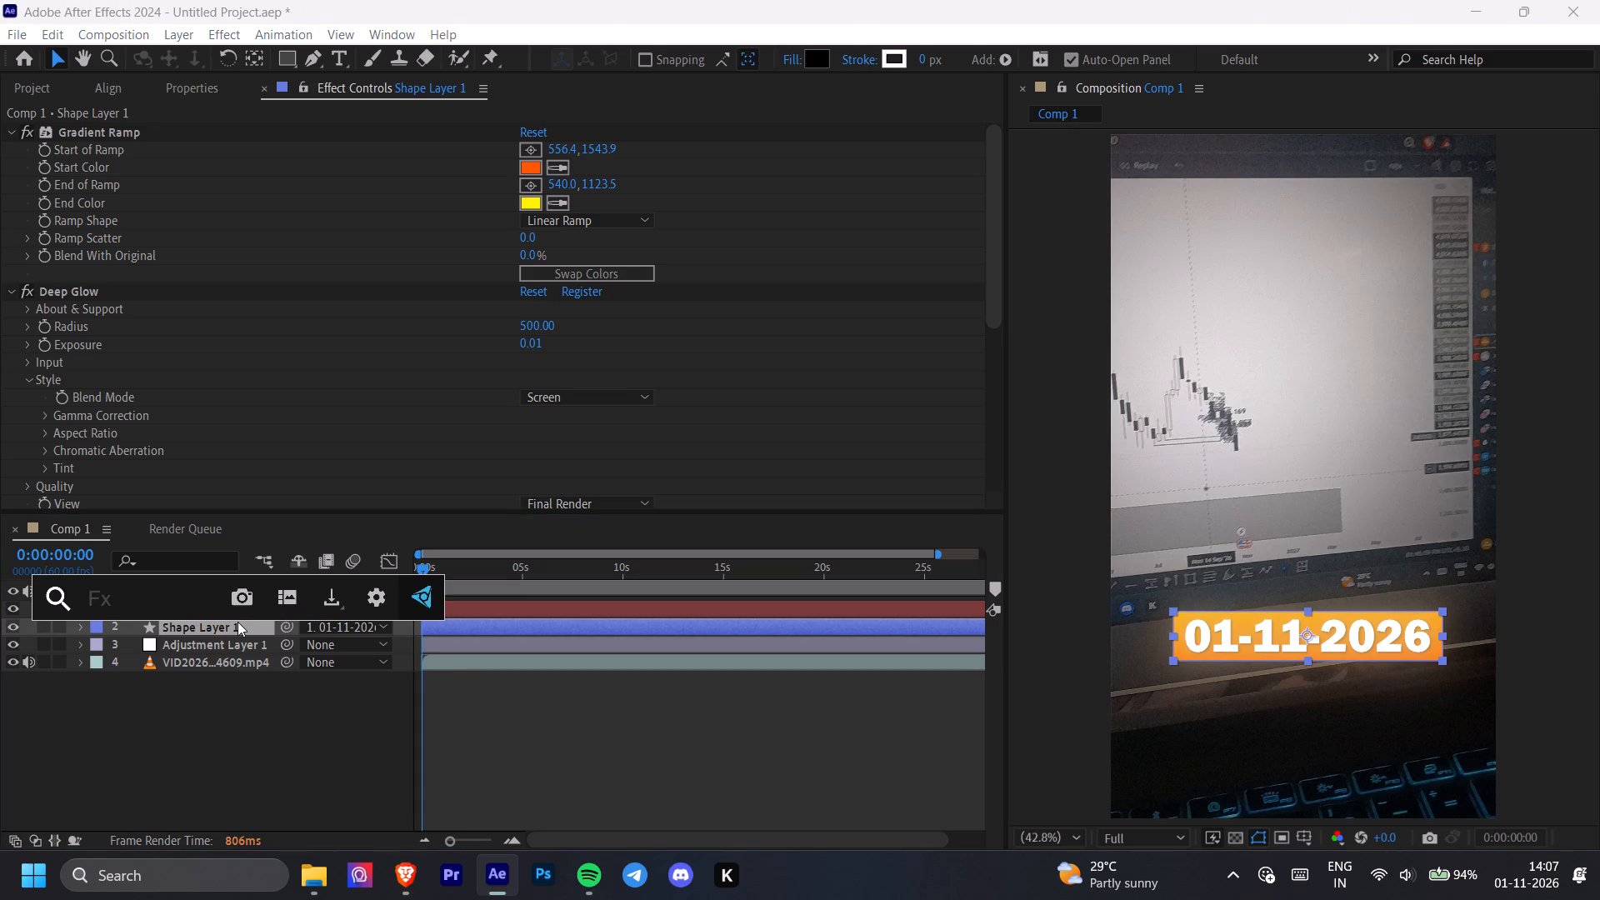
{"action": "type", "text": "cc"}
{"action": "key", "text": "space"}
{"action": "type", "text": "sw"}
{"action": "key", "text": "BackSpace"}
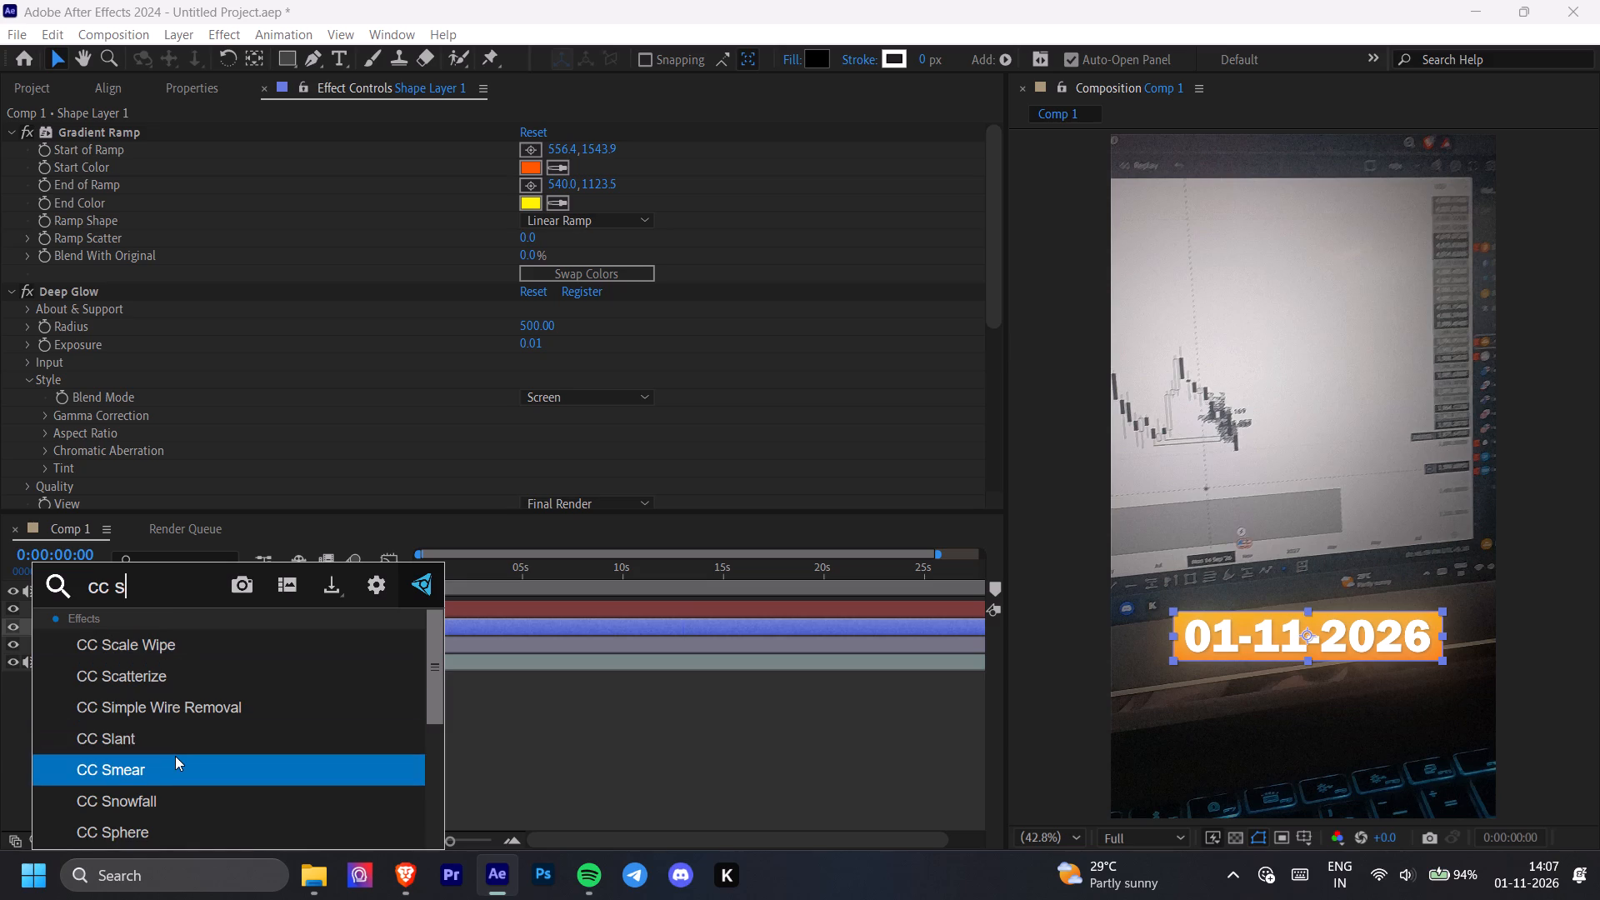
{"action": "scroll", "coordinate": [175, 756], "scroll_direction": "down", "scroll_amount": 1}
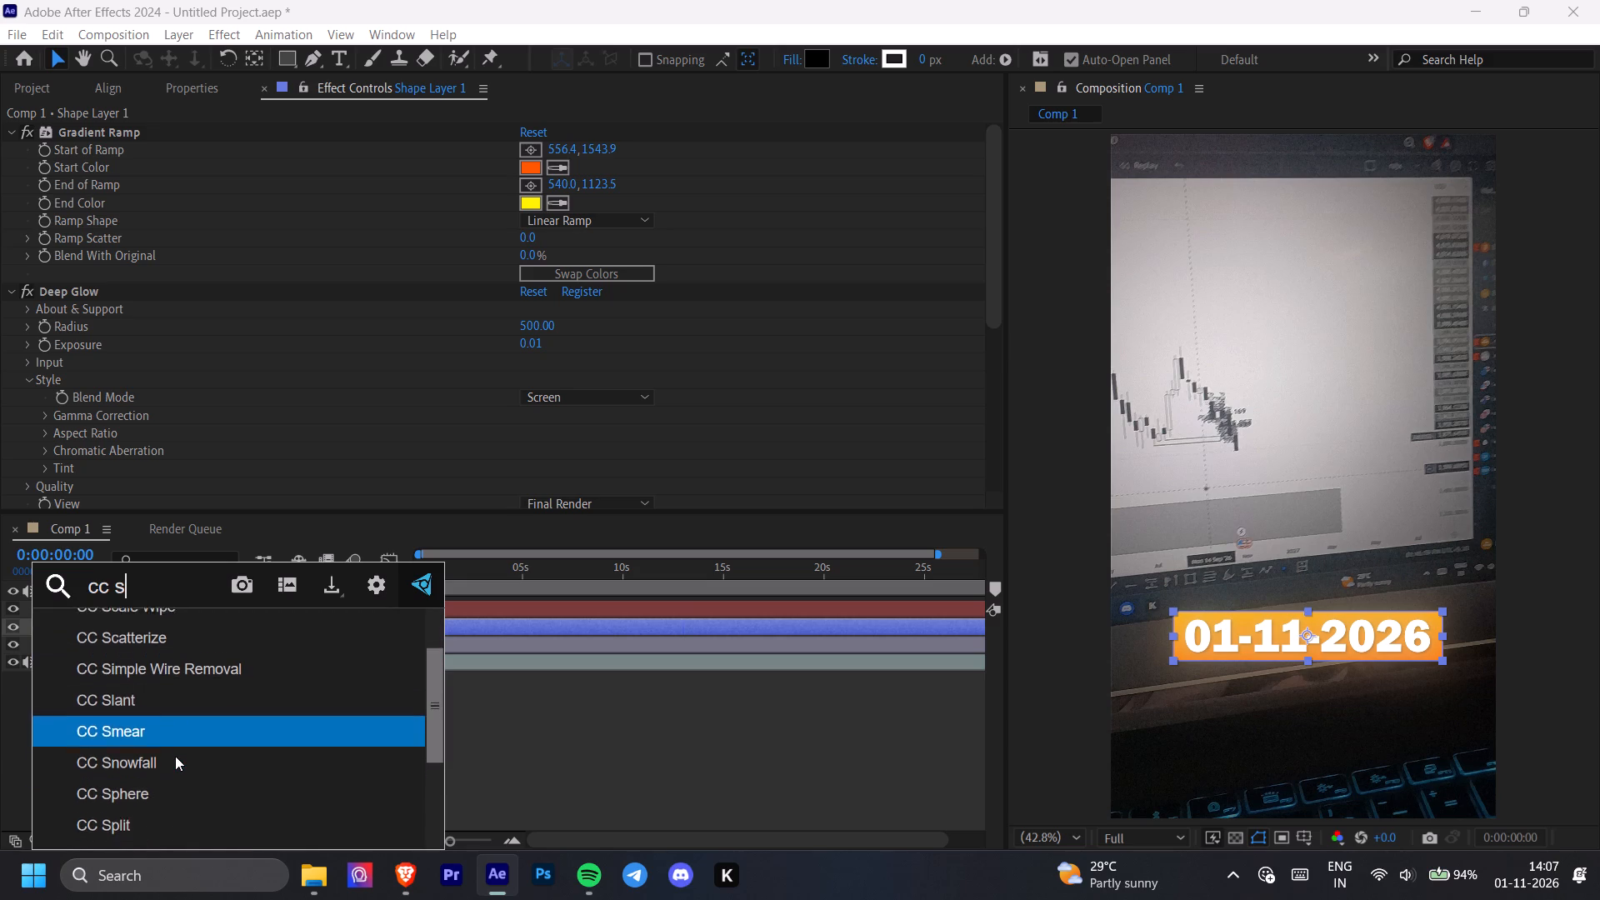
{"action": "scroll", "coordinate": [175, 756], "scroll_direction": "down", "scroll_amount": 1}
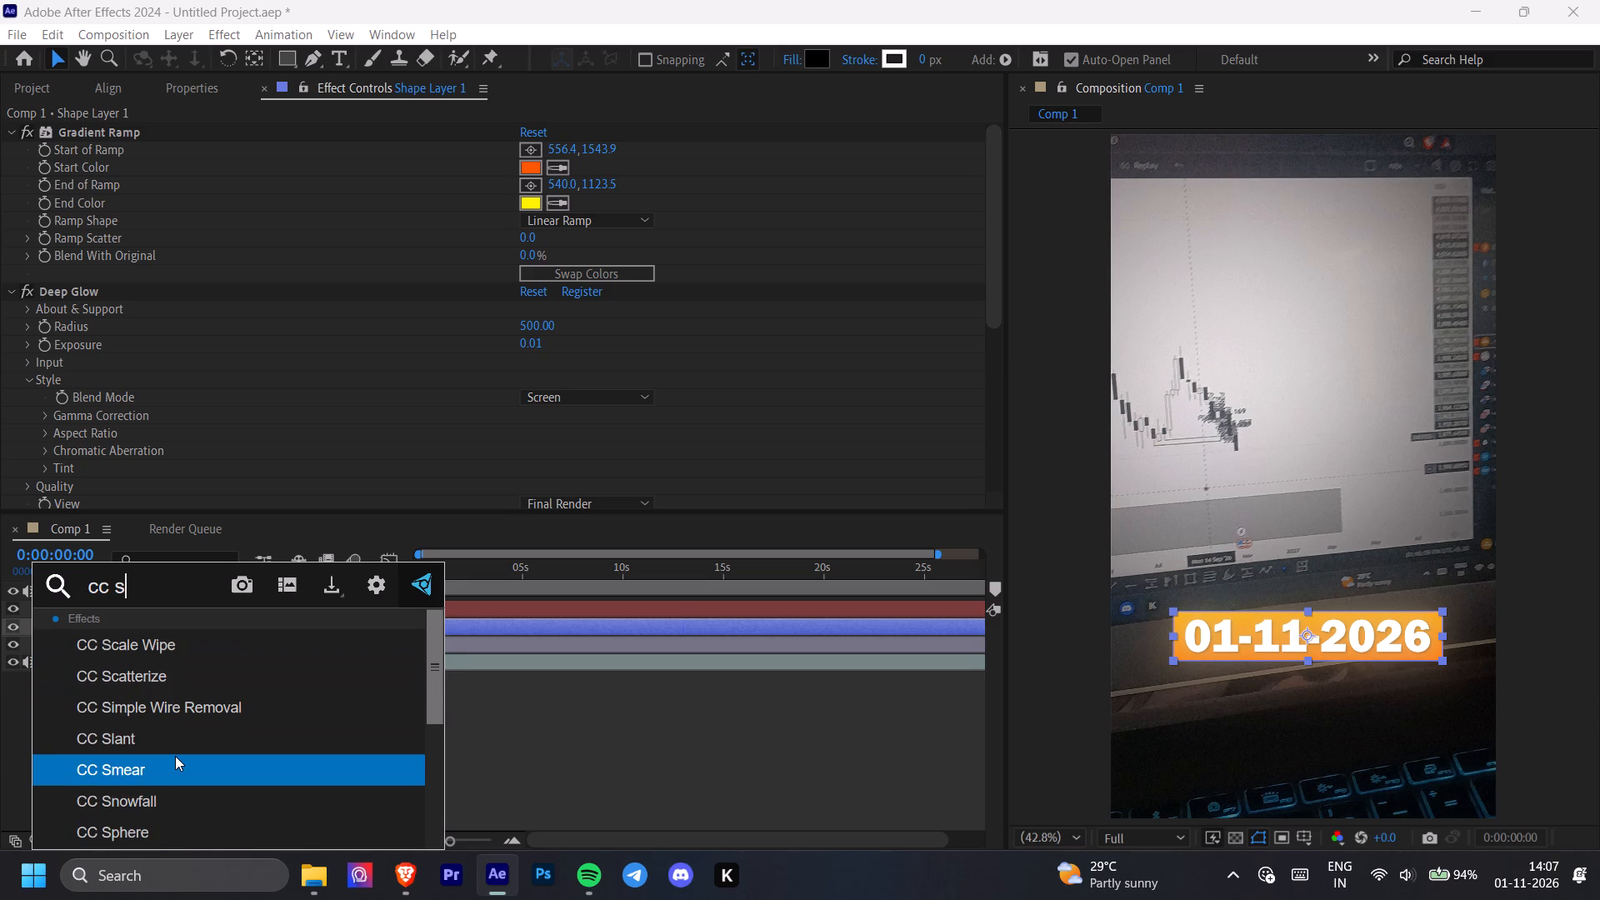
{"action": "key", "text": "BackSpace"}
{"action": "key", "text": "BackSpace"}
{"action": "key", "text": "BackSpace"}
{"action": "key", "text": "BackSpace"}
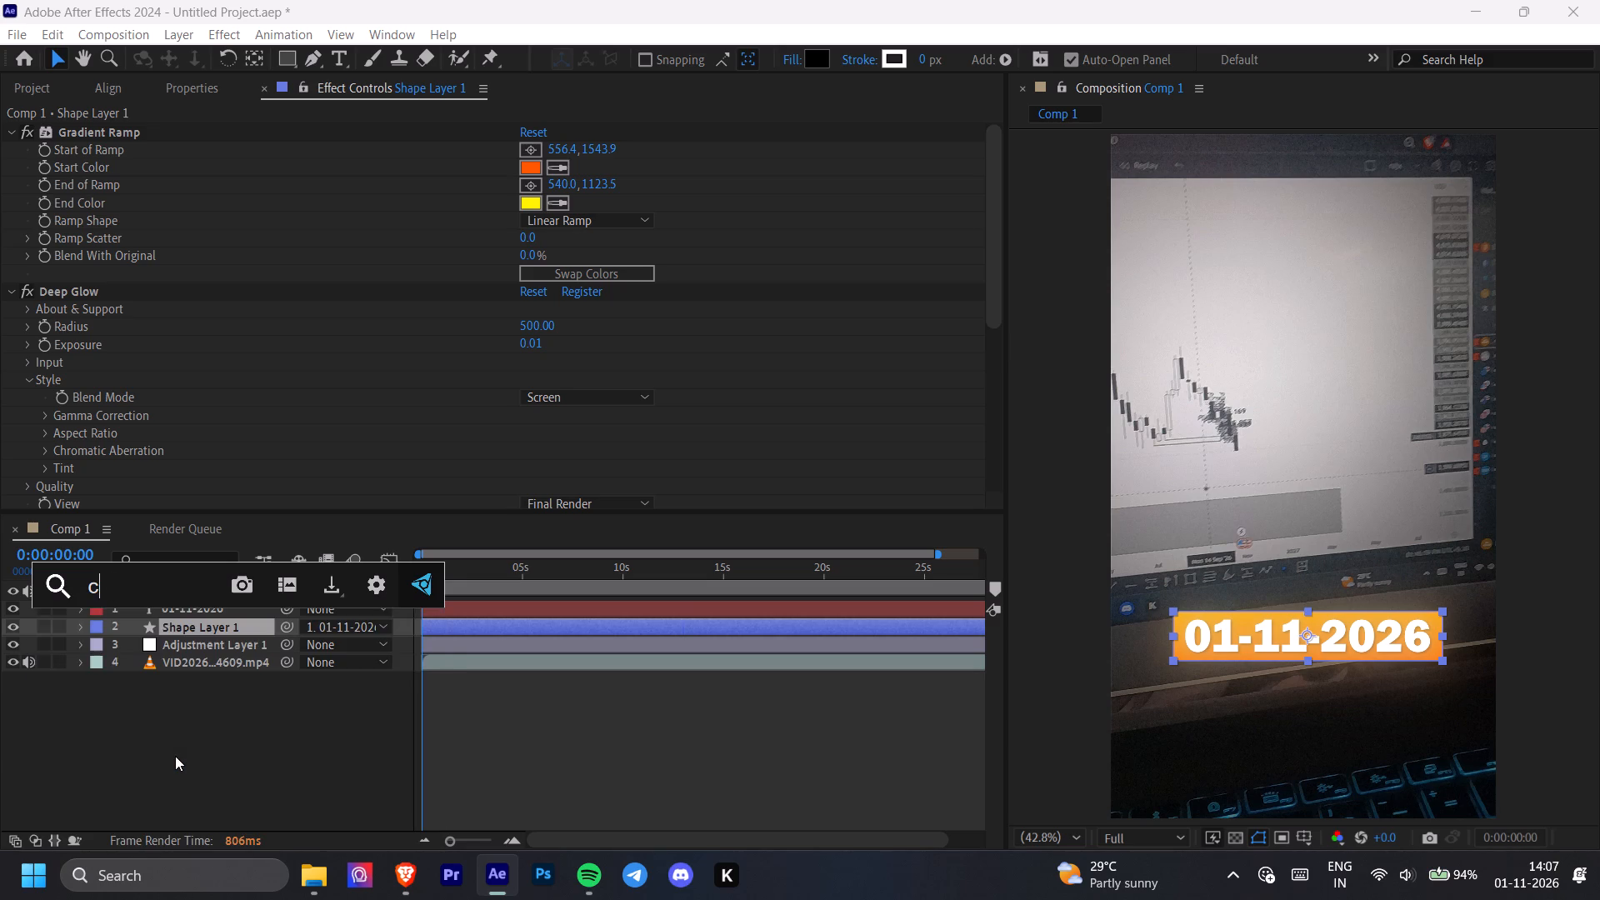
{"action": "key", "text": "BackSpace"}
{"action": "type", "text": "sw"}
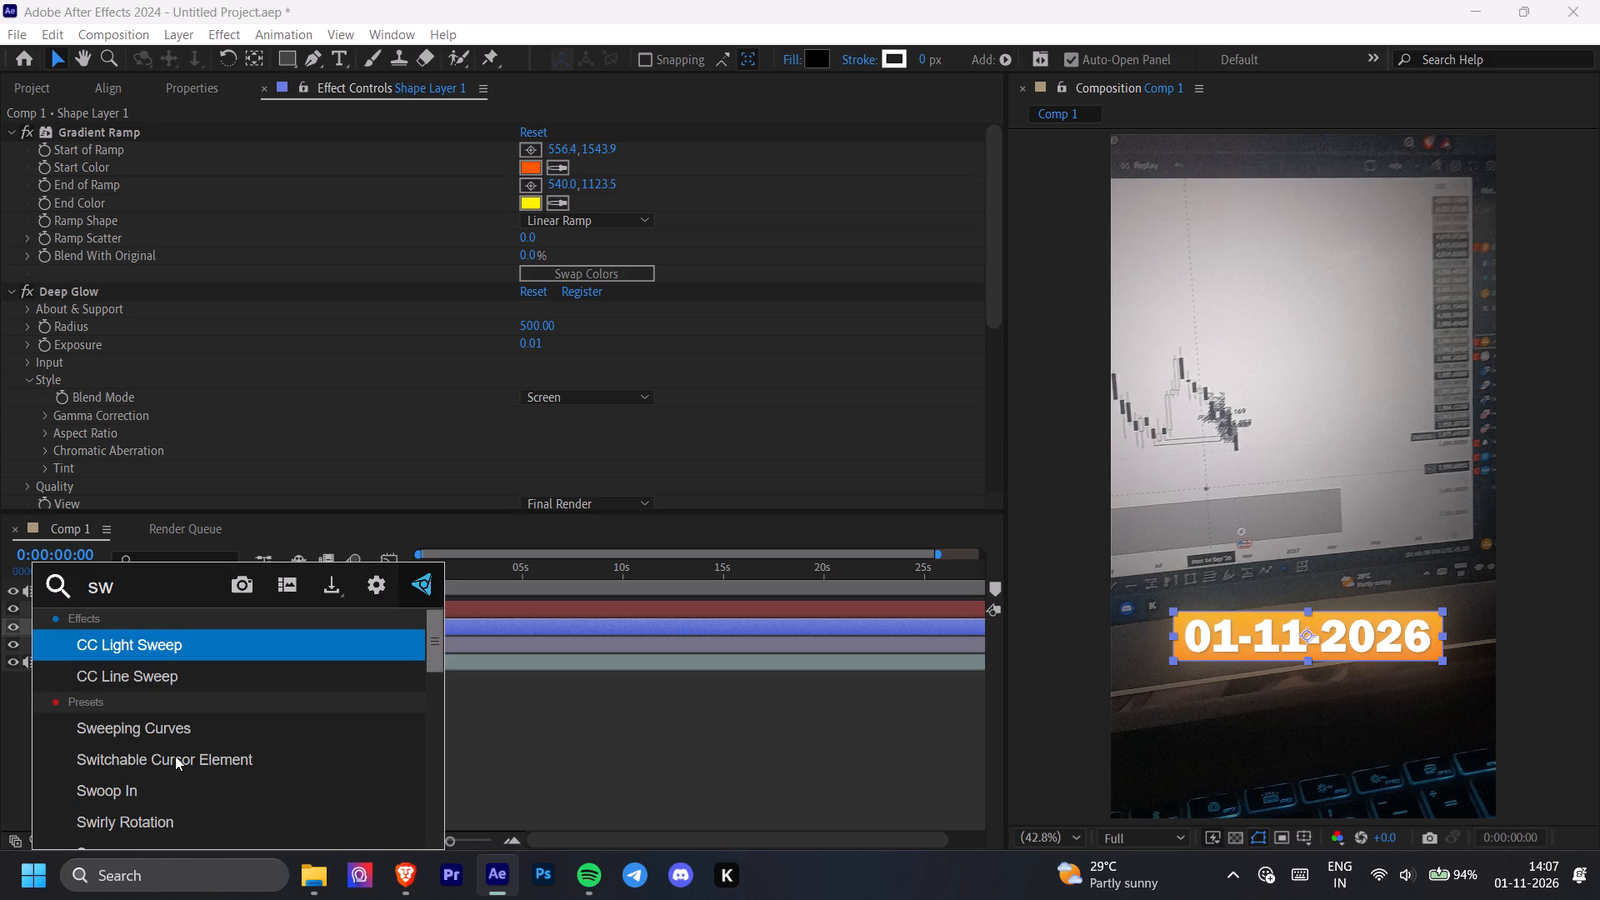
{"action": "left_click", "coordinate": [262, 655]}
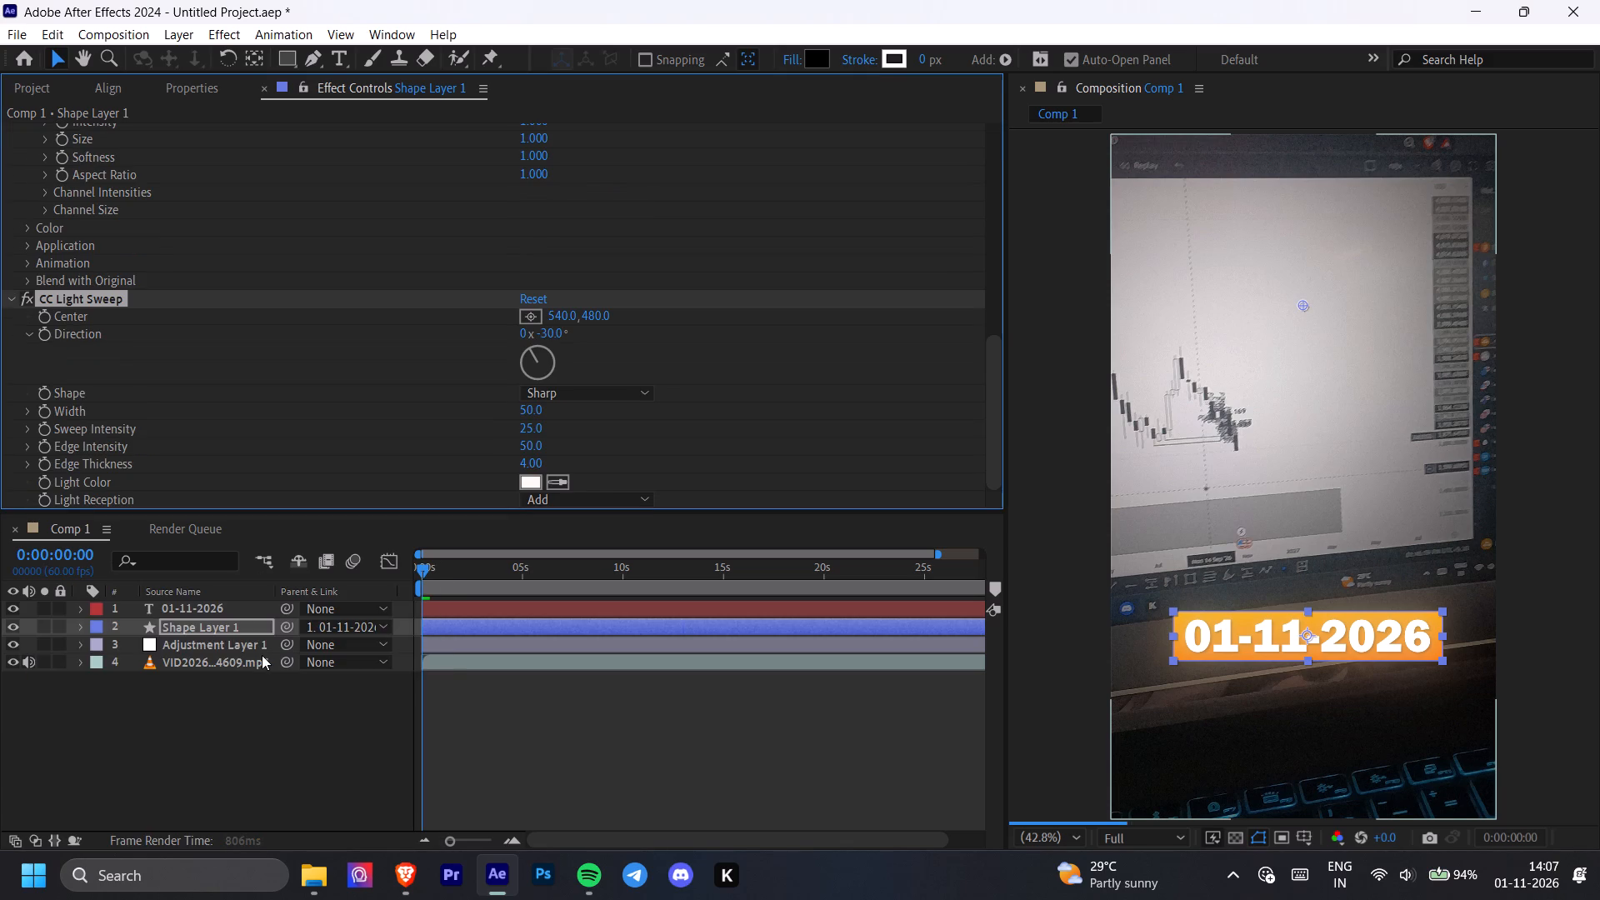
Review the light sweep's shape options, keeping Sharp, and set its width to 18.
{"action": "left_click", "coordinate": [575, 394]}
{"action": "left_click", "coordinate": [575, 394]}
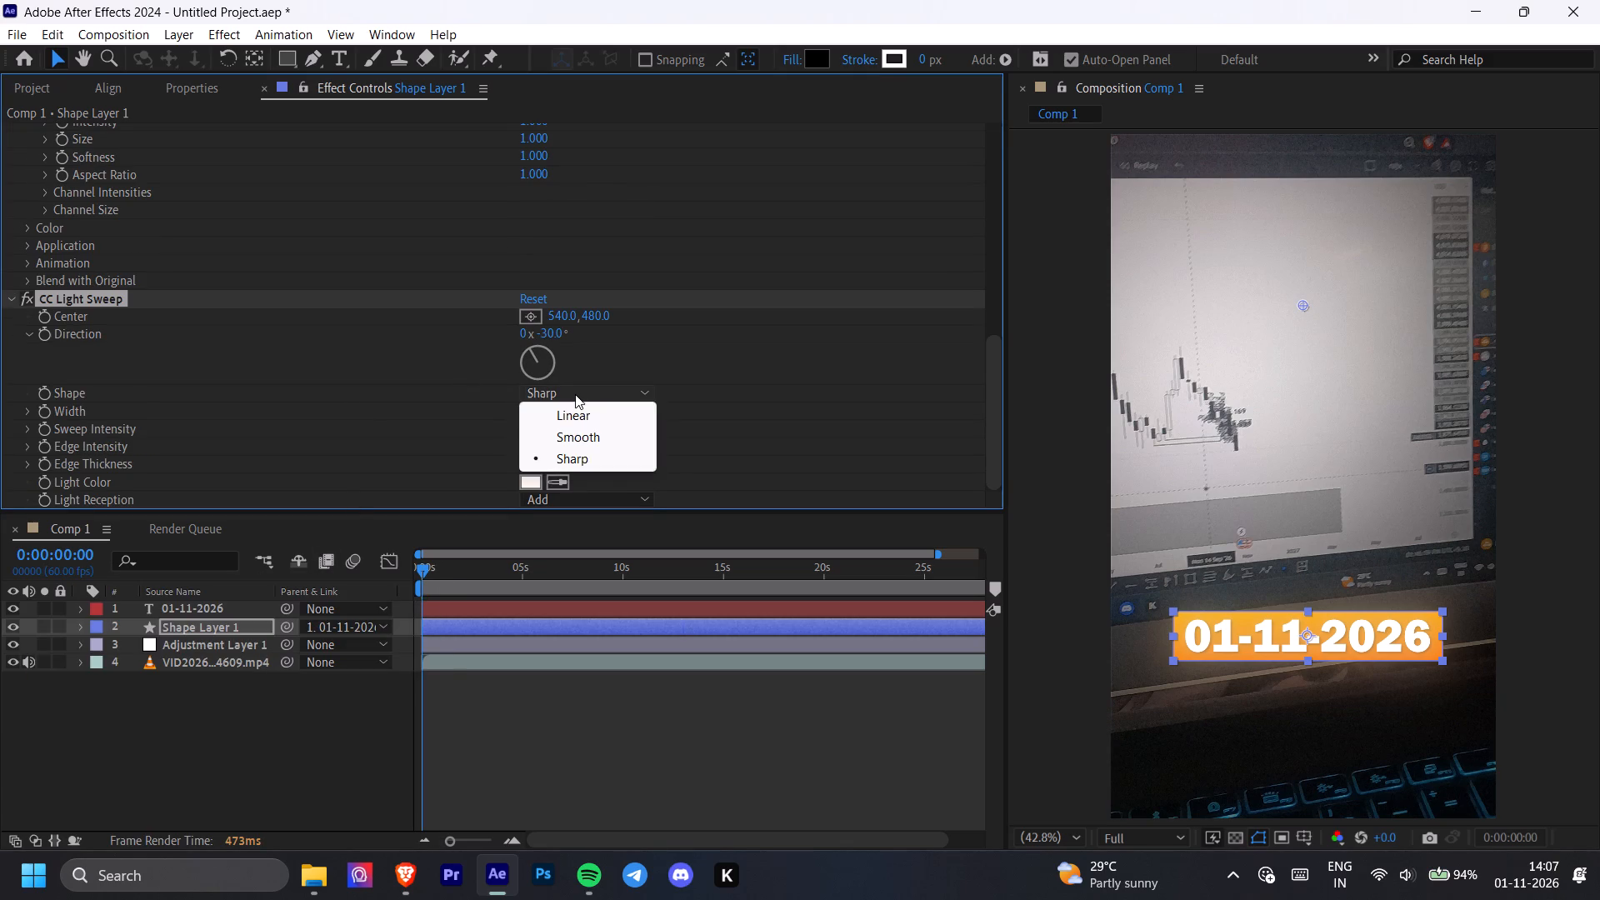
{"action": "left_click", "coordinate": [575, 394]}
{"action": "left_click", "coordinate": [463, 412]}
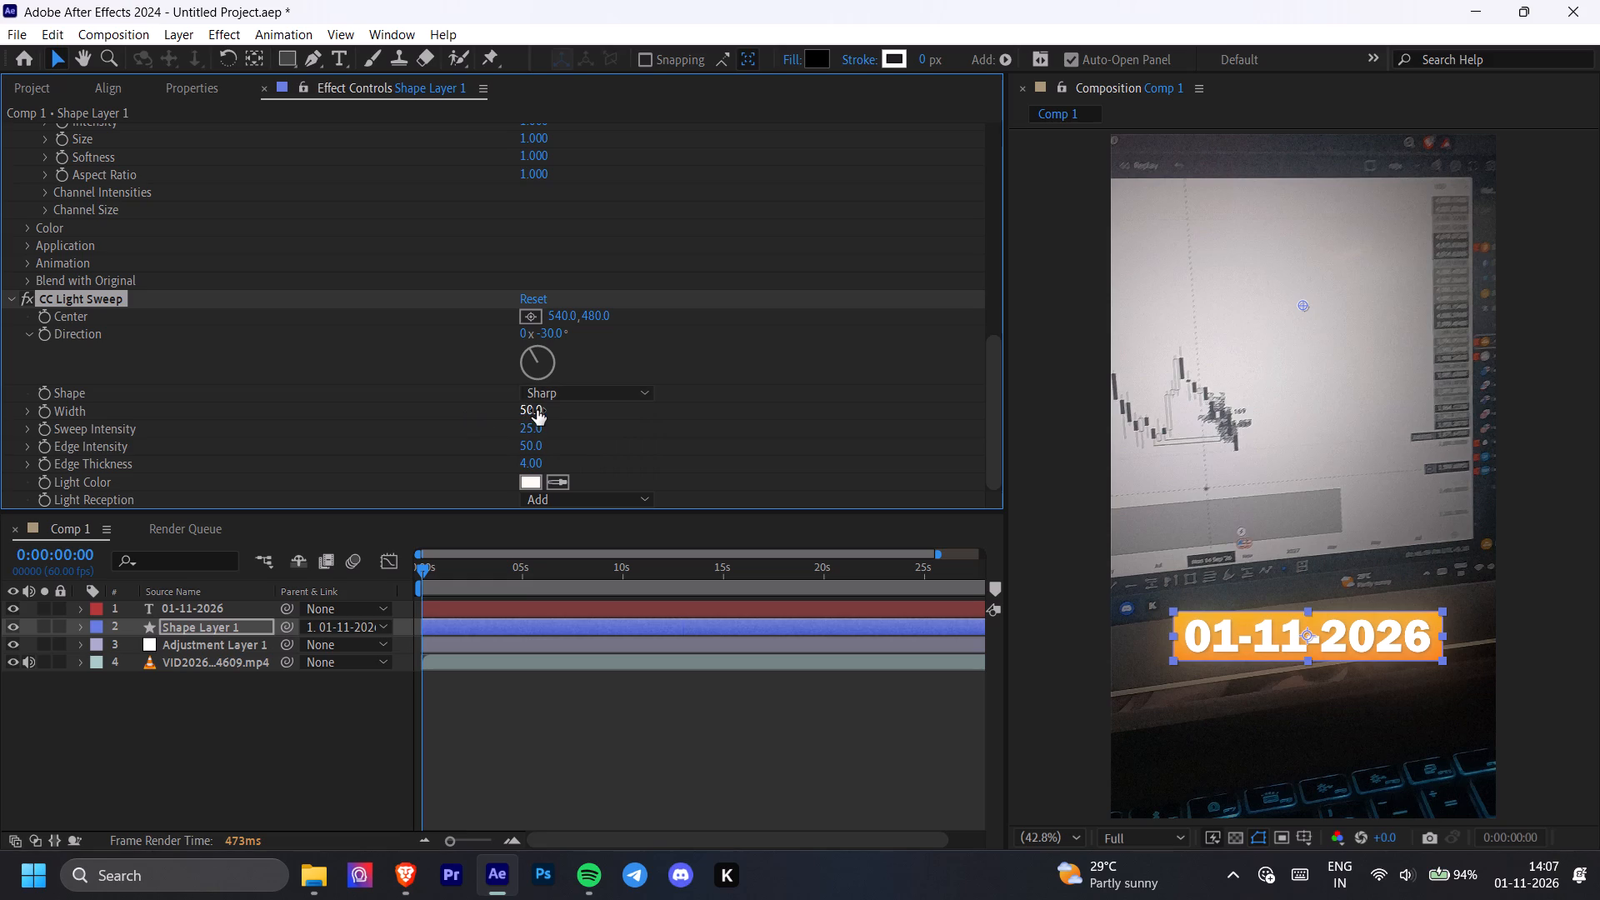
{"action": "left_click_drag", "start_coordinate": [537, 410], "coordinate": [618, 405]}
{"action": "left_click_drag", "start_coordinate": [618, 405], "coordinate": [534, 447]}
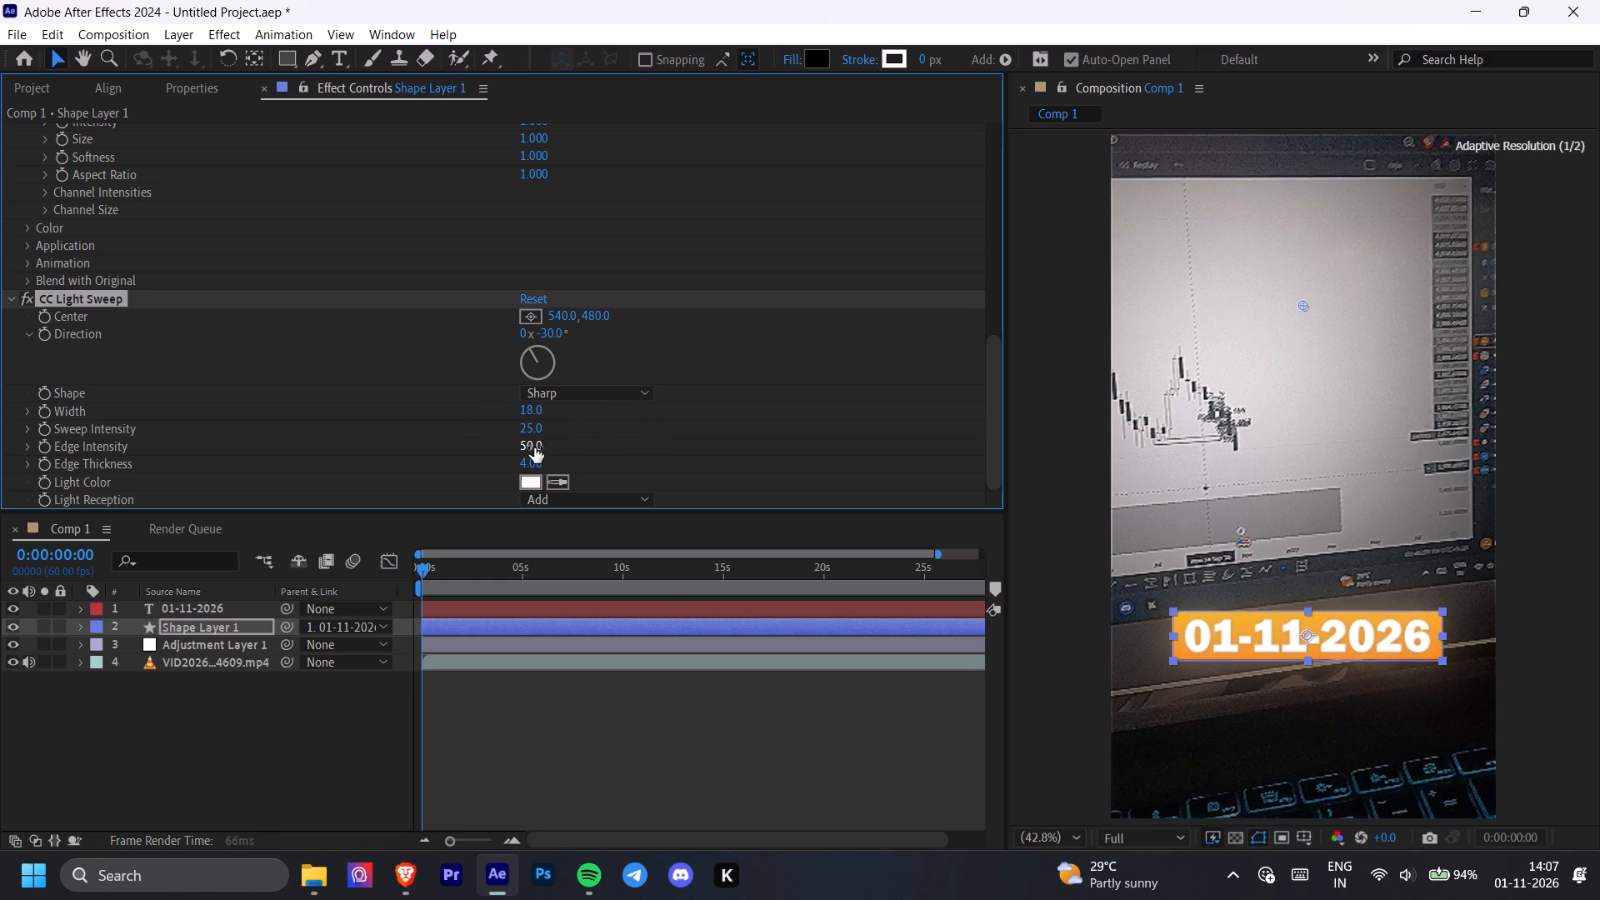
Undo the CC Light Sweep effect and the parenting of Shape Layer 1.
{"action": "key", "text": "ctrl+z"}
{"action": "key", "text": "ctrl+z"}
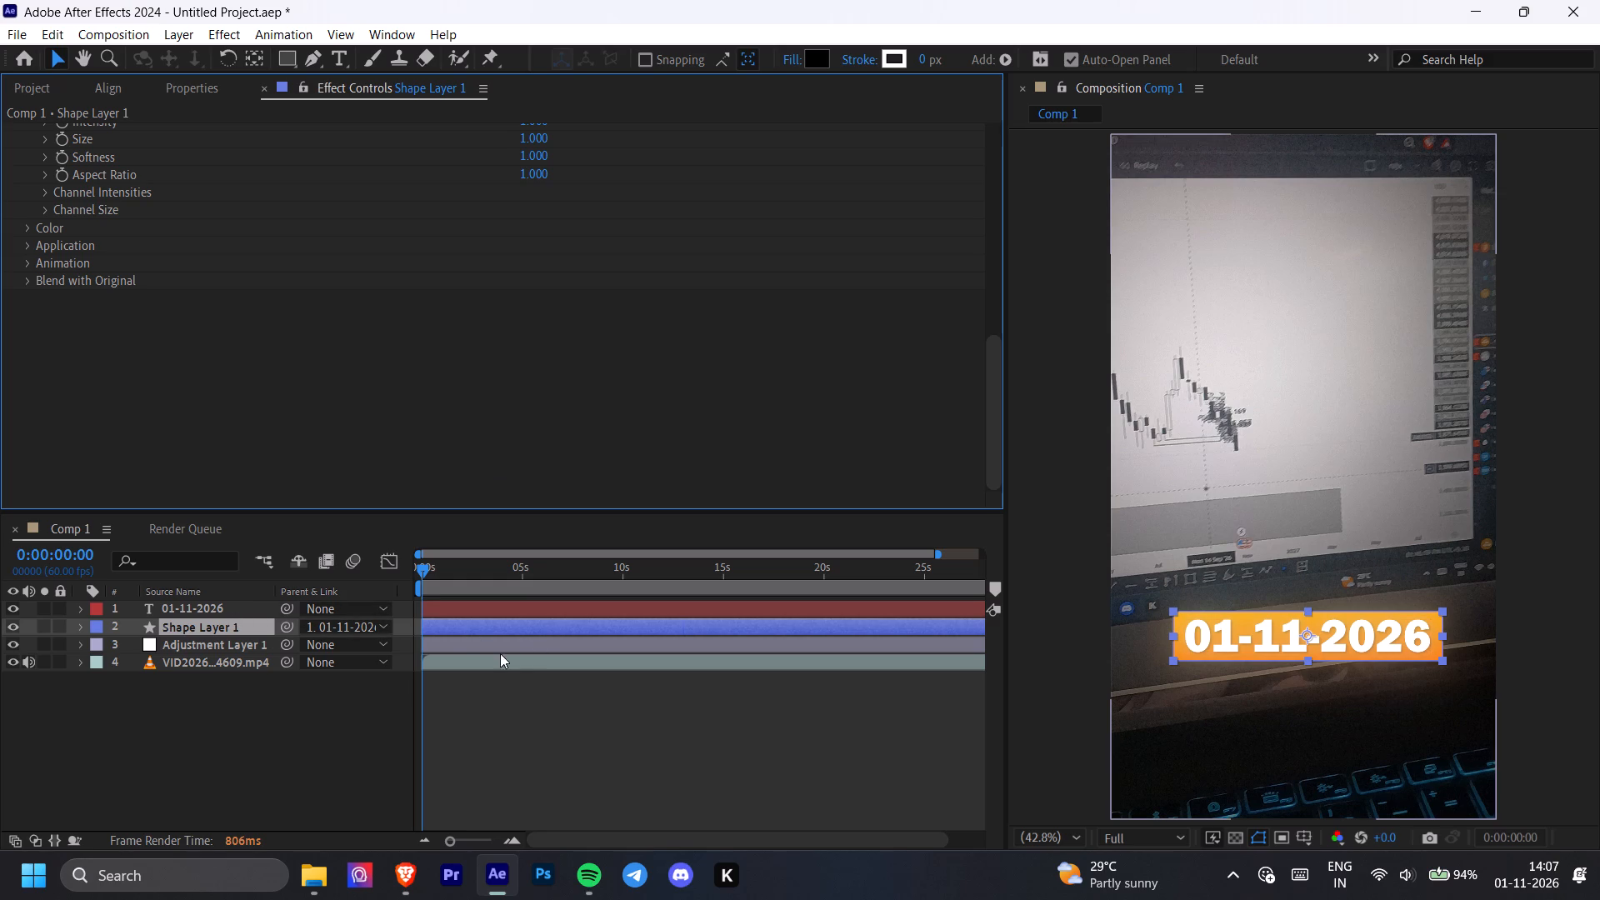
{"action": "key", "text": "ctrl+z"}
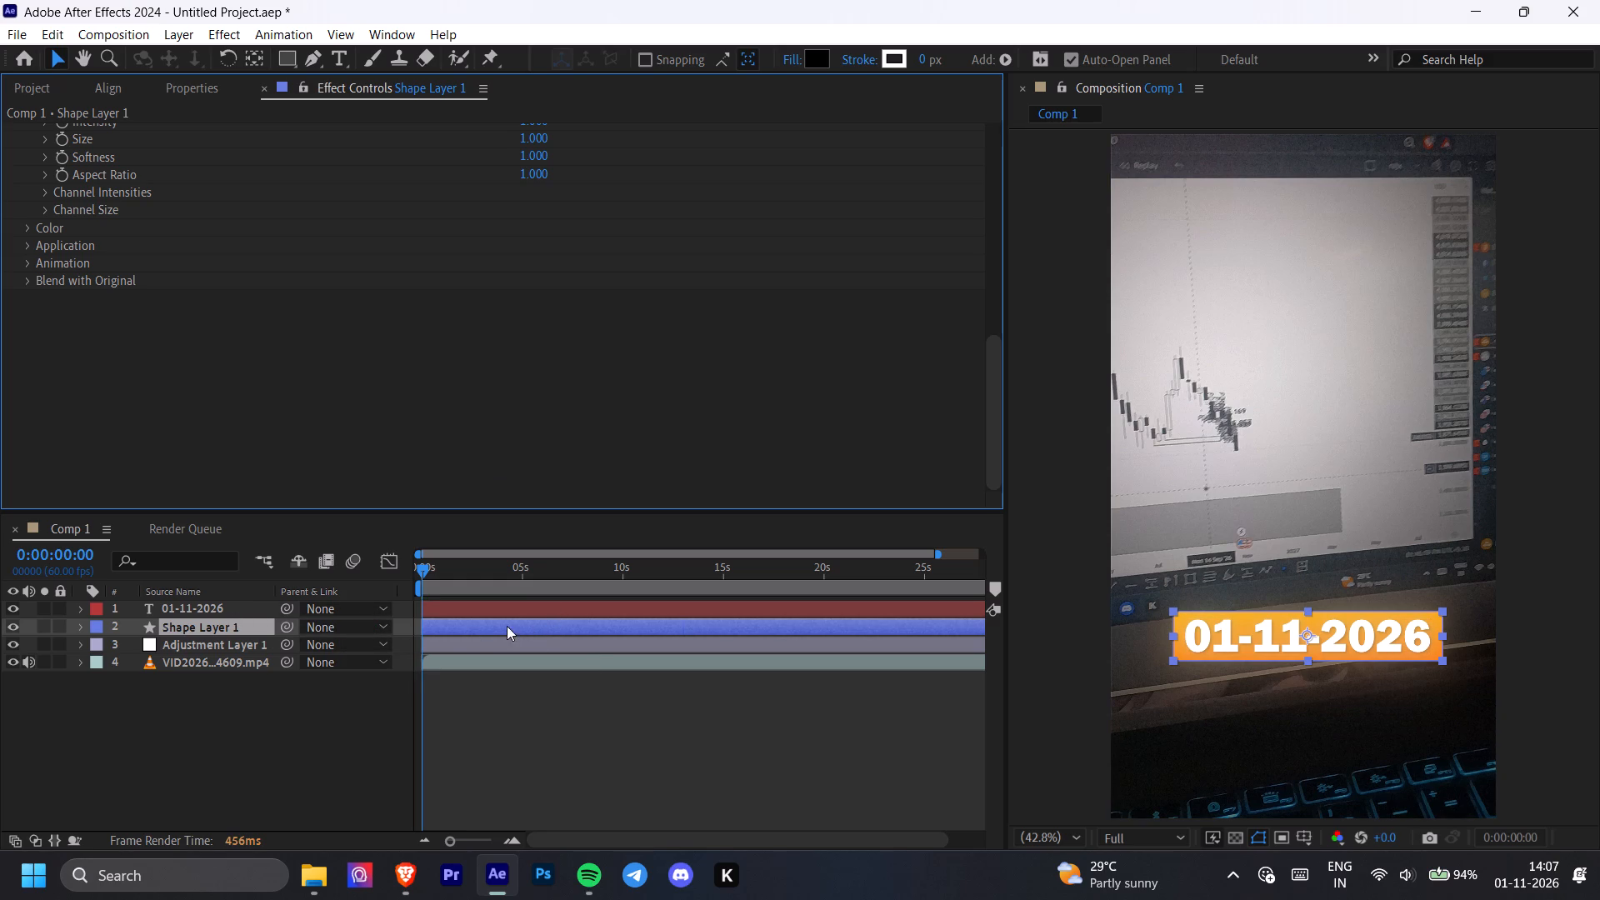
Find the CC Light Sweep effect and apply it to the 01-11-2026 text layer.
{"action": "left_click", "coordinate": [517, 607]}
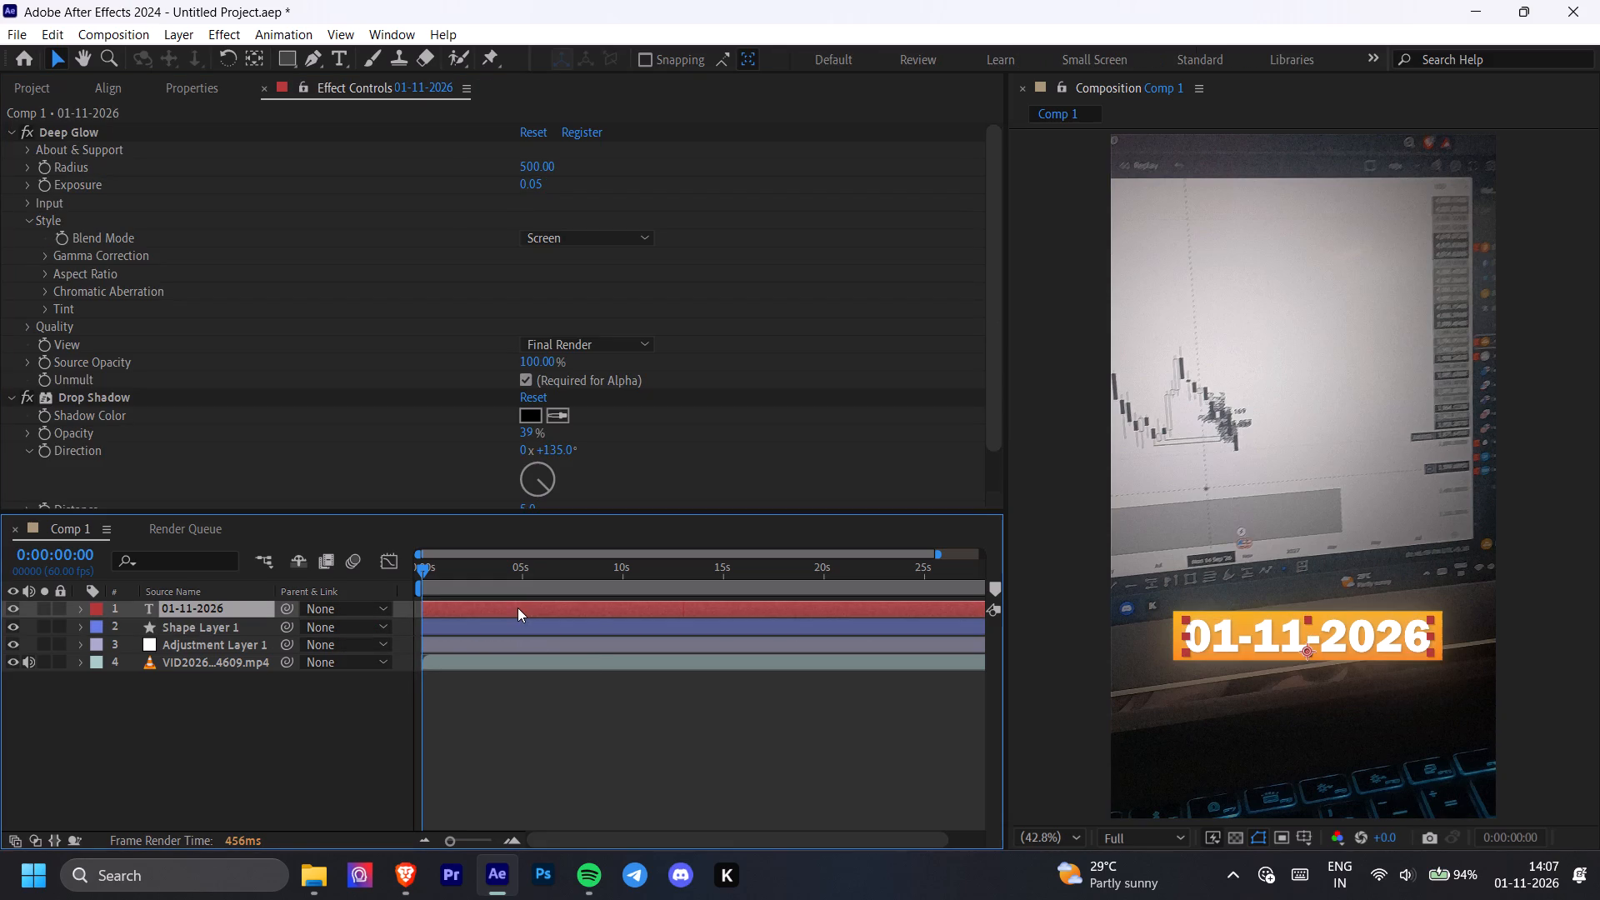
{"action": "type", "text": "cc"}
{"action": "key", "text": "ctrl+space"}
{"action": "type", "text": "cc"}
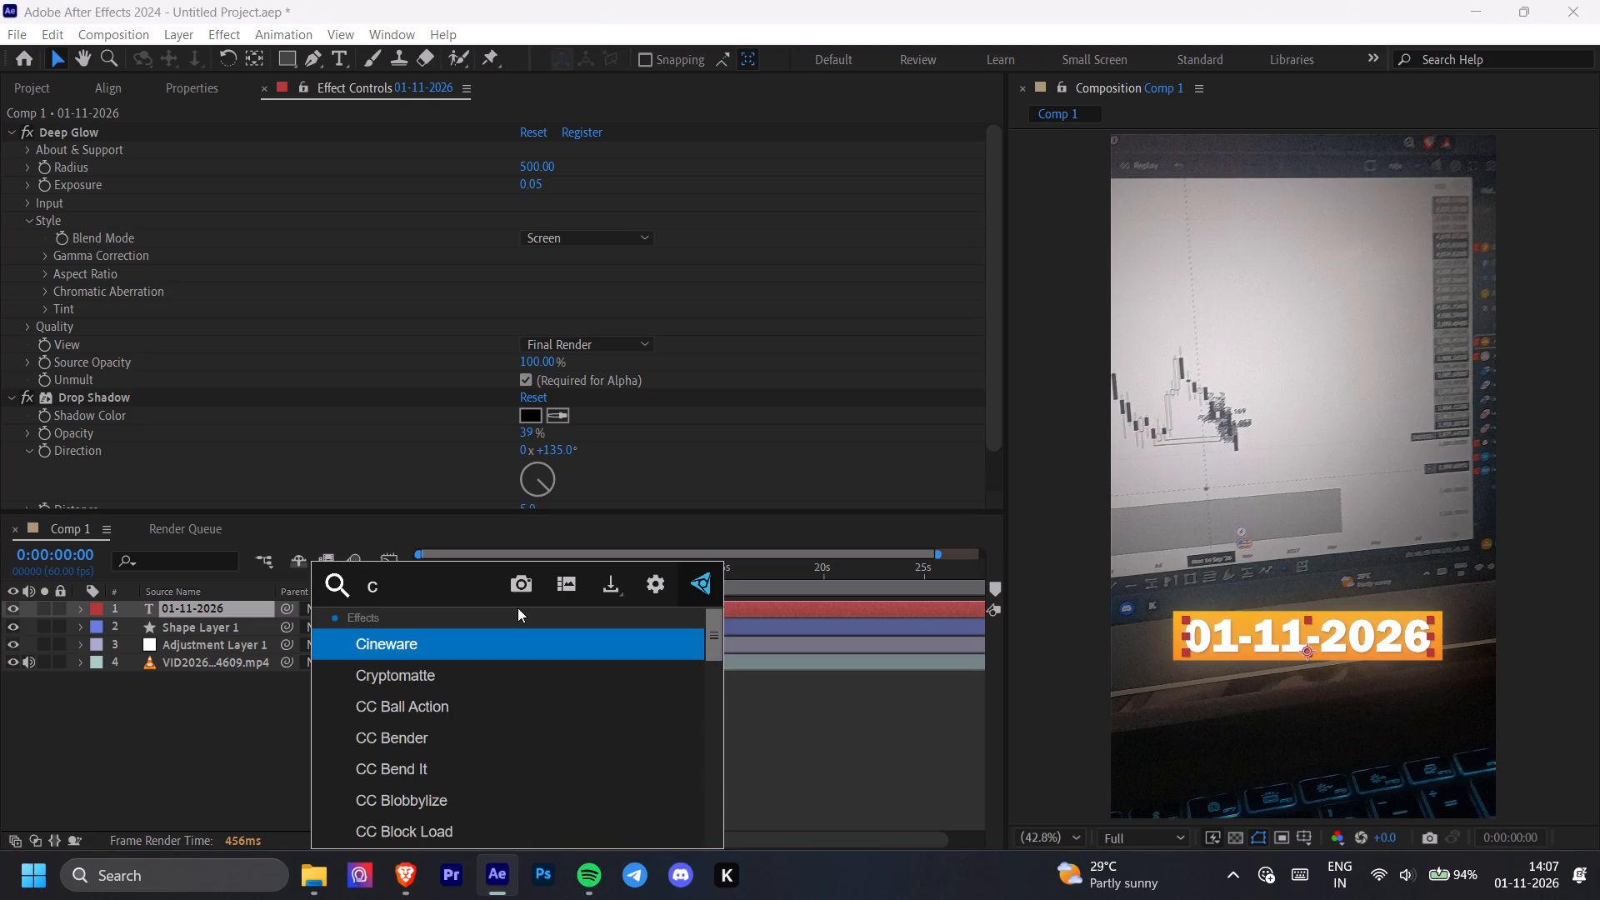
{"action": "key", "text": "space"}
{"action": "type", "text": "l"}
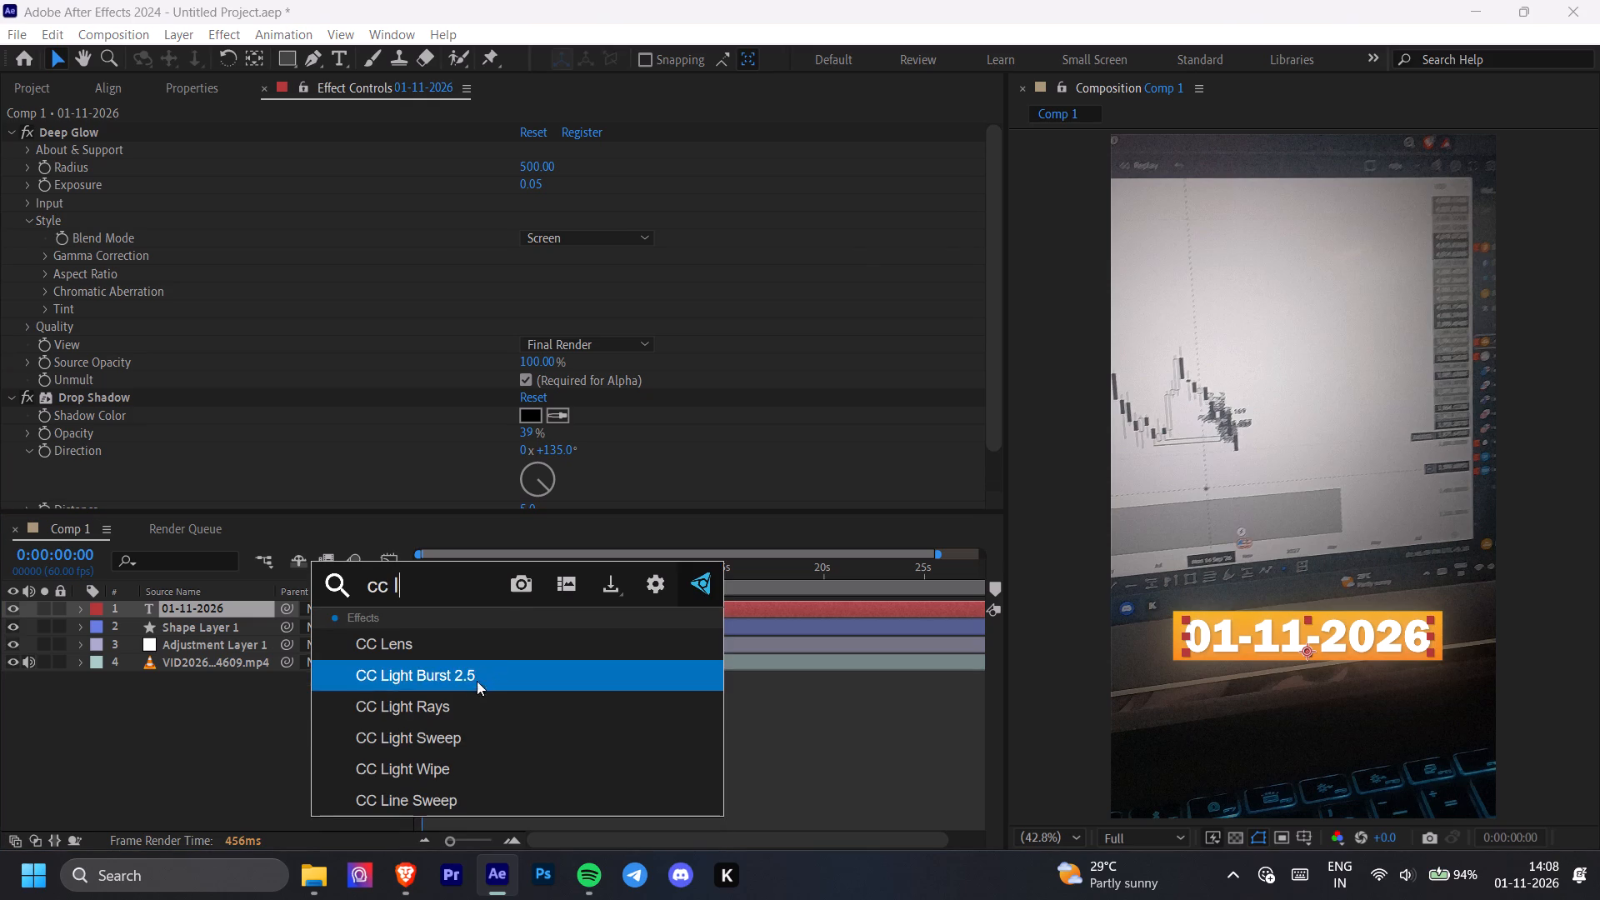
{"action": "left_click", "coordinate": [460, 729]}
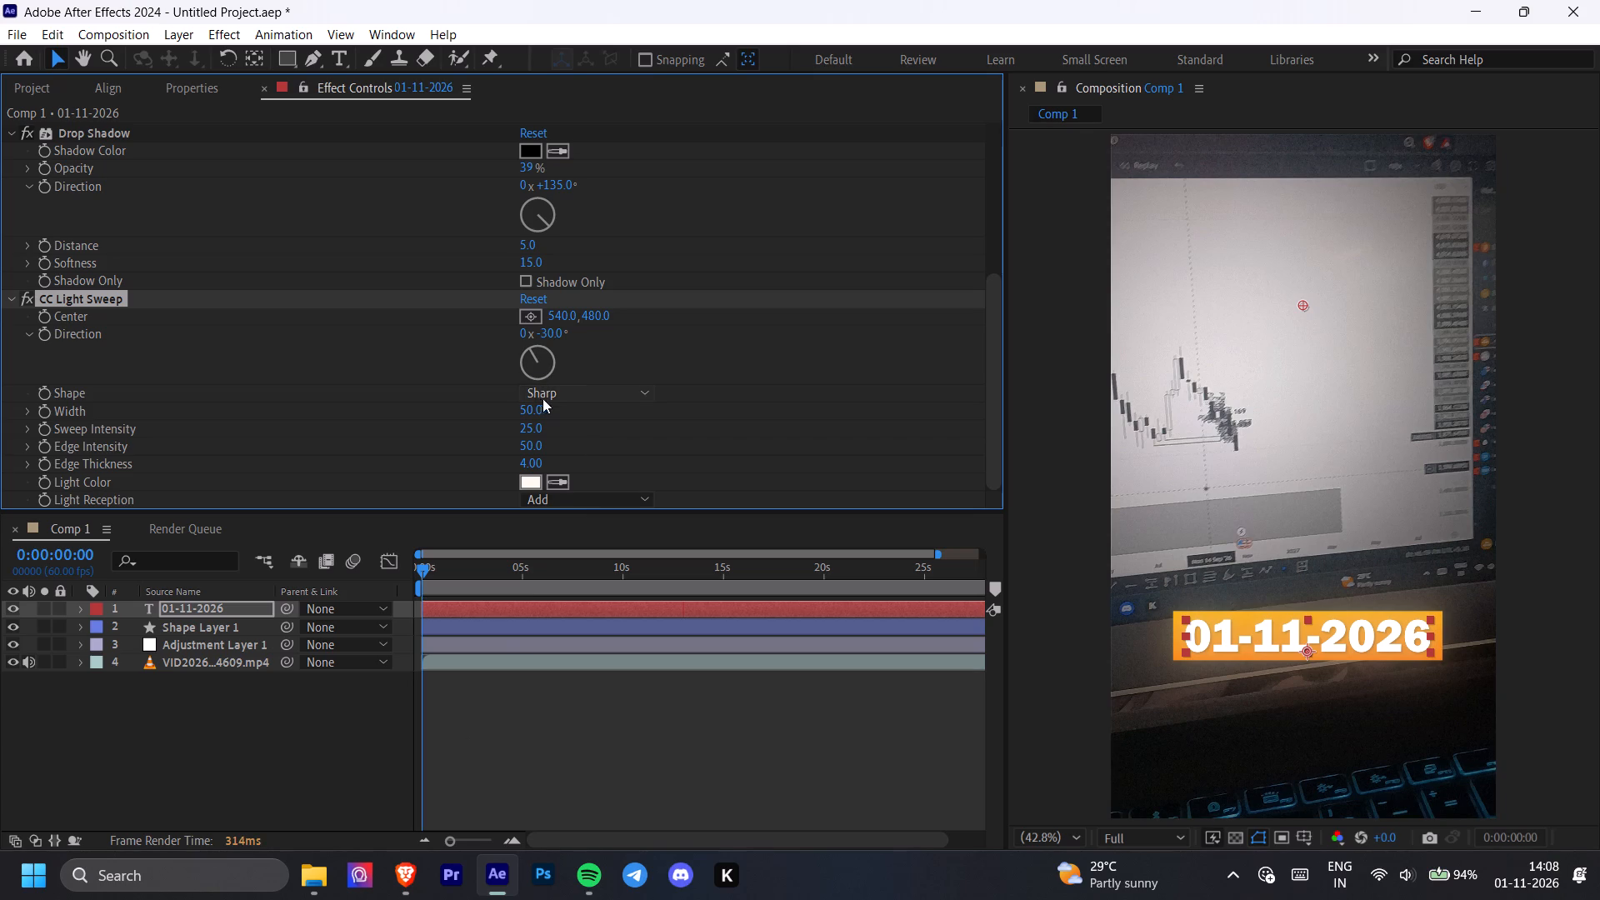
Set the text layer's light sweep to a sweep intensity of 110 and an edge intensity of 52.
{"action": "left_click_drag", "start_coordinate": [532, 433], "coordinate": [619, 432]}
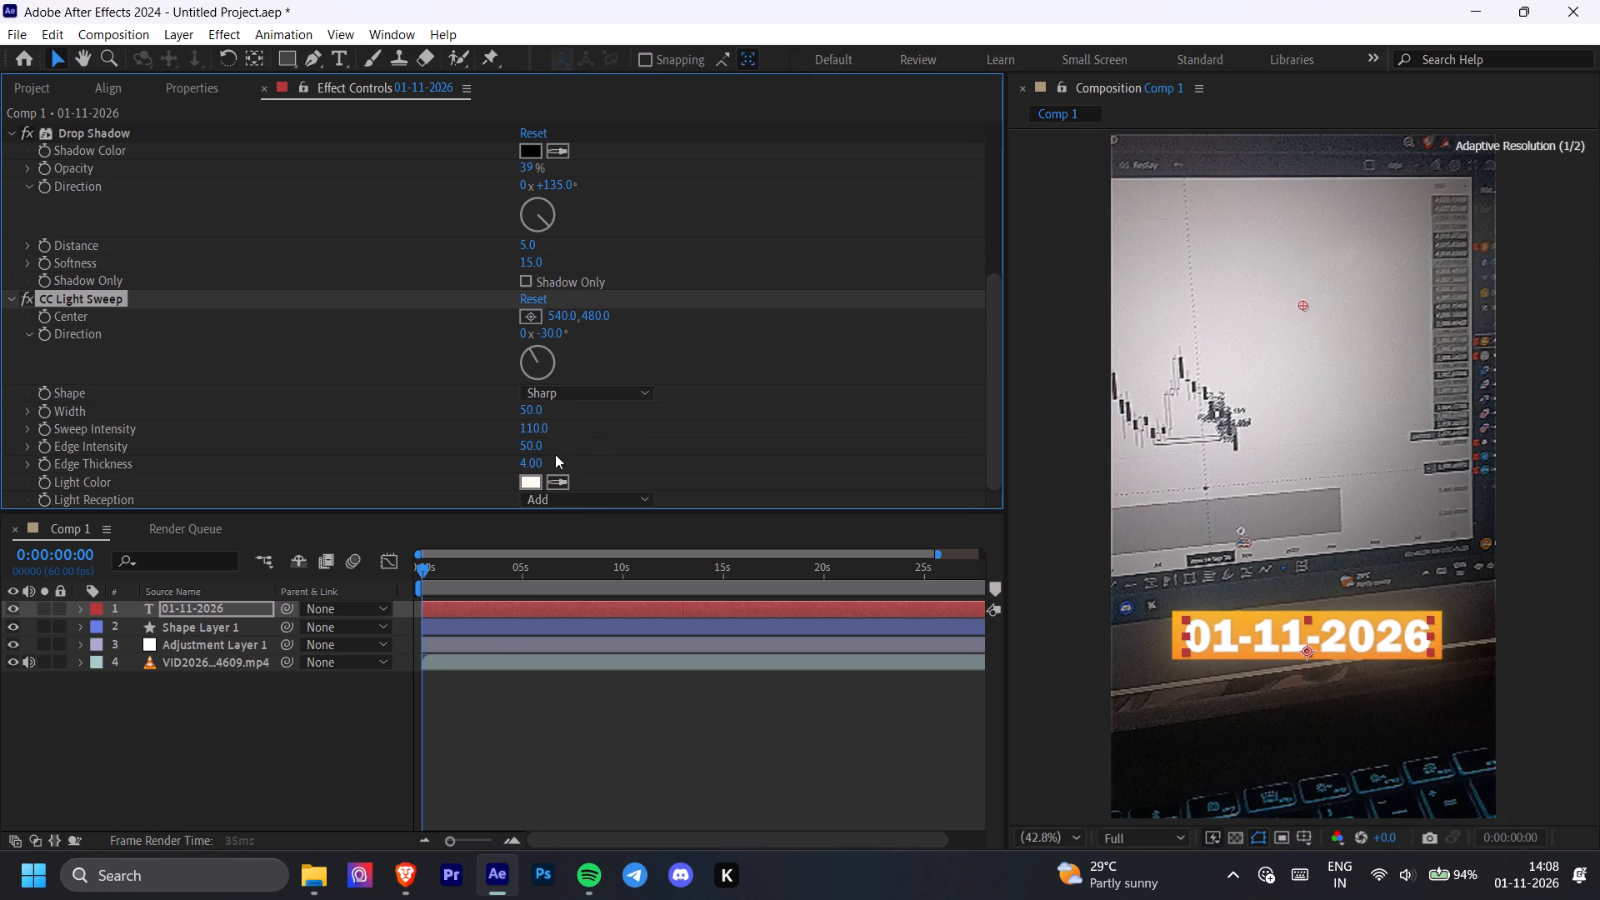
{"action": "left_click_drag", "start_coordinate": [532, 447], "coordinate": [558, 449]}
{"action": "left_click_drag", "start_coordinate": [558, 449], "coordinate": [542, 456]}
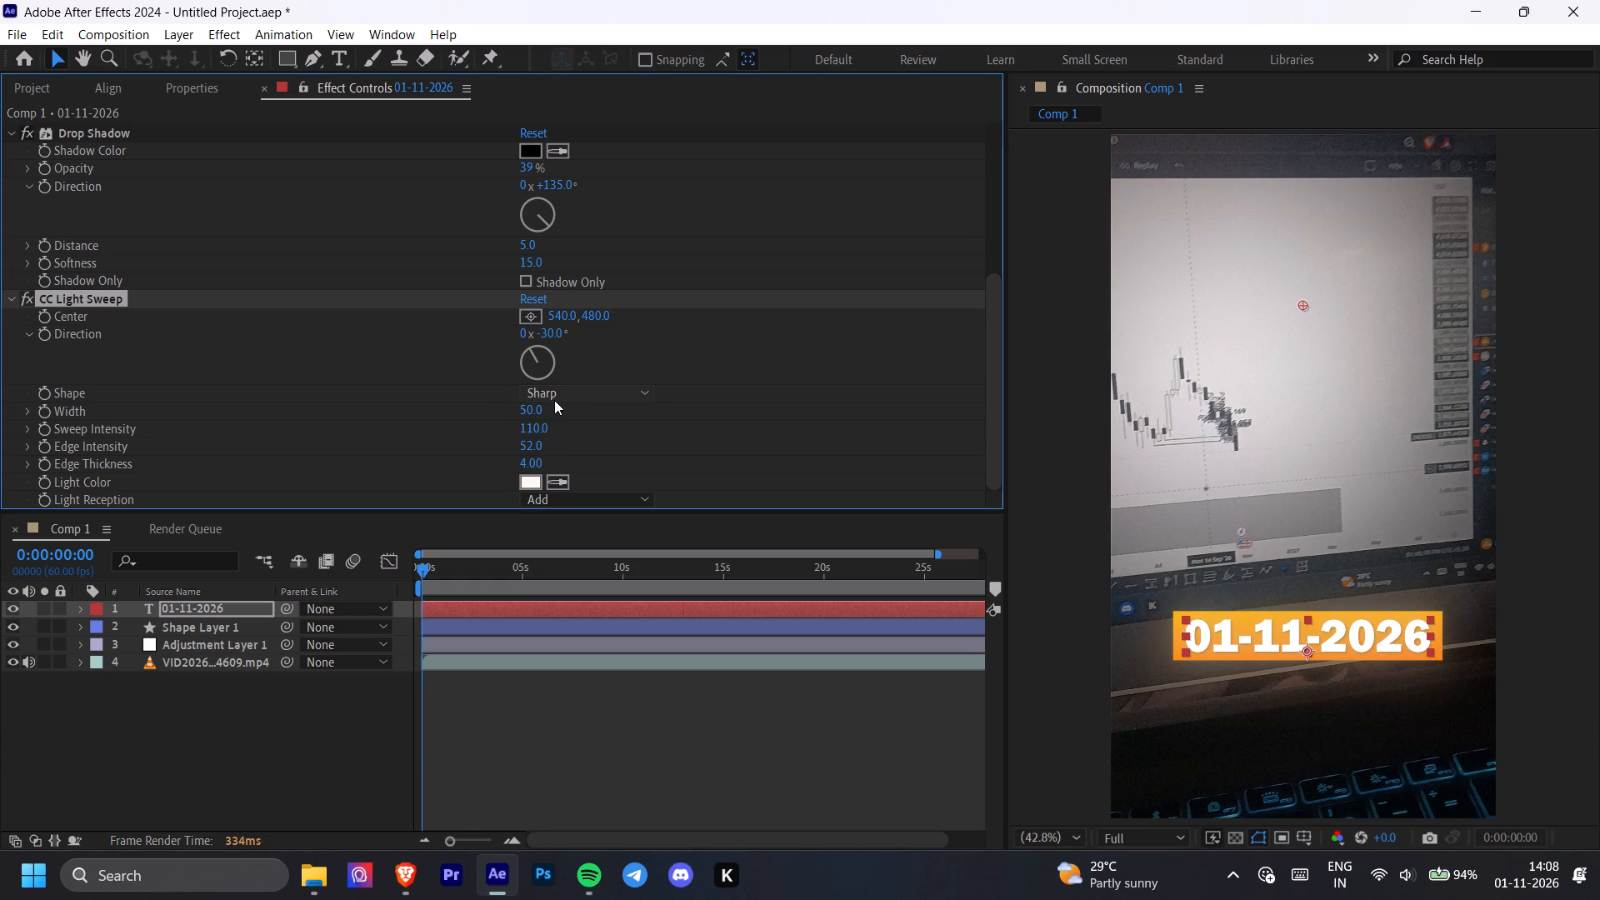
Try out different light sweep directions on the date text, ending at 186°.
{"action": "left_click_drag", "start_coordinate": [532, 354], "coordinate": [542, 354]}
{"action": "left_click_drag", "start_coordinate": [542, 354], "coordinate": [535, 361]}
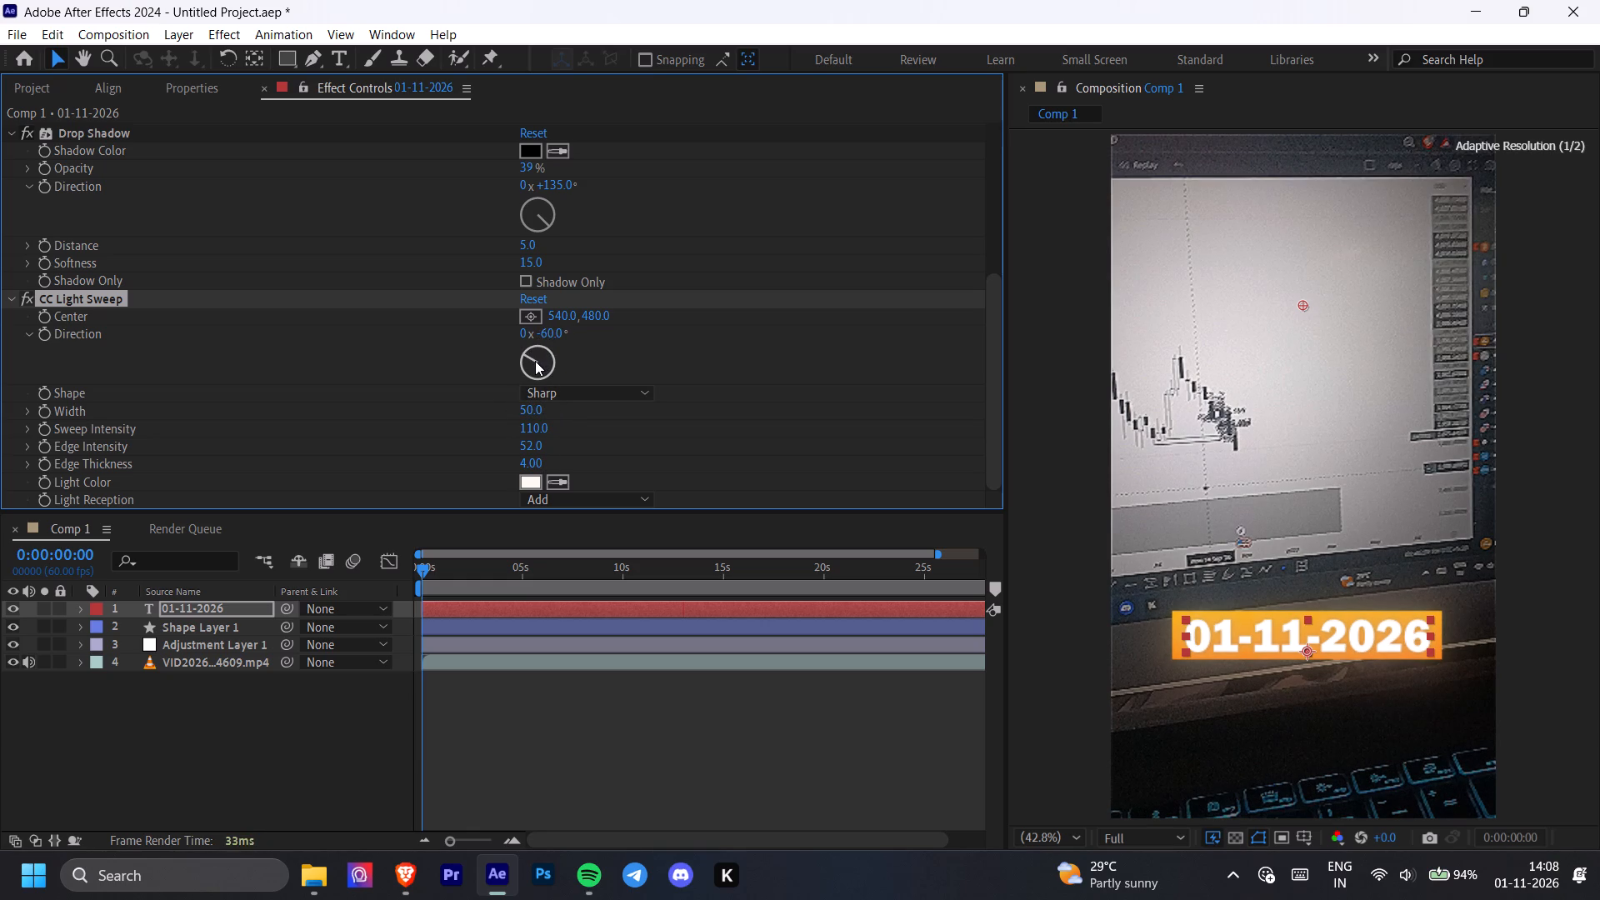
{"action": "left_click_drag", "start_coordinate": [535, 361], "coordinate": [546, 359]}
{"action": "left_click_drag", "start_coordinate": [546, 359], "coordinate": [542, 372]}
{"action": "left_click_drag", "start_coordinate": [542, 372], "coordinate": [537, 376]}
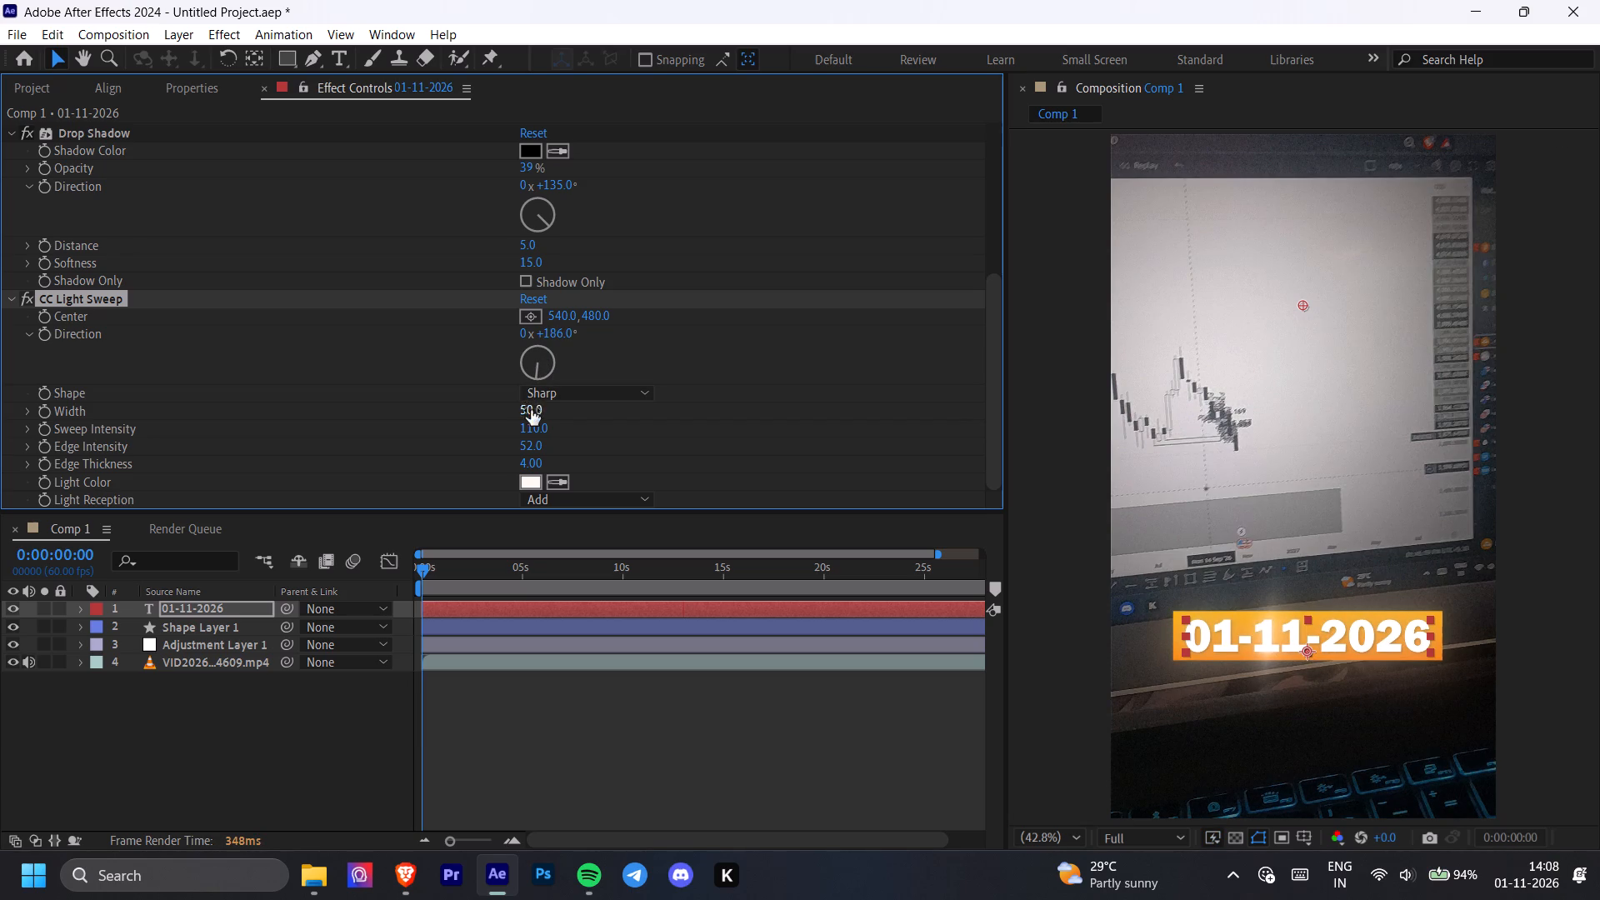
Lower the light sweep's sweep intensity on the date text to 19.
{"action": "left_click_drag", "start_coordinate": [531, 426], "coordinate": [468, 442]}
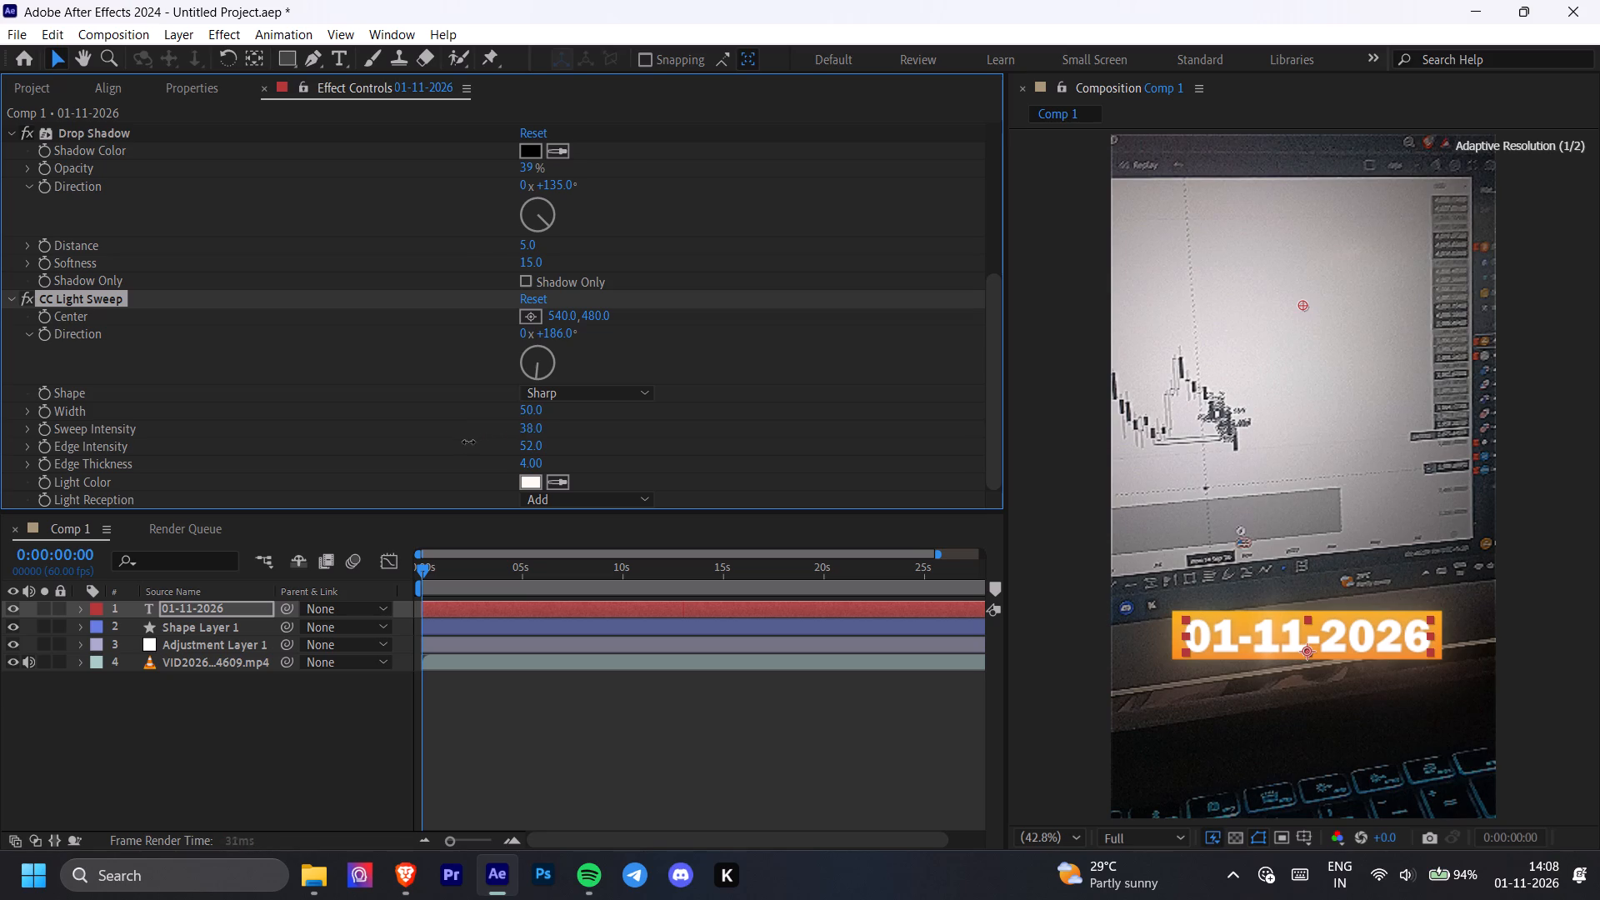
{"action": "left_click_drag", "start_coordinate": [468, 442], "coordinate": [446, 452]}
{"action": "left_click_drag", "start_coordinate": [525, 427], "coordinate": [538, 429]}
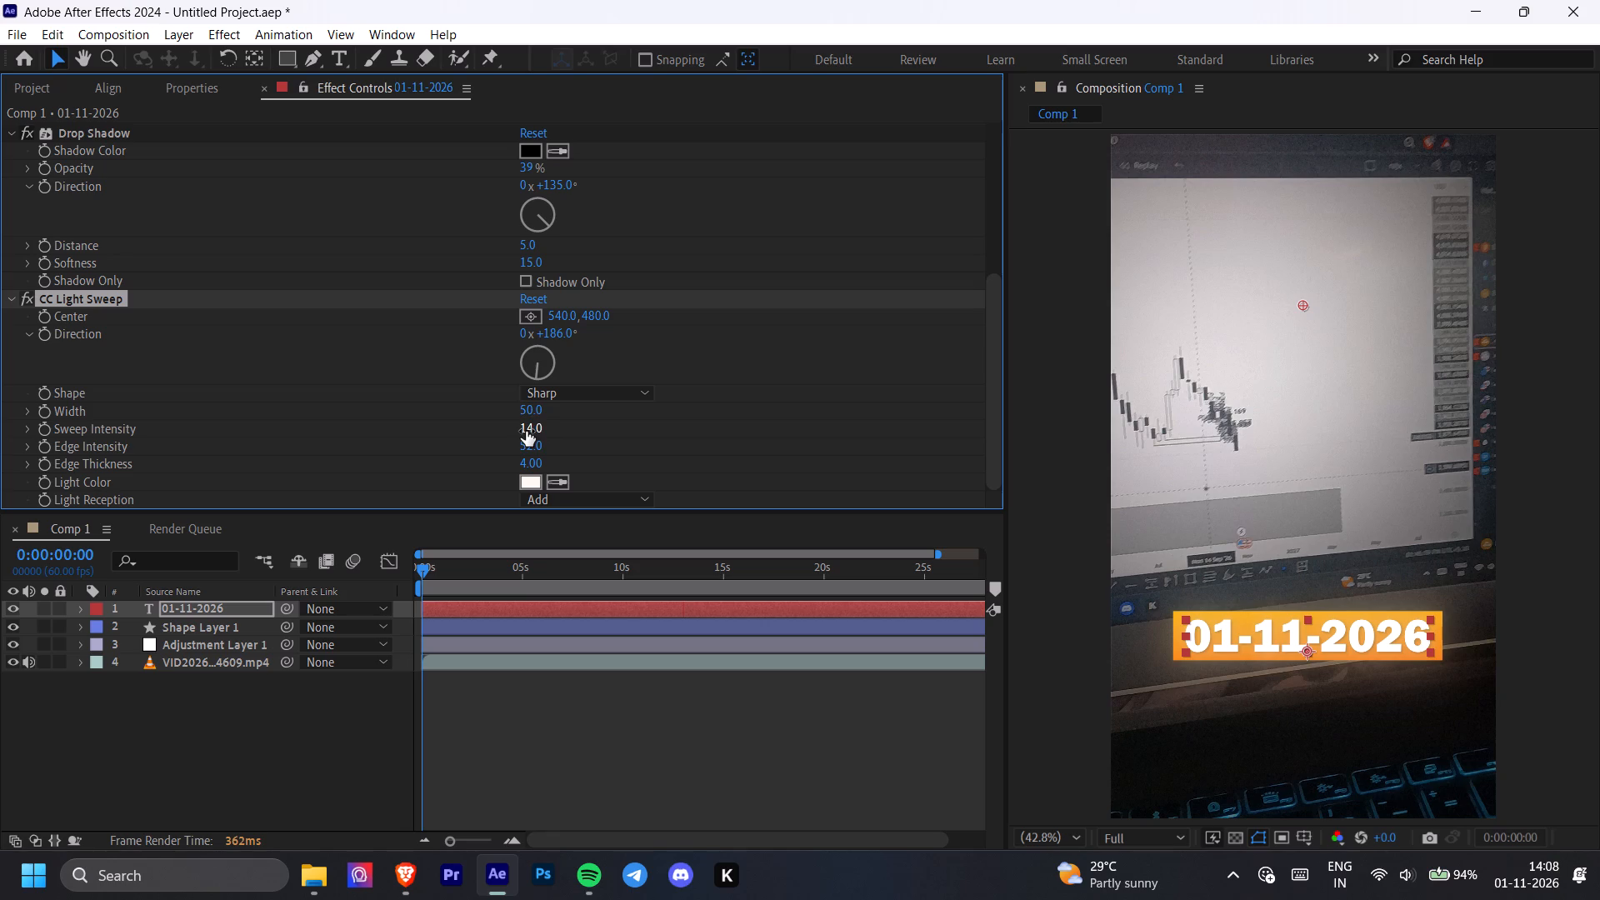
{"action": "left_click_drag", "start_coordinate": [526, 431], "coordinate": [536, 435]}
Set the light sweep's direction to 1 revolution plus 62° and deselect the text layer.
{"action": "left_click_drag", "start_coordinate": [538, 371], "coordinate": [536, 305]}
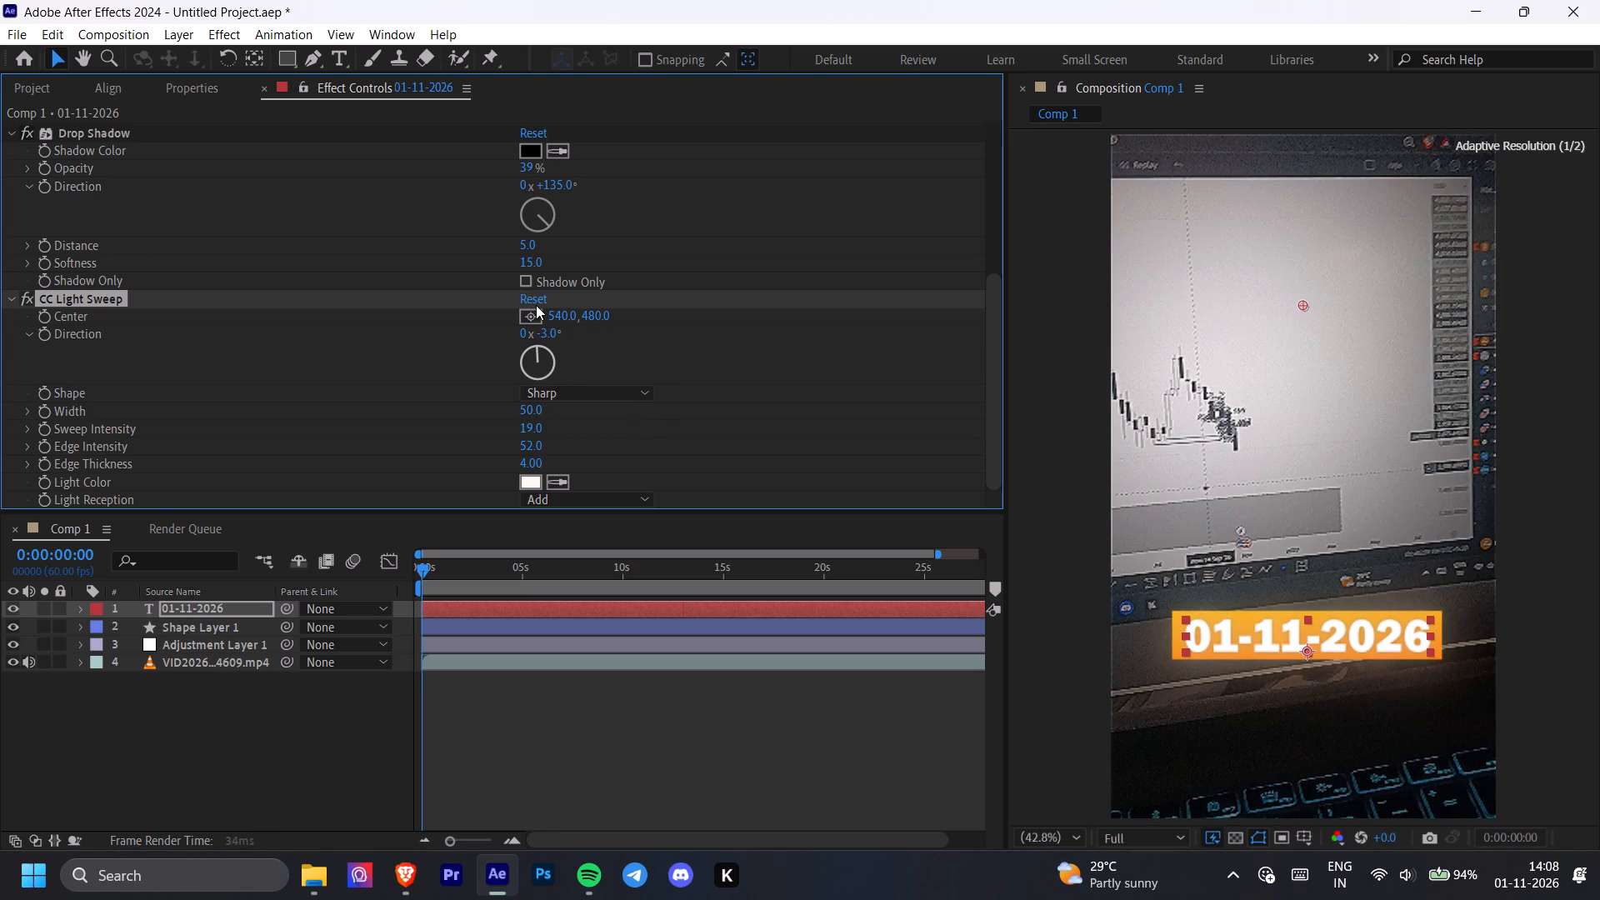
{"action": "left_click_drag", "start_coordinate": [536, 305], "coordinate": [570, 305]}
{"action": "left_click_drag", "start_coordinate": [570, 305], "coordinate": [597, 307]}
{"action": "left_click_drag", "start_coordinate": [597, 307], "coordinate": [606, 328]}
{"action": "left_click", "coordinate": [523, 336]}
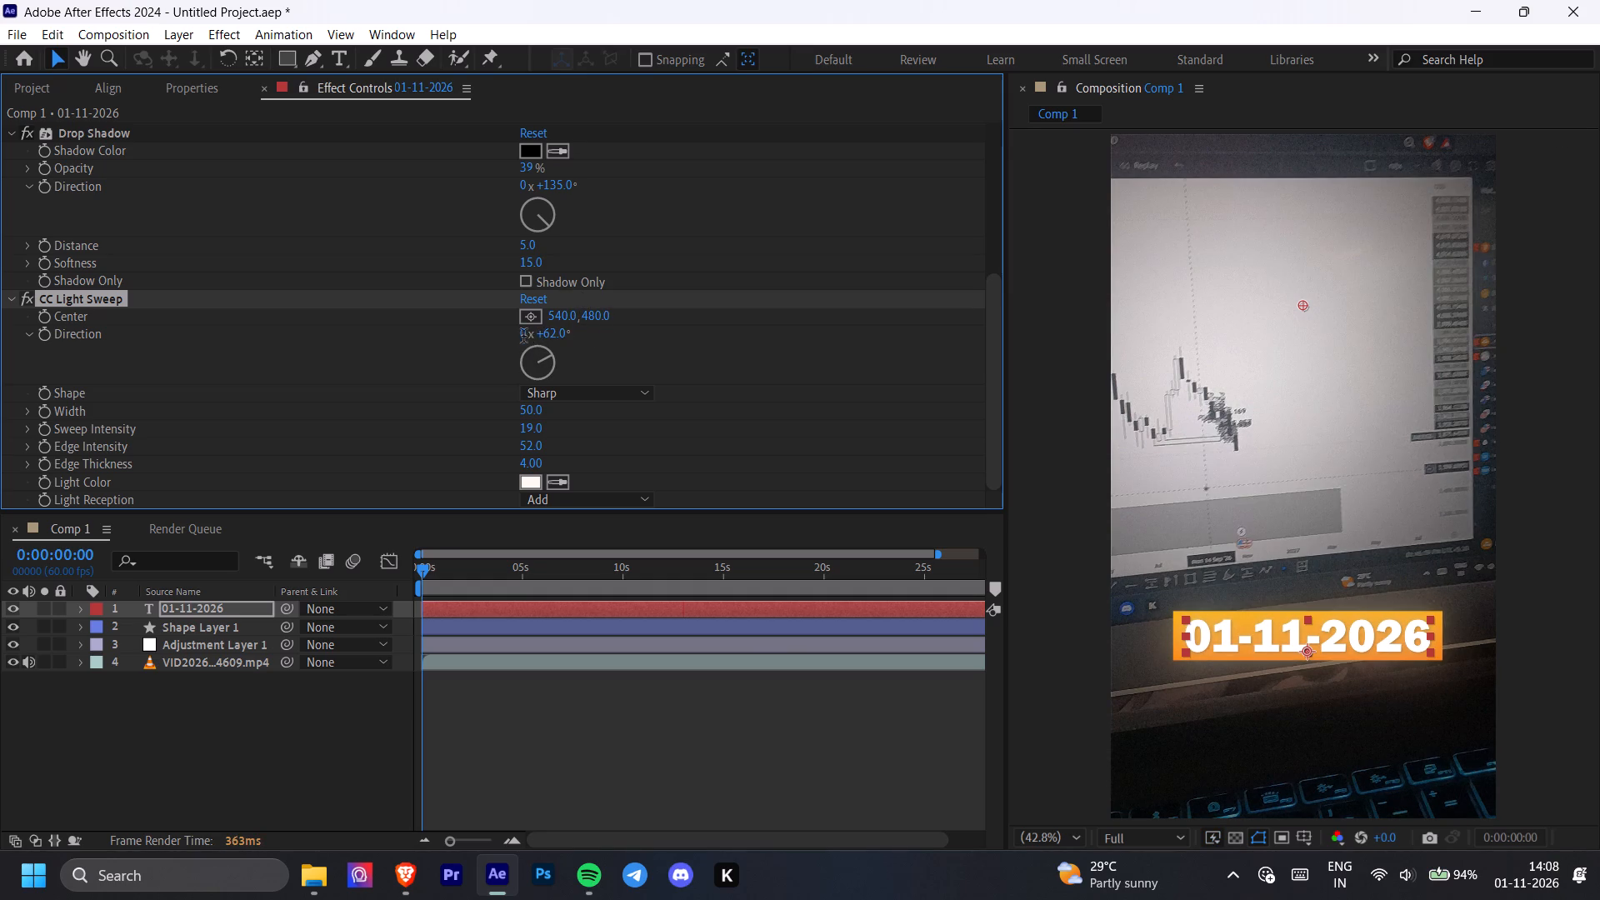
{"action": "key", "text": "1"}
{"action": "key", "text": "Return"}
{"action": "left_click", "coordinate": [754, 812]}
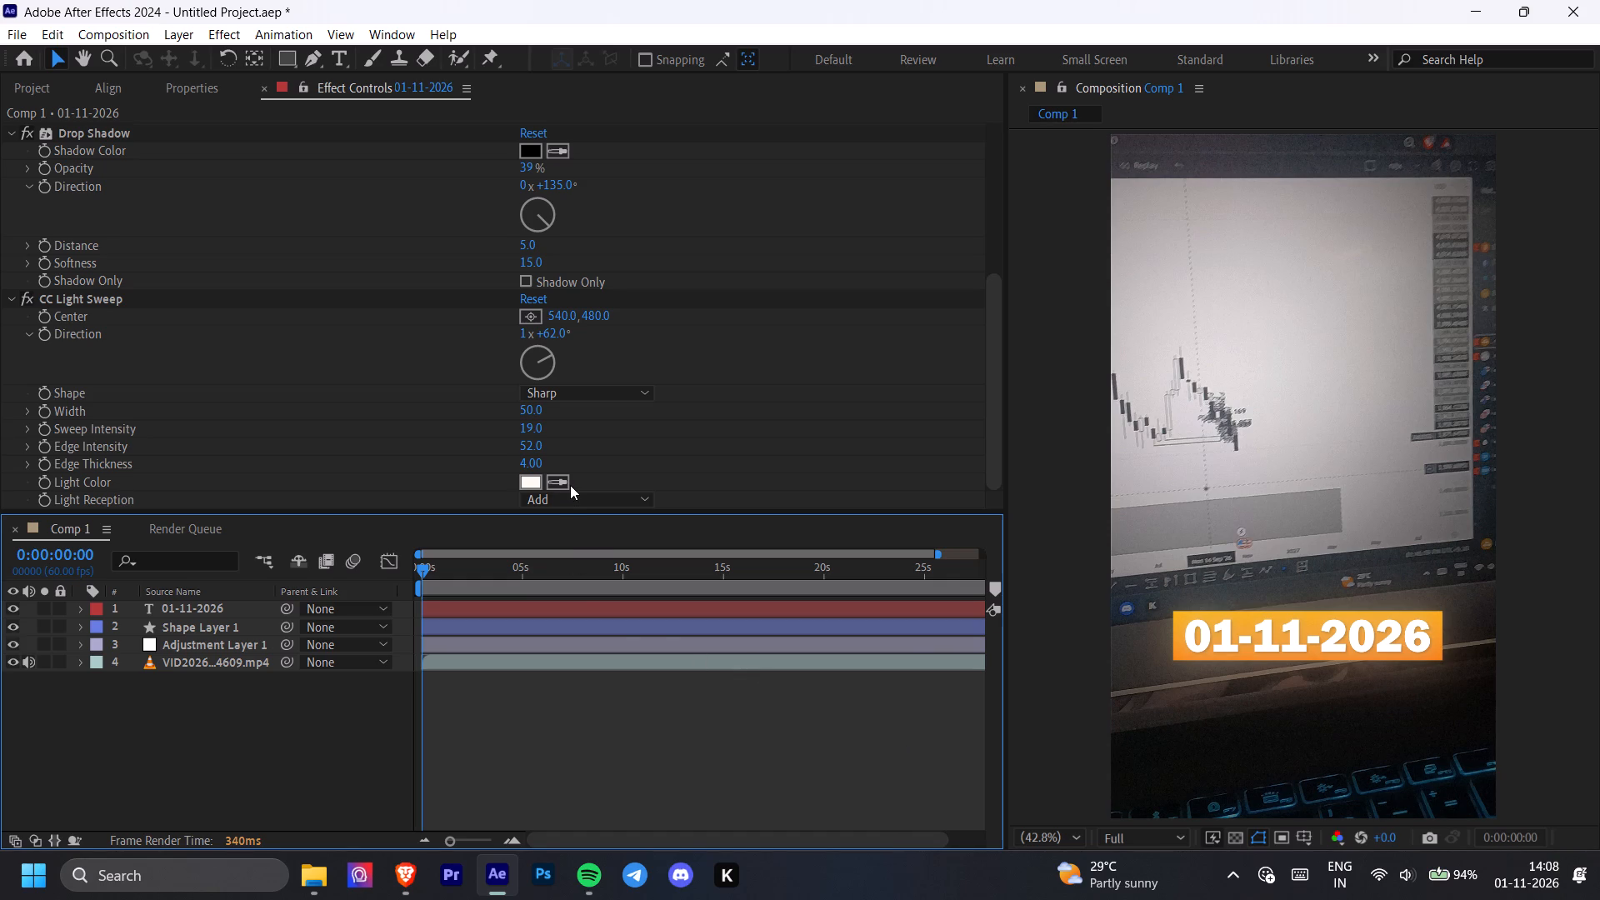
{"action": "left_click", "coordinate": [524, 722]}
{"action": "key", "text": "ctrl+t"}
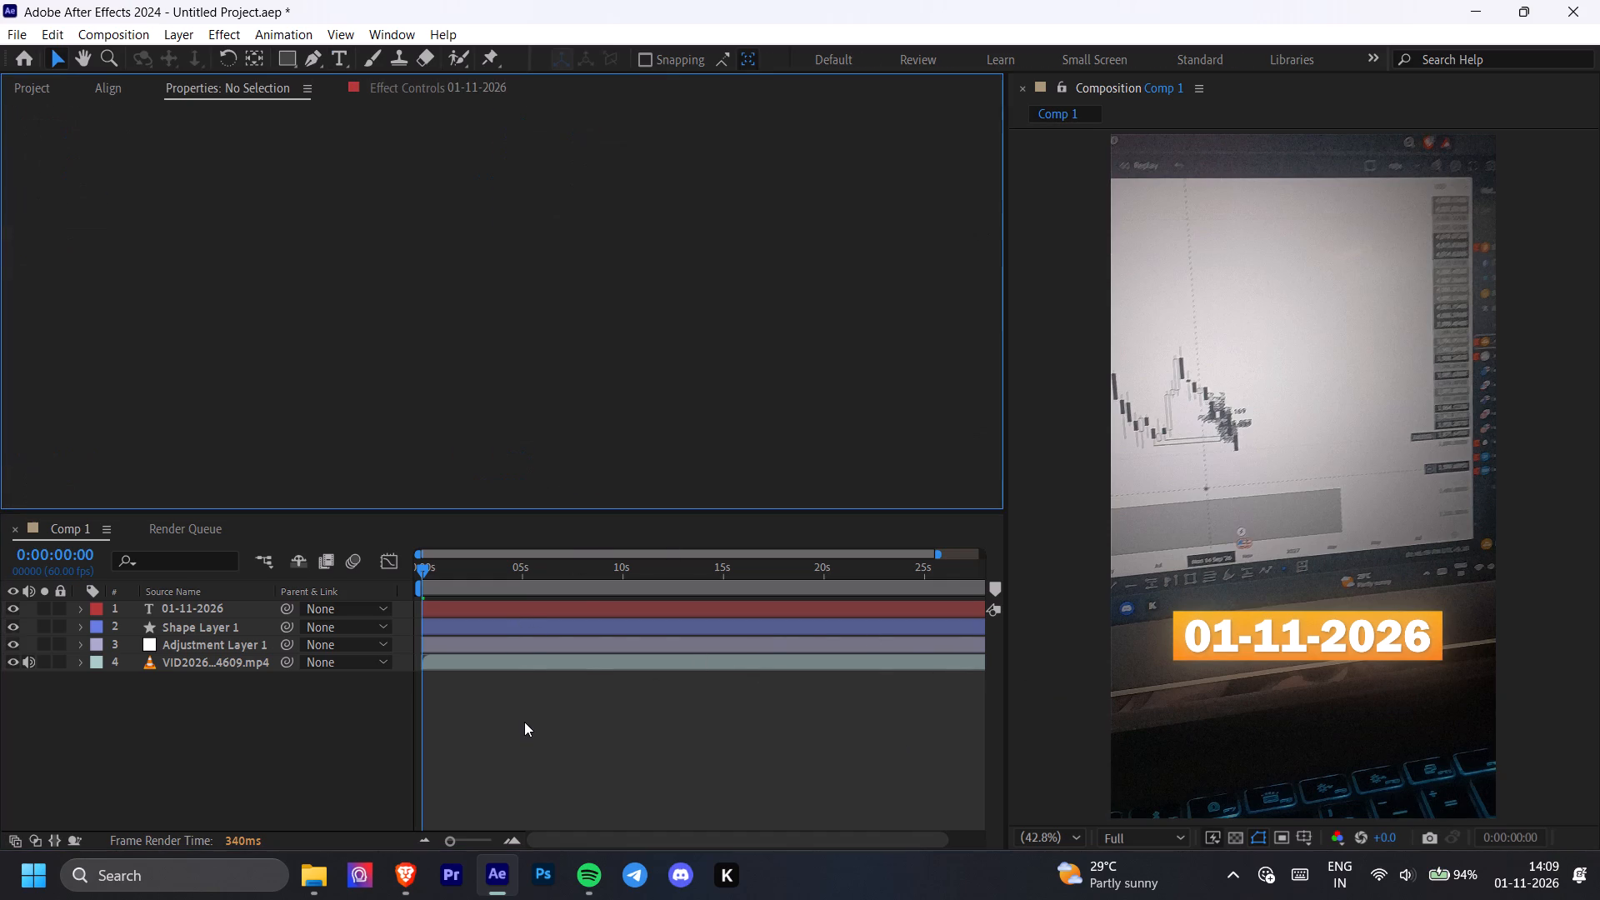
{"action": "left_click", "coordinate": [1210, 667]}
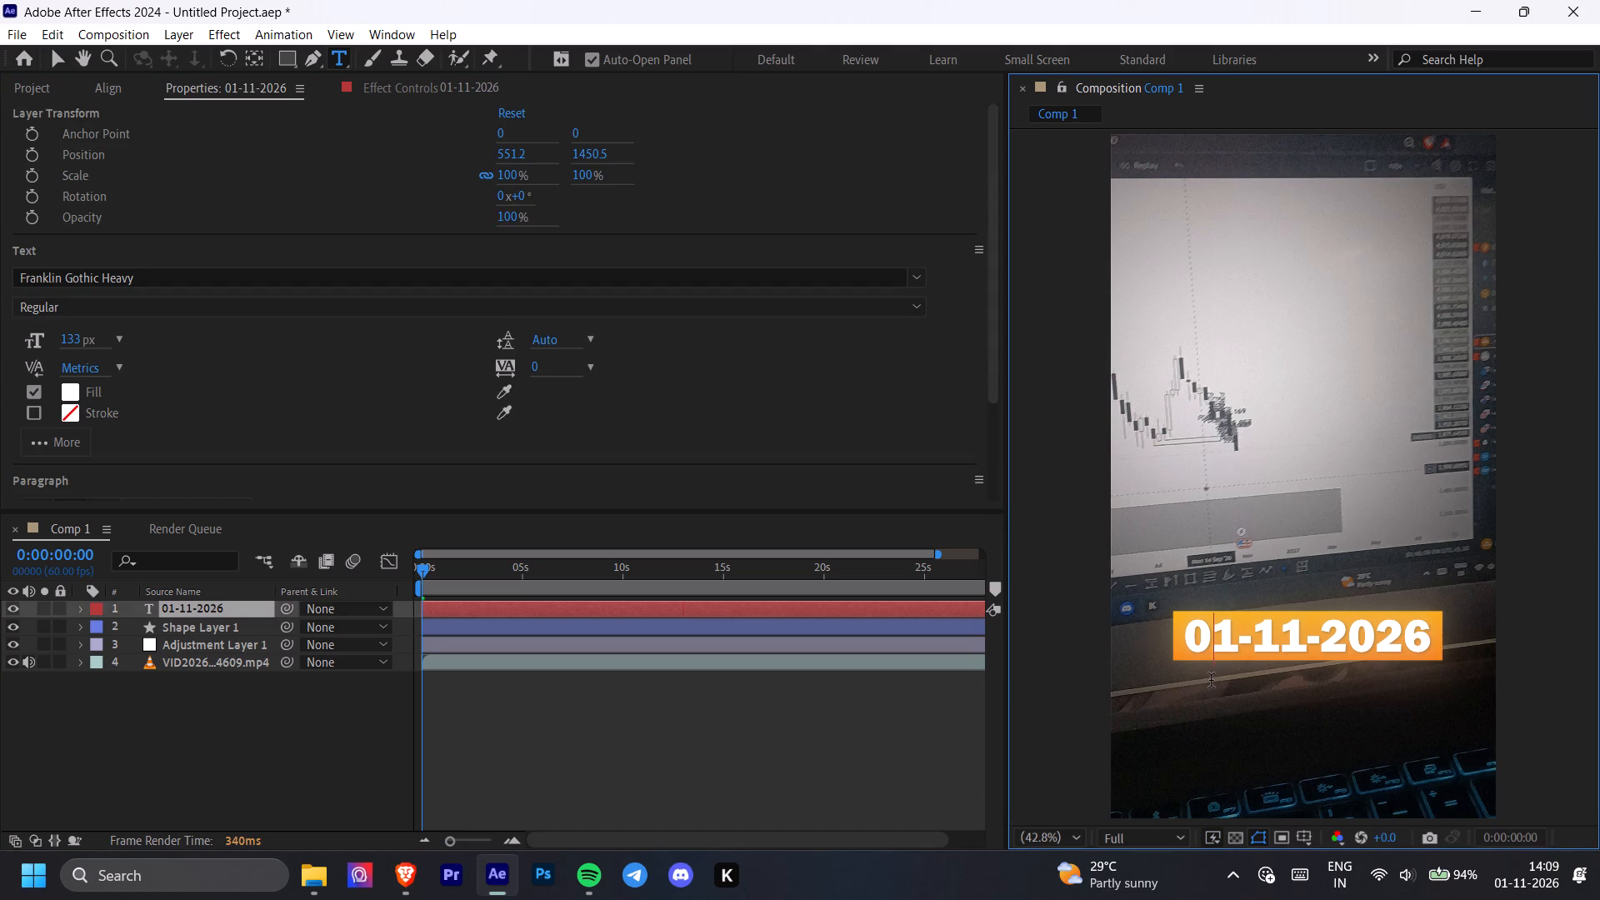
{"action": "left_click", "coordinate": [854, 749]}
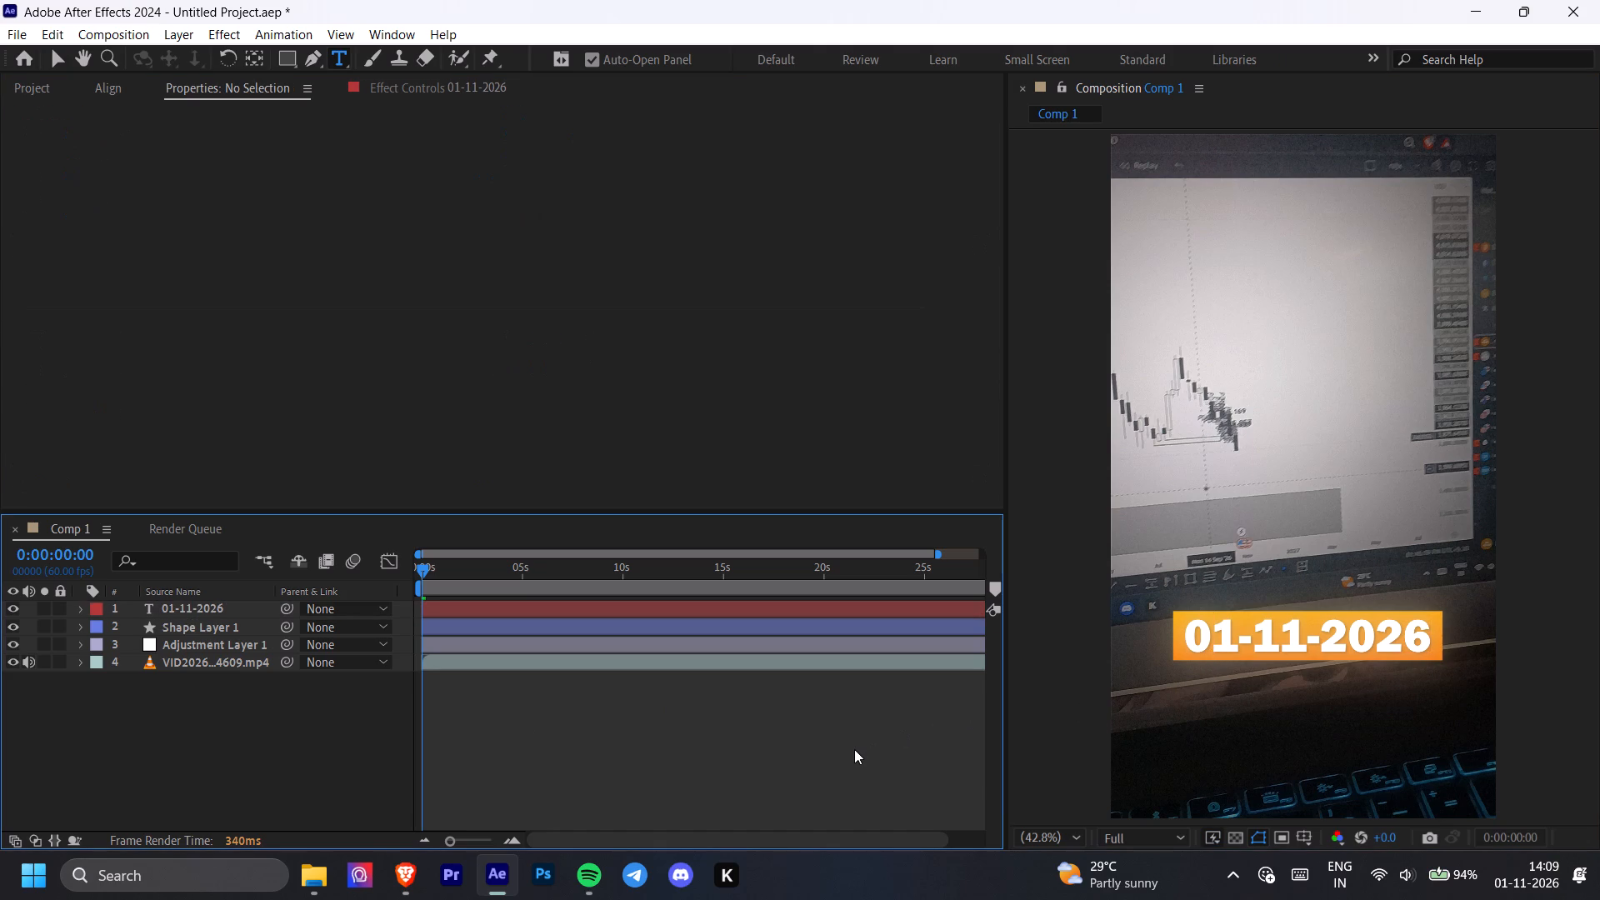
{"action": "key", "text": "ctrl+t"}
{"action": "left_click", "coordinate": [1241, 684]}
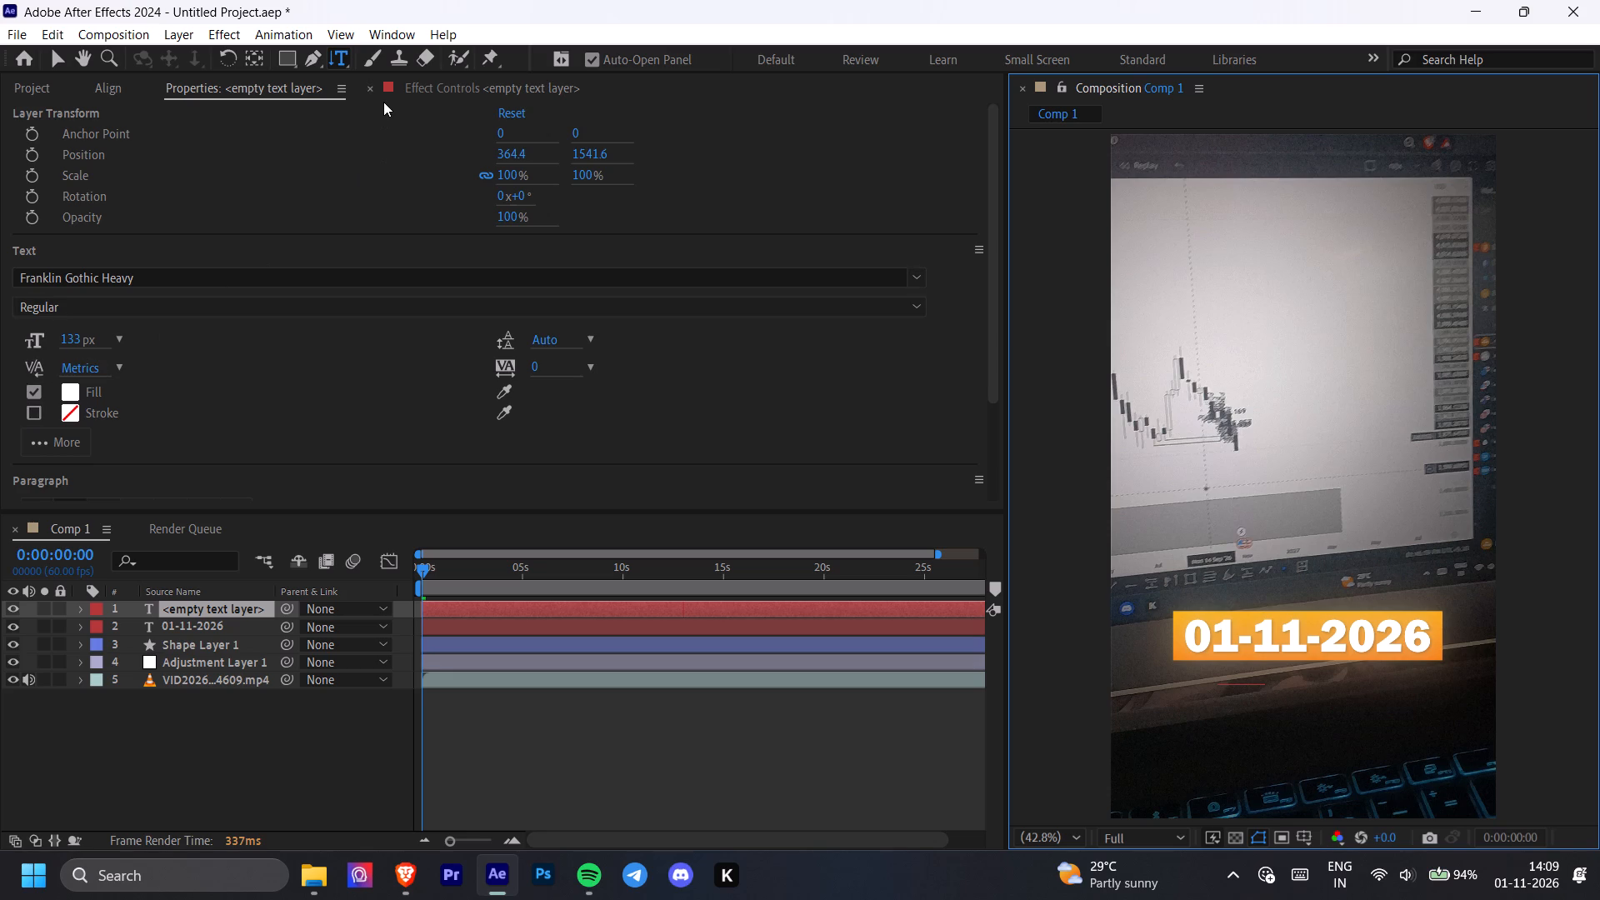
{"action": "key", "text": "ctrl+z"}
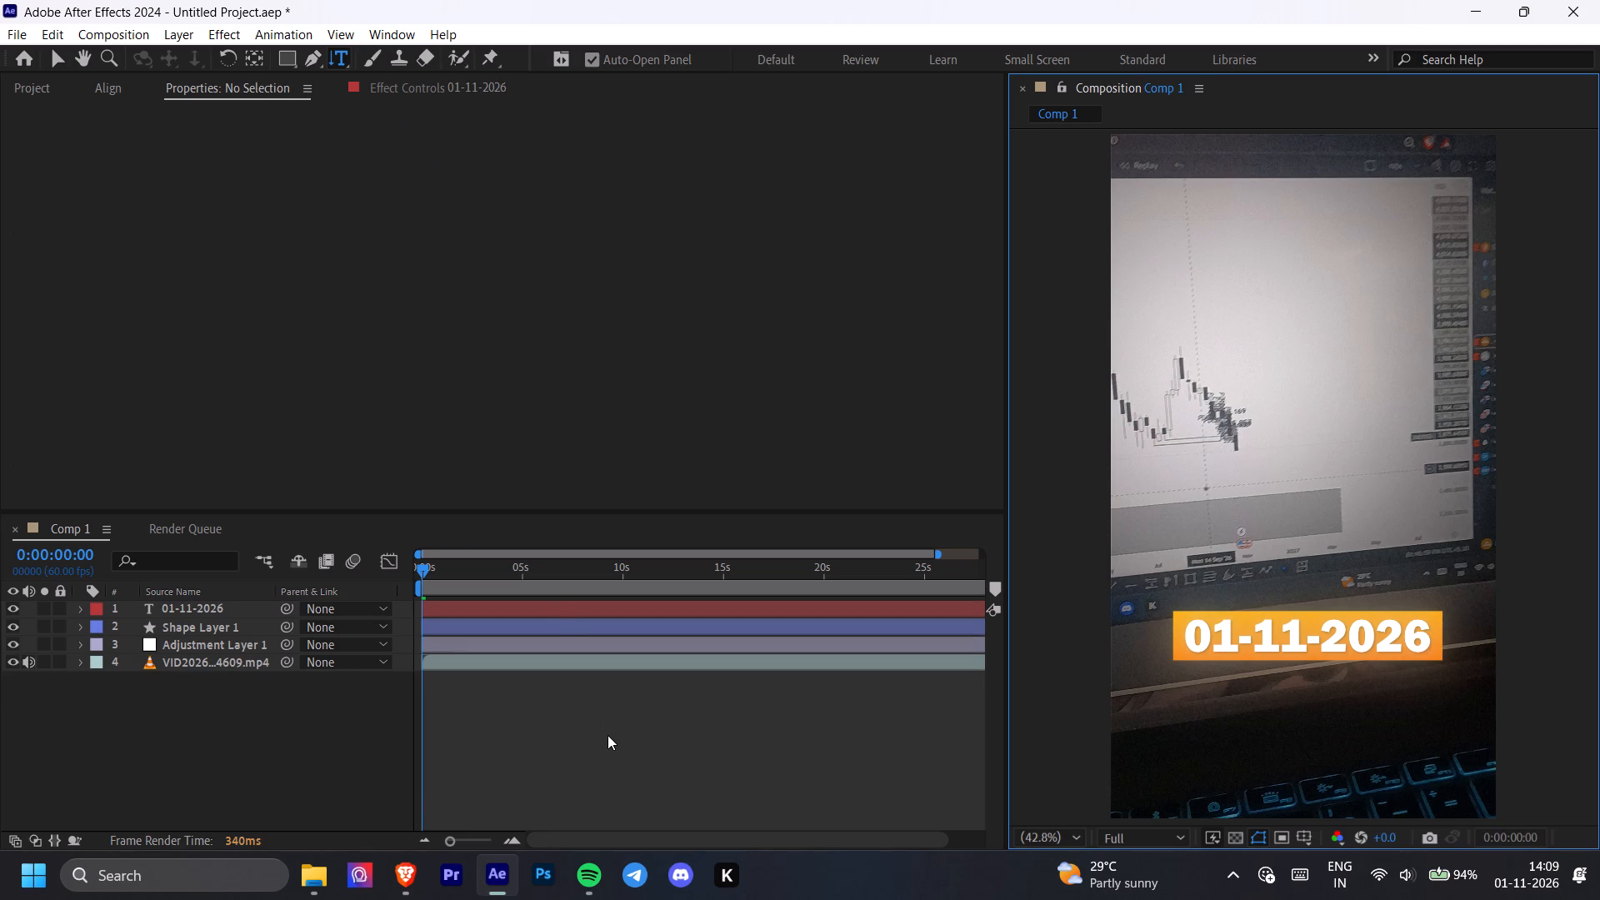
Add a horizontal text layer reading "market analysis" just below the 01-11-2026 title.
{"action": "left_click", "coordinate": [607, 735]}
{"action": "key", "text": "ctrl+t"}
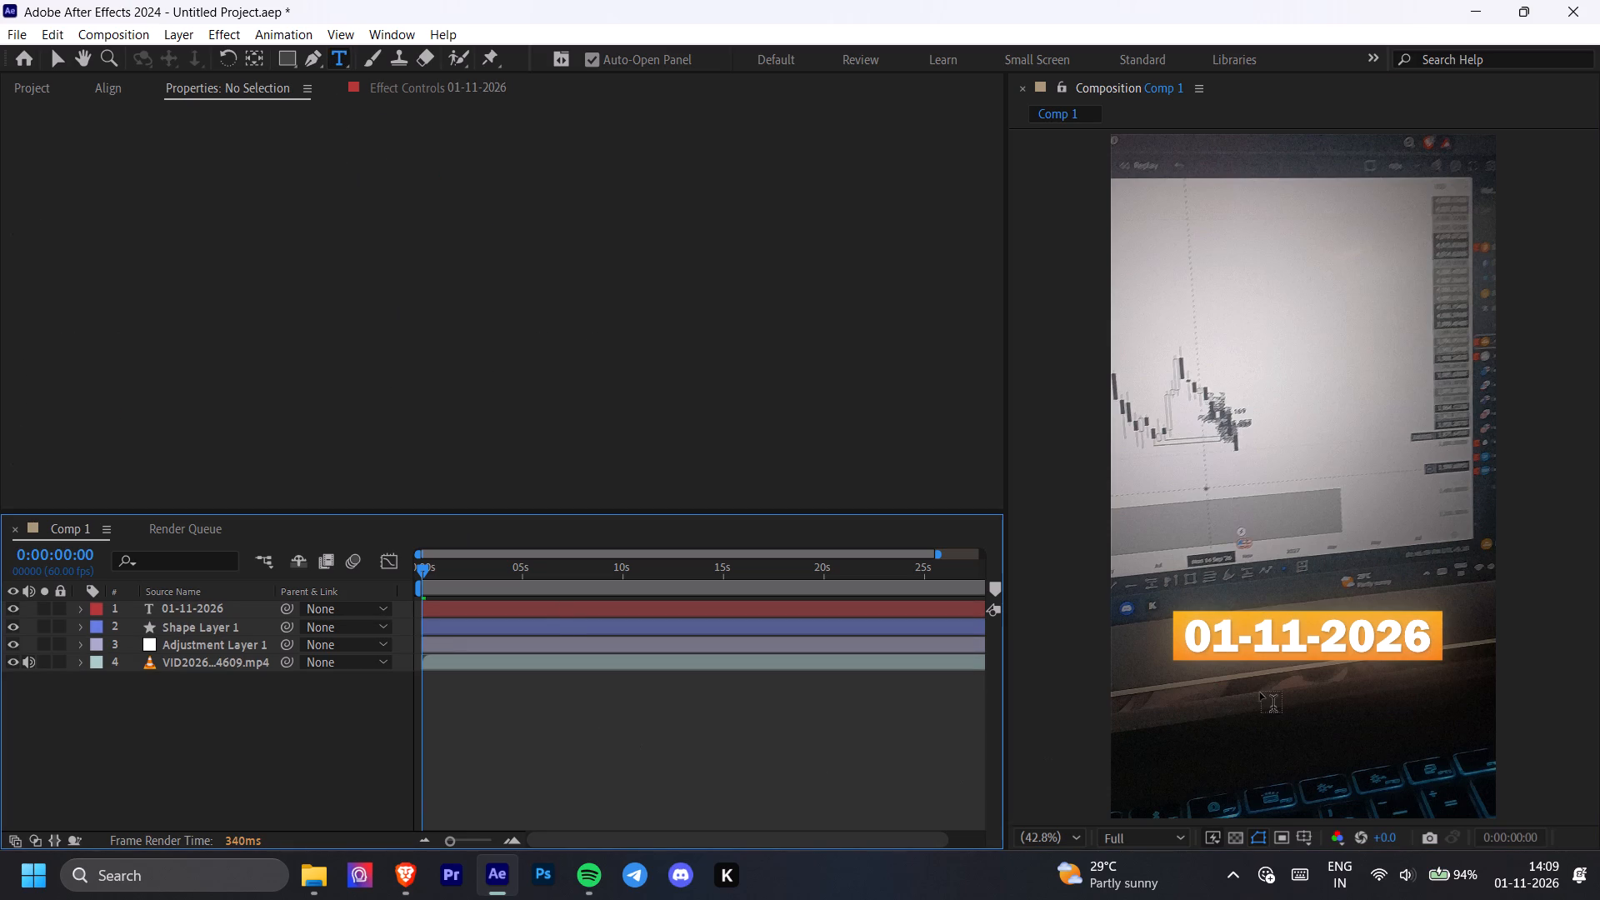
{"action": "left_click", "coordinate": [1244, 686]}
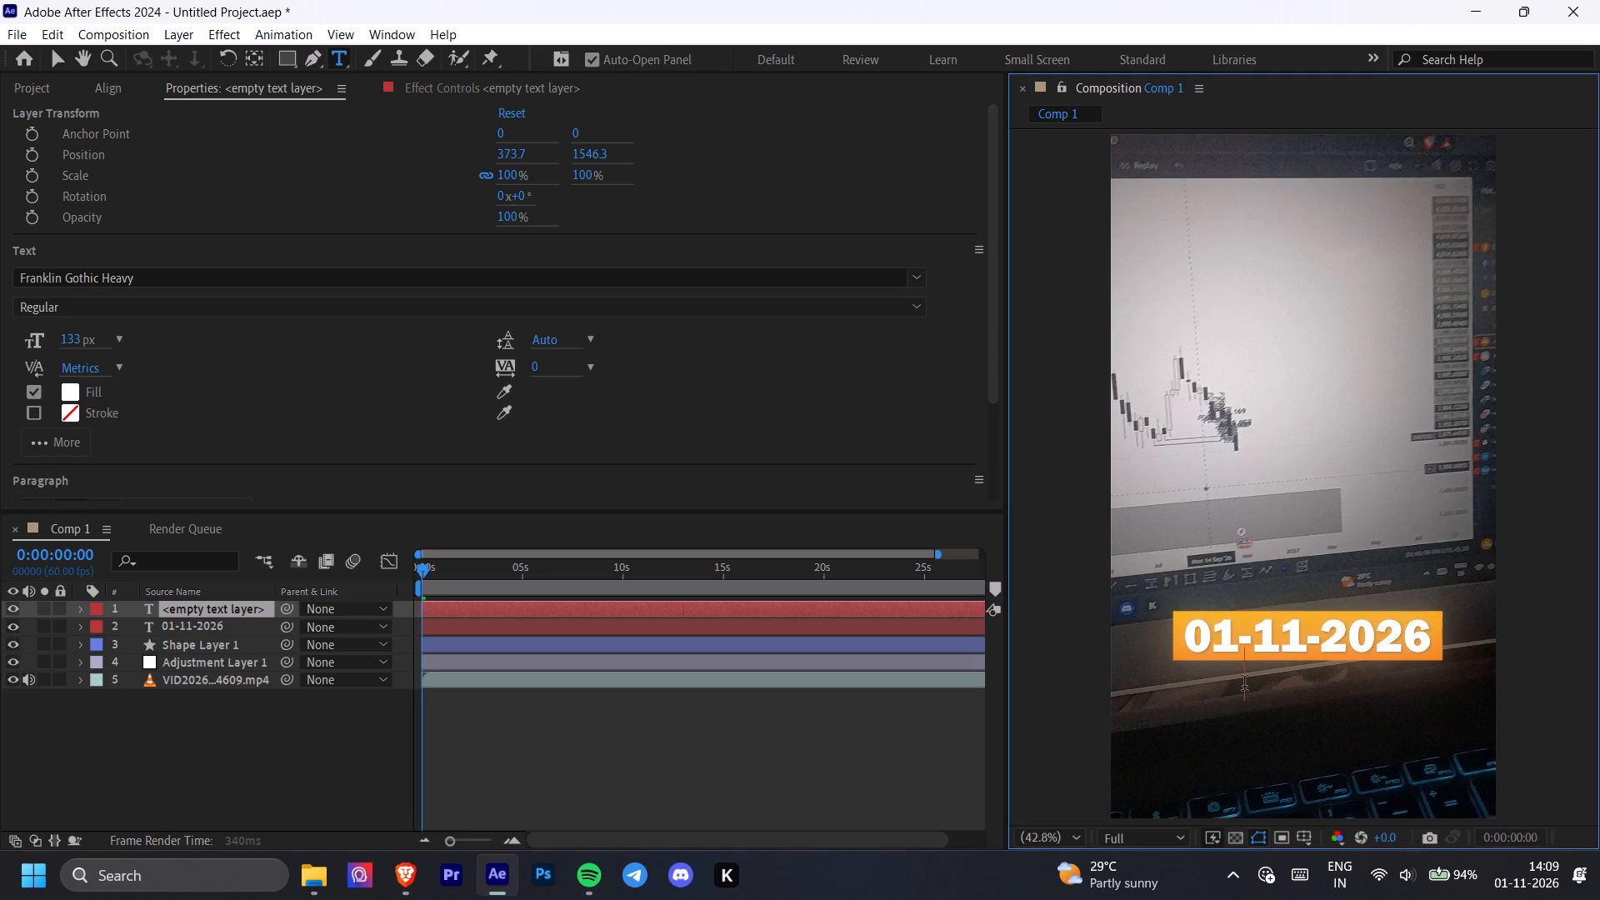
{"action": "type", "text": "ma"}
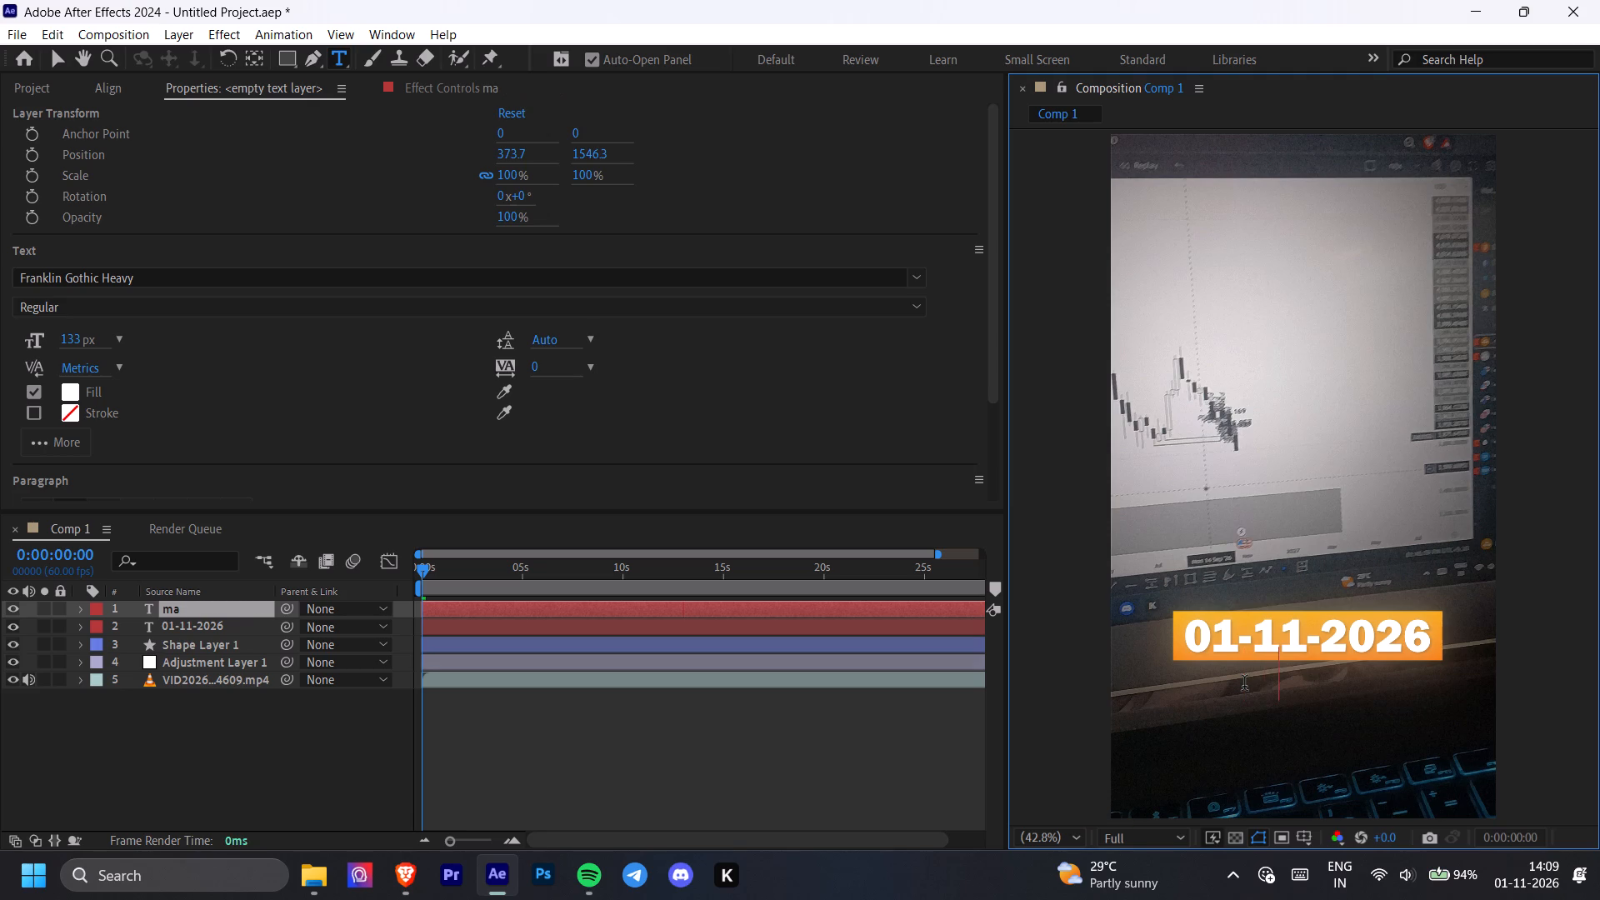
{"action": "type", "text": "rket"}
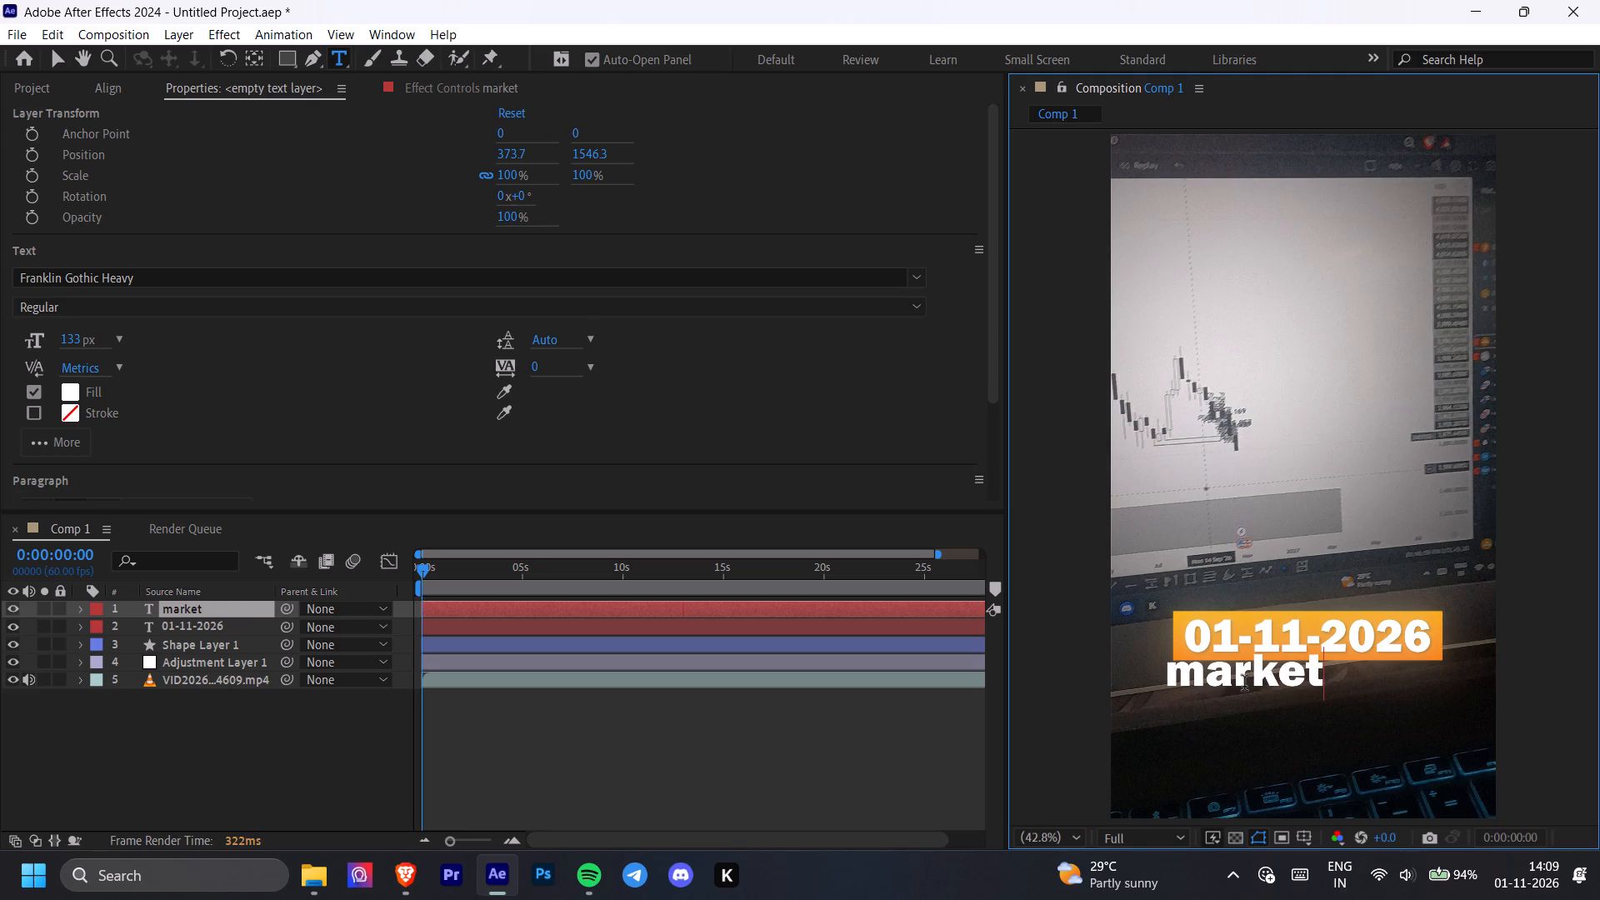
{"action": "key", "text": "space"}
{"action": "type", "text": "analysis"}
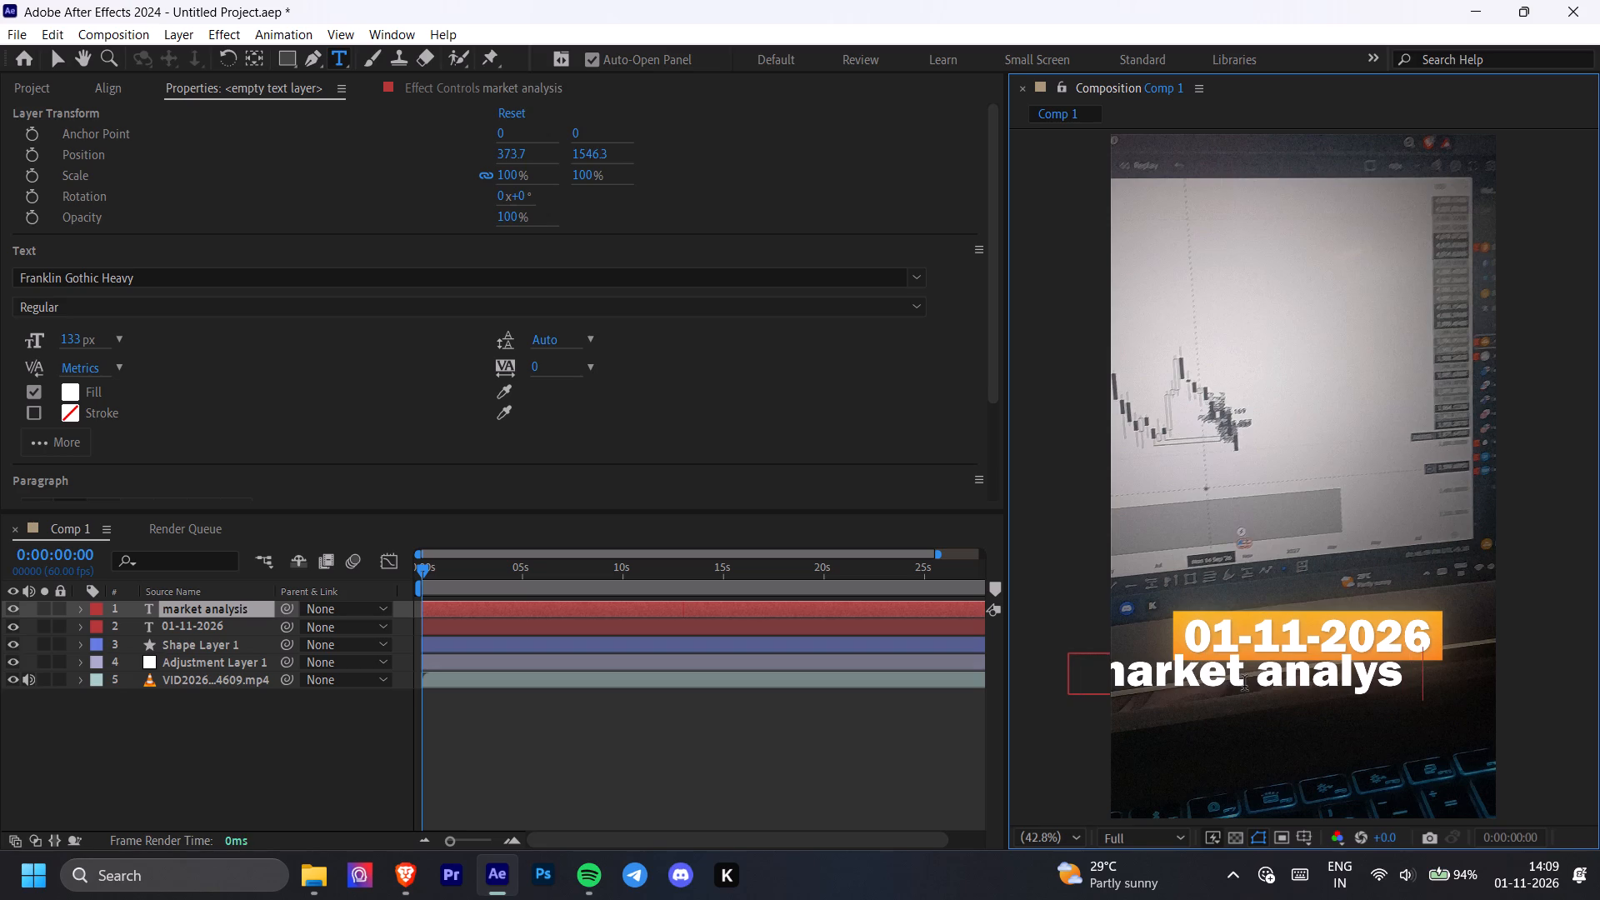
Select all of the "market analysis" text and reduce its font size to 63 px.
{"action": "key", "text": "ctrl+a"}
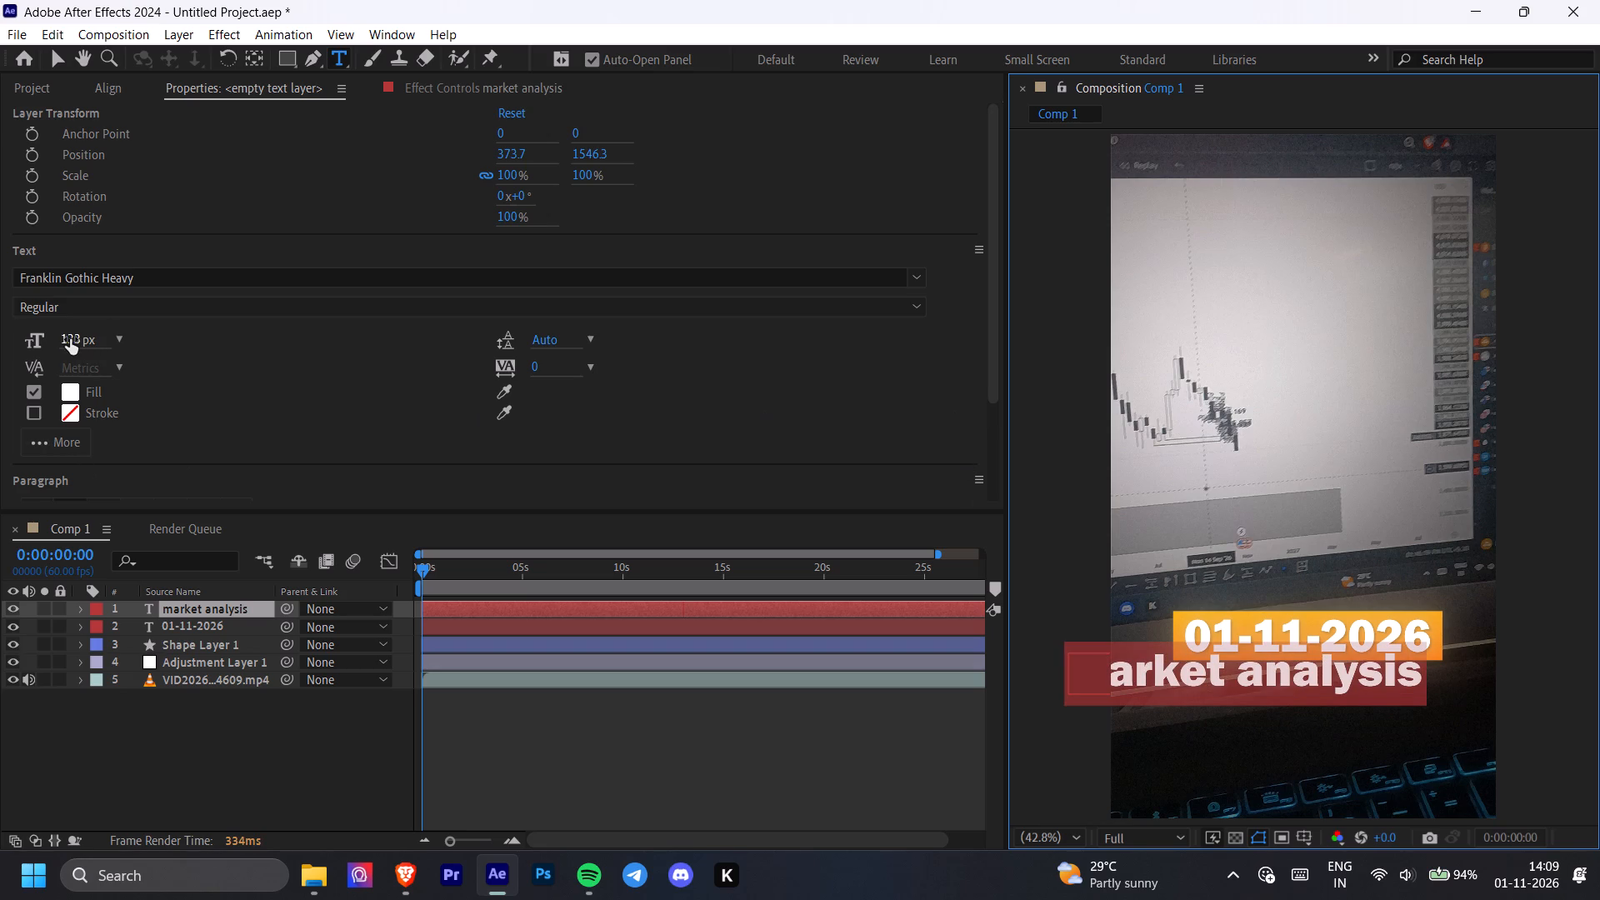
{"action": "left_click_drag", "start_coordinate": [70, 339], "coordinate": [16, 353]}
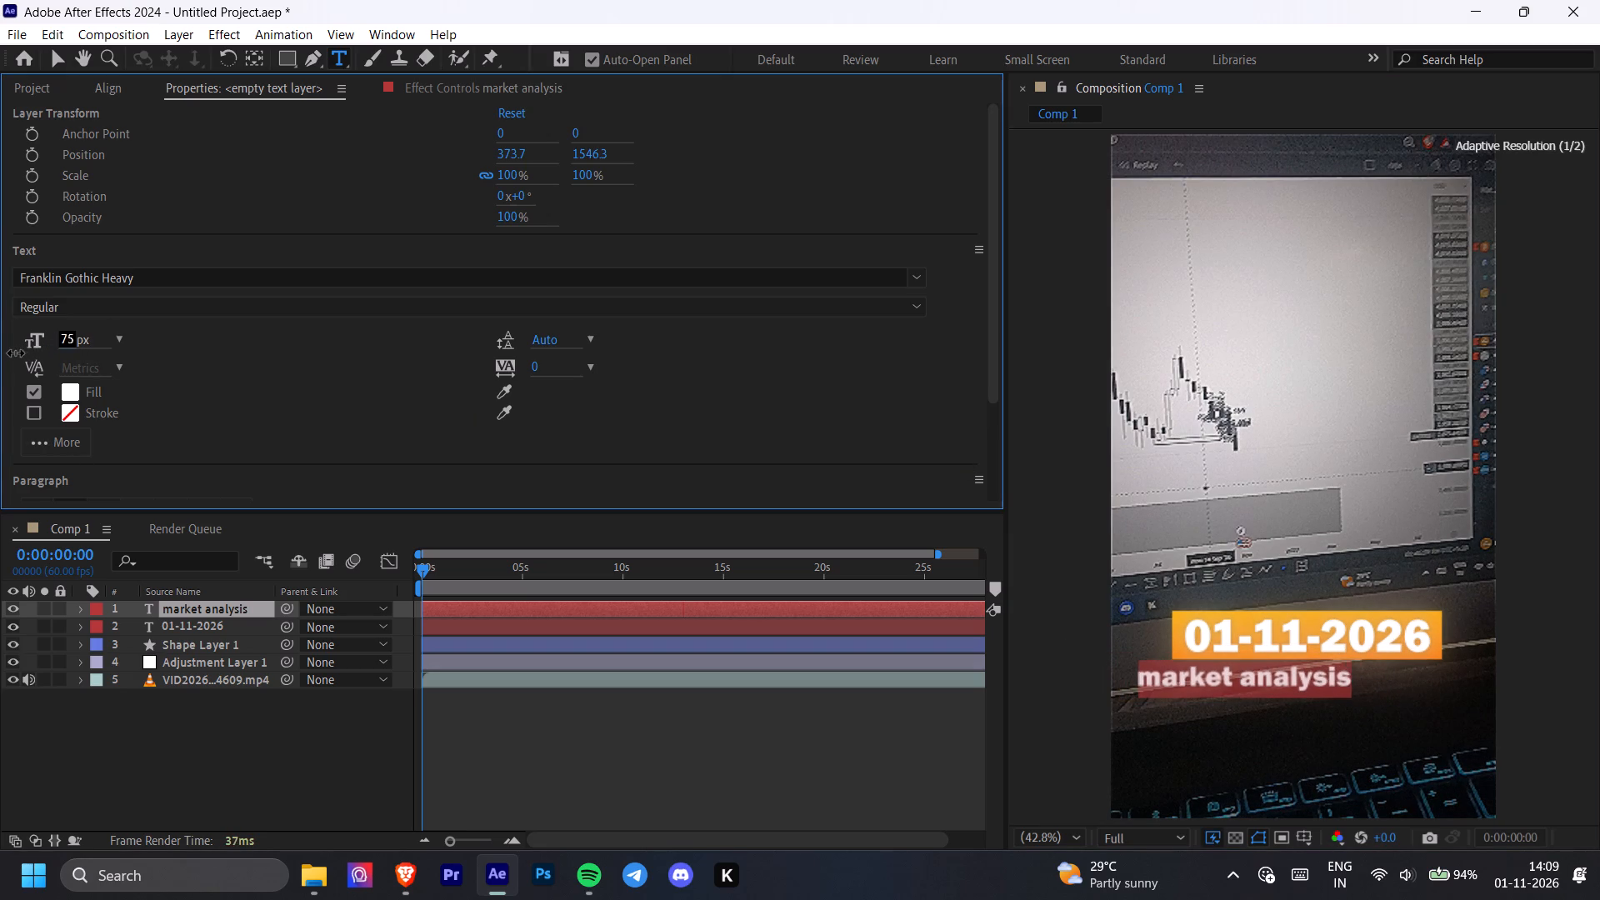
{"action": "left_click_drag", "start_coordinate": [16, 353], "coordinate": [16, 365]}
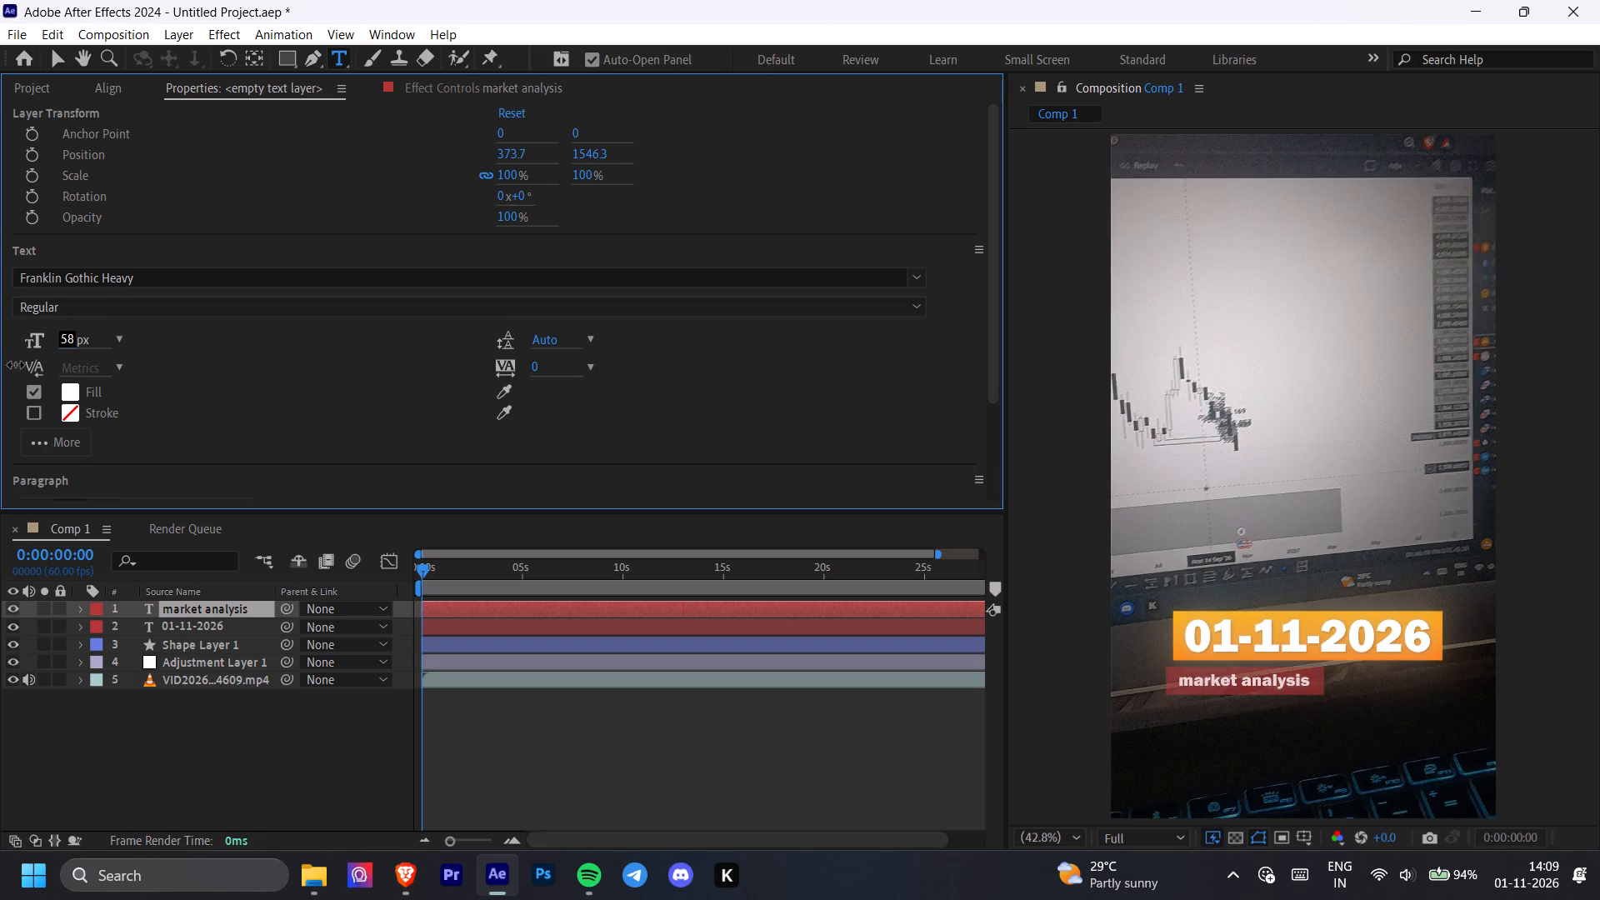
{"action": "left_click_drag", "start_coordinate": [16, 365], "coordinate": [20, 365]}
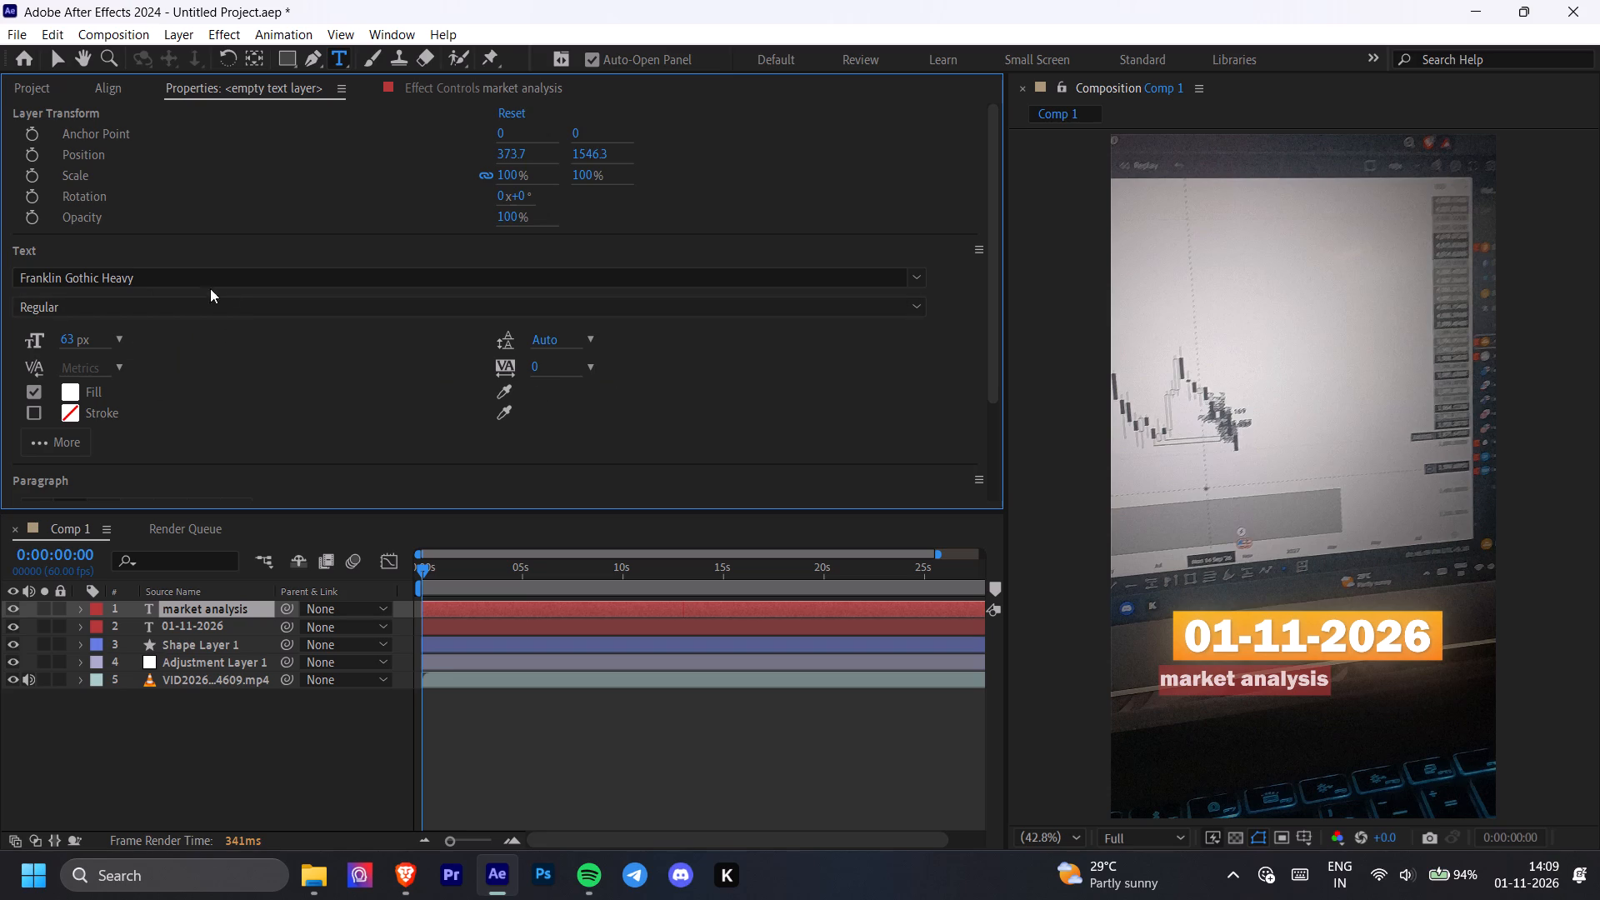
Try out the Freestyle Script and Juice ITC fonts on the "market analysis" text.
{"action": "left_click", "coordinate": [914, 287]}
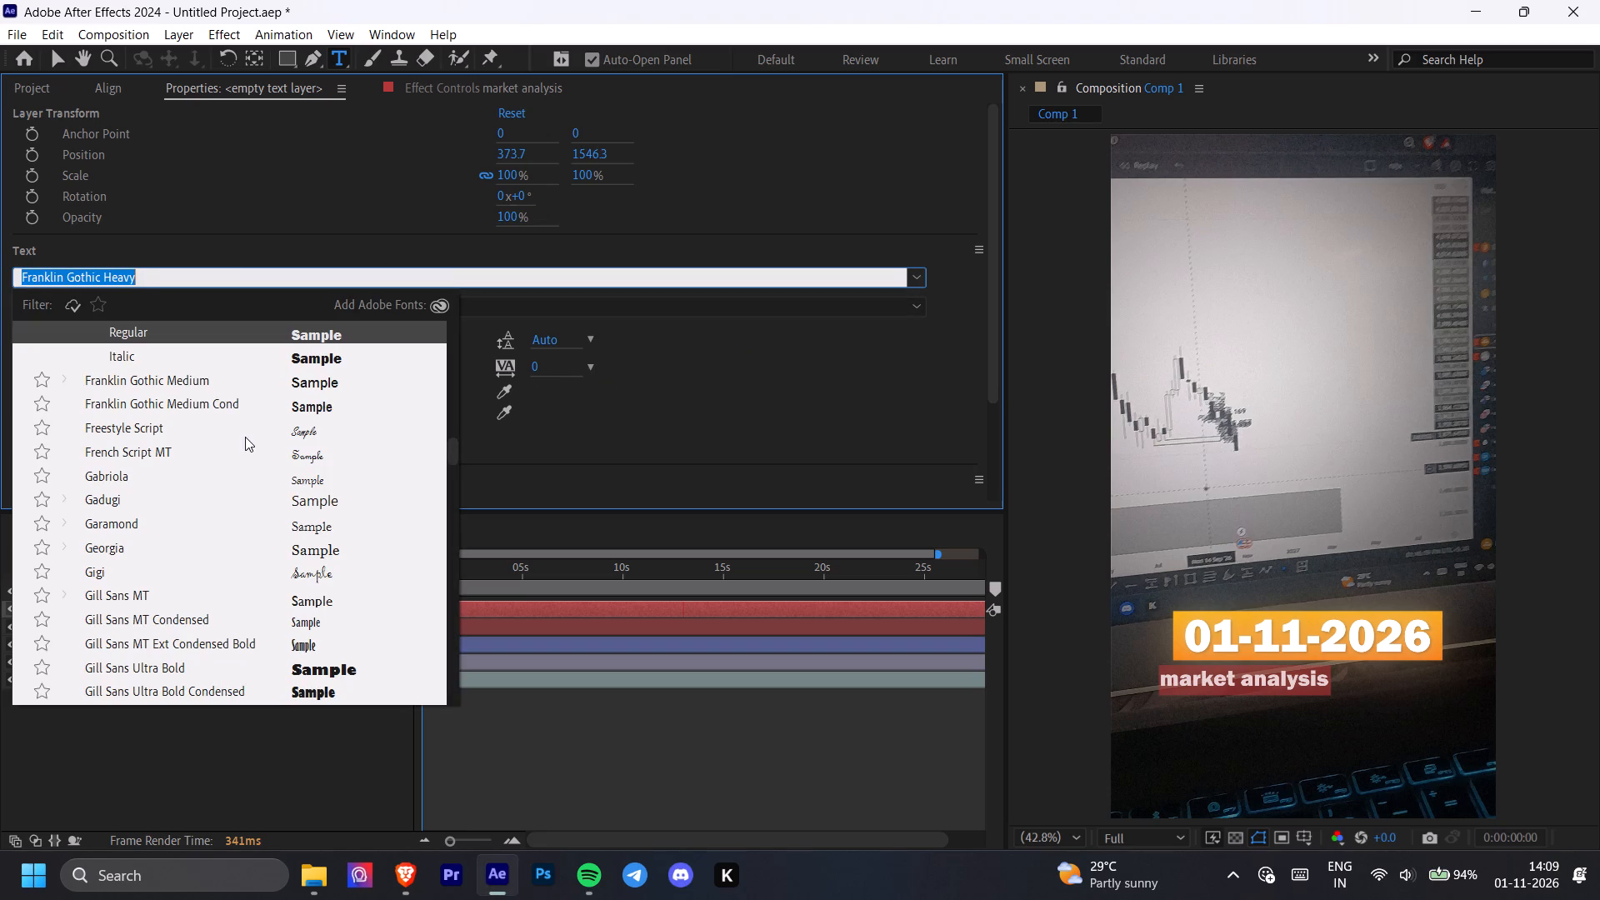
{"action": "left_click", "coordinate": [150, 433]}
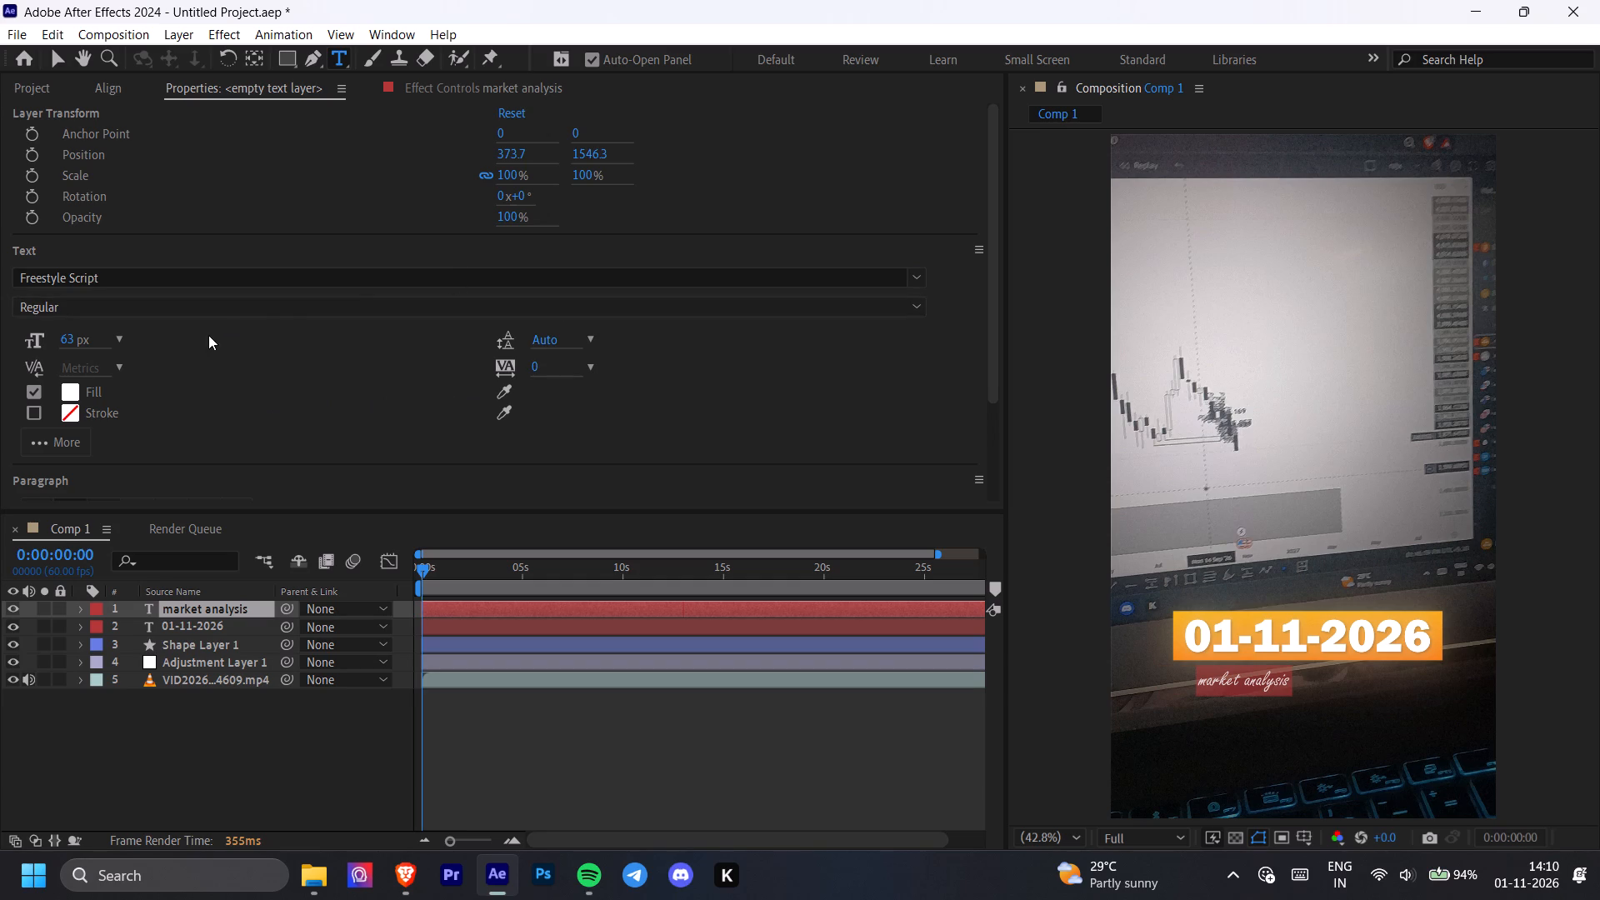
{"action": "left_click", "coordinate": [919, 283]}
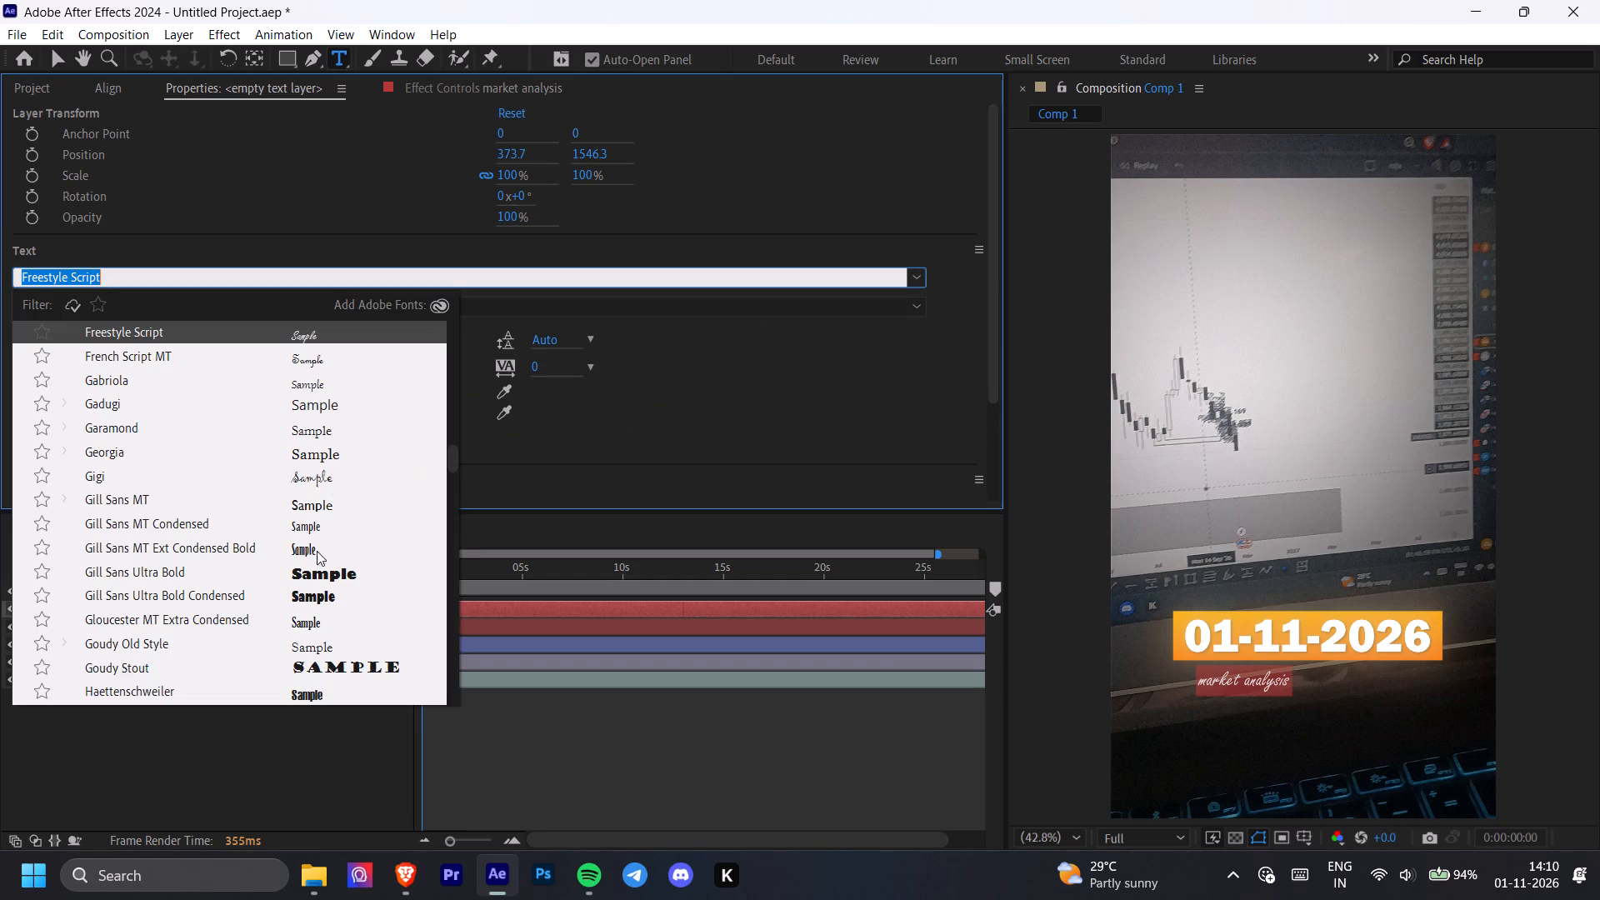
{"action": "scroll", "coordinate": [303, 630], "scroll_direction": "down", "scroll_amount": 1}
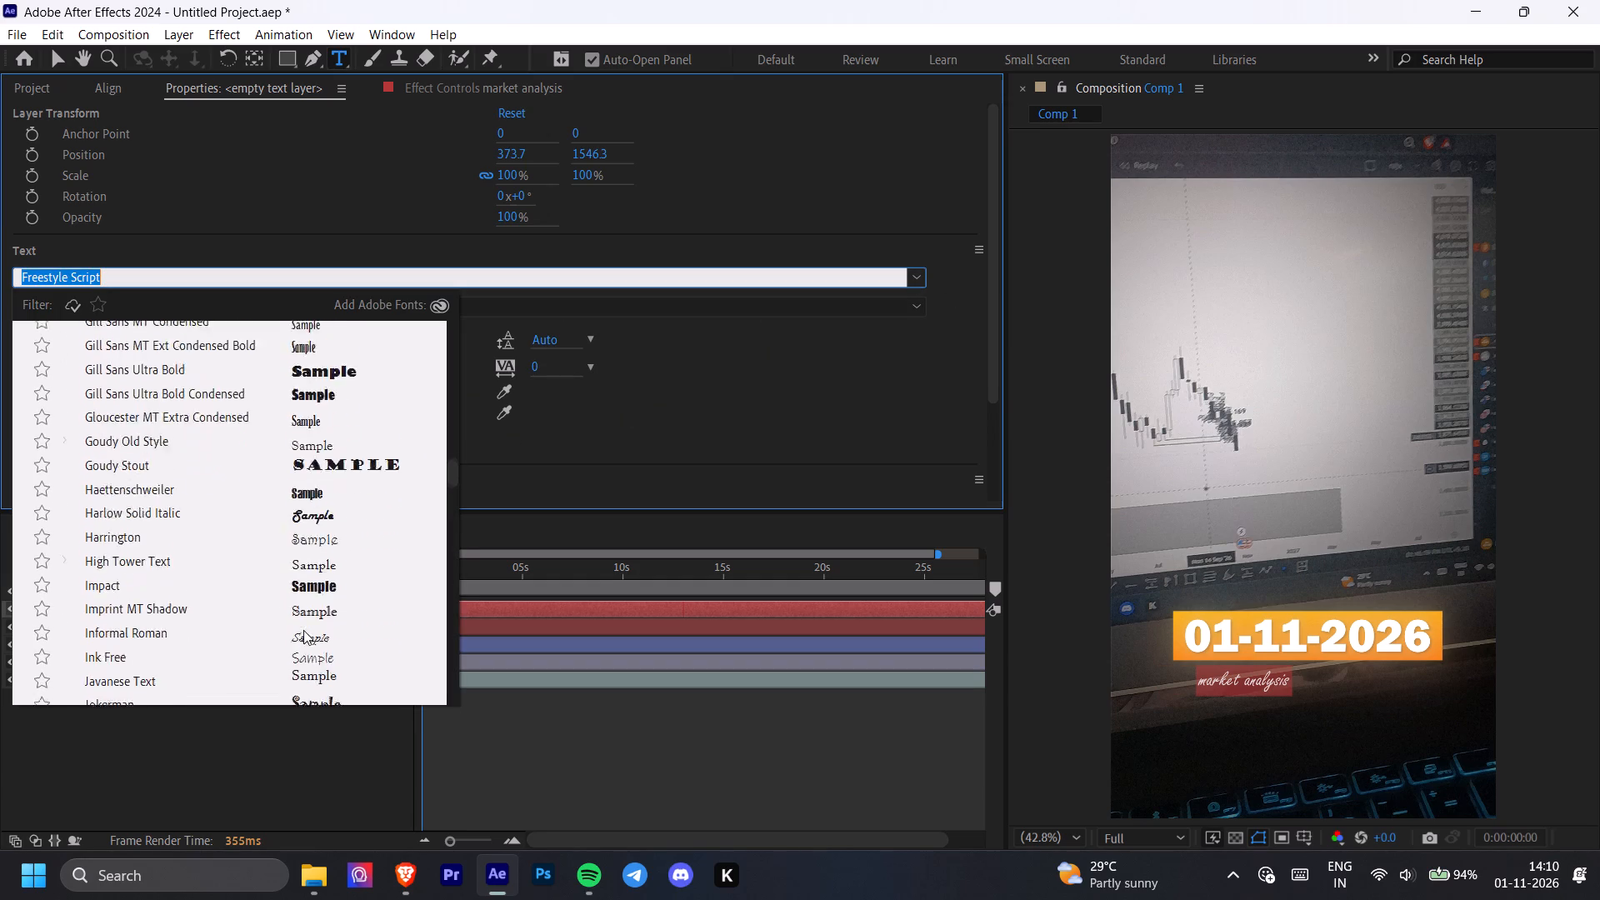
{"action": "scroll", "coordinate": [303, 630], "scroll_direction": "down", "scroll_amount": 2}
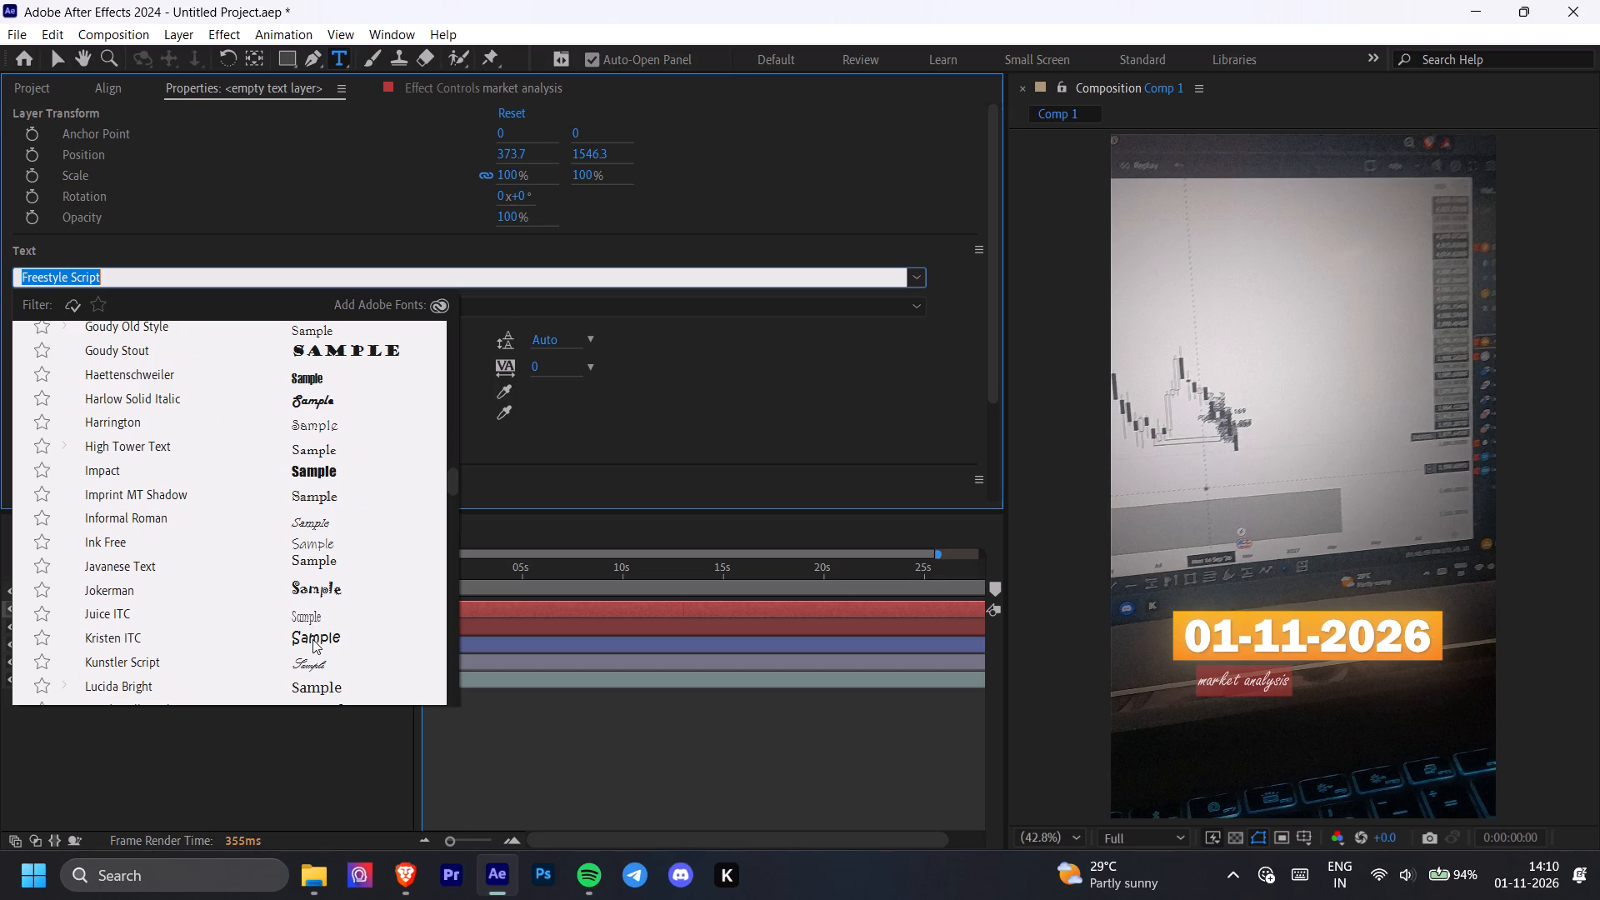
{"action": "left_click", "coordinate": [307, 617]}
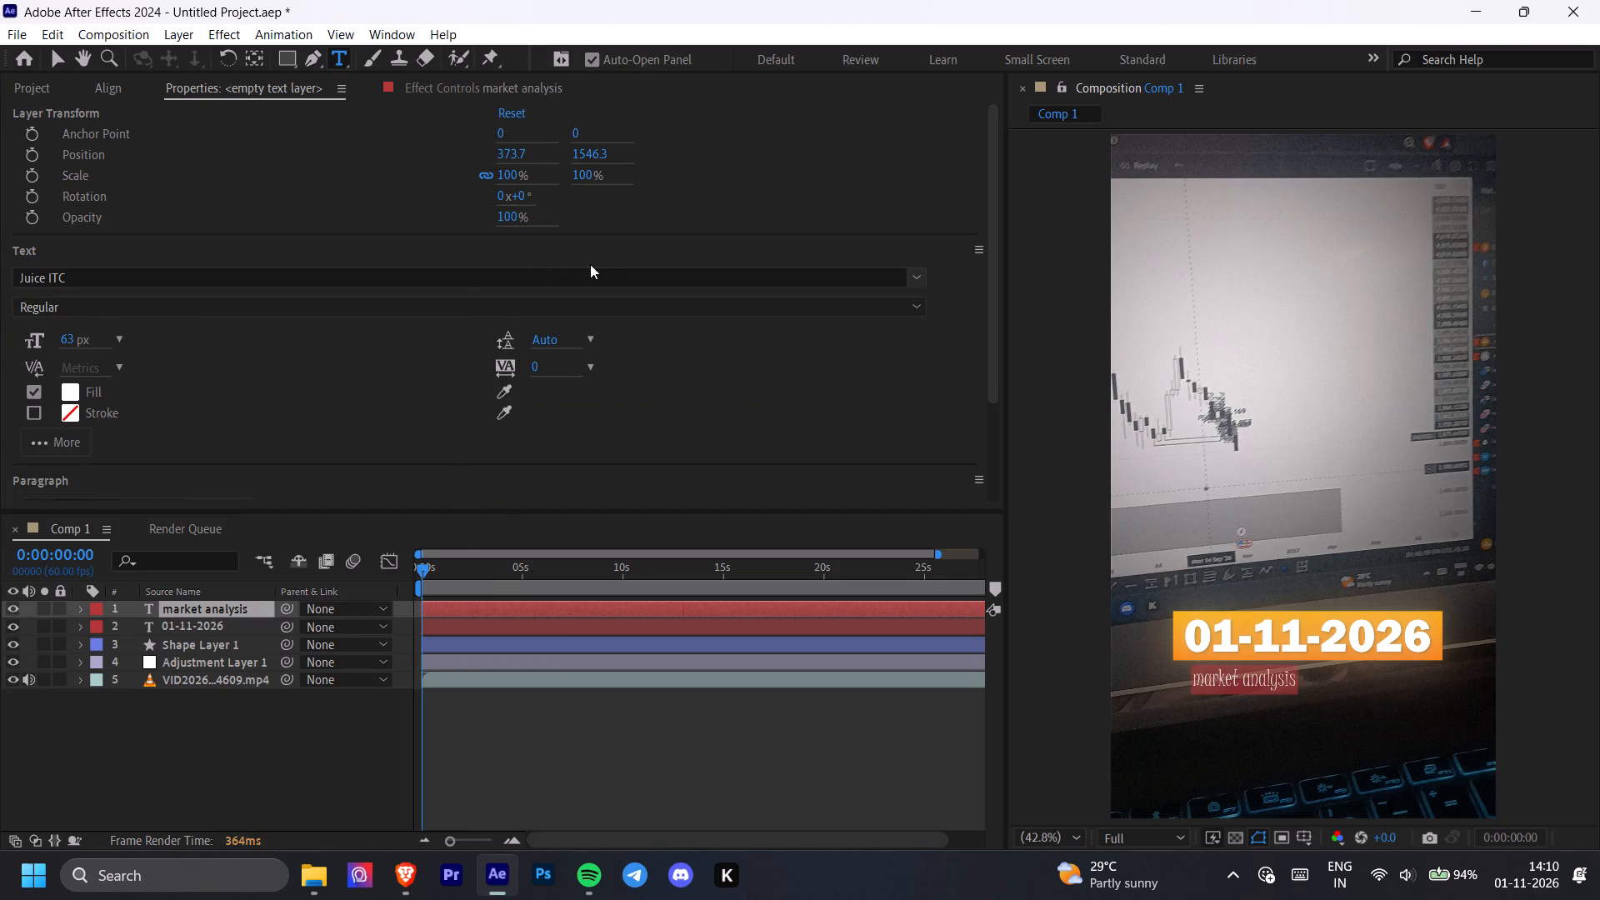
Change the "market analysis" text's font to Pristina and deselect the layer.
{"action": "left_click", "coordinate": [916, 279]}
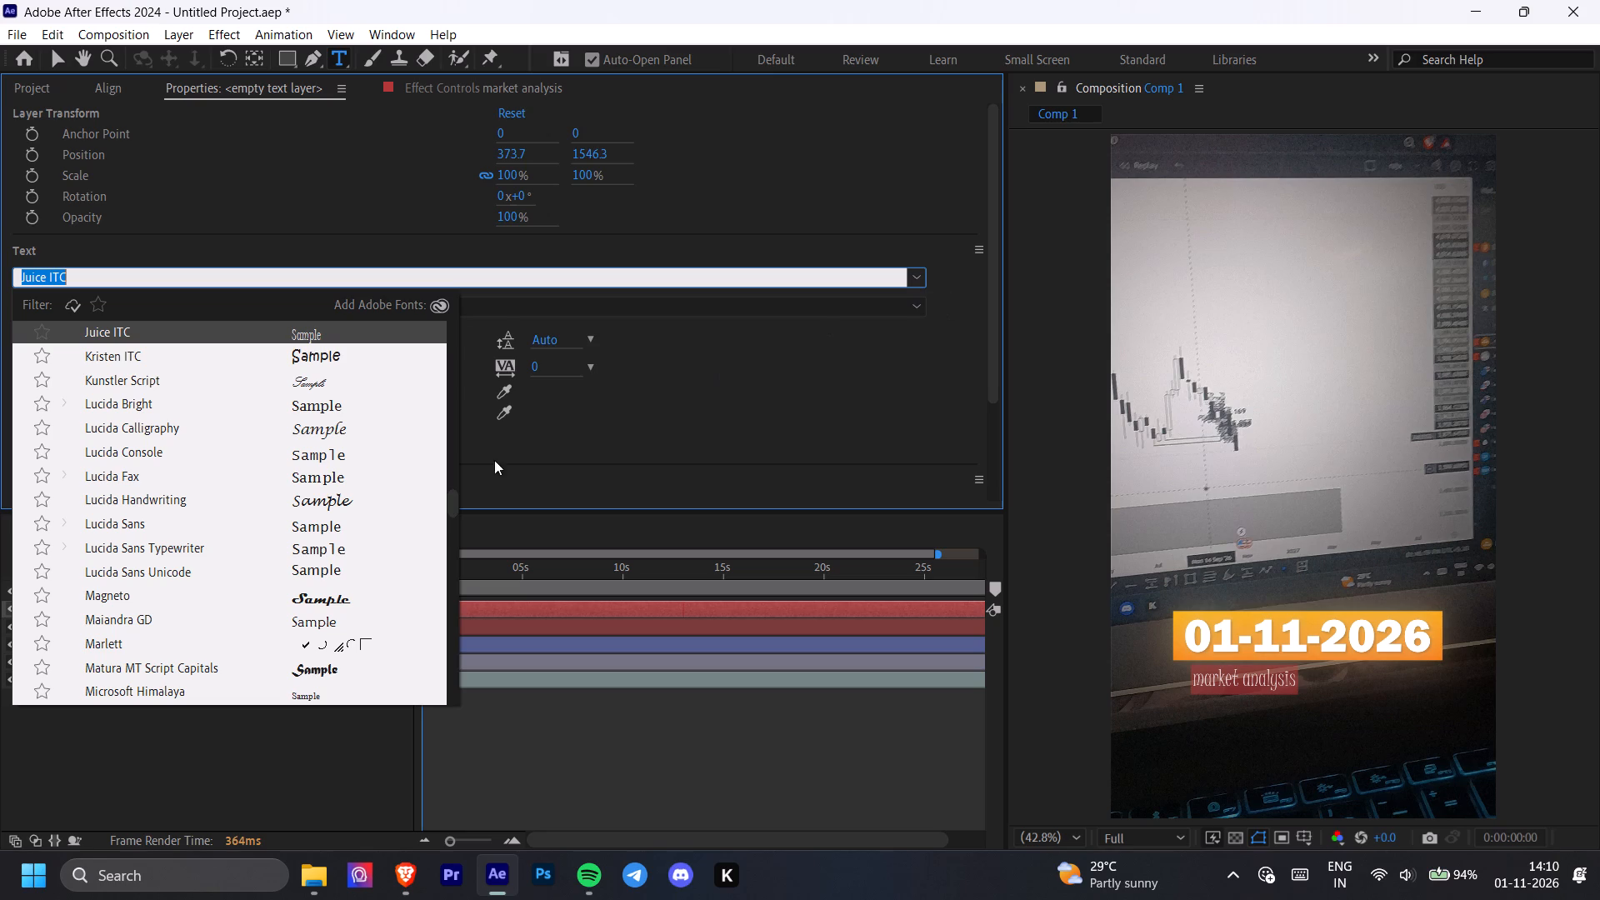
{"action": "scroll", "coordinate": [247, 574], "scroll_direction": "down", "scroll_amount": 2}
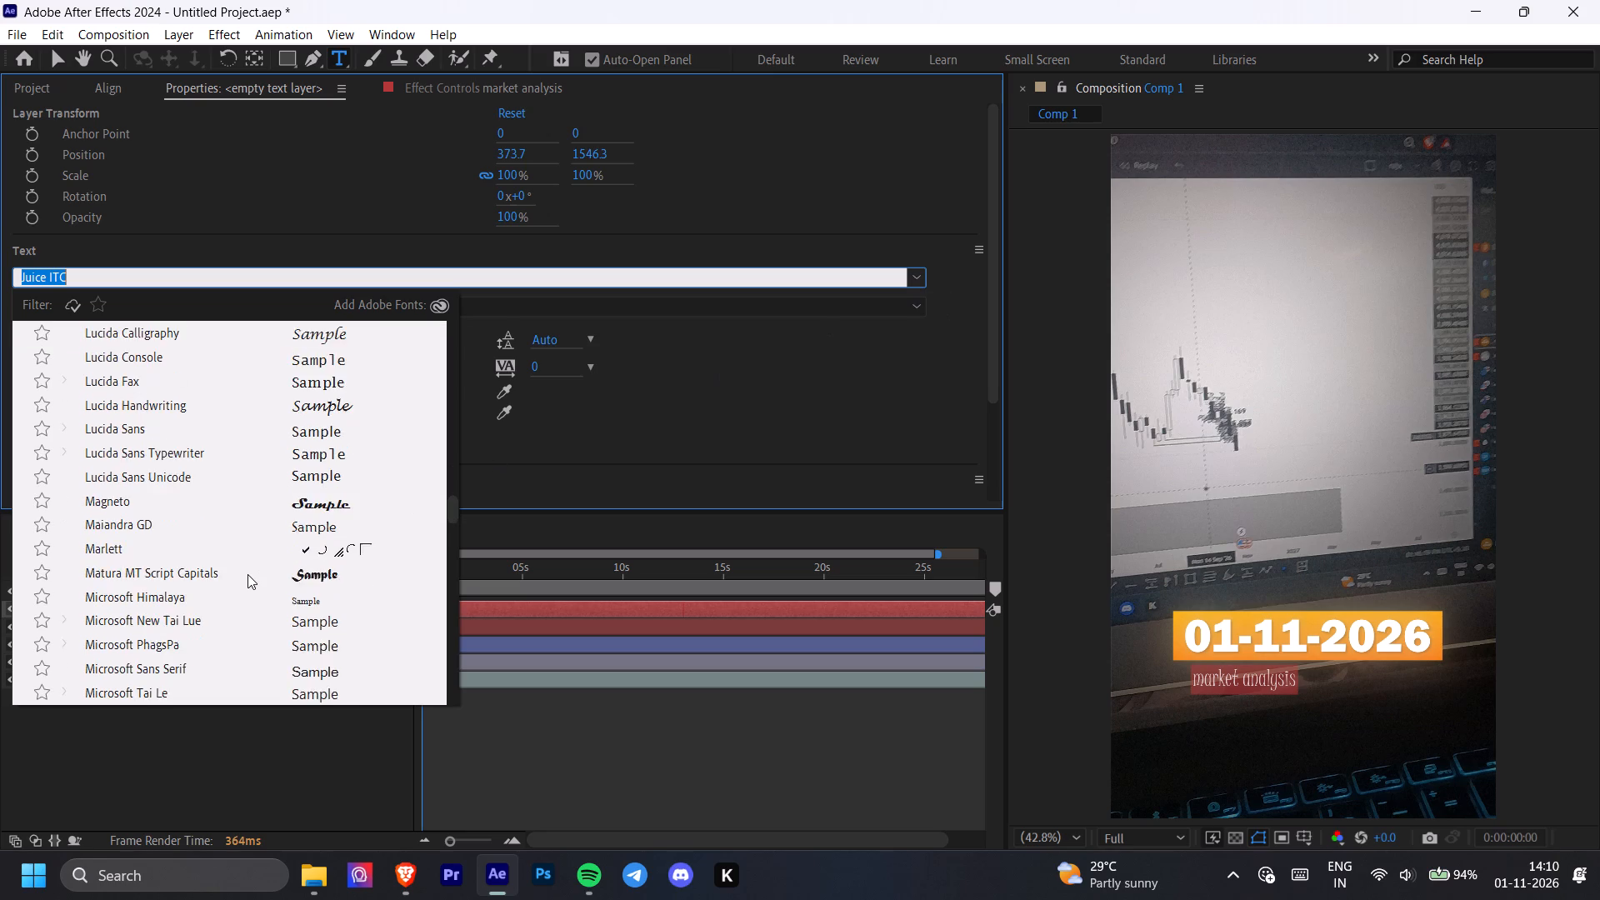
{"action": "scroll", "coordinate": [247, 574], "scroll_direction": "down", "scroll_amount": 1}
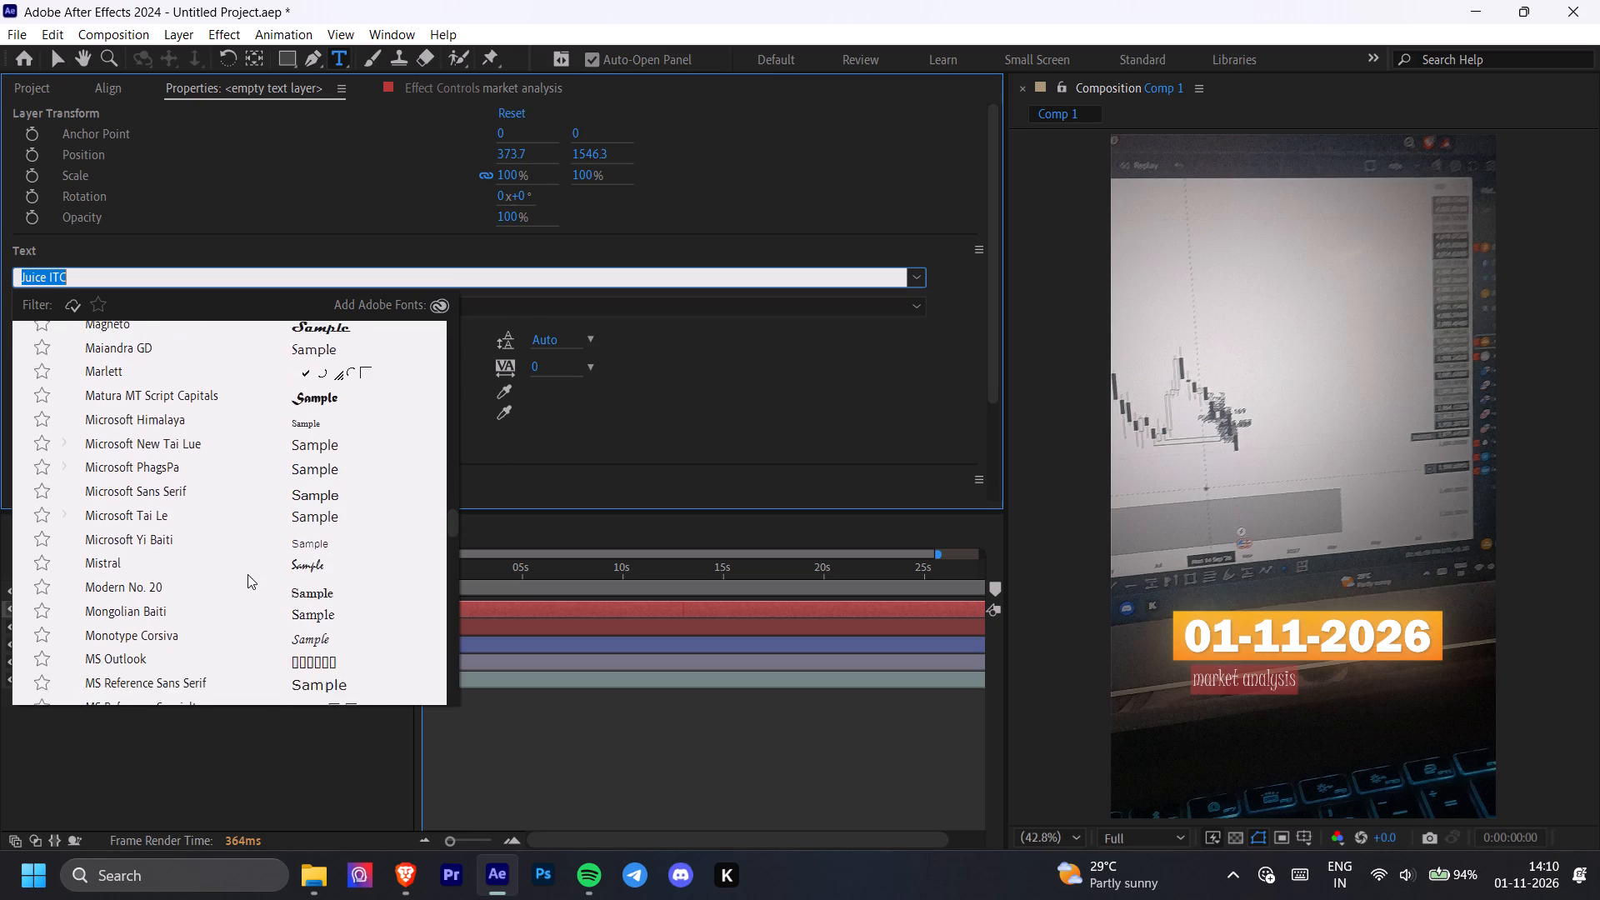
{"action": "scroll", "coordinate": [247, 574], "scroll_direction": "down", "scroll_amount": 2}
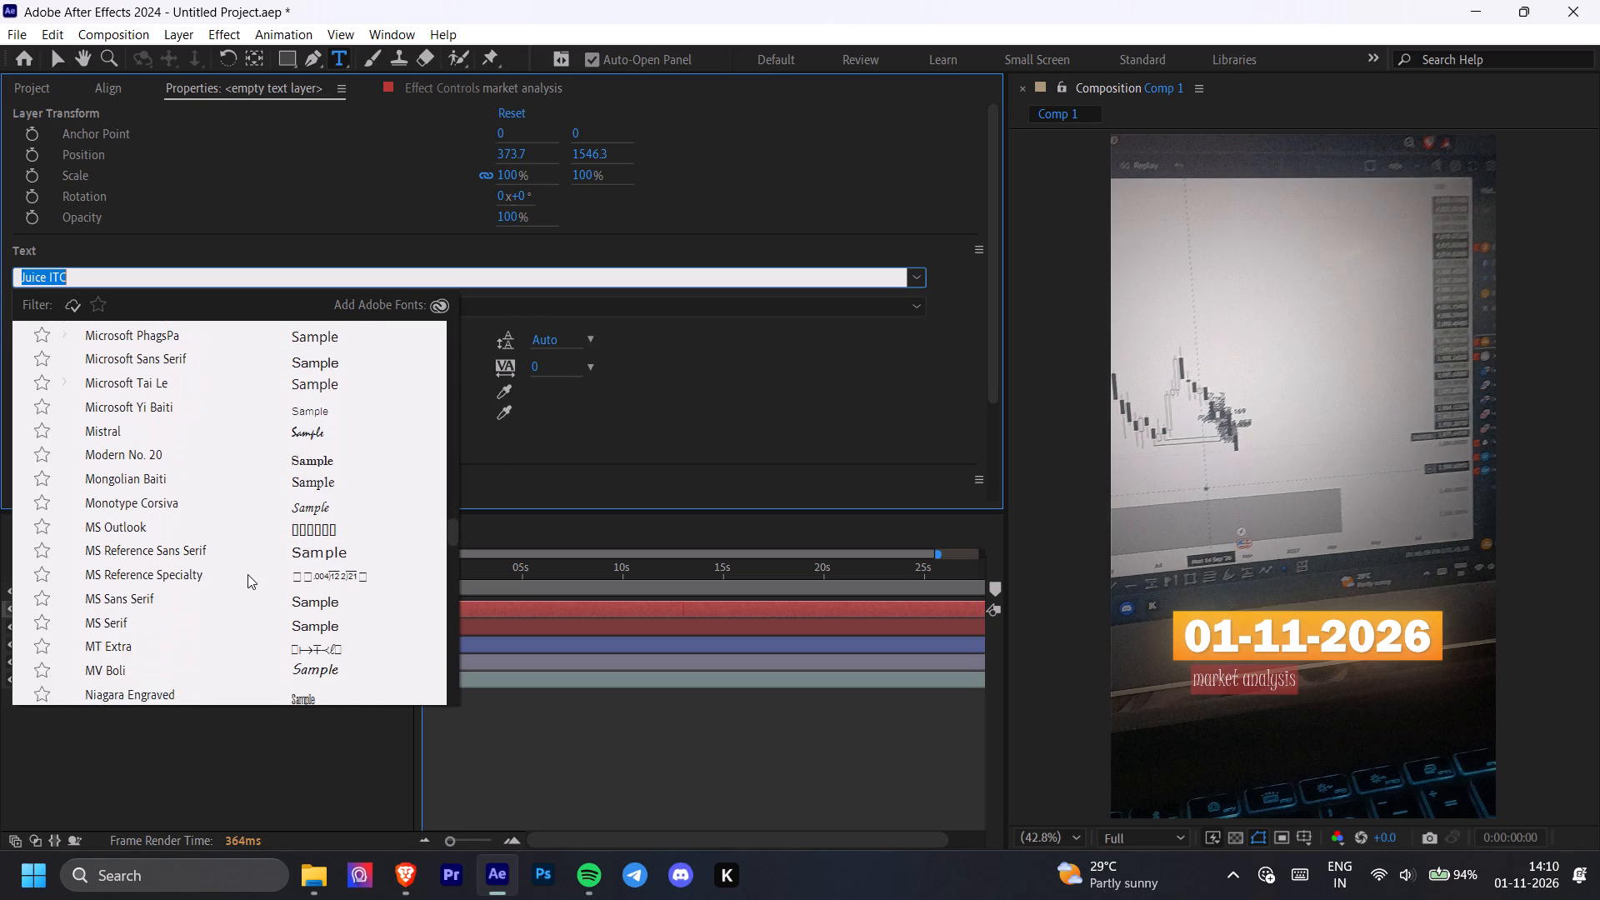
{"action": "scroll", "coordinate": [247, 574], "scroll_direction": "down", "scroll_amount": 1}
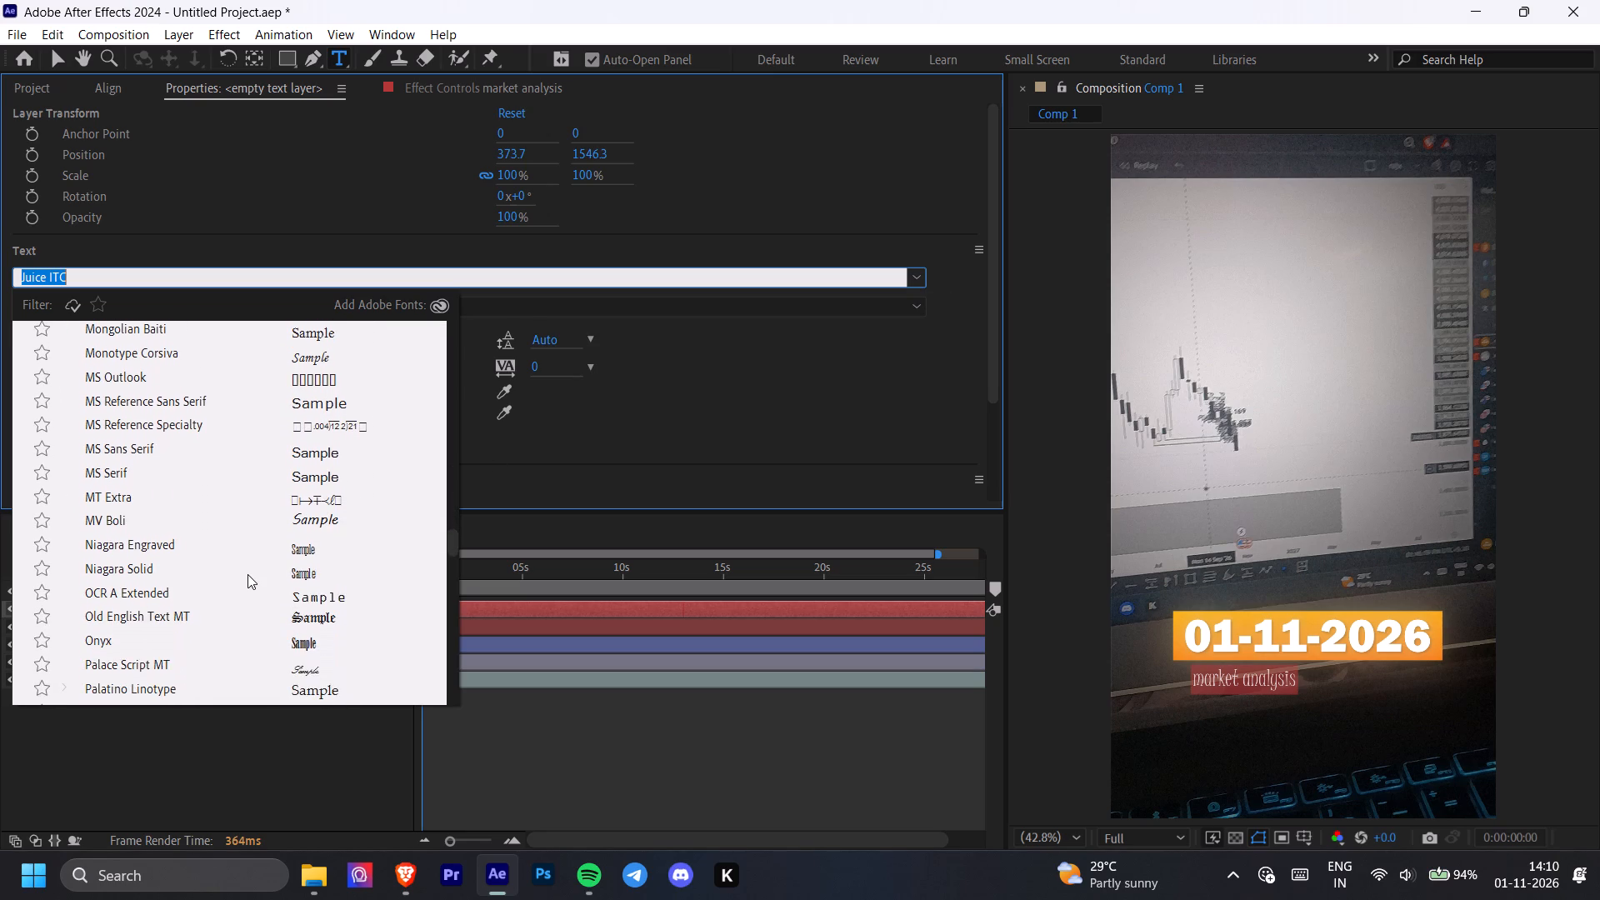
{"action": "scroll", "coordinate": [247, 574], "scroll_direction": "down", "scroll_amount": 2}
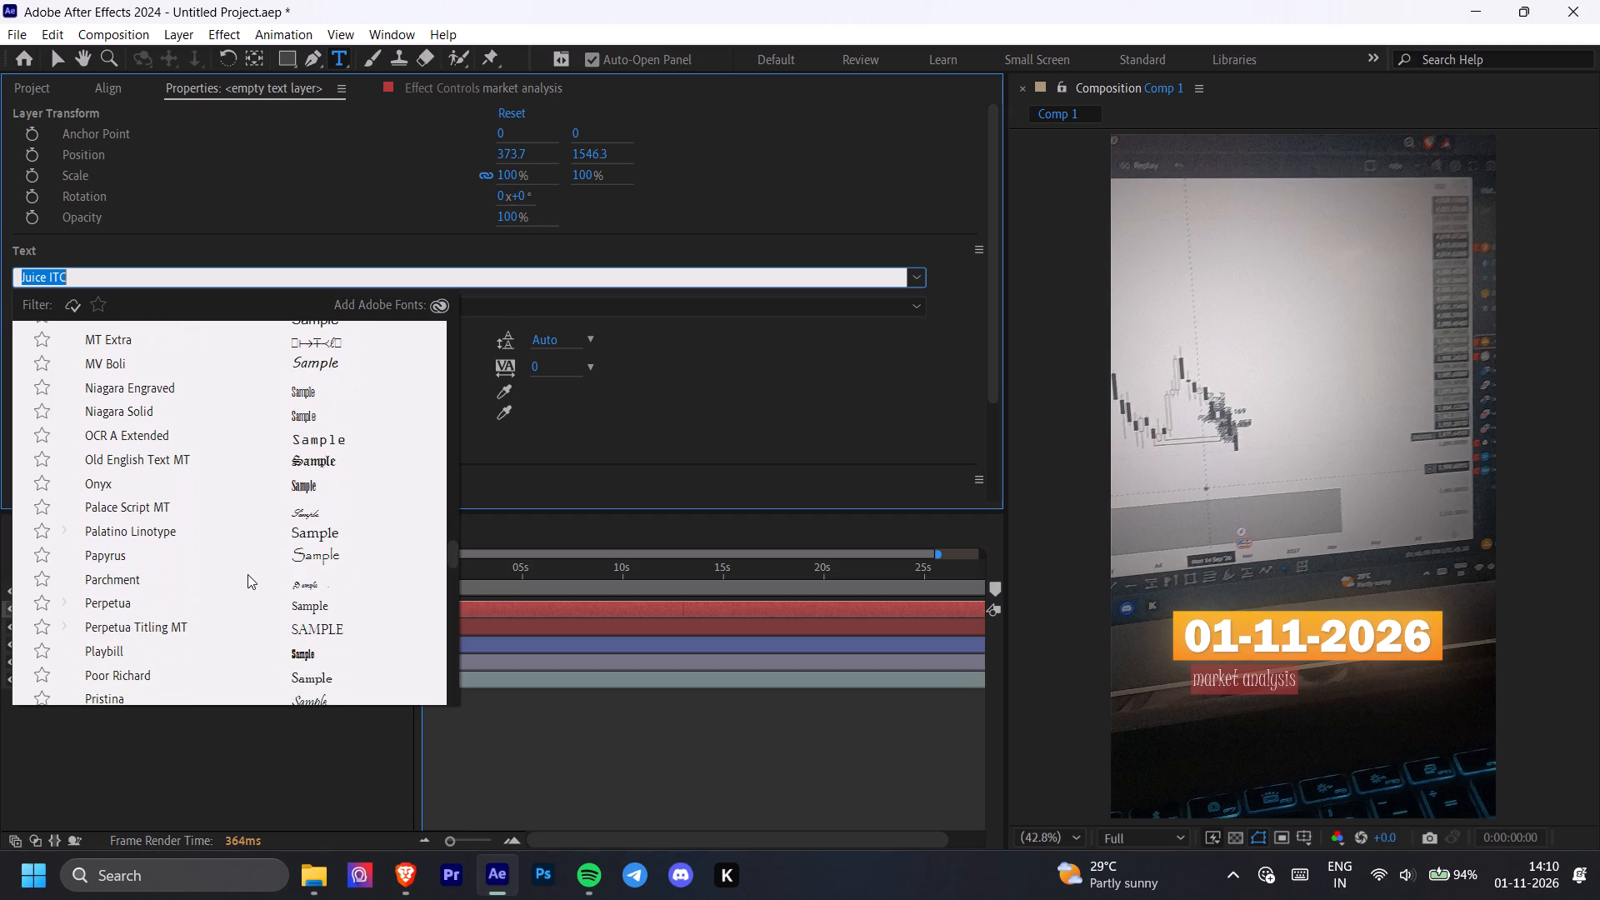
{"action": "scroll", "coordinate": [247, 574], "scroll_direction": "down", "scroll_amount": 3}
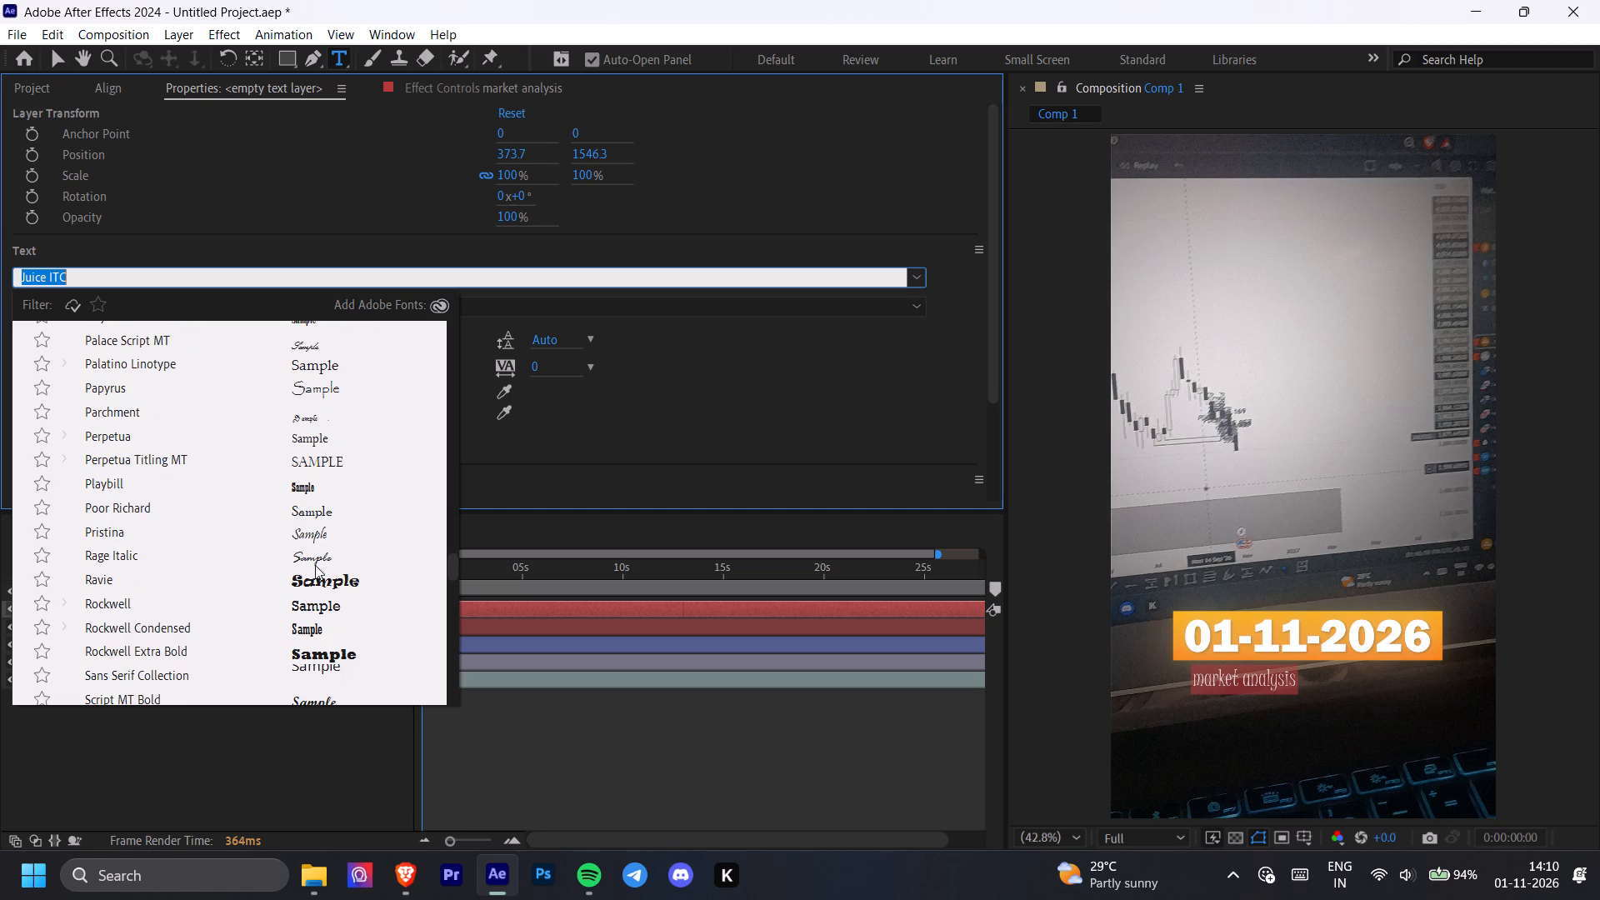
{"action": "left_click", "coordinate": [315, 532]}
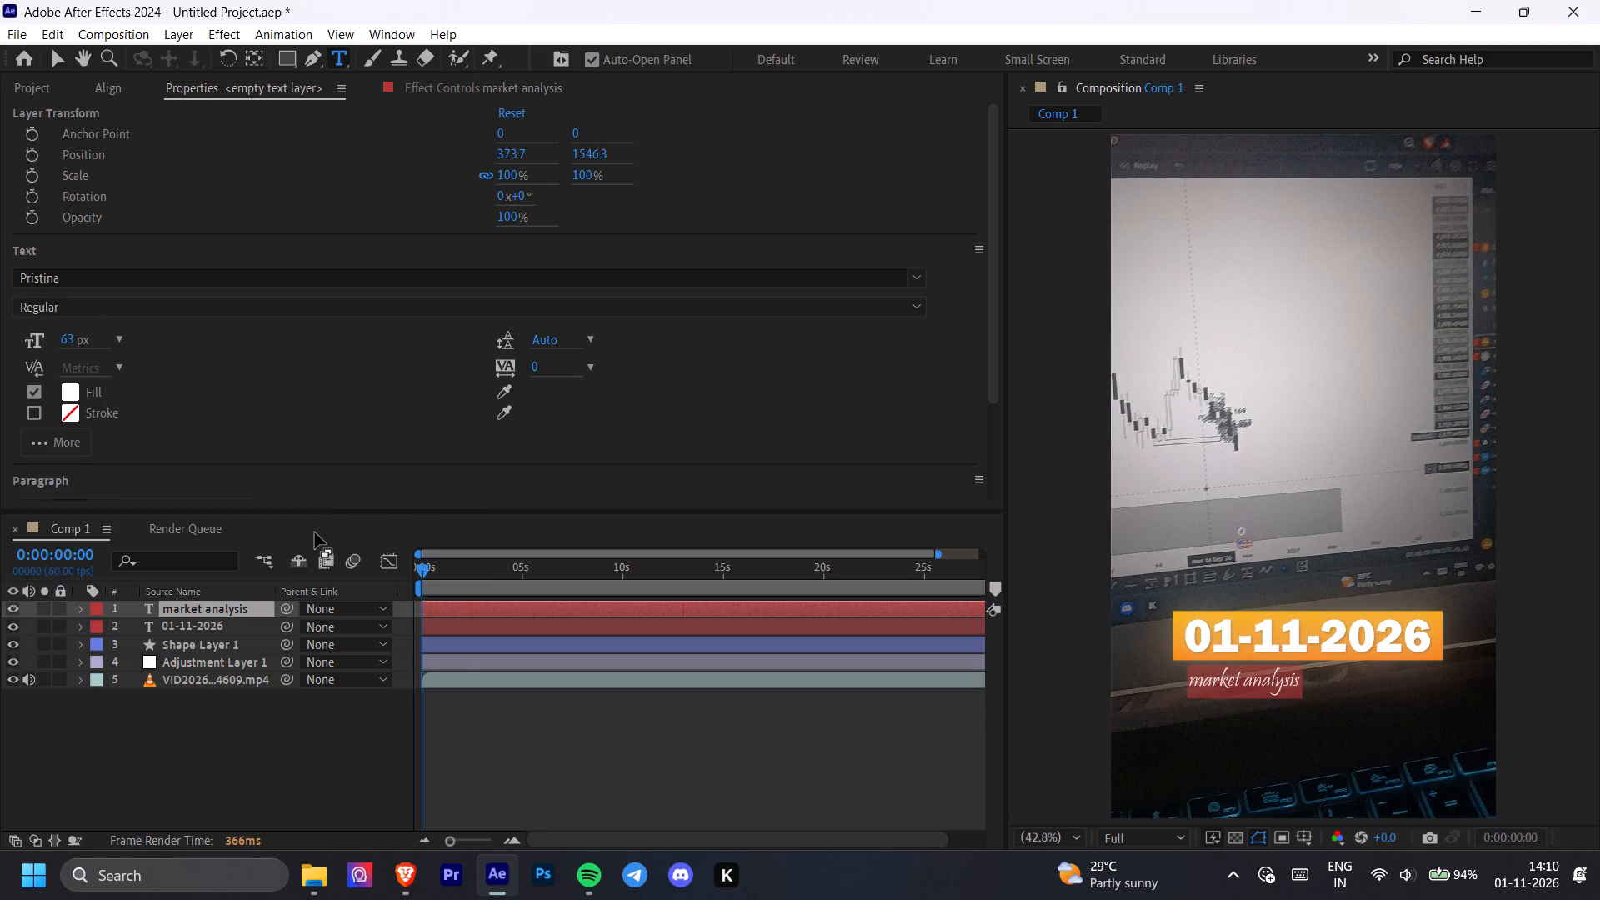
{"action": "left_click", "coordinate": [503, 757]}
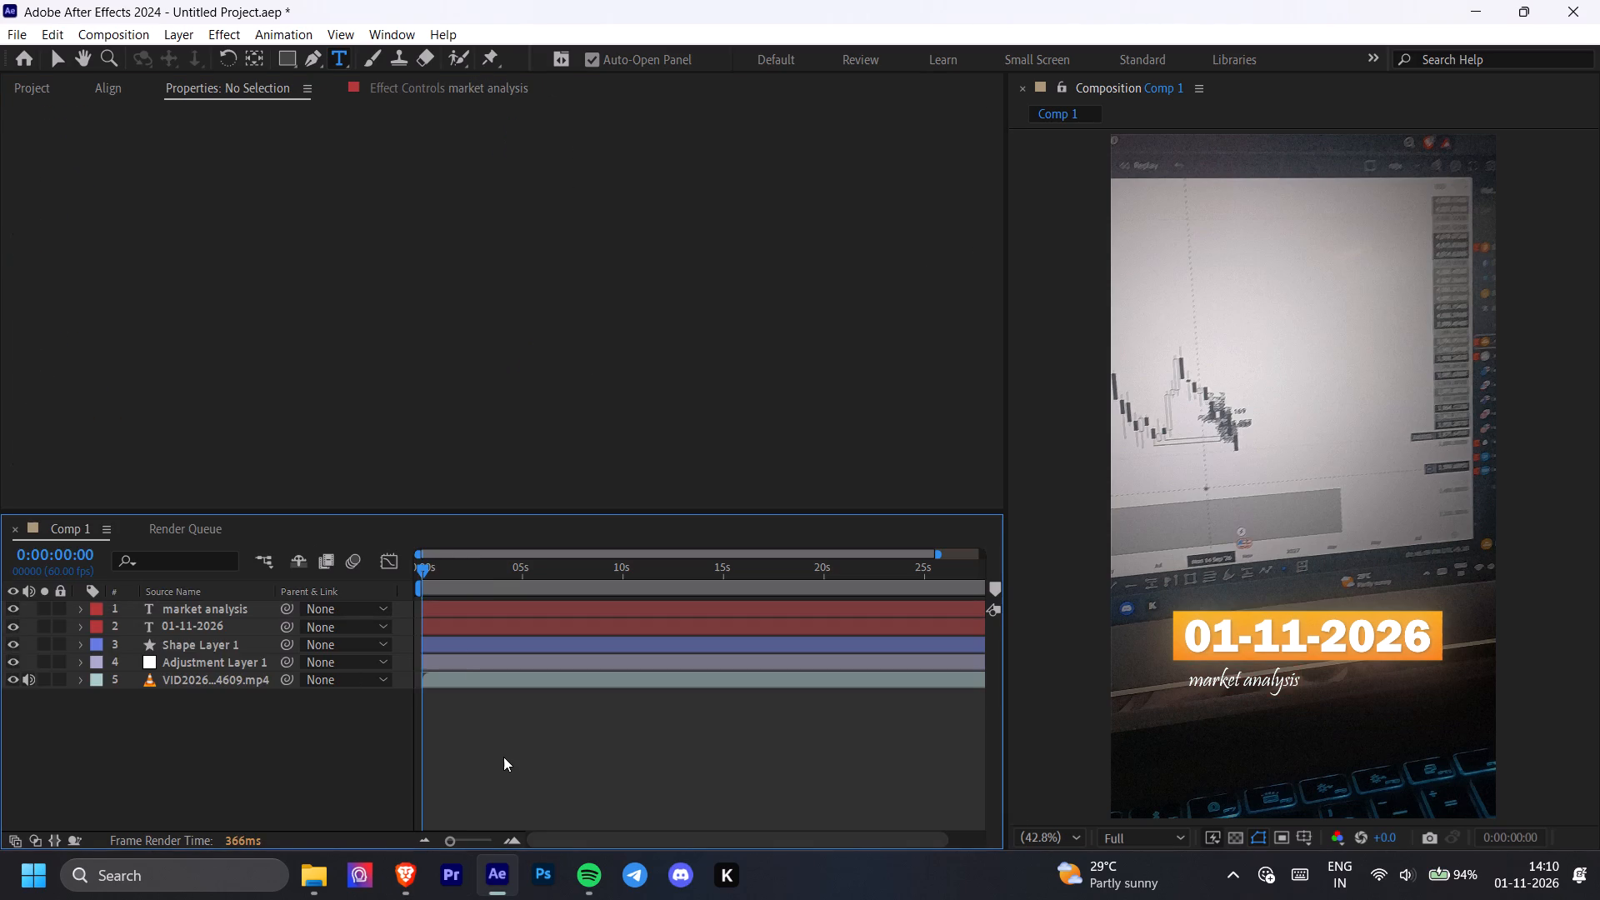
{"action": "left_click", "coordinate": [744, 782]}
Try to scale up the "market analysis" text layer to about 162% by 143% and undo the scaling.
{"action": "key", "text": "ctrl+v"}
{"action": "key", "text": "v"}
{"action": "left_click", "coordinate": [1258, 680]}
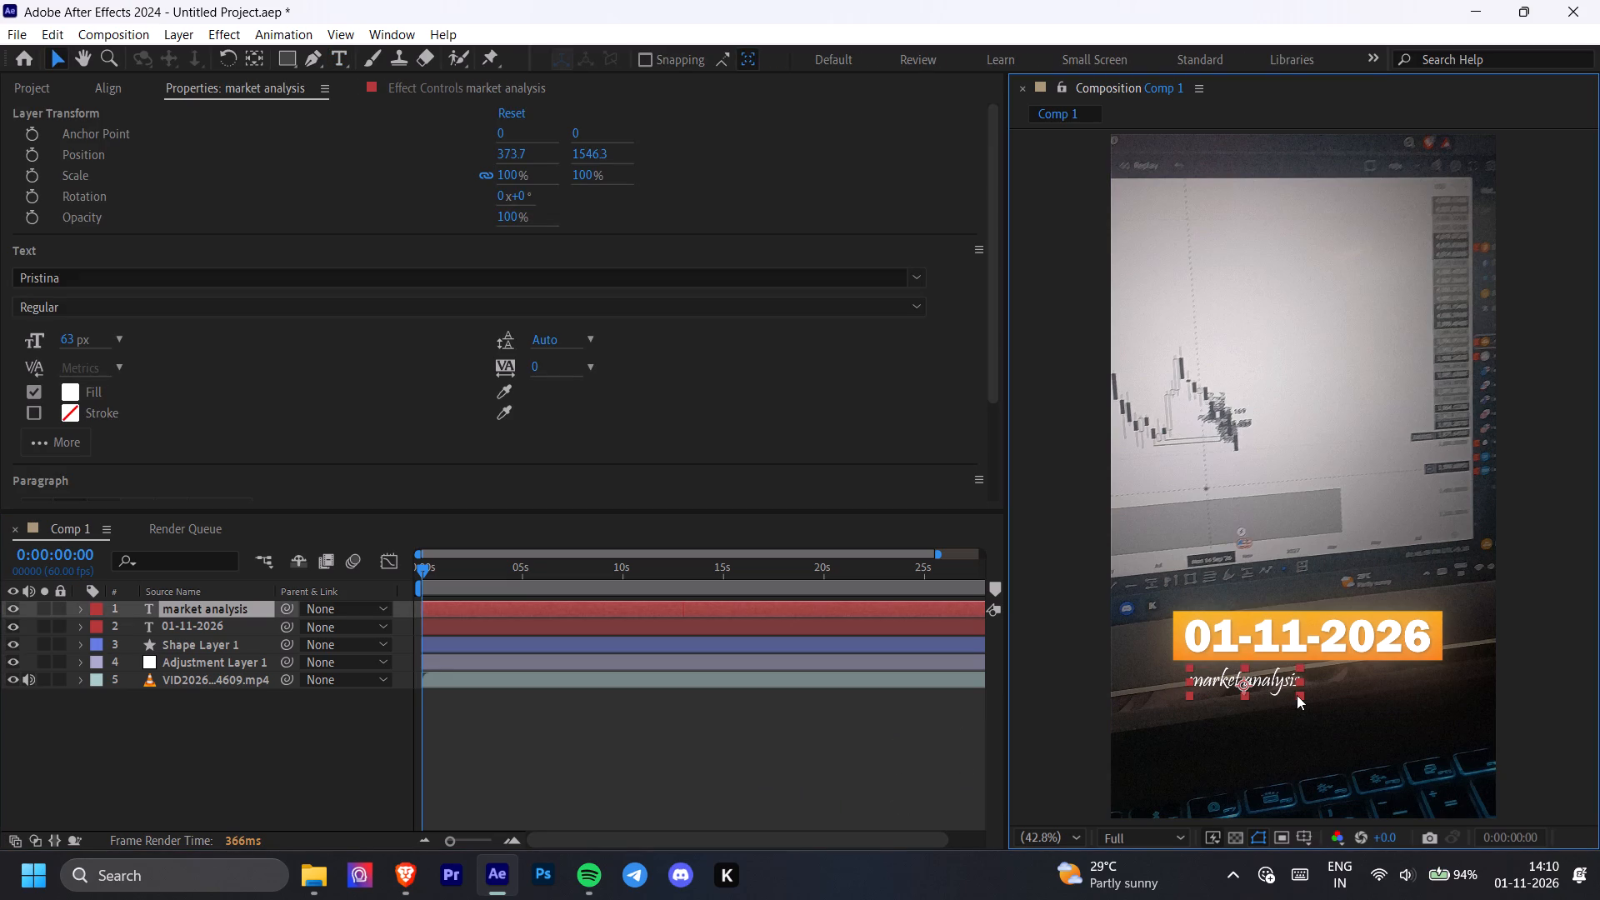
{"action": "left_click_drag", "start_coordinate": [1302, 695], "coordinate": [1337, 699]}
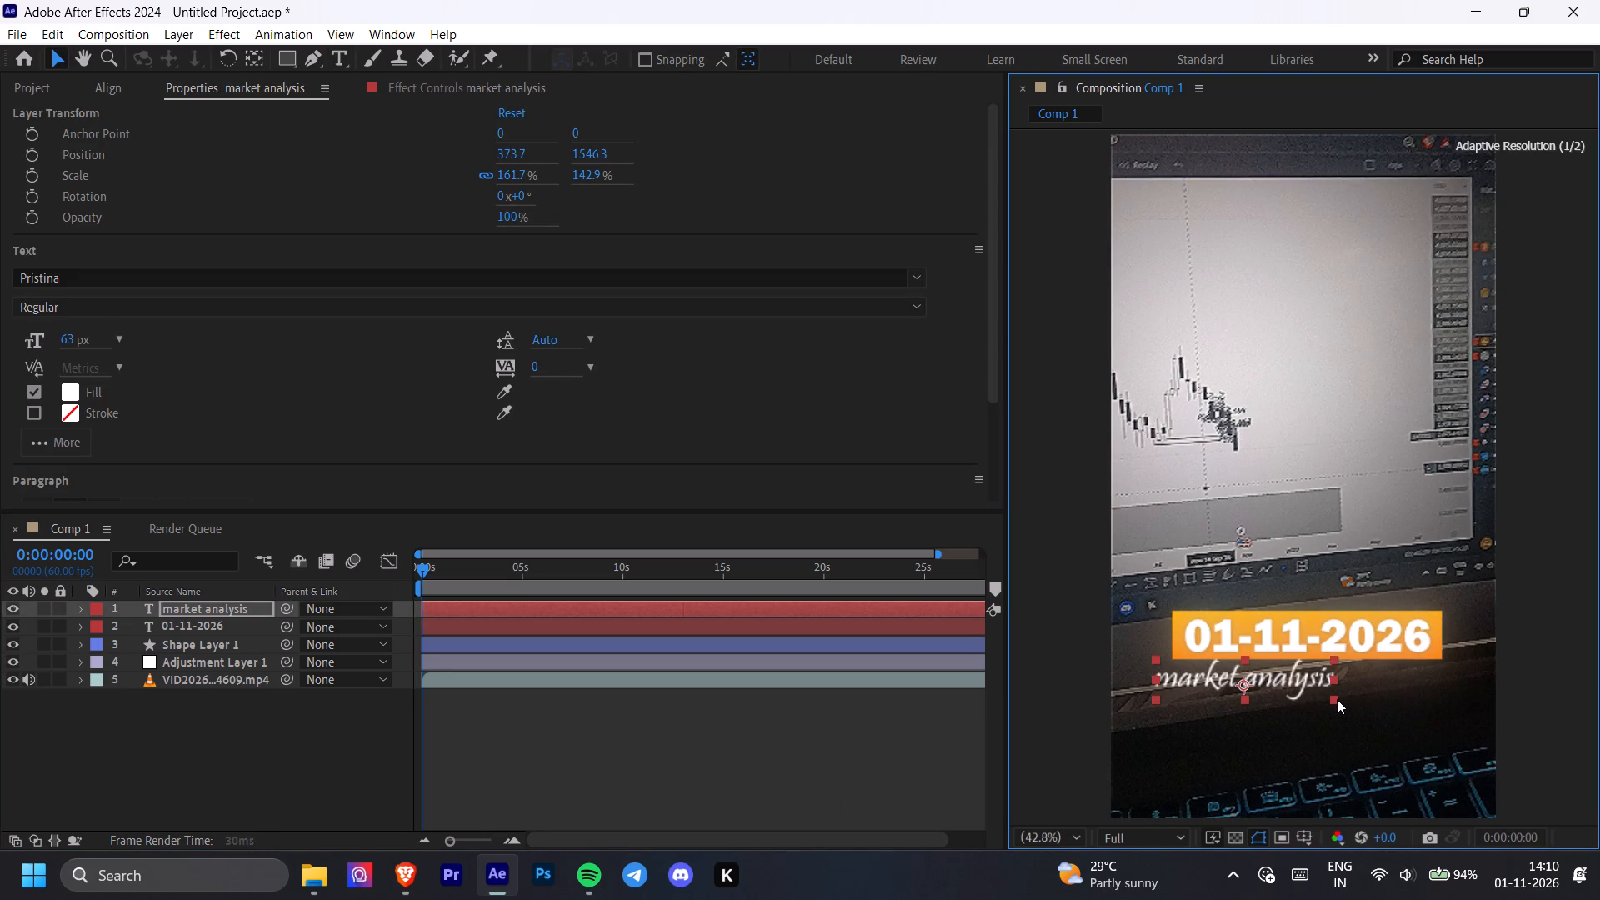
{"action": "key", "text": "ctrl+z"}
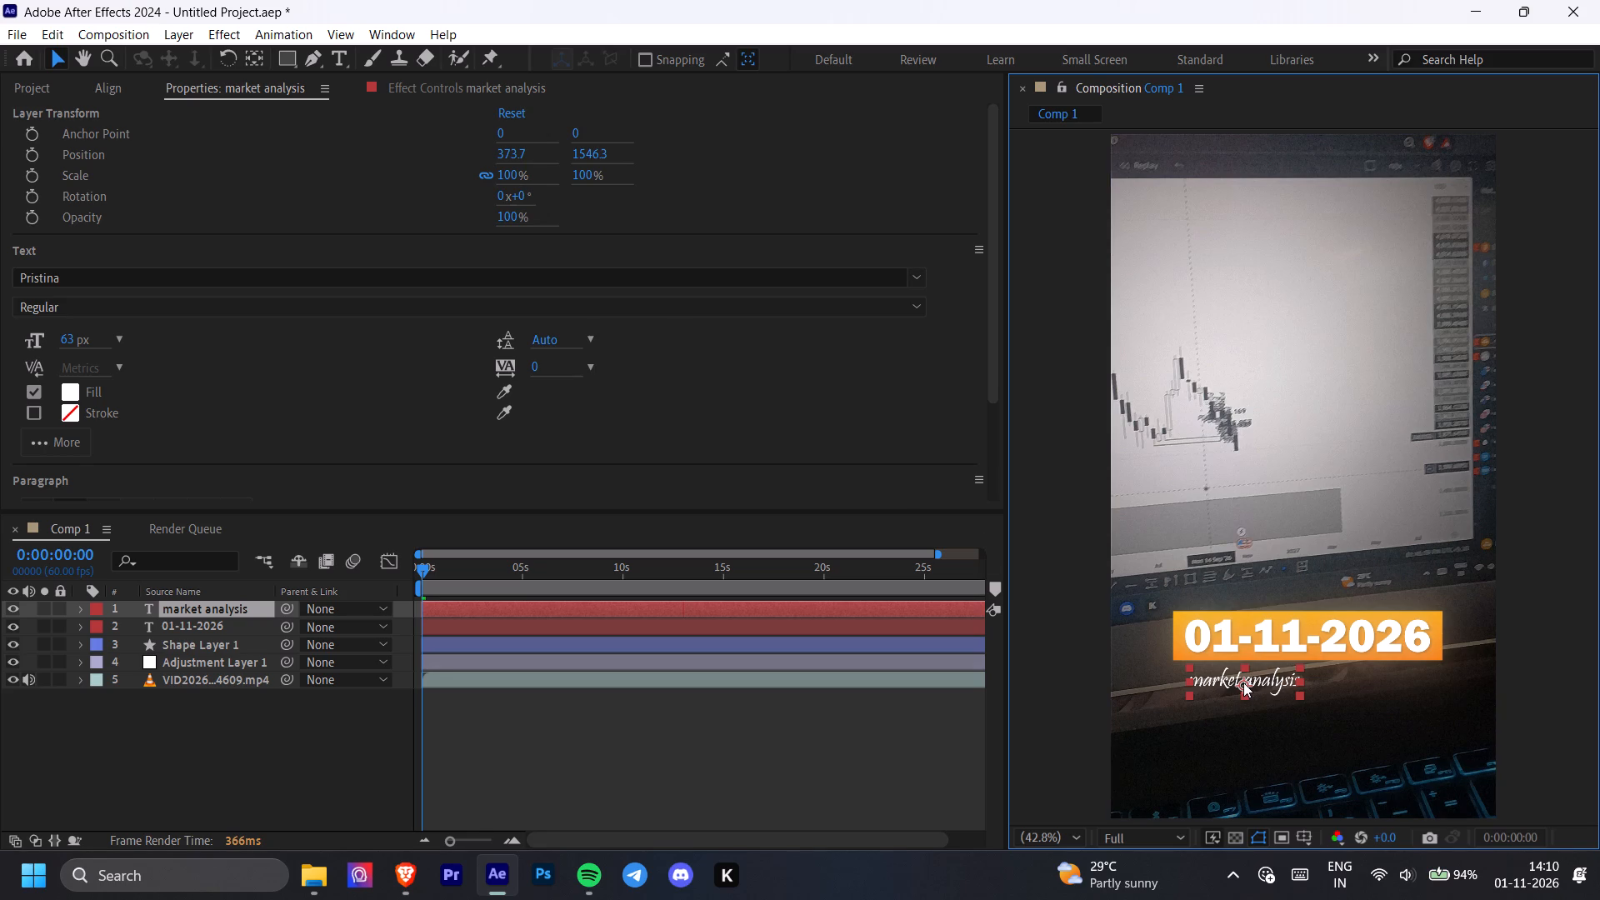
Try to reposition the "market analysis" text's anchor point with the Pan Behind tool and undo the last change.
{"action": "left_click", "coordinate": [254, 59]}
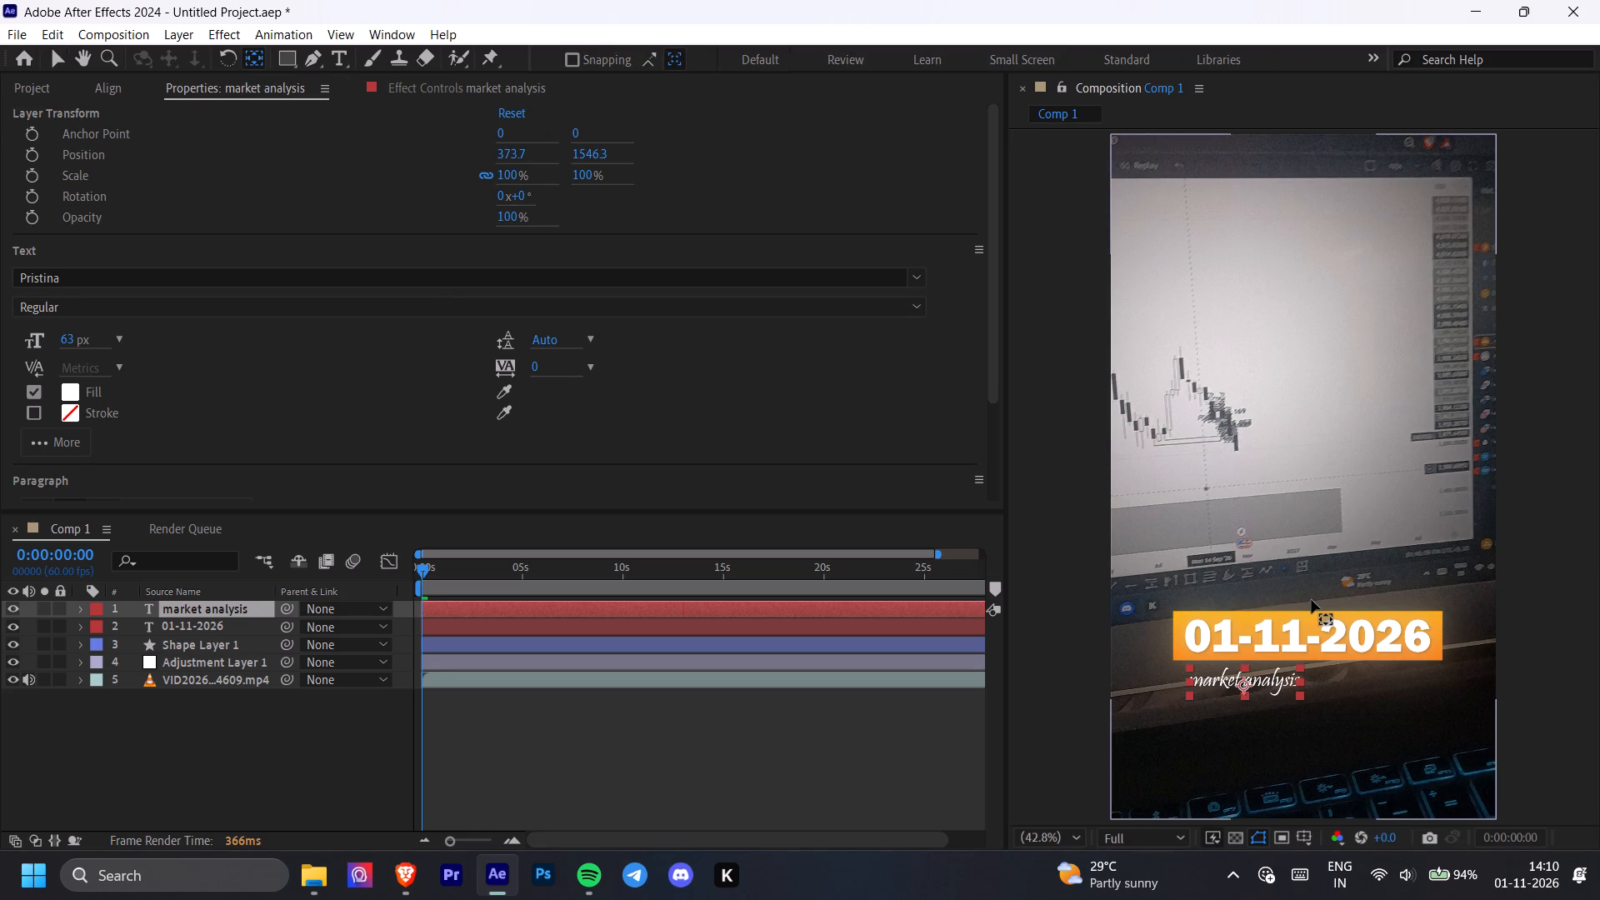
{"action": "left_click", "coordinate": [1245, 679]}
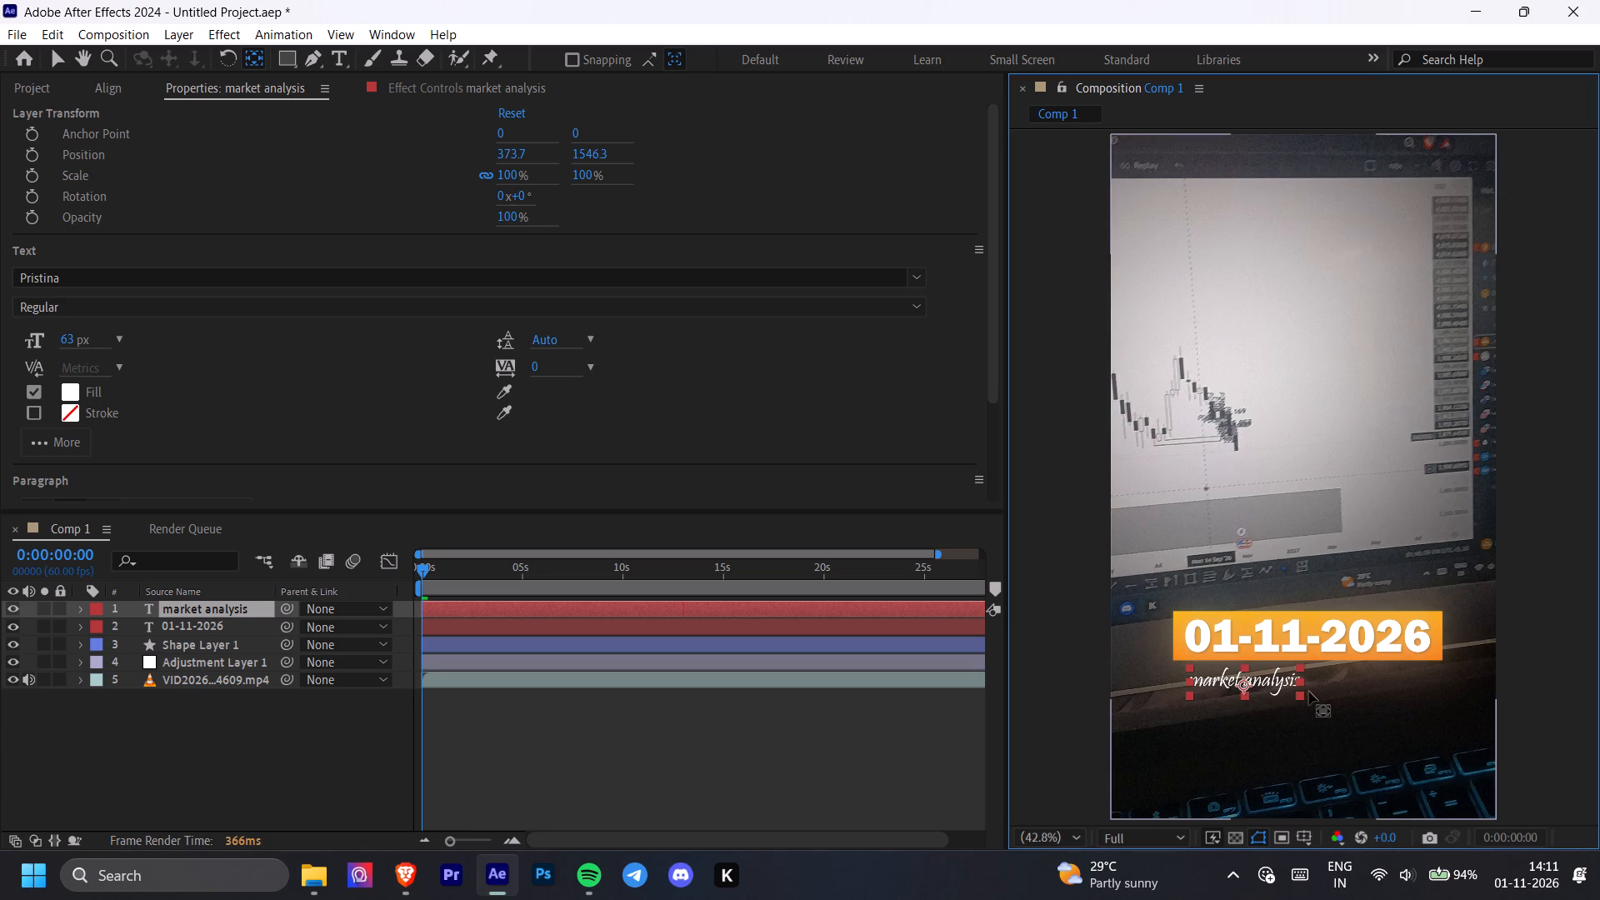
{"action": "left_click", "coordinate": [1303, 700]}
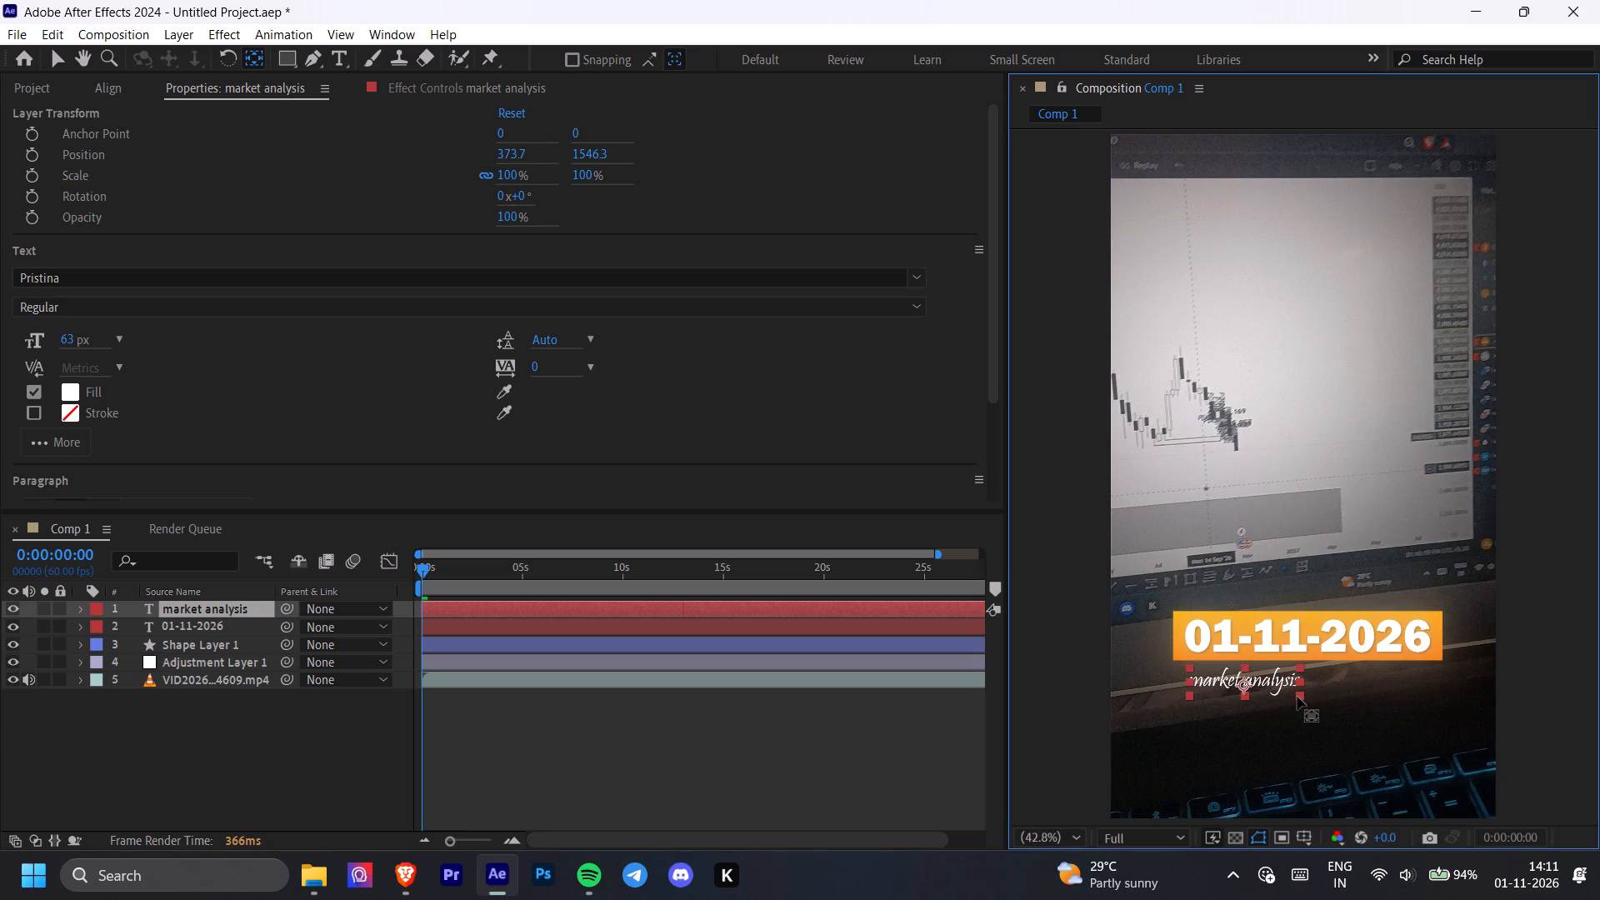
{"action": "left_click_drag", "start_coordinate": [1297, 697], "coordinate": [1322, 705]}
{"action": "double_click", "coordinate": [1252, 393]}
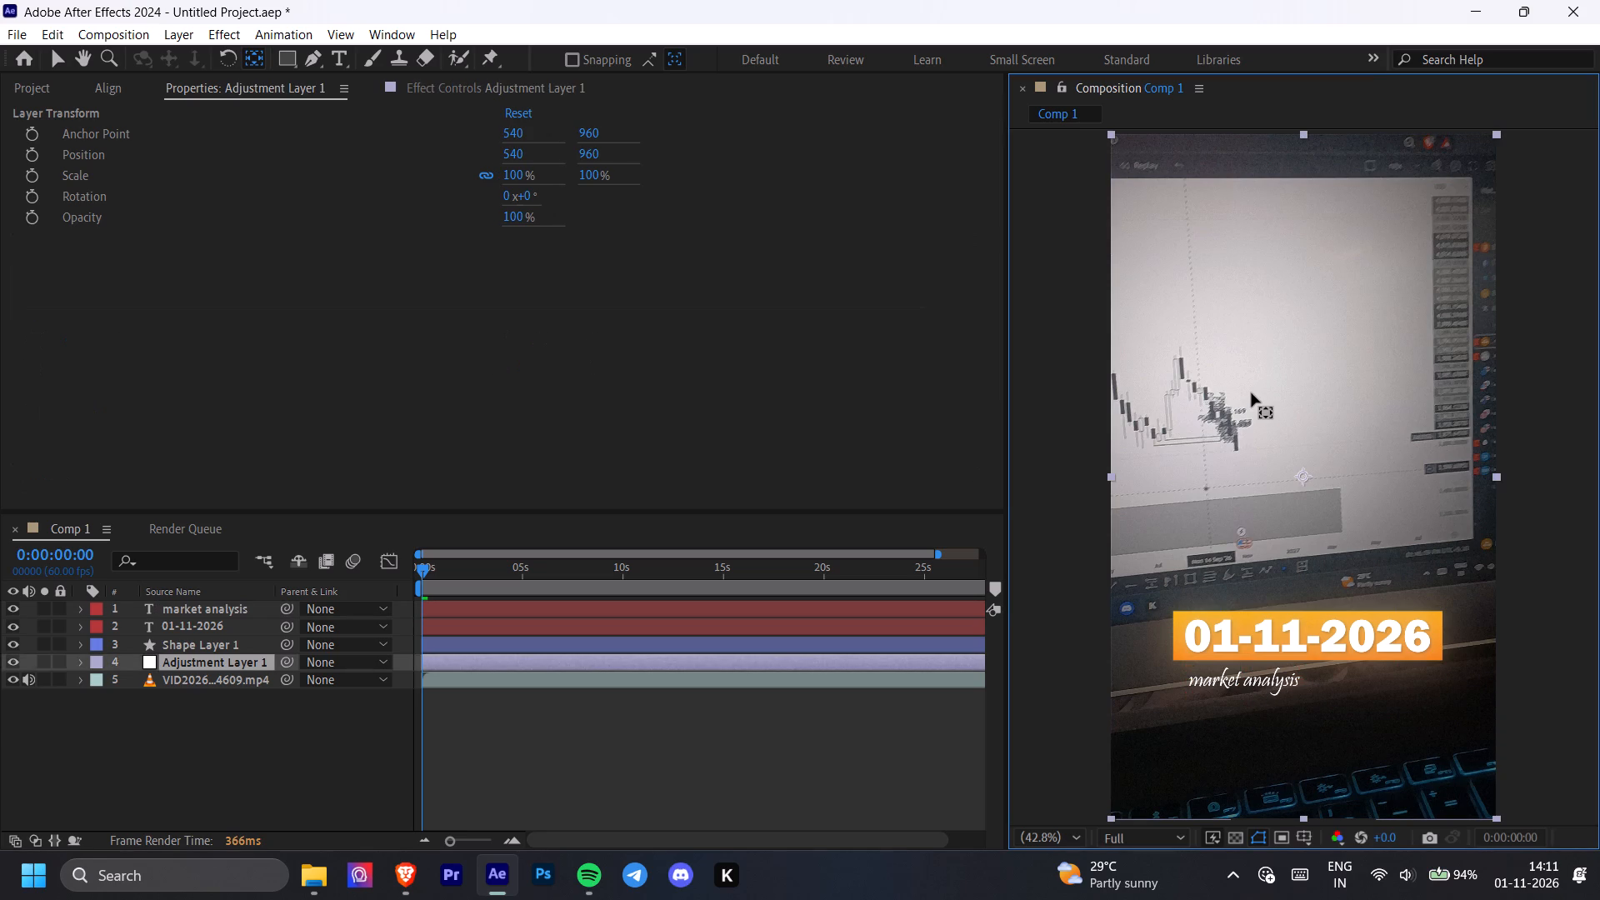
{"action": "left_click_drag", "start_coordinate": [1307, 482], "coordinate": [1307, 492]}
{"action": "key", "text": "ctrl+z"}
Move the 01-11-2026 text layer's anchor point to the centre of the text, at about 2.3, -42.
{"action": "left_click", "coordinate": [1250, 679]}
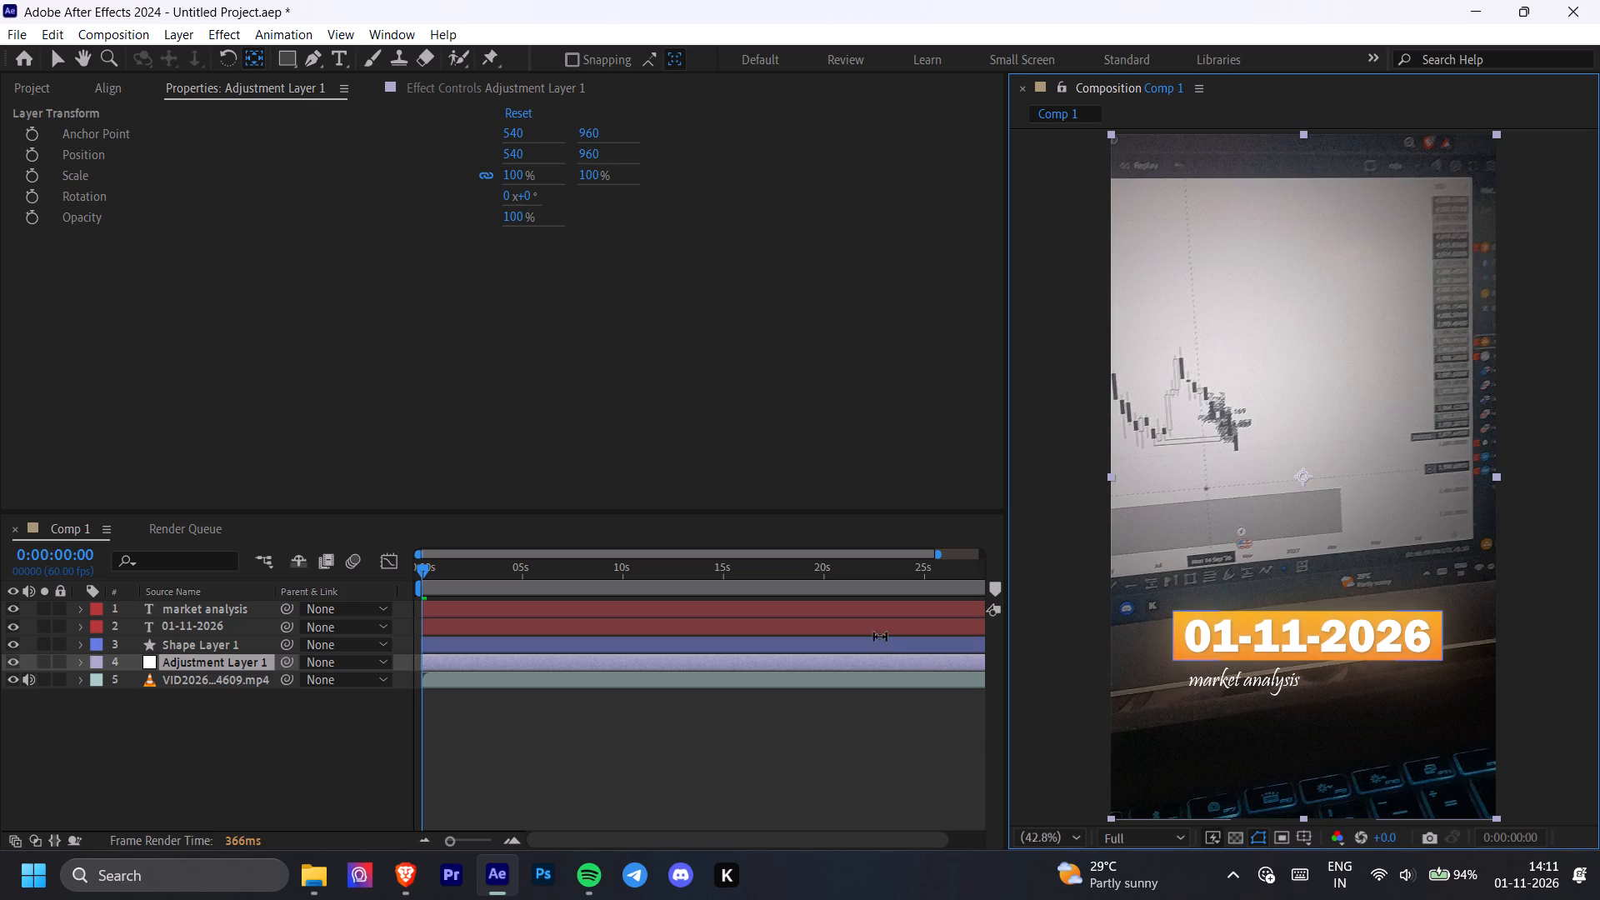
{"action": "left_click", "coordinate": [878, 632]}
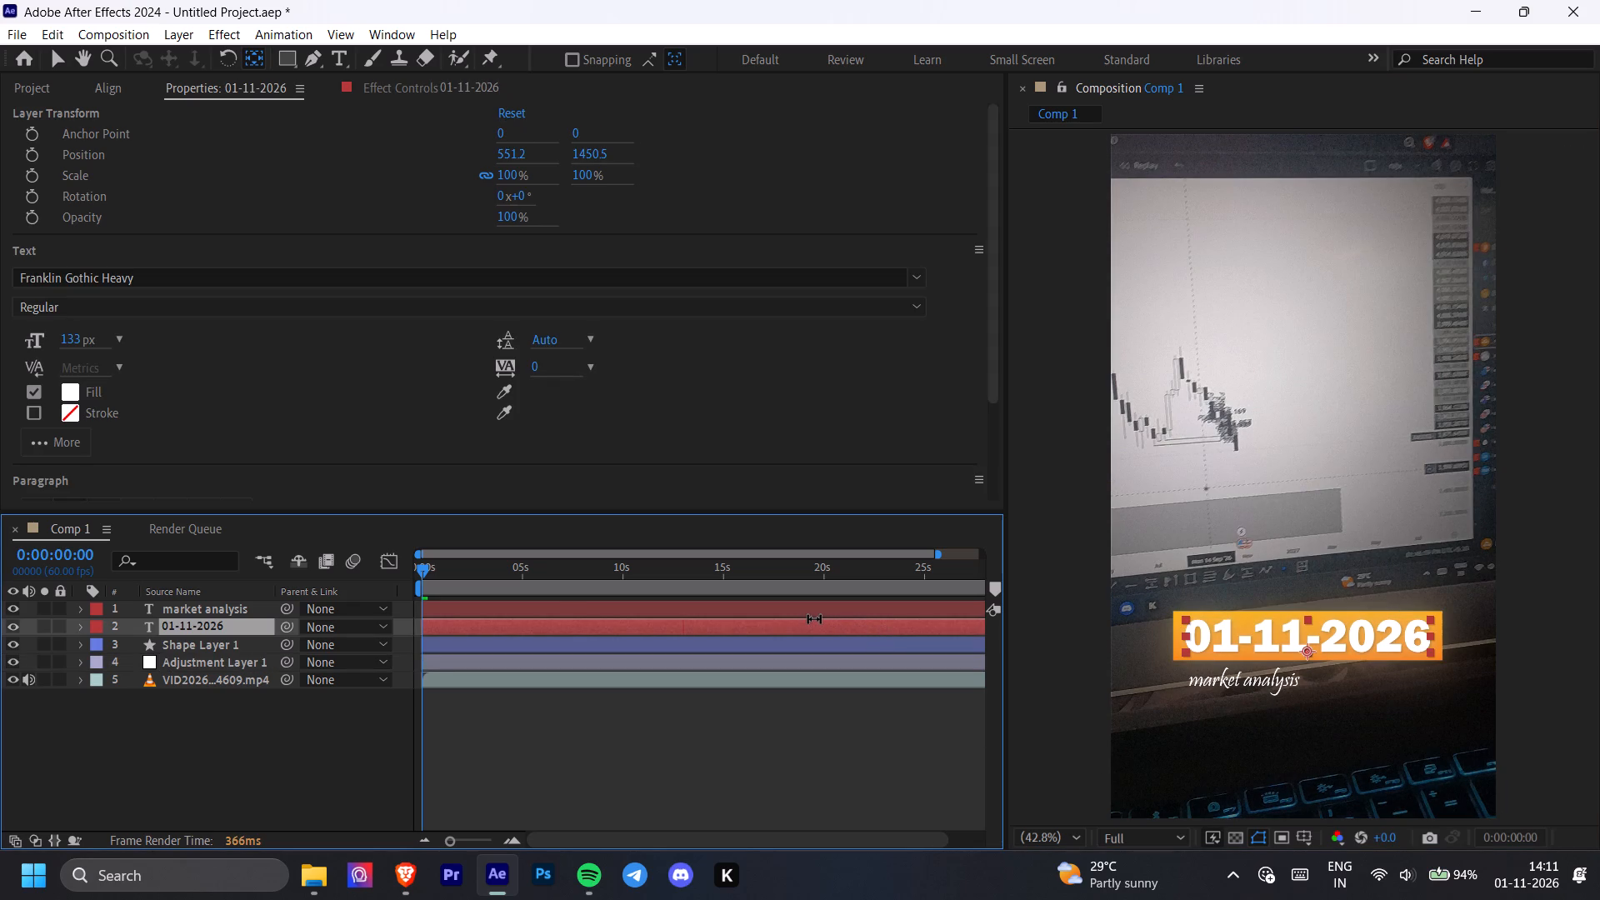
{"action": "left_click", "coordinate": [814, 619]}
{"action": "left_click_drag", "start_coordinate": [1307, 649], "coordinate": [1310, 643]}
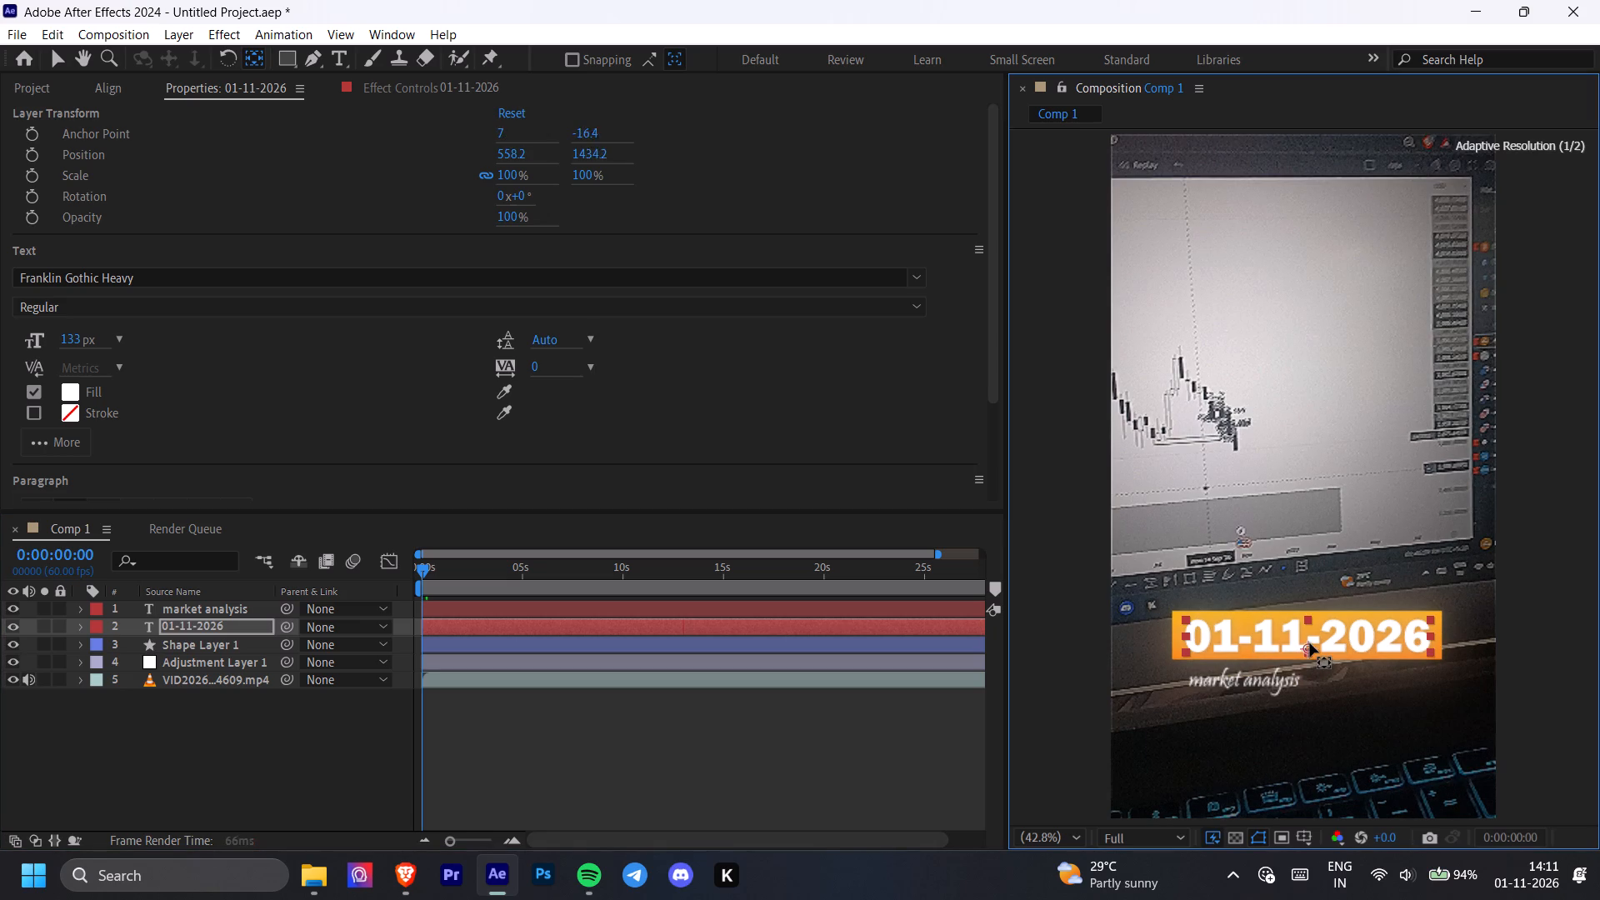
{"action": "left_click_drag", "start_coordinate": [1310, 643], "coordinate": [1309, 635]}
{"action": "left_click_drag", "start_coordinate": [1309, 635], "coordinate": [1308, 634]}
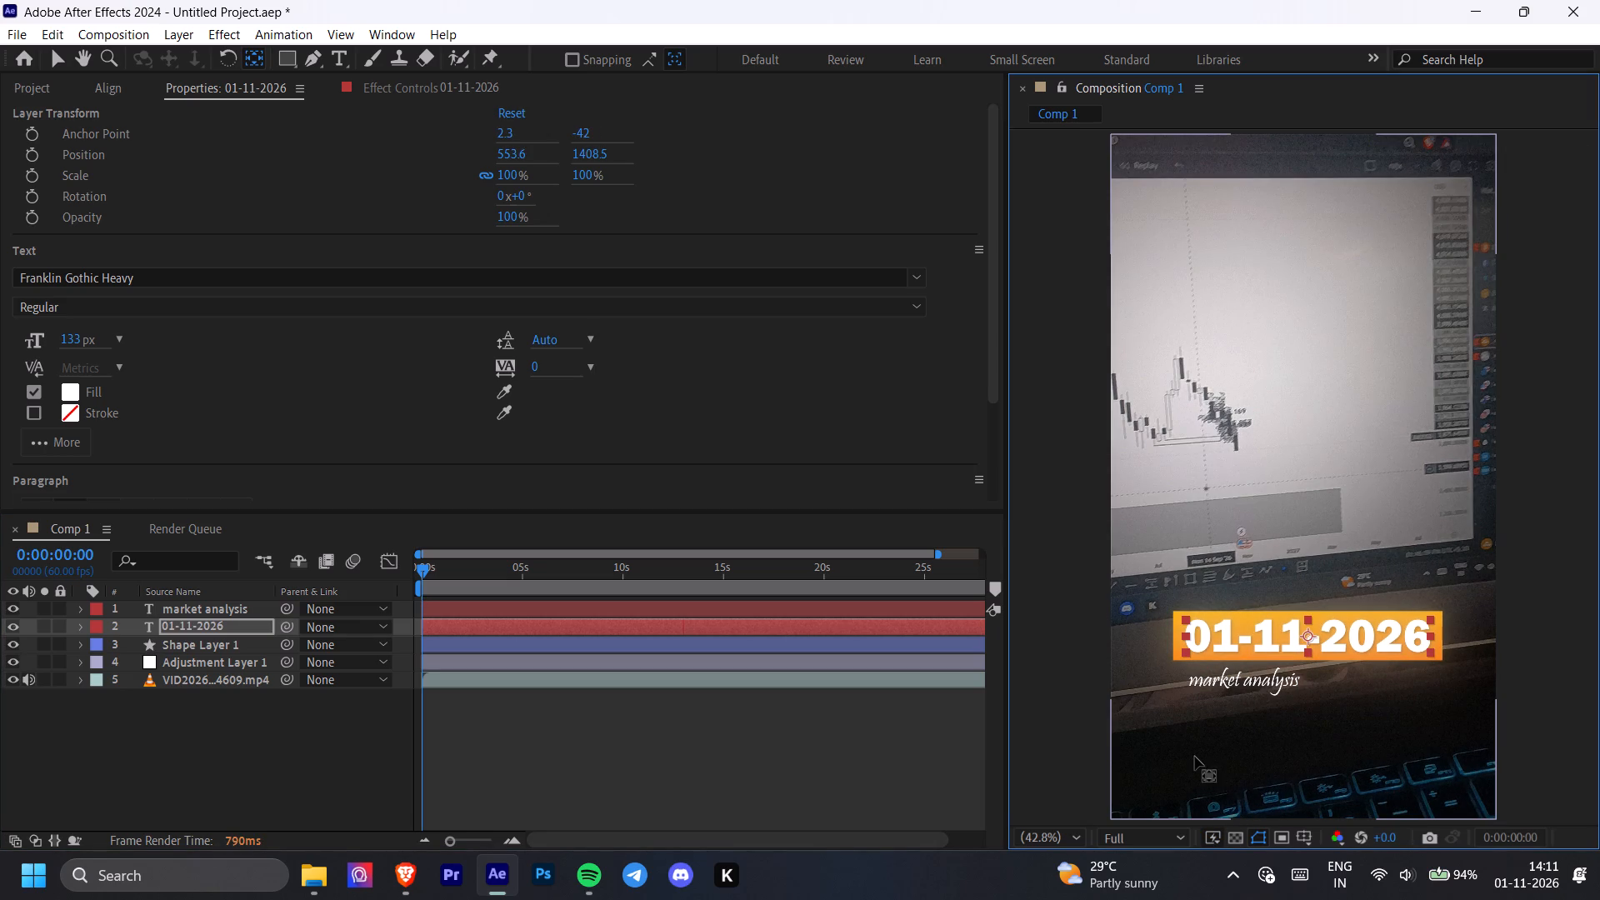
Move the "market analysis" text layer's anchor point to the centre of the text, at about 4.7, -11.7.
{"action": "left_click", "coordinate": [1270, 683]}
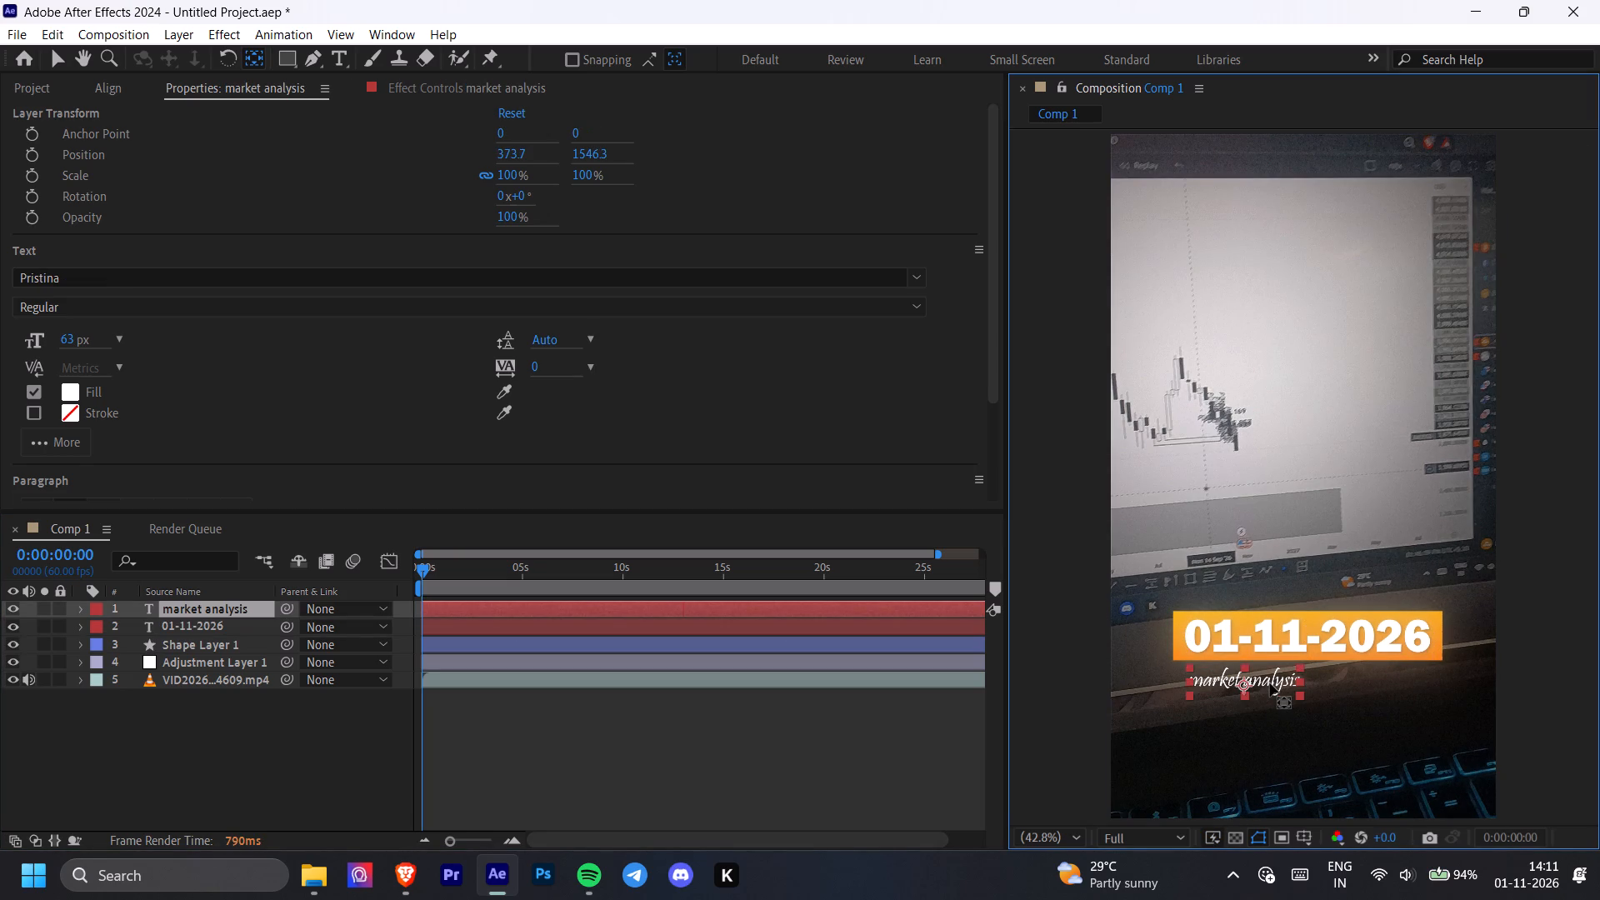
{"action": "left_click", "coordinate": [1243, 683]}
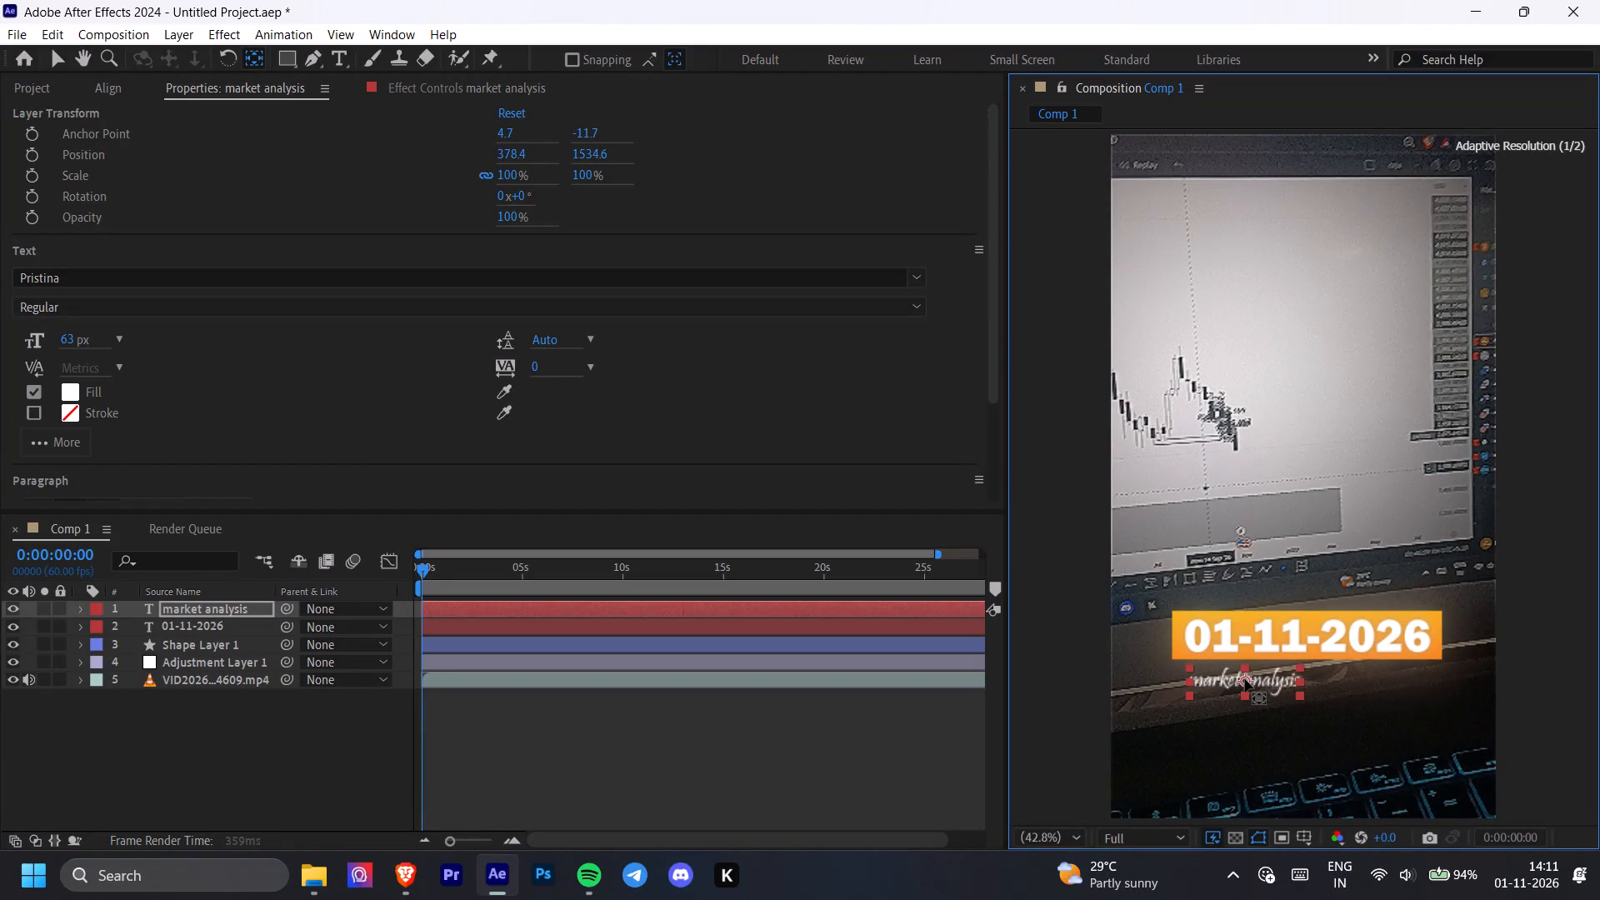
{"action": "left_click", "coordinate": [915, 735]}
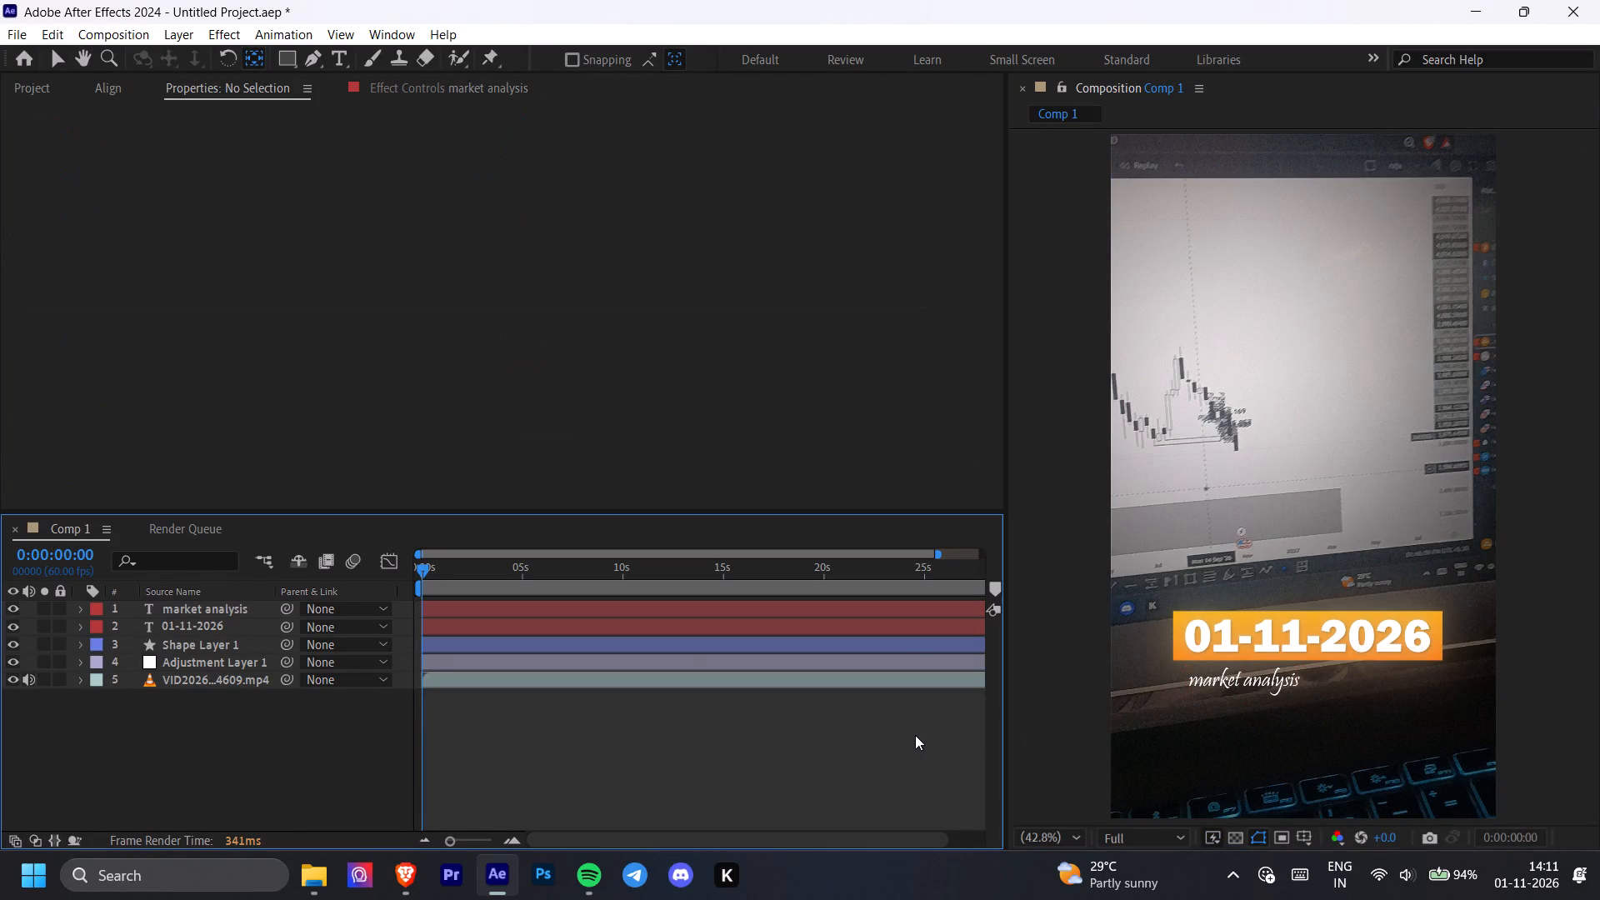
Set the "market analysis" text layer's scale to 128%.
{"action": "left_click", "coordinate": [54, 62]}
{"action": "left_click", "coordinate": [1267, 686]}
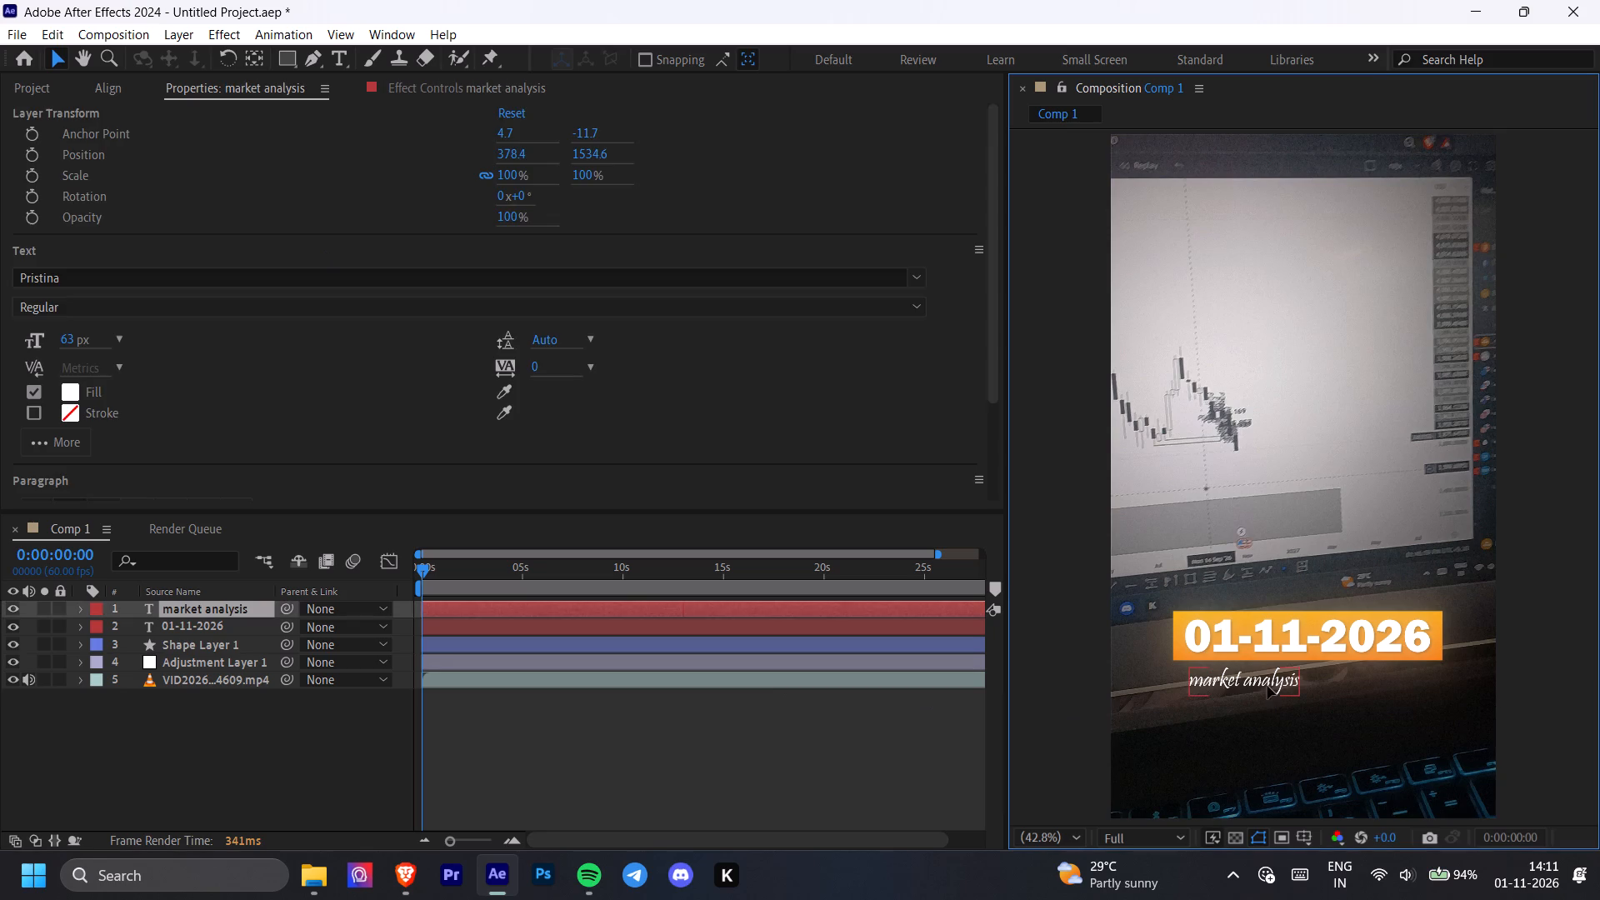
{"action": "left_click", "coordinate": [507, 181]}
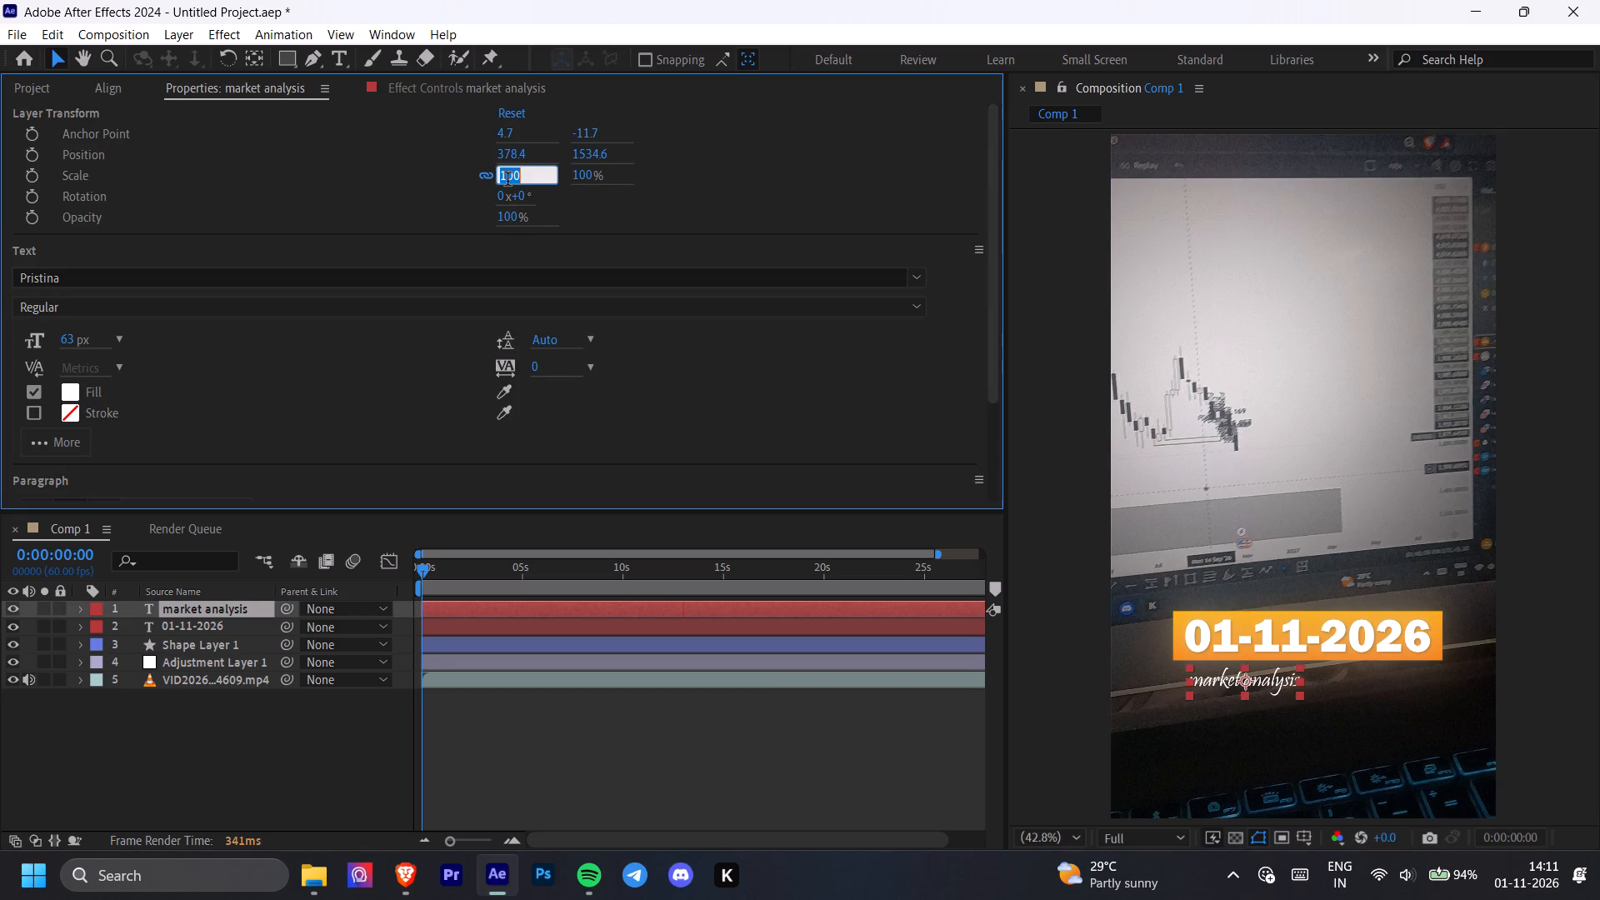
{"action": "type", "text": "128"}
{"action": "key", "text": "Return"}
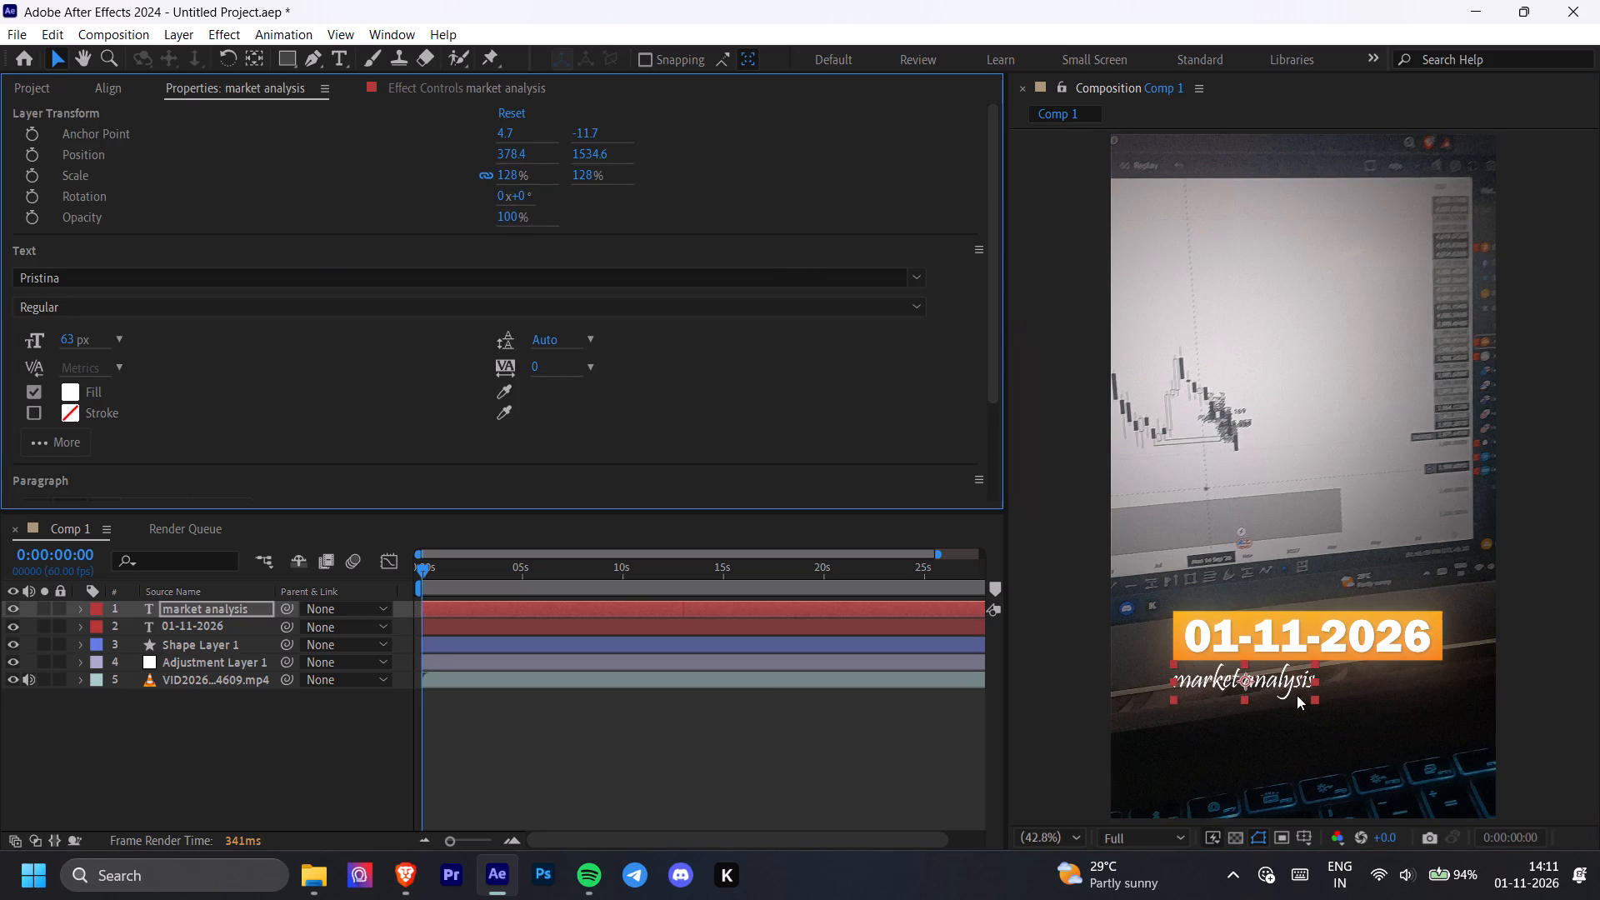
Move the "market analysis" text against the lower edge of the orange rectangle, at about 570, 1504, and deselect it.
{"action": "left_click_drag", "start_coordinate": [1282, 687], "coordinate": [1333, 683]}
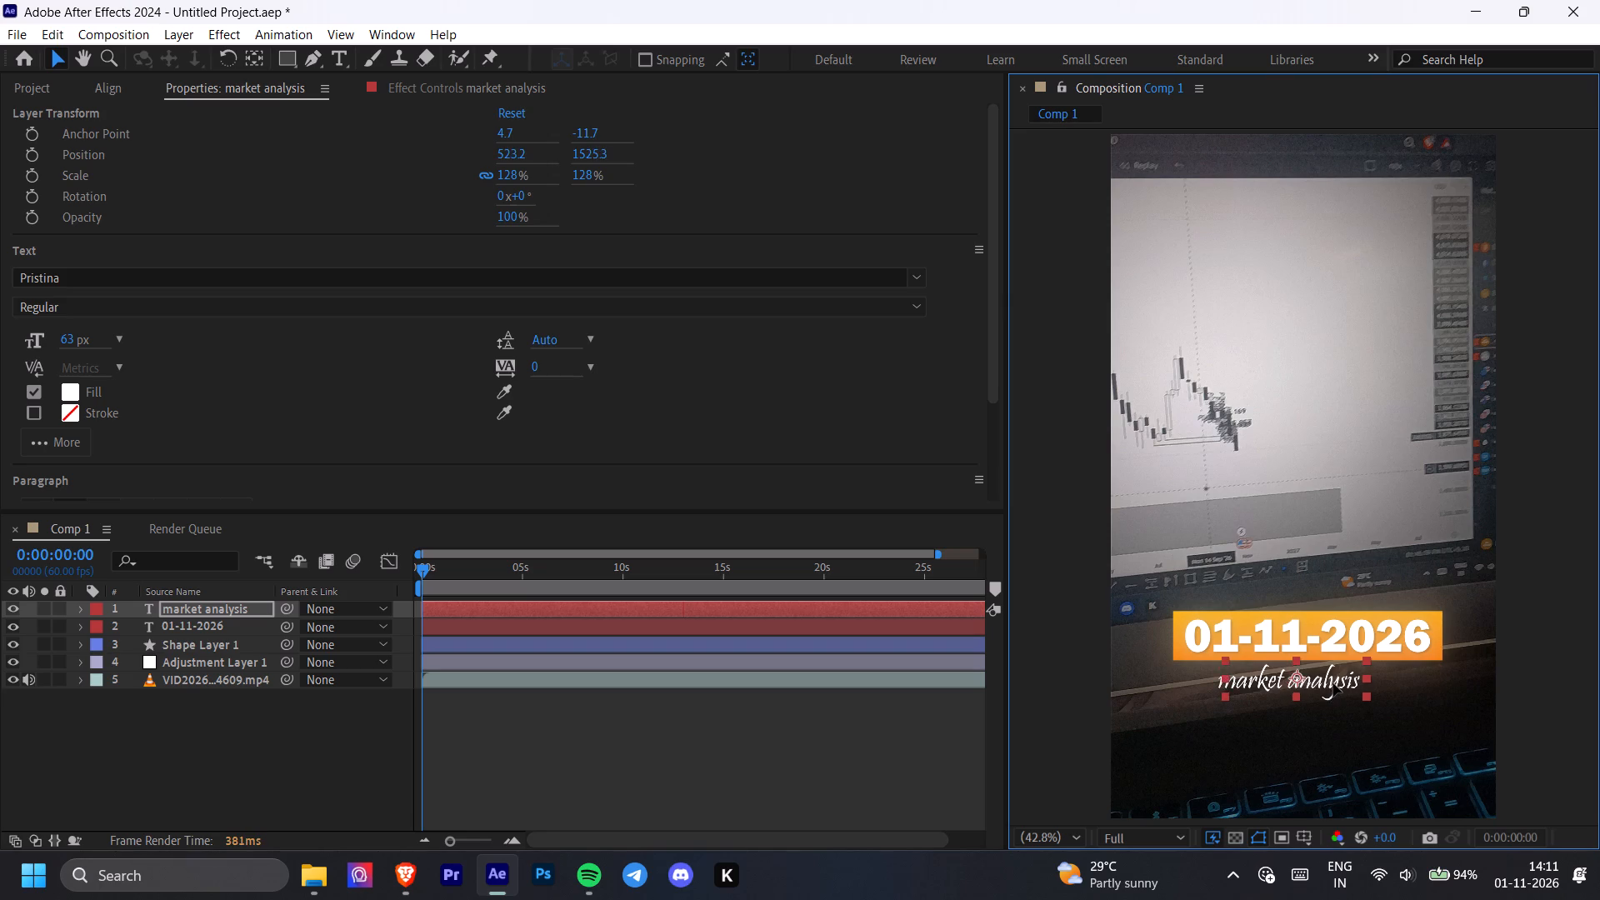
{"action": "left_click_drag", "start_coordinate": [1333, 683], "coordinate": [1352, 674]}
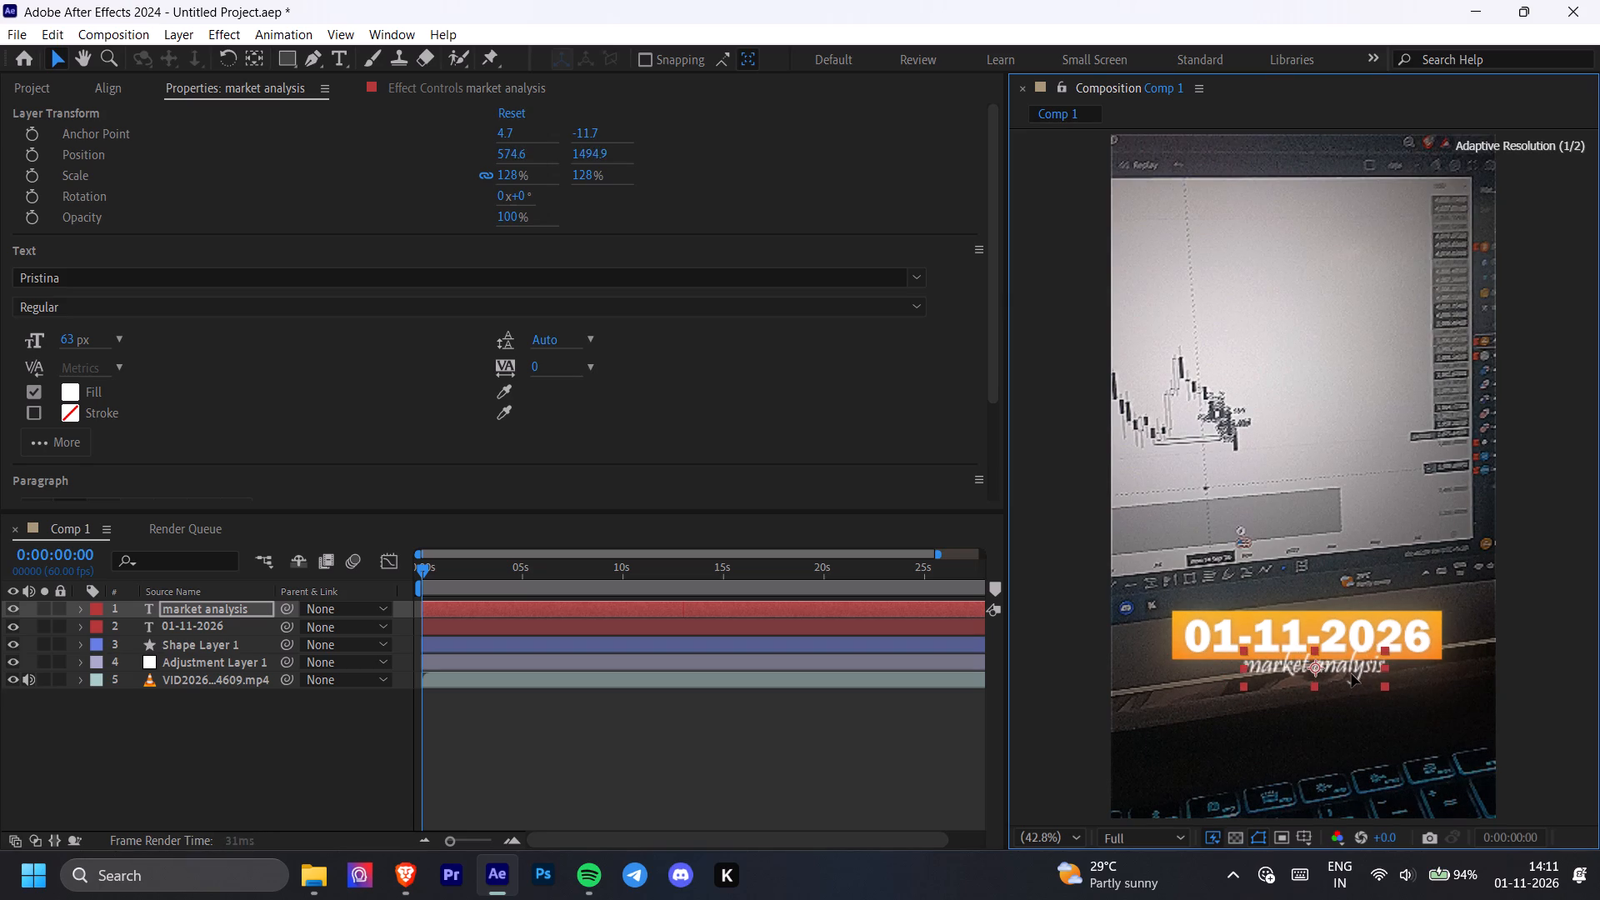
{"action": "left_click_drag", "start_coordinate": [1352, 674], "coordinate": [1350, 676]}
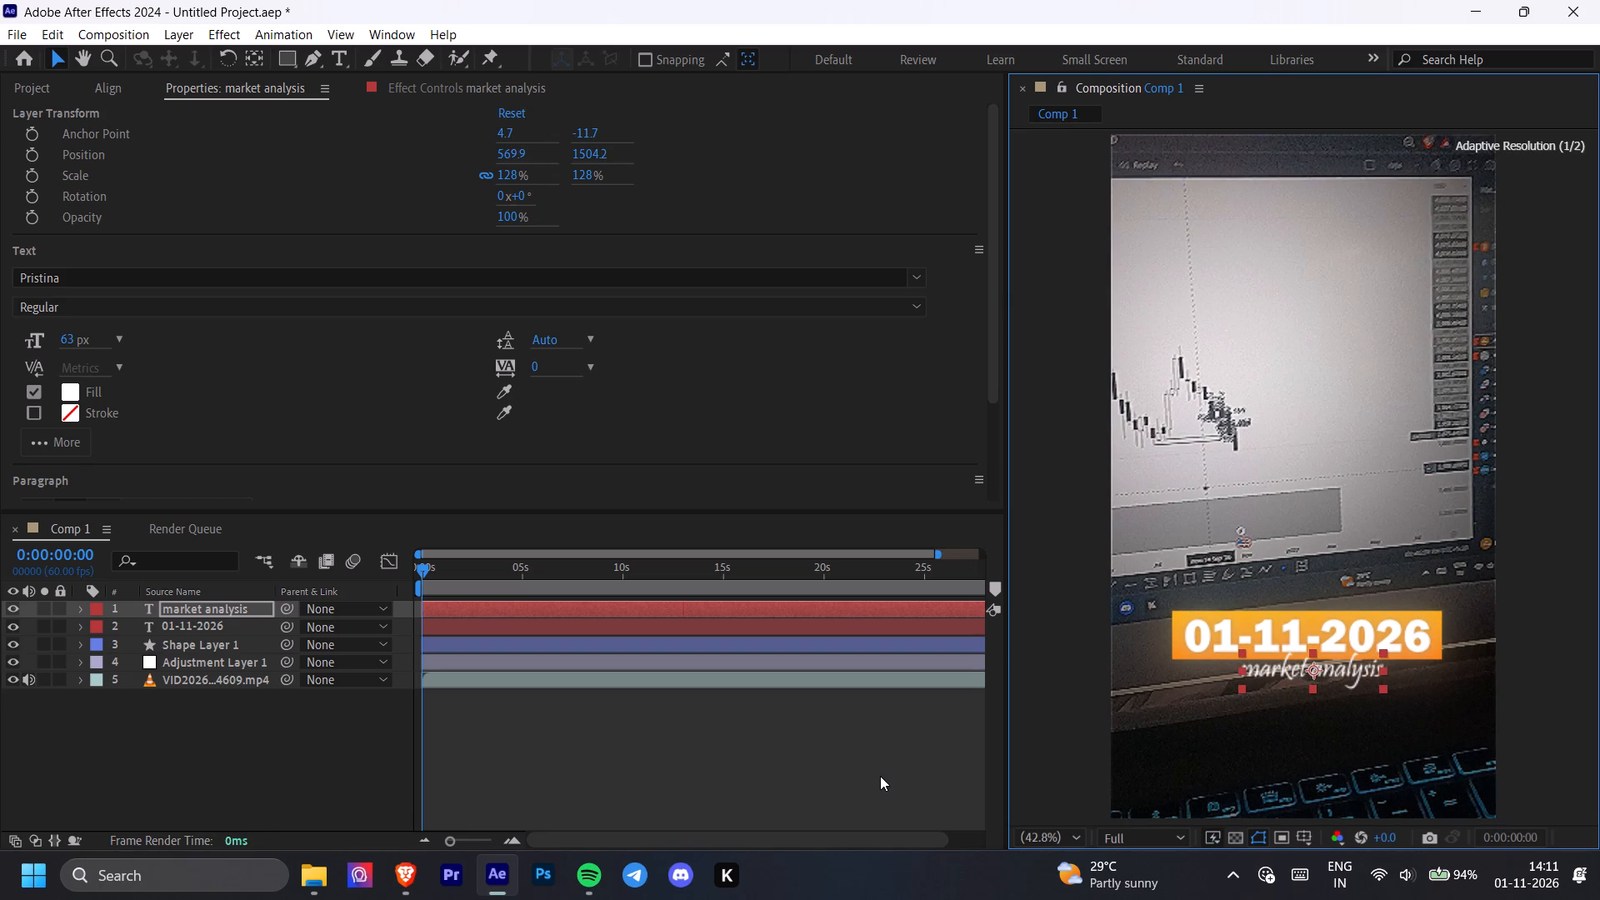
{"action": "left_click", "coordinate": [869, 776]}
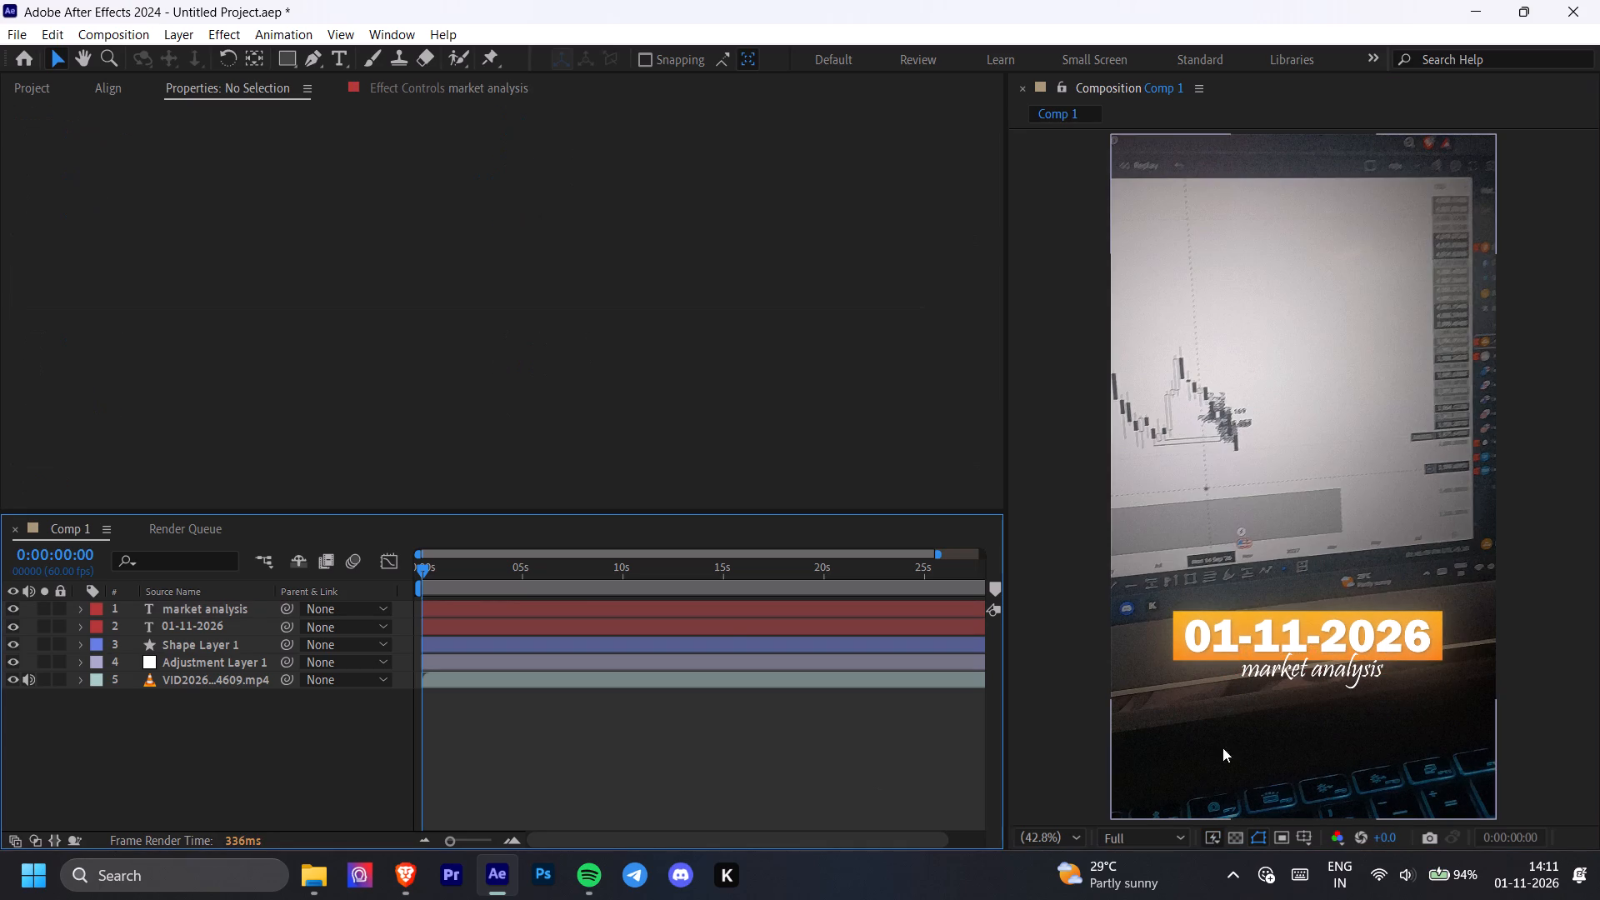
Apply the Deep Glow effect to the "market analysis" text layer.
{"action": "left_click", "coordinate": [647, 608]}
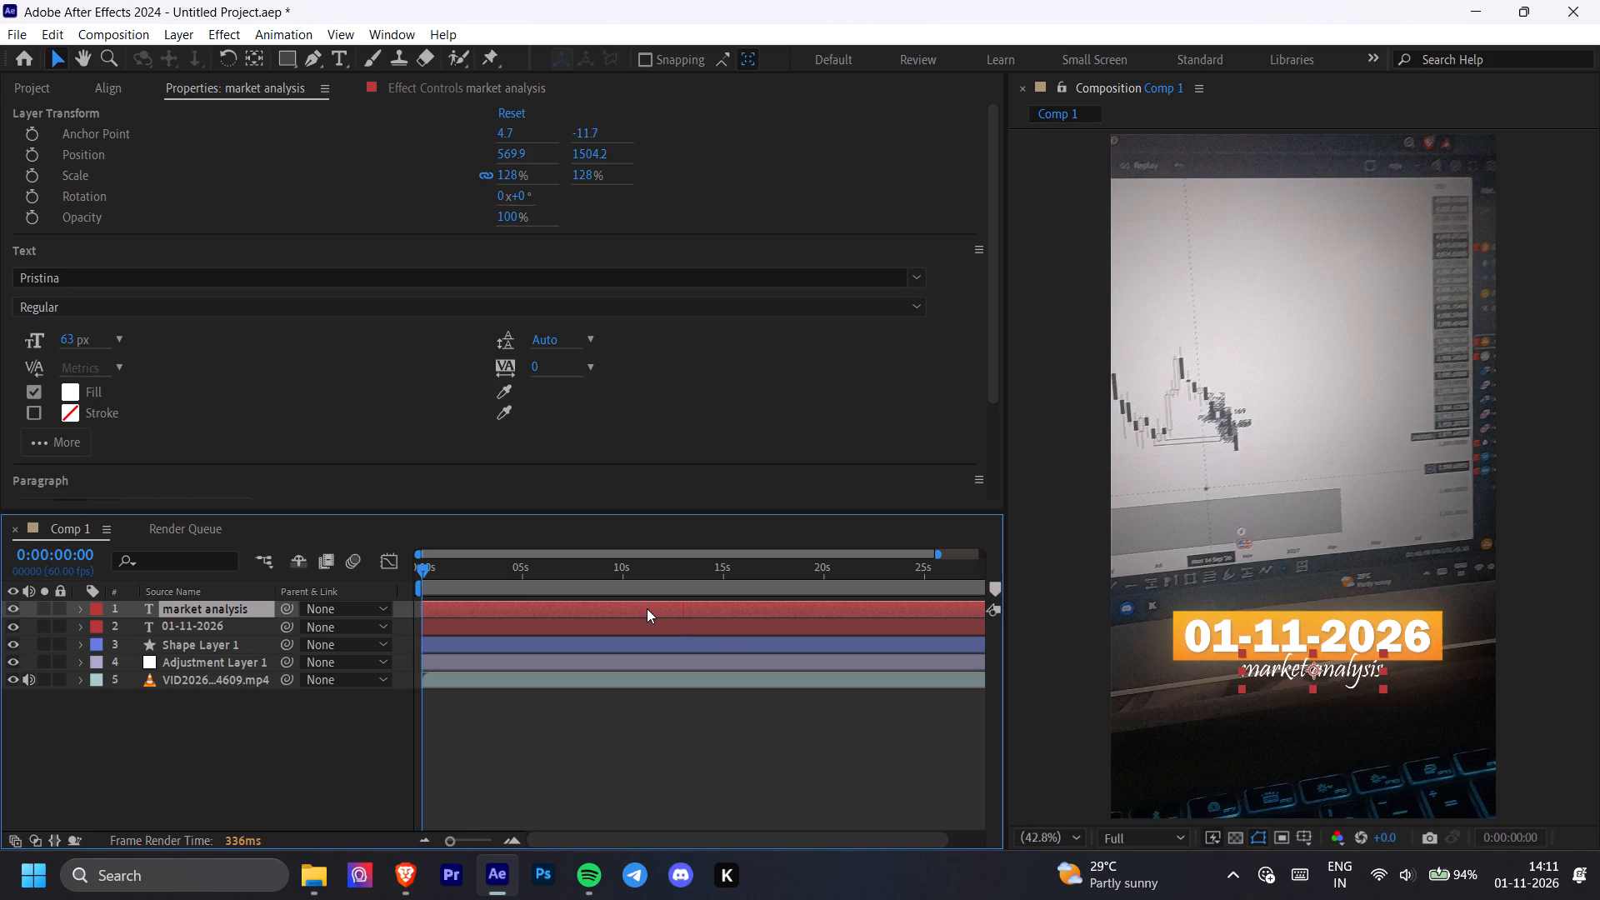
{"action": "key", "text": "ctrl+space"}
{"action": "key", "text": "ctrl+space"}
{"action": "key", "text": "ctrl+space"}
{"action": "left_click", "coordinate": [620, 753]}
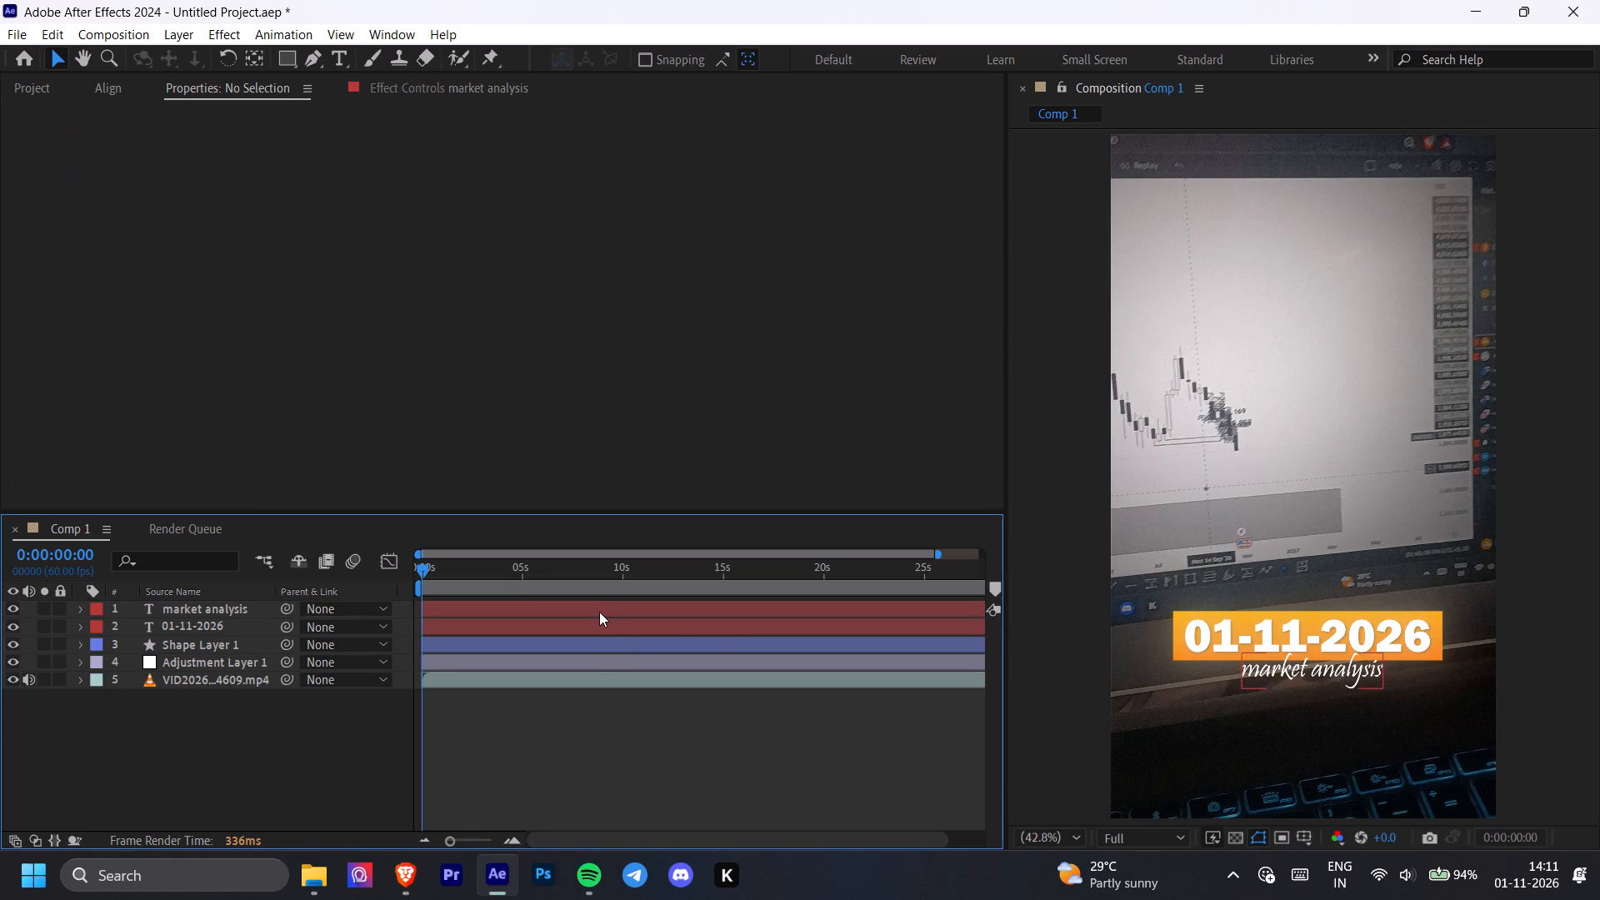
{"action": "left_click", "coordinate": [599, 612]}
{"action": "key", "text": "ctrl+space"}
{"action": "key", "text": "ctrl+space"}
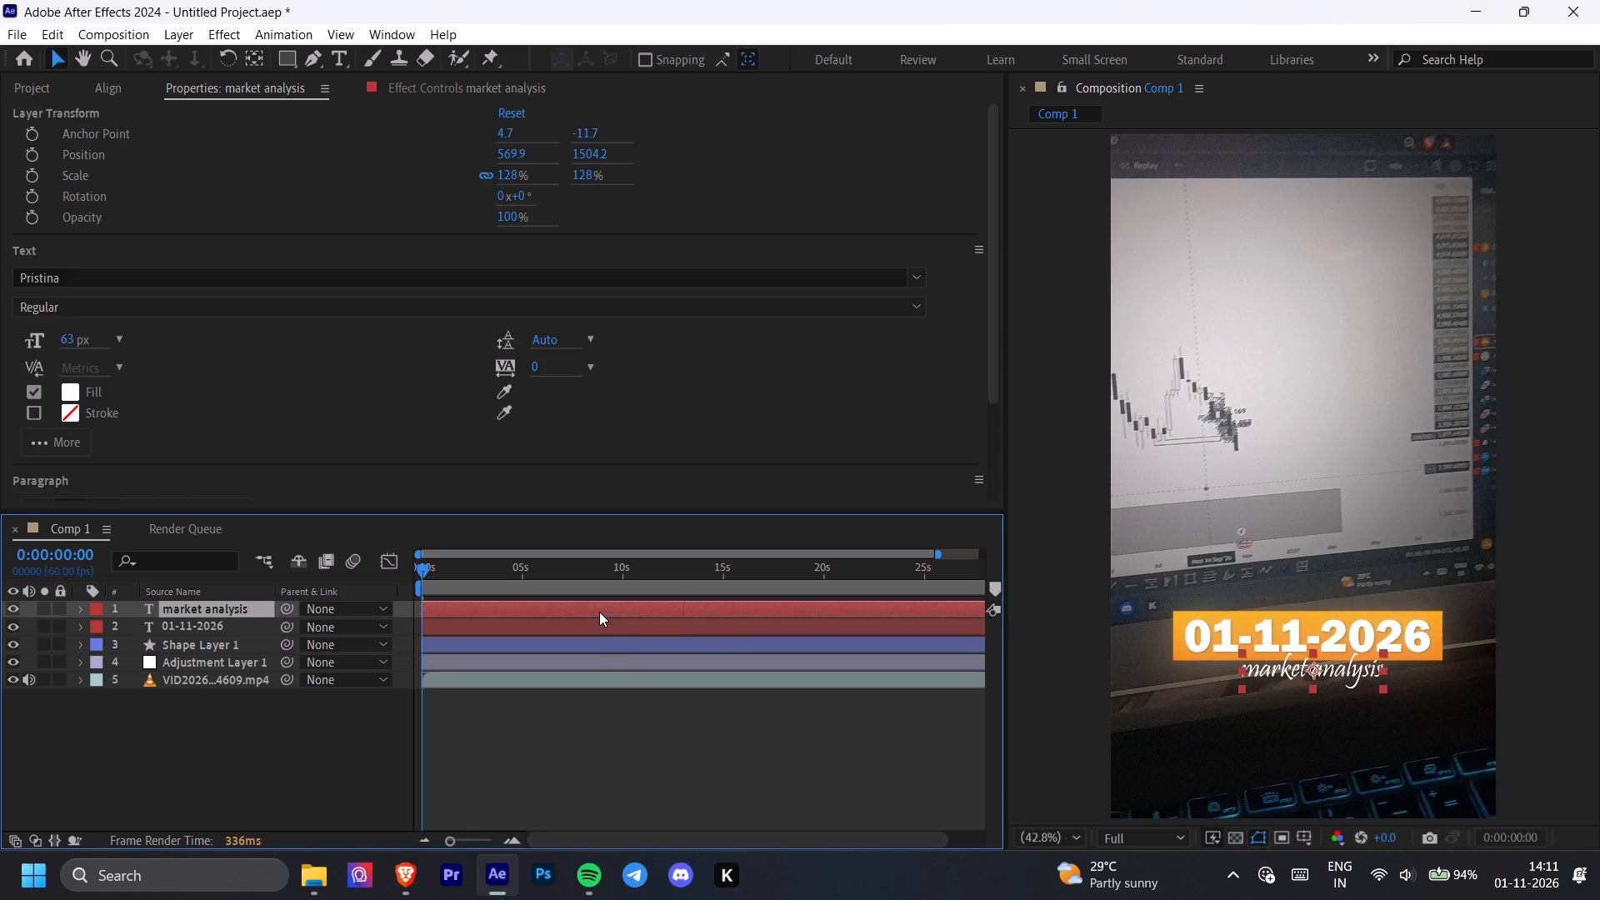
{"action": "key", "text": "ctrl+space"}
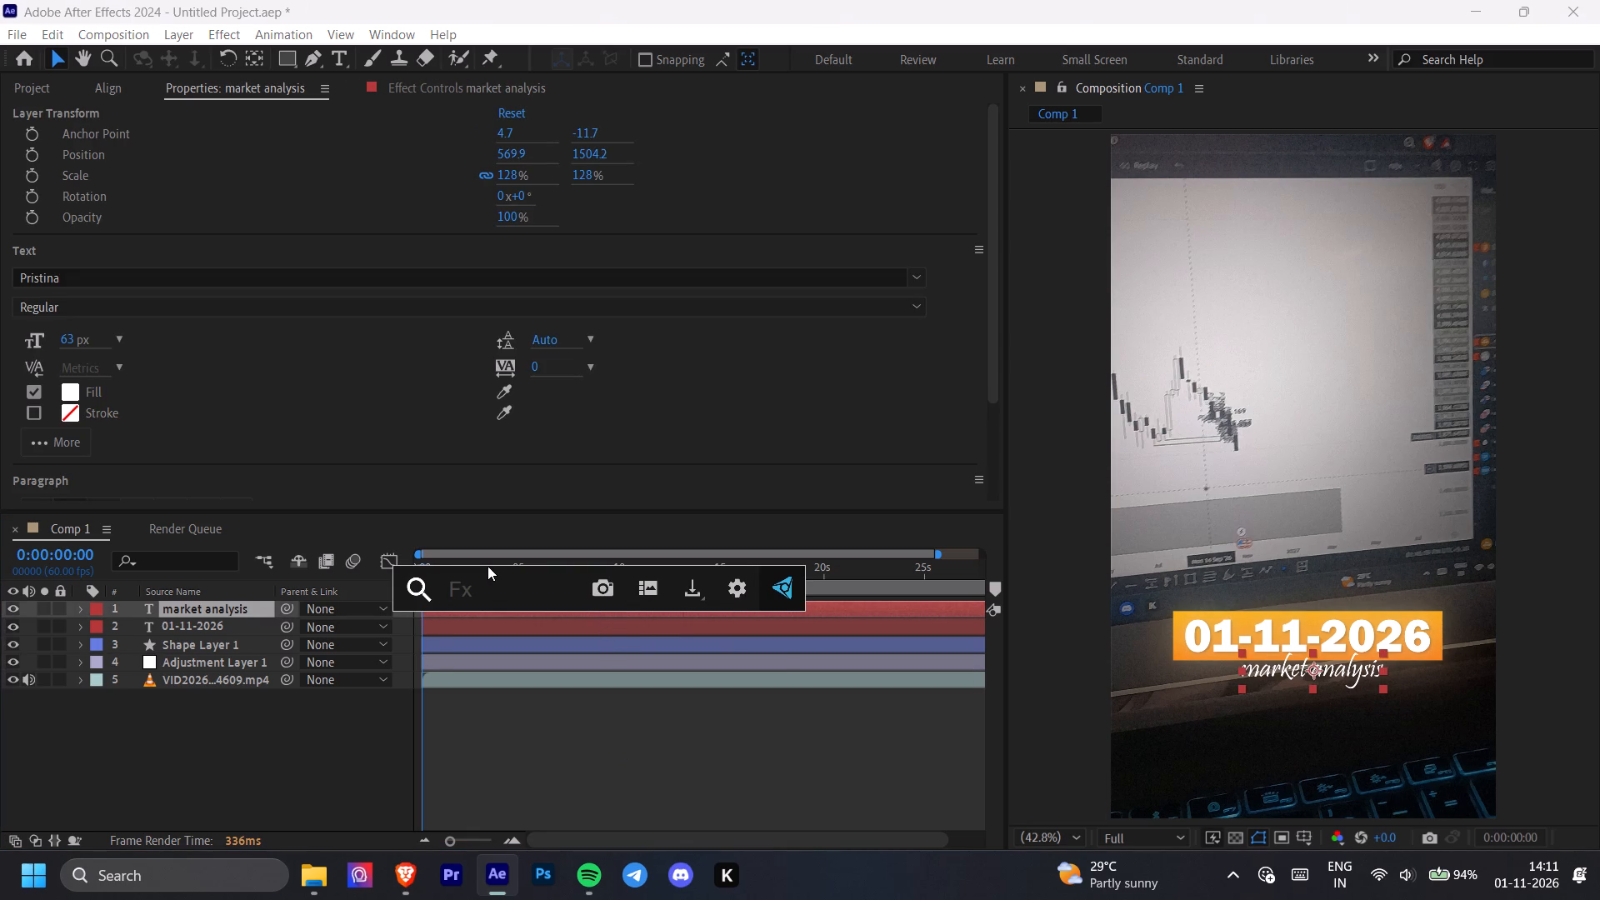
{"action": "type", "text": "de"}
{"action": "left_click", "coordinate": [501, 655]}
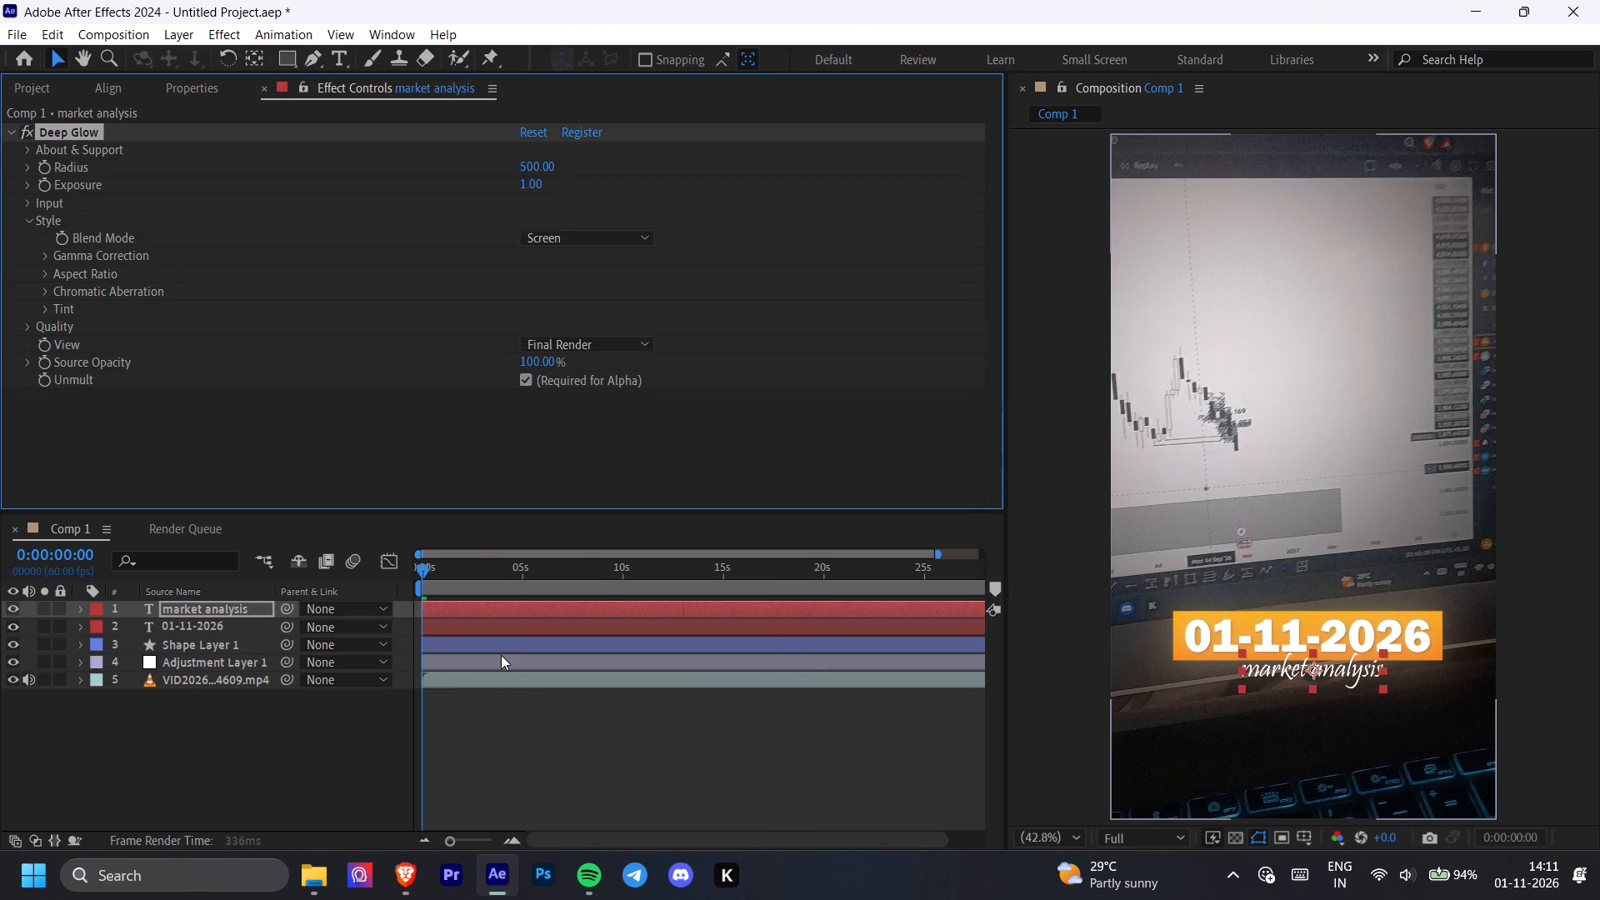
Set the Deep Glow exposure on the "market analysis" layer to 0.02.
{"action": "left_click", "coordinate": [539, 190]}
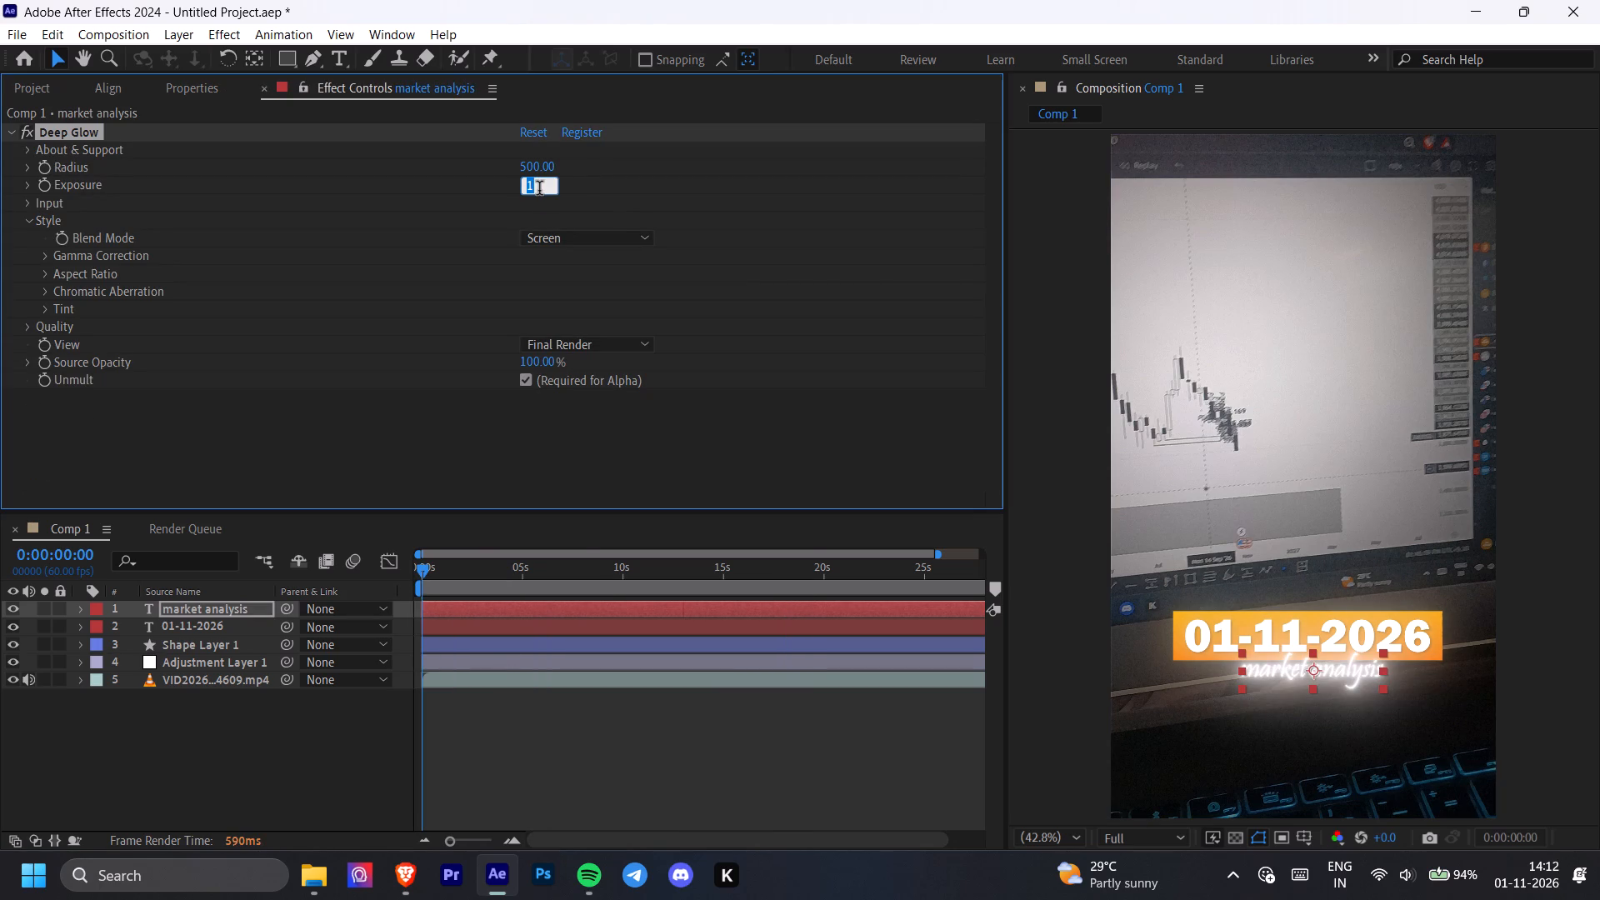
{"action": "key", "text": "0"}
{"action": "key", "text": "period"}
{"action": "type", "text": "02"}
{"action": "key", "text": "Return"}
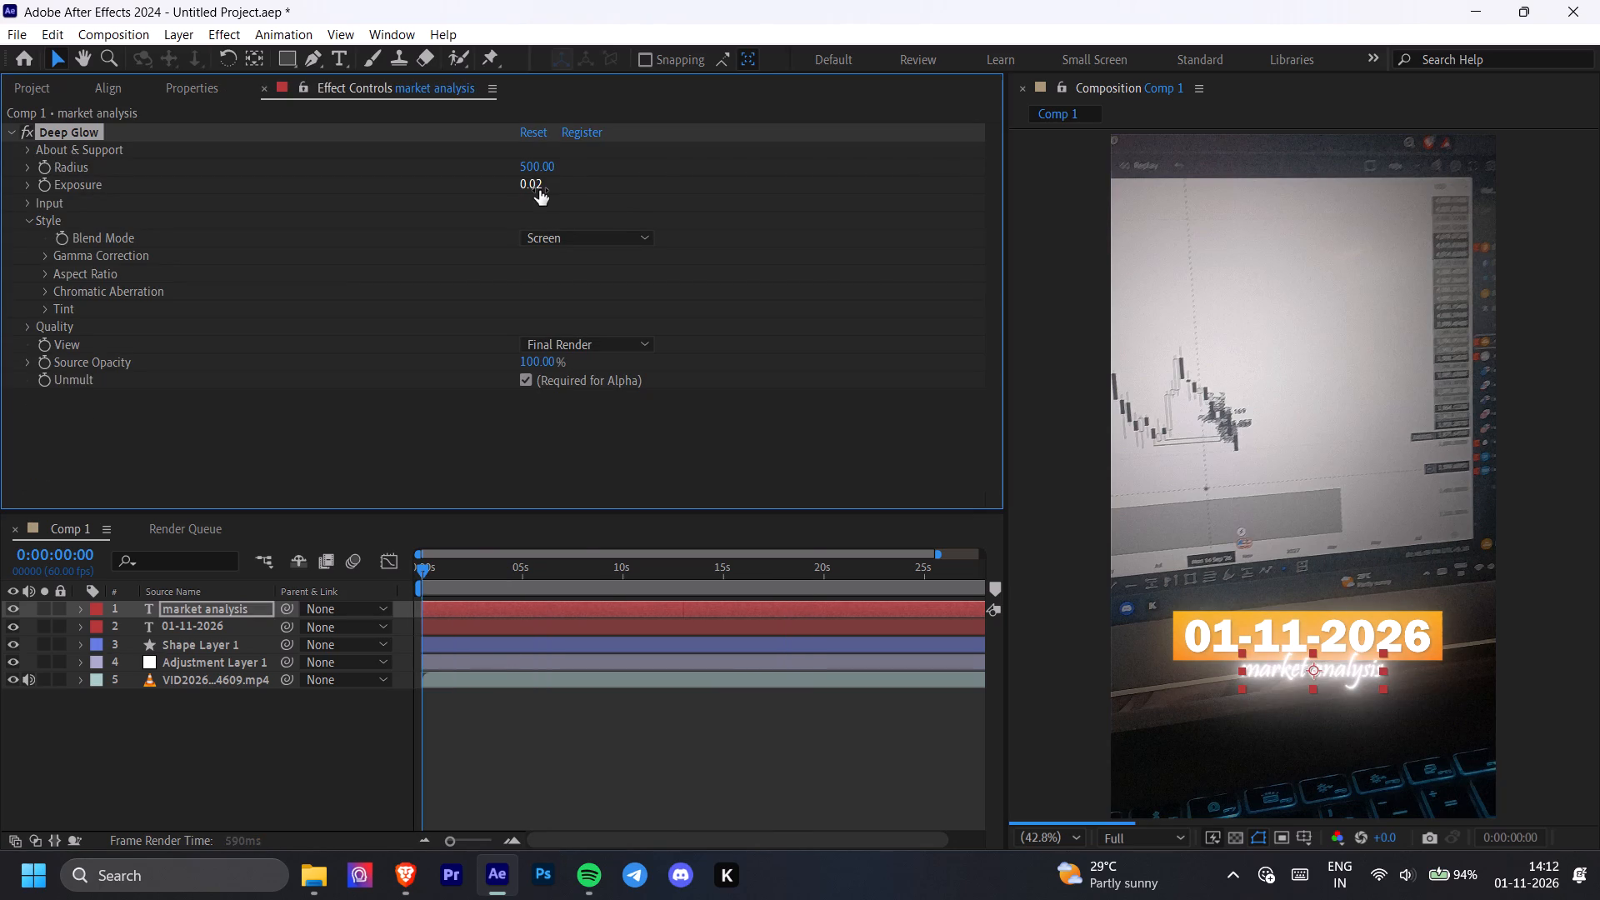
{"action": "left_click", "coordinate": [752, 733]}
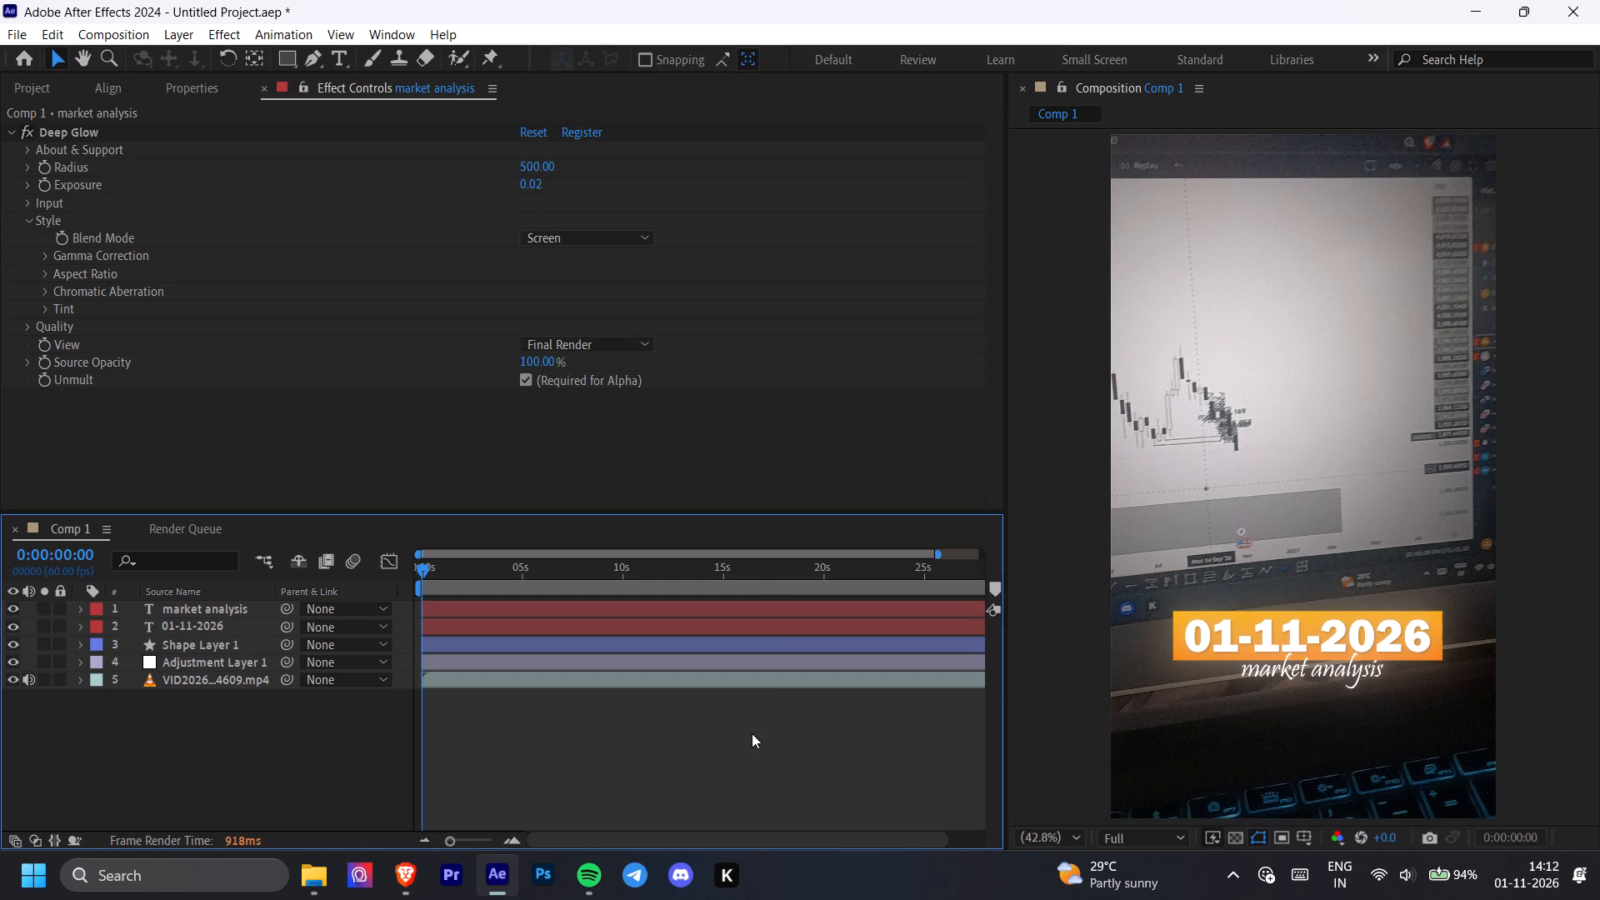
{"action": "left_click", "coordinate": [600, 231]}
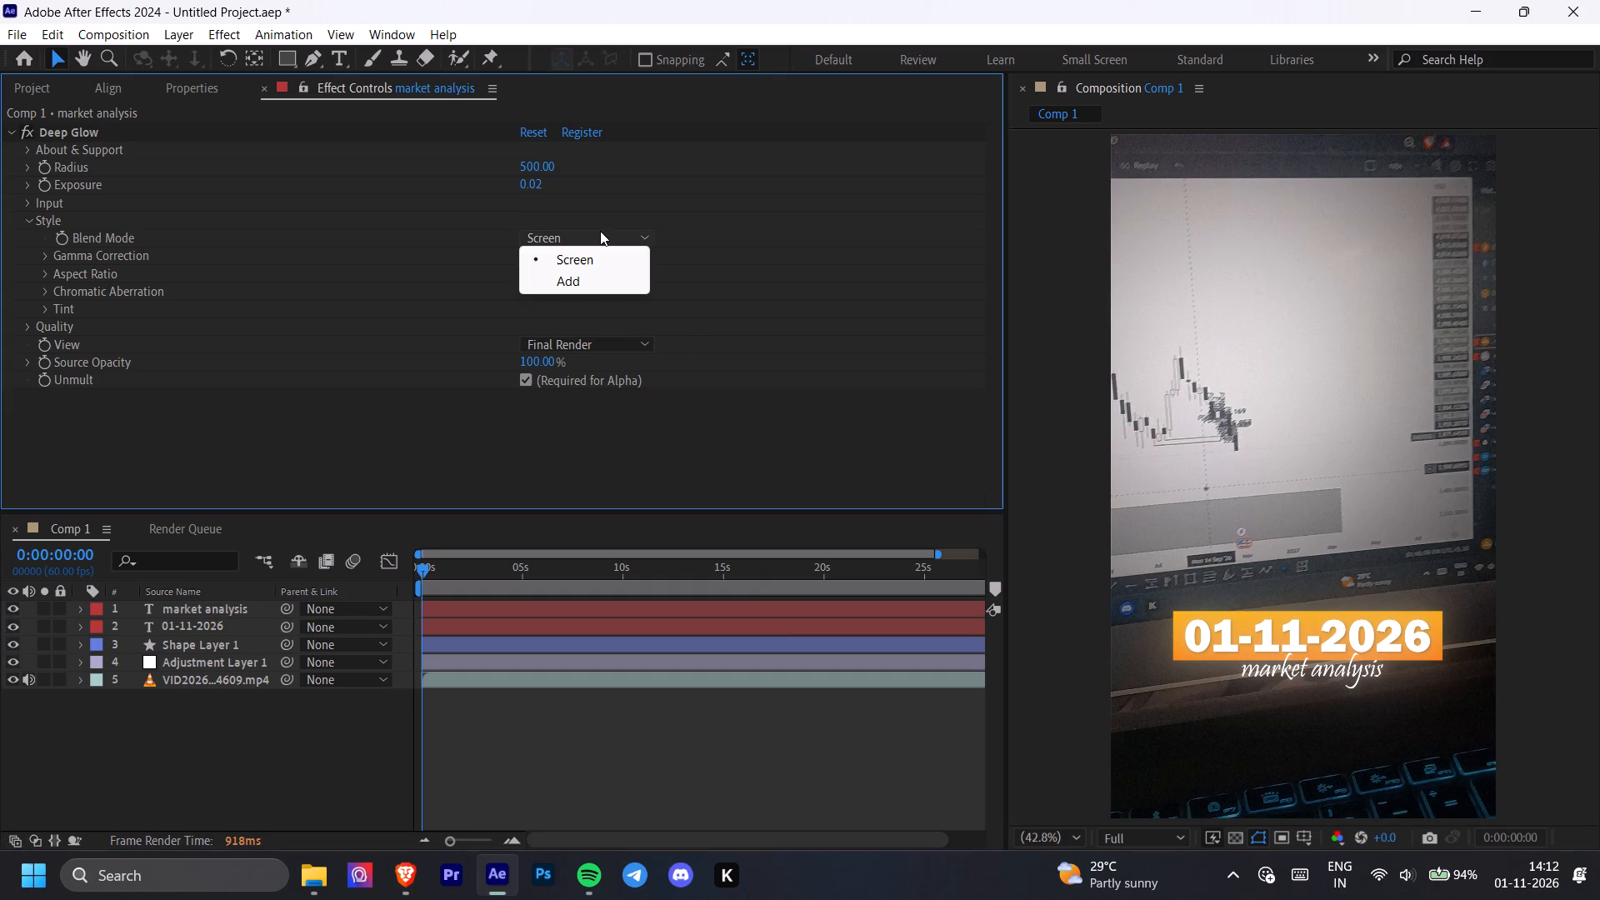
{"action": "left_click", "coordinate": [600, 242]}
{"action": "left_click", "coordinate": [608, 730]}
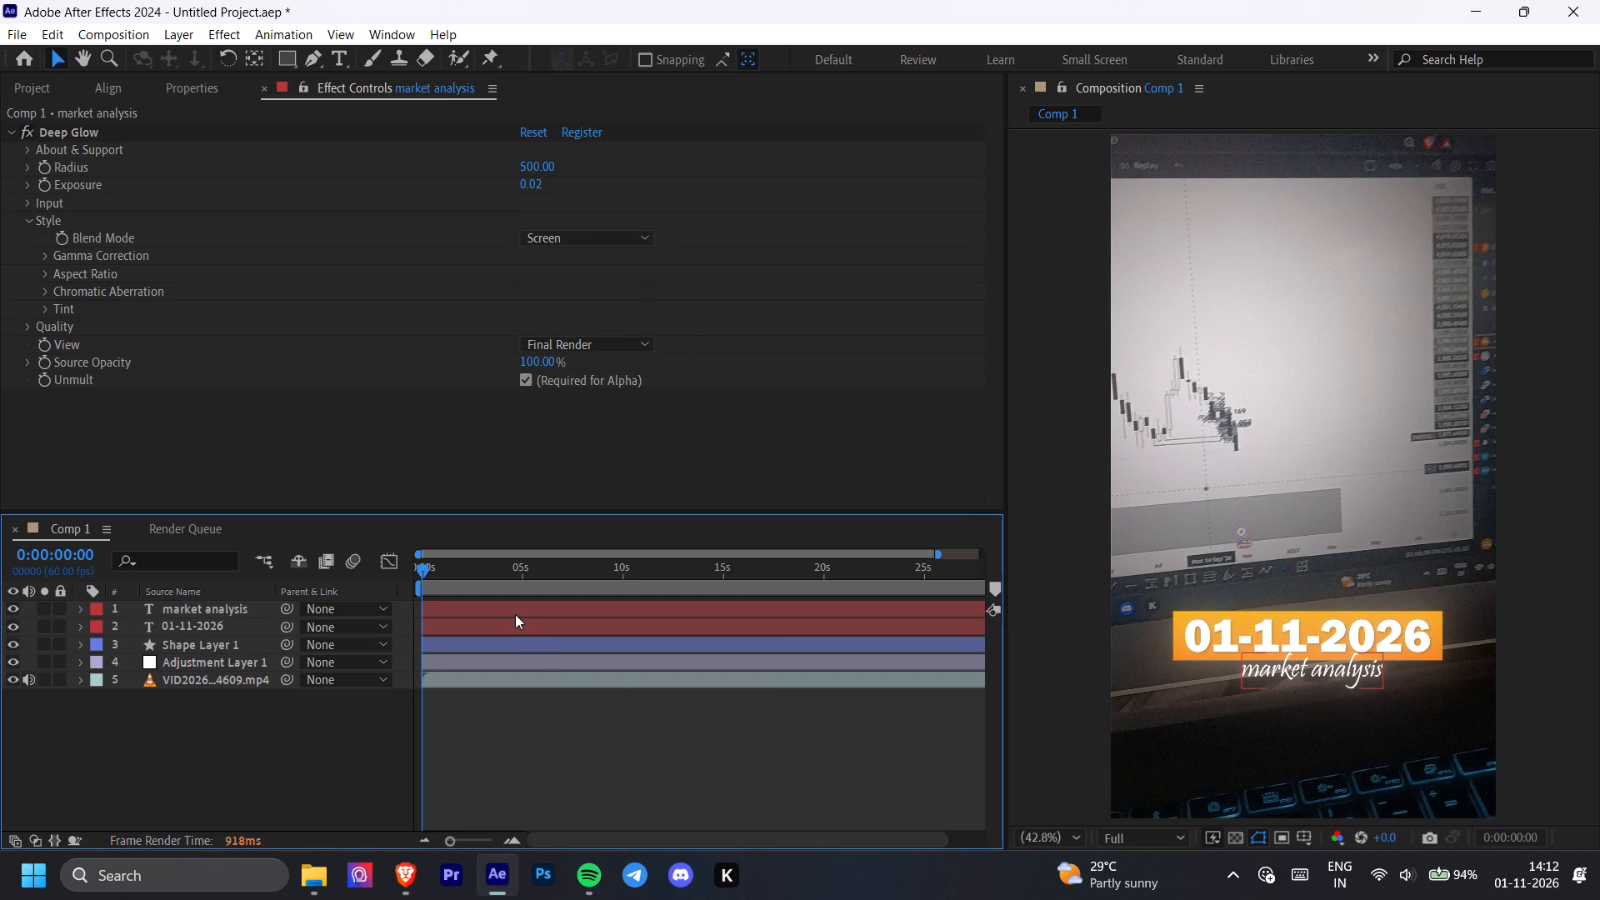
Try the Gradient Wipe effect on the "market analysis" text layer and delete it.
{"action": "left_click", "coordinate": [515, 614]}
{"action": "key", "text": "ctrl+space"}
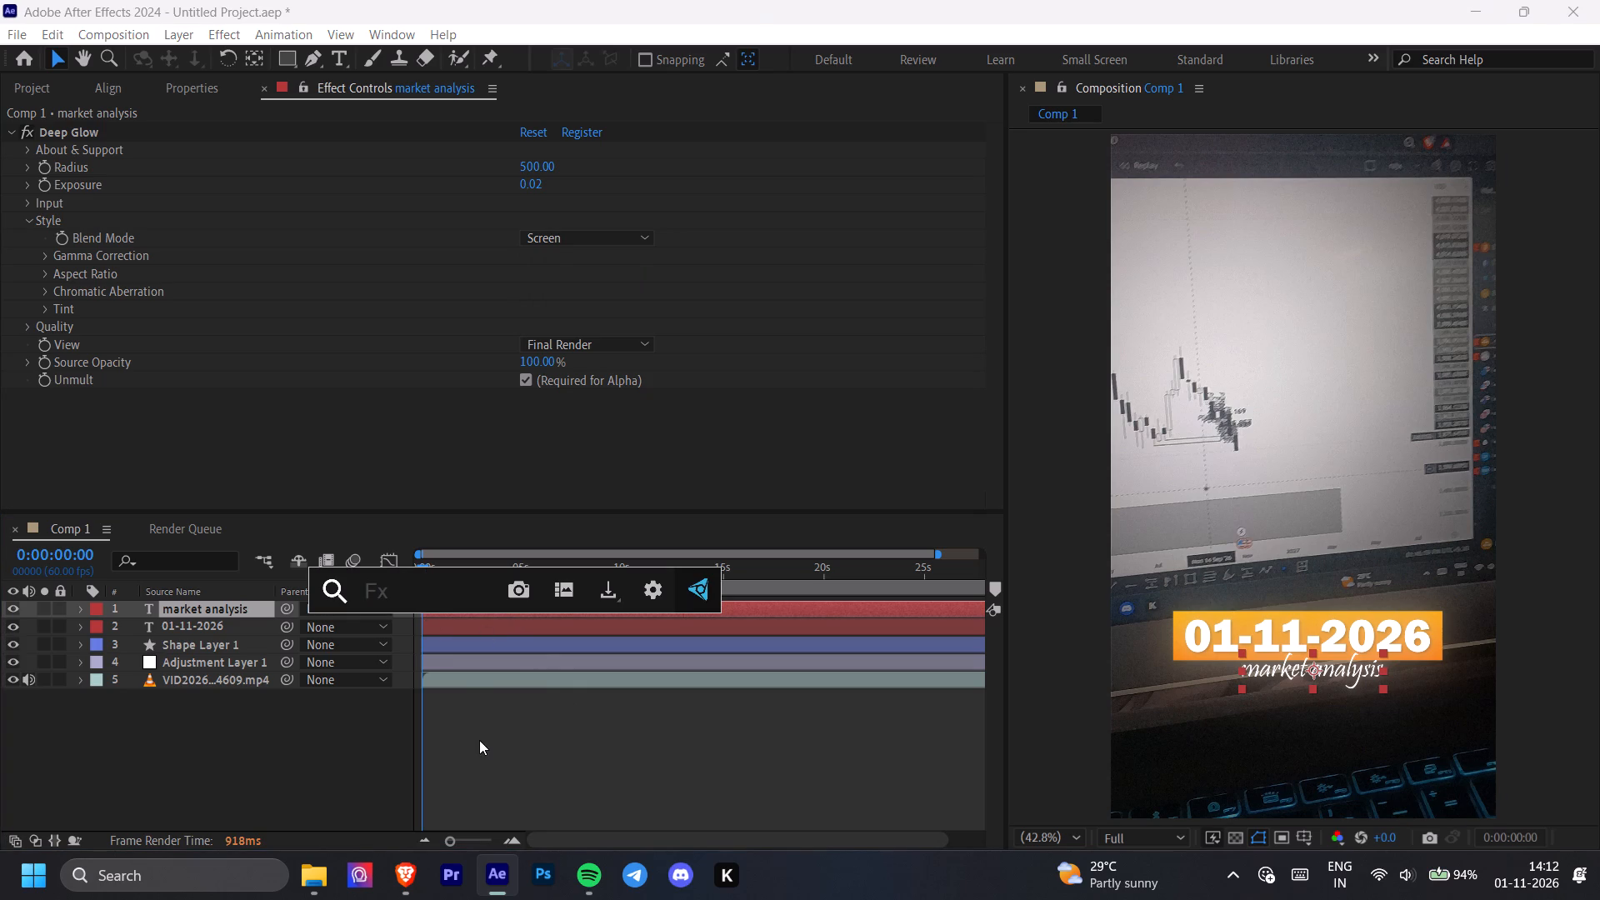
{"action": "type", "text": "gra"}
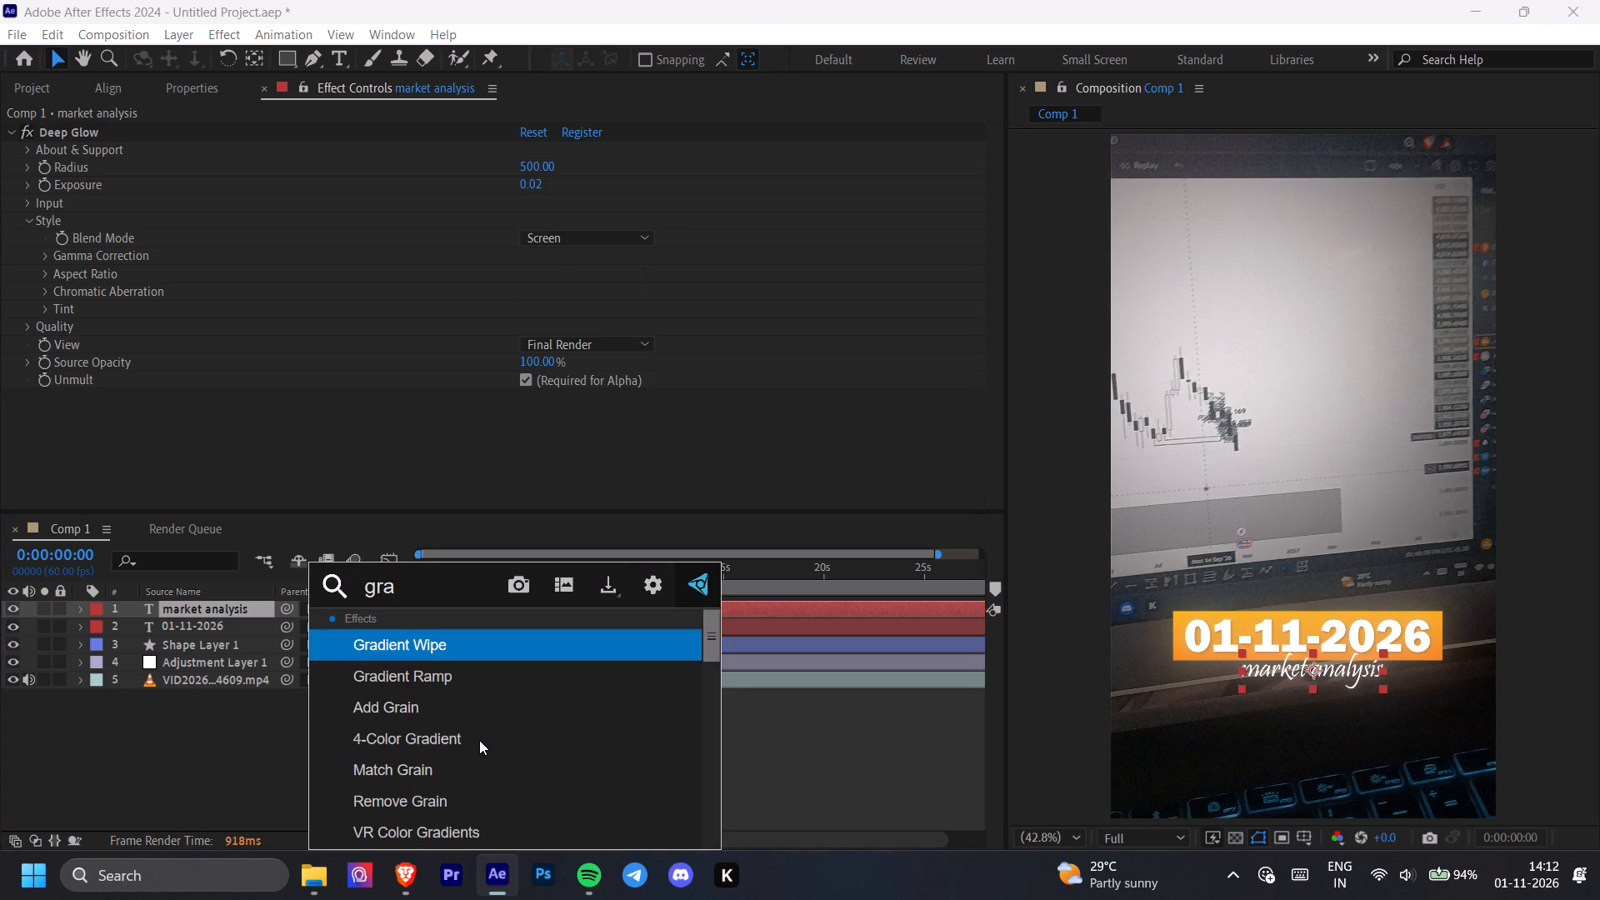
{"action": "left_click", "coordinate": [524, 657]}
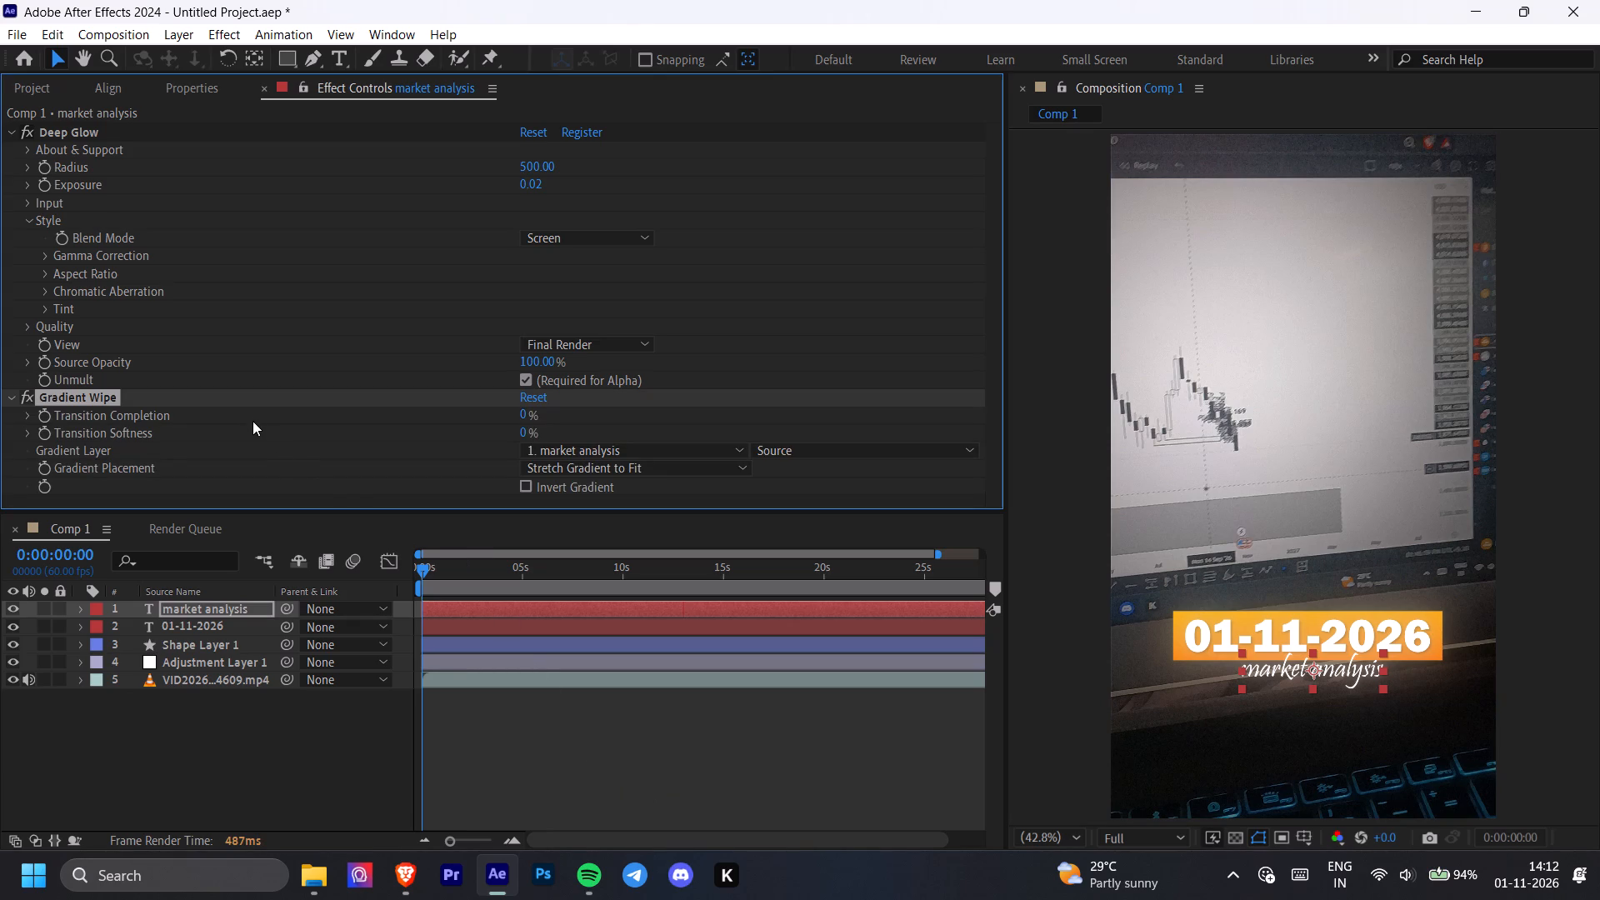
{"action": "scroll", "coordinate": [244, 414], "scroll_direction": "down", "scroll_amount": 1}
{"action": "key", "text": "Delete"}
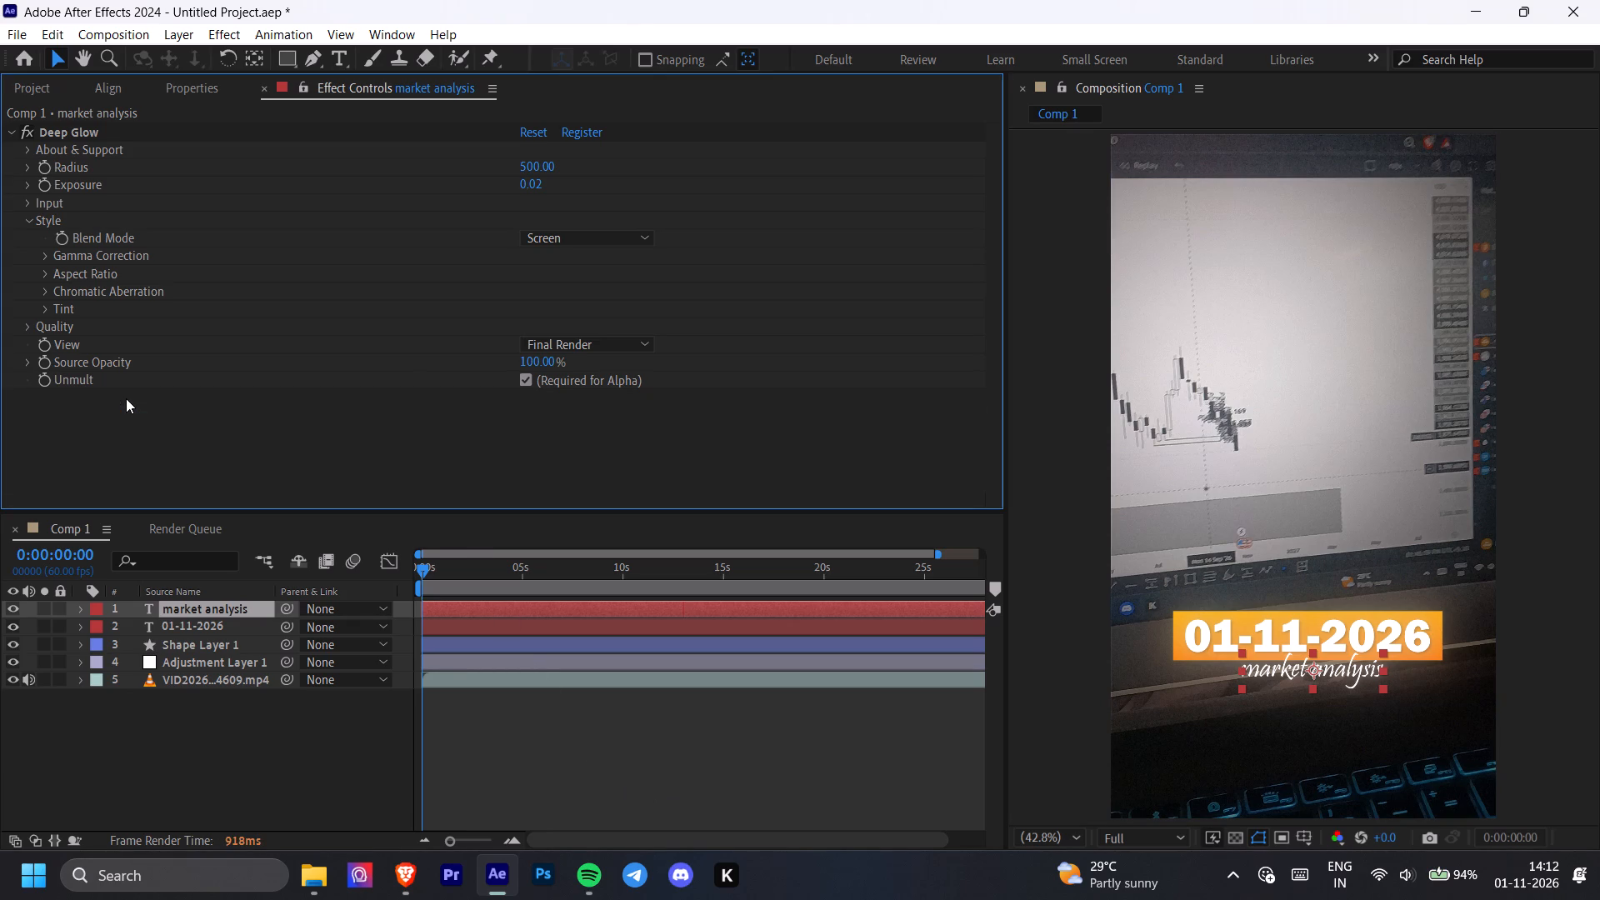
Apply the Gradient Ramp effect to the "market analysis" text layer.
{"action": "key", "text": "ctrl+space"}
{"action": "type", "text": "gra"}
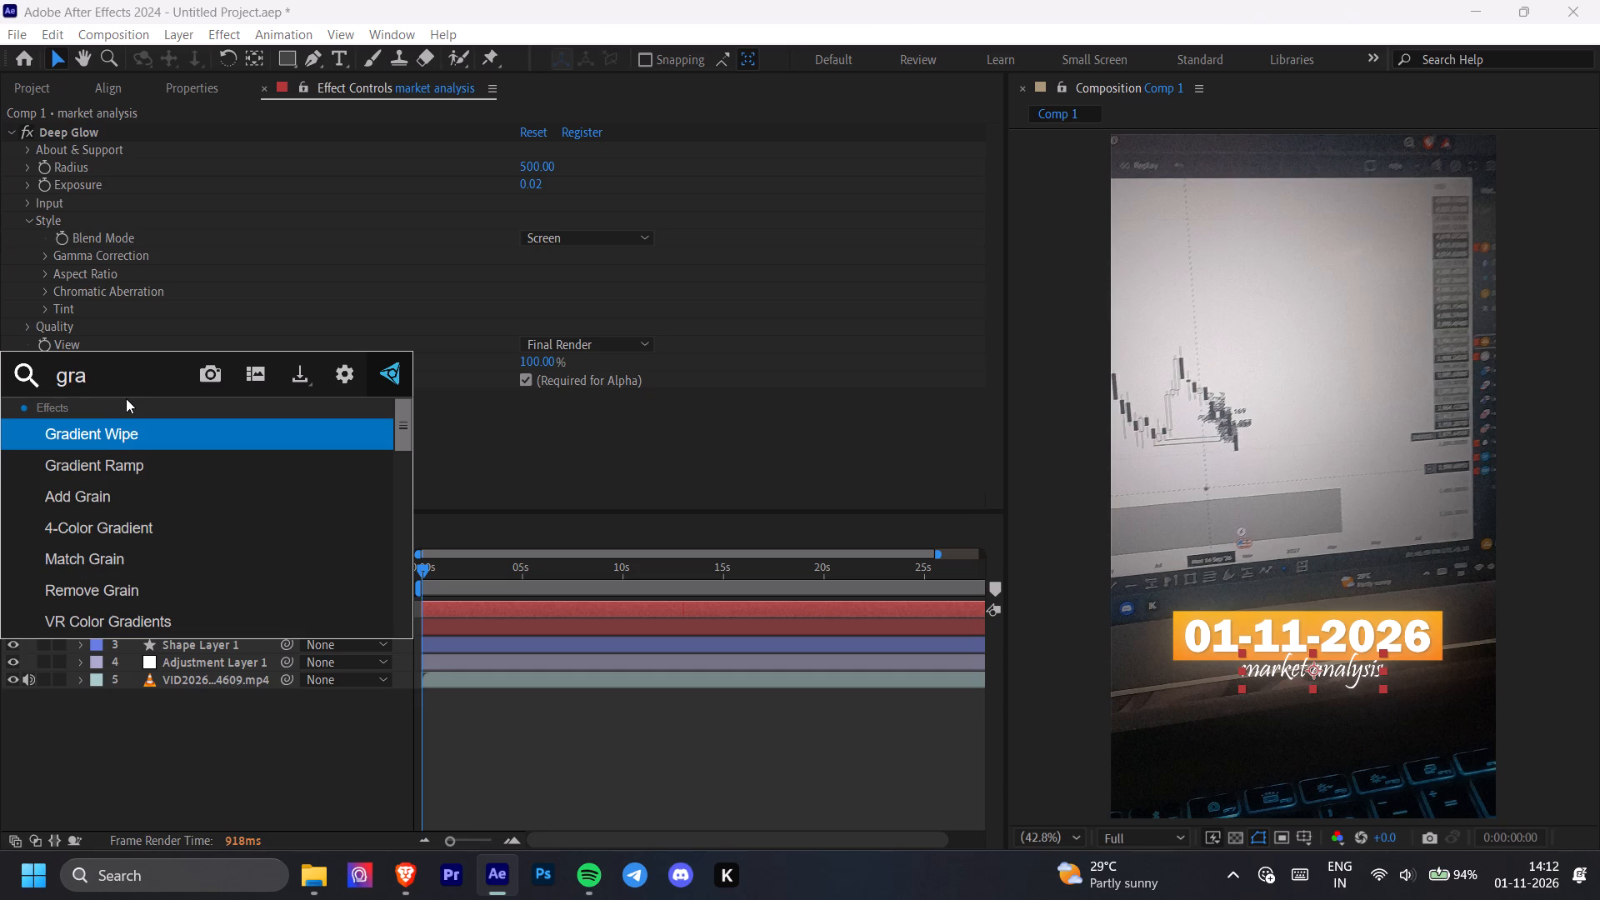
{"action": "left_click", "coordinate": [104, 465]}
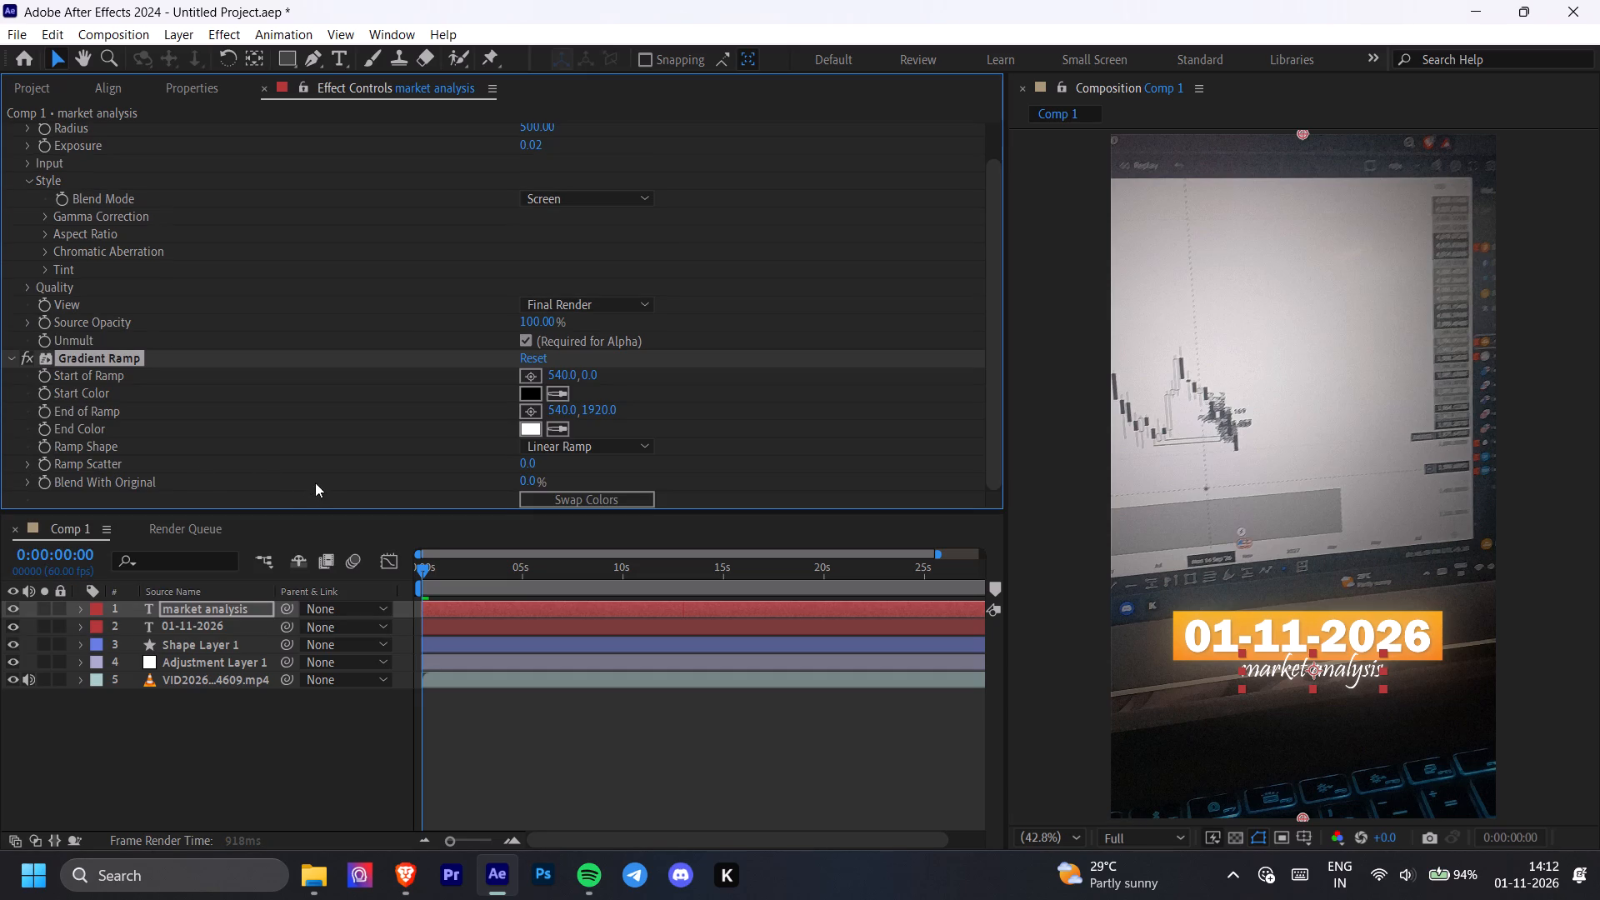
Set the Gradient Ramp on the "market analysis" layer to start color white (FFFFFF) and end color black (000000).
{"action": "left_click", "coordinate": [530, 392]}
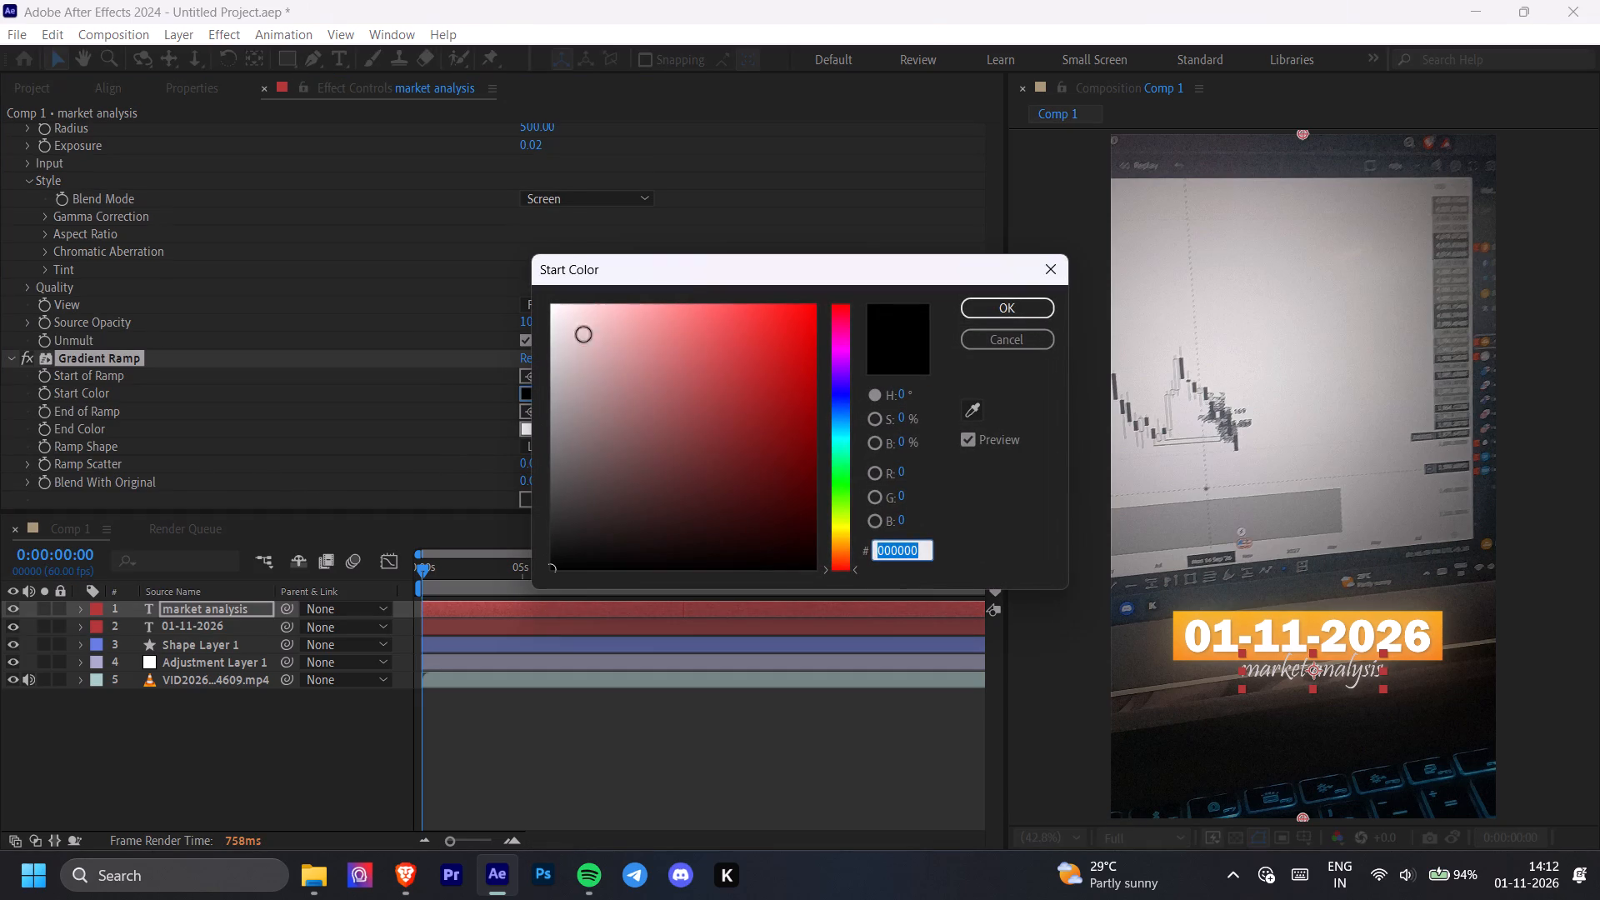
{"action": "left_click_drag", "start_coordinate": [589, 323], "coordinate": [491, 299]}
{"action": "left_click", "coordinate": [1032, 304]}
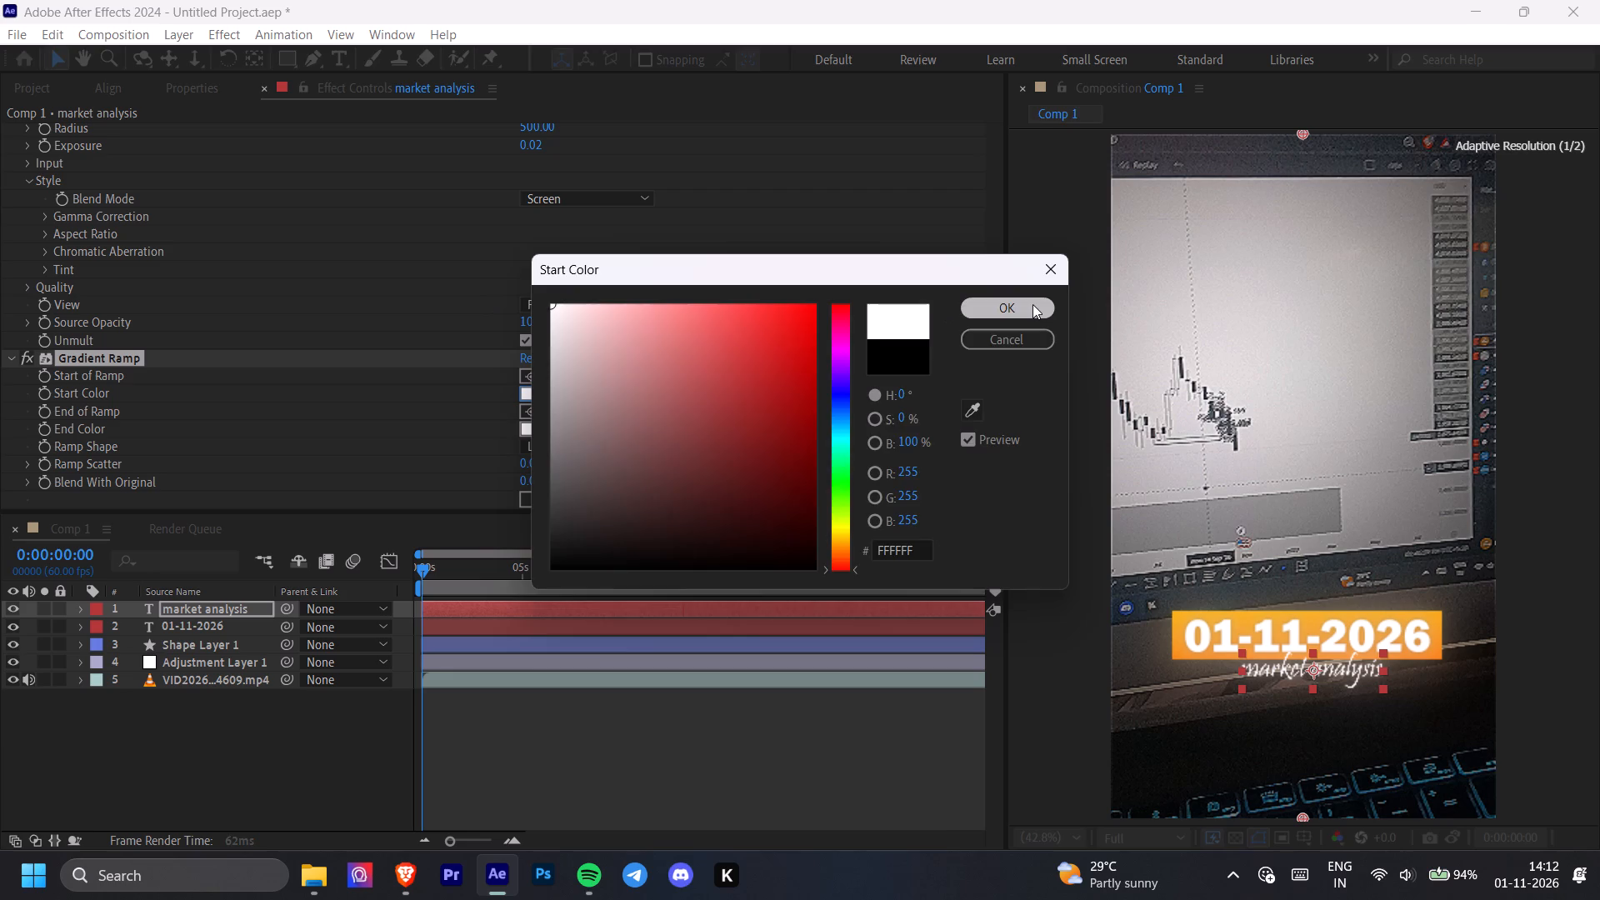
{"action": "left_click", "coordinate": [537, 427]}
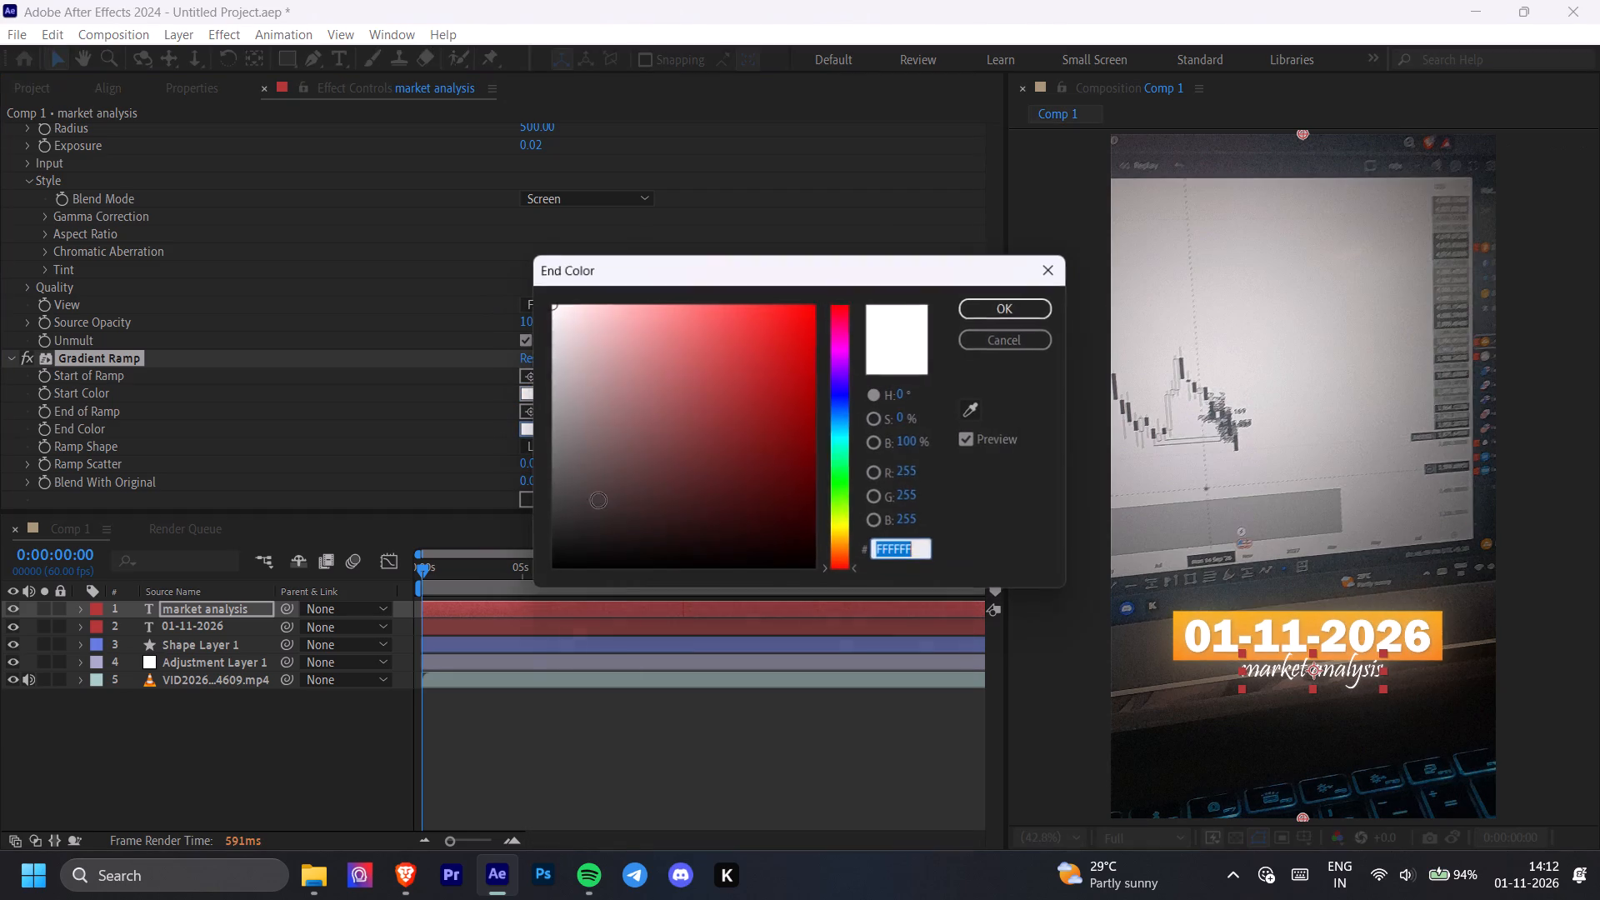
{"action": "left_click_drag", "start_coordinate": [607, 554], "coordinate": [433, 629]}
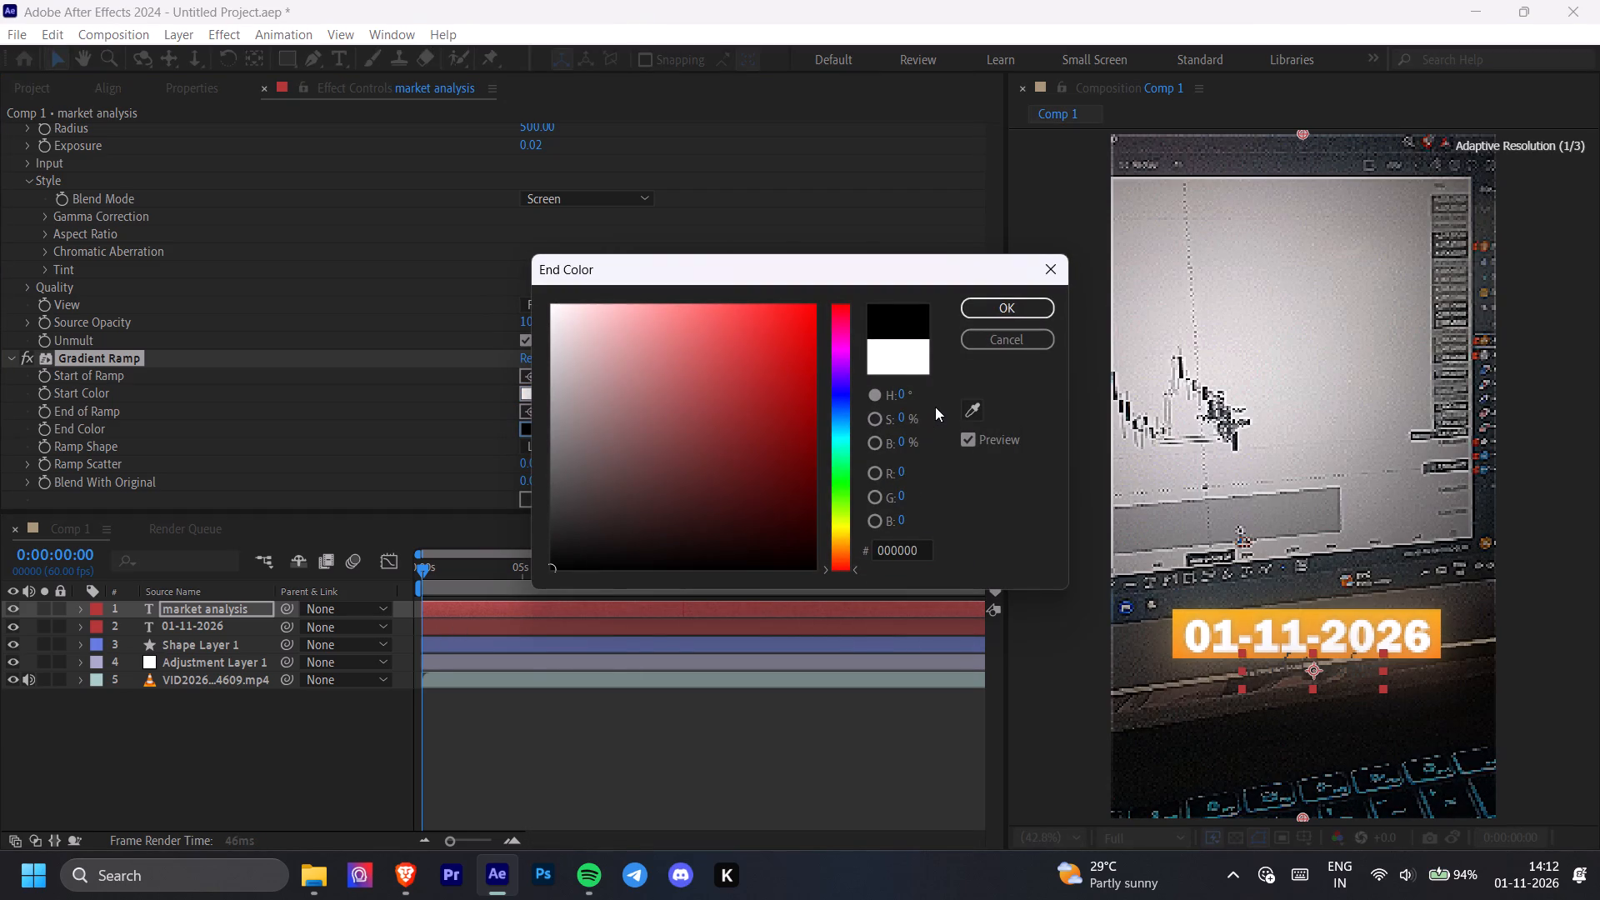
{"action": "left_click", "coordinate": [1014, 315]}
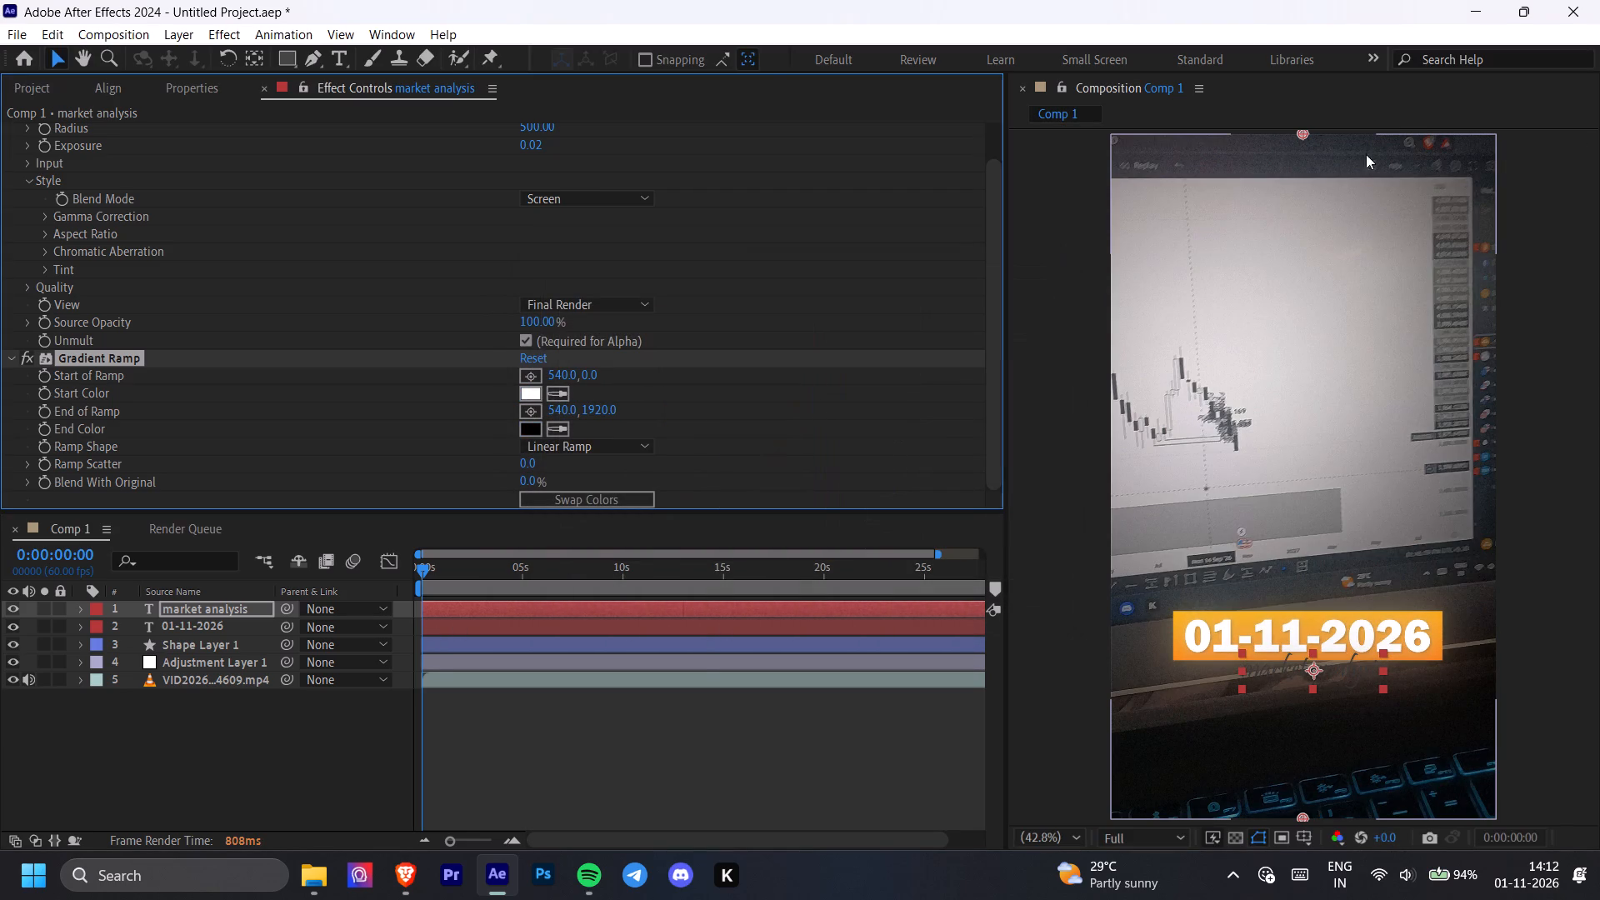
Position the Gradient Ramp start at about 556, 1471 on the "market analysis" text and its end below at about 570, 1715.
{"action": "left_click_drag", "start_coordinate": [1303, 135], "coordinate": [1321, 392]}
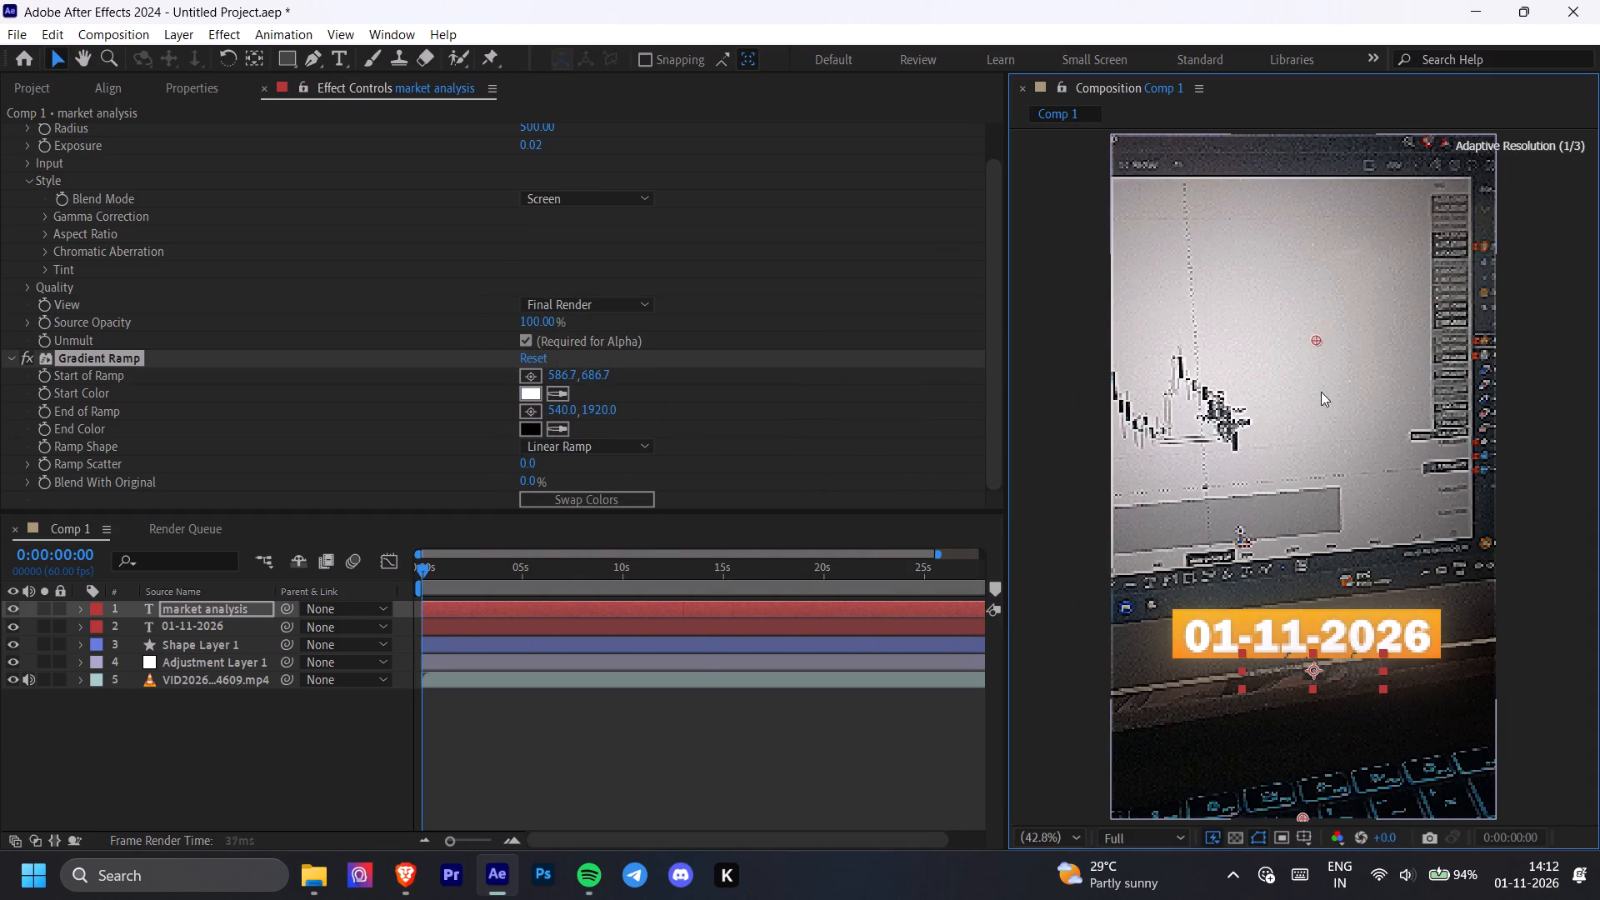
{"action": "left_click_drag", "start_coordinate": [1321, 392], "coordinate": [1308, 675]}
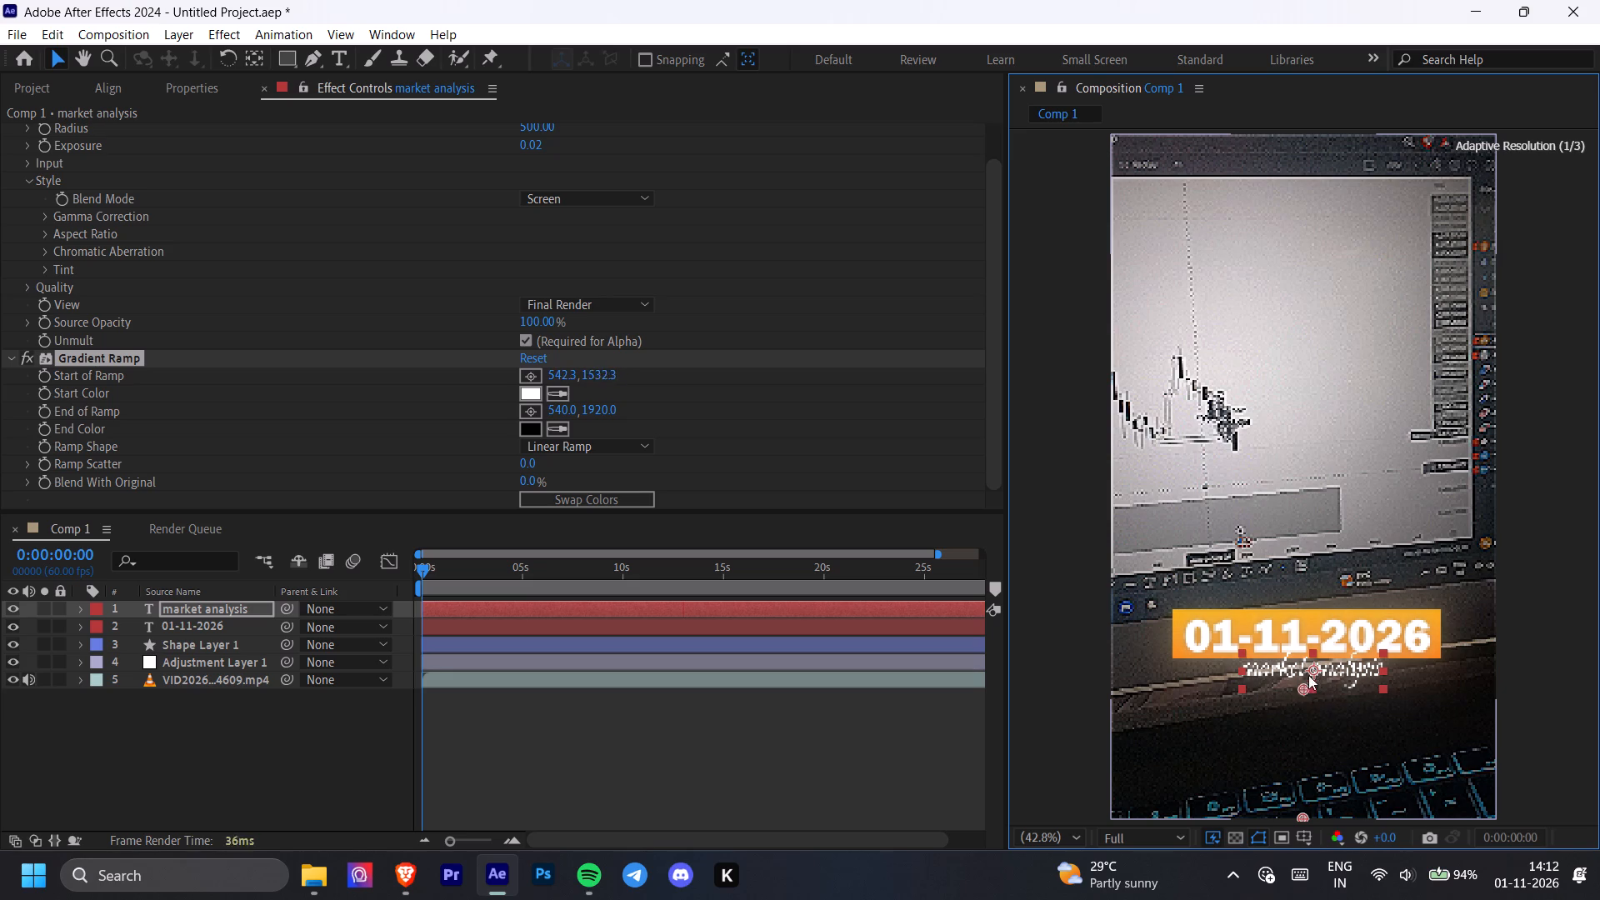
{"action": "left_click_drag", "start_coordinate": [1308, 675], "coordinate": [1311, 634]}
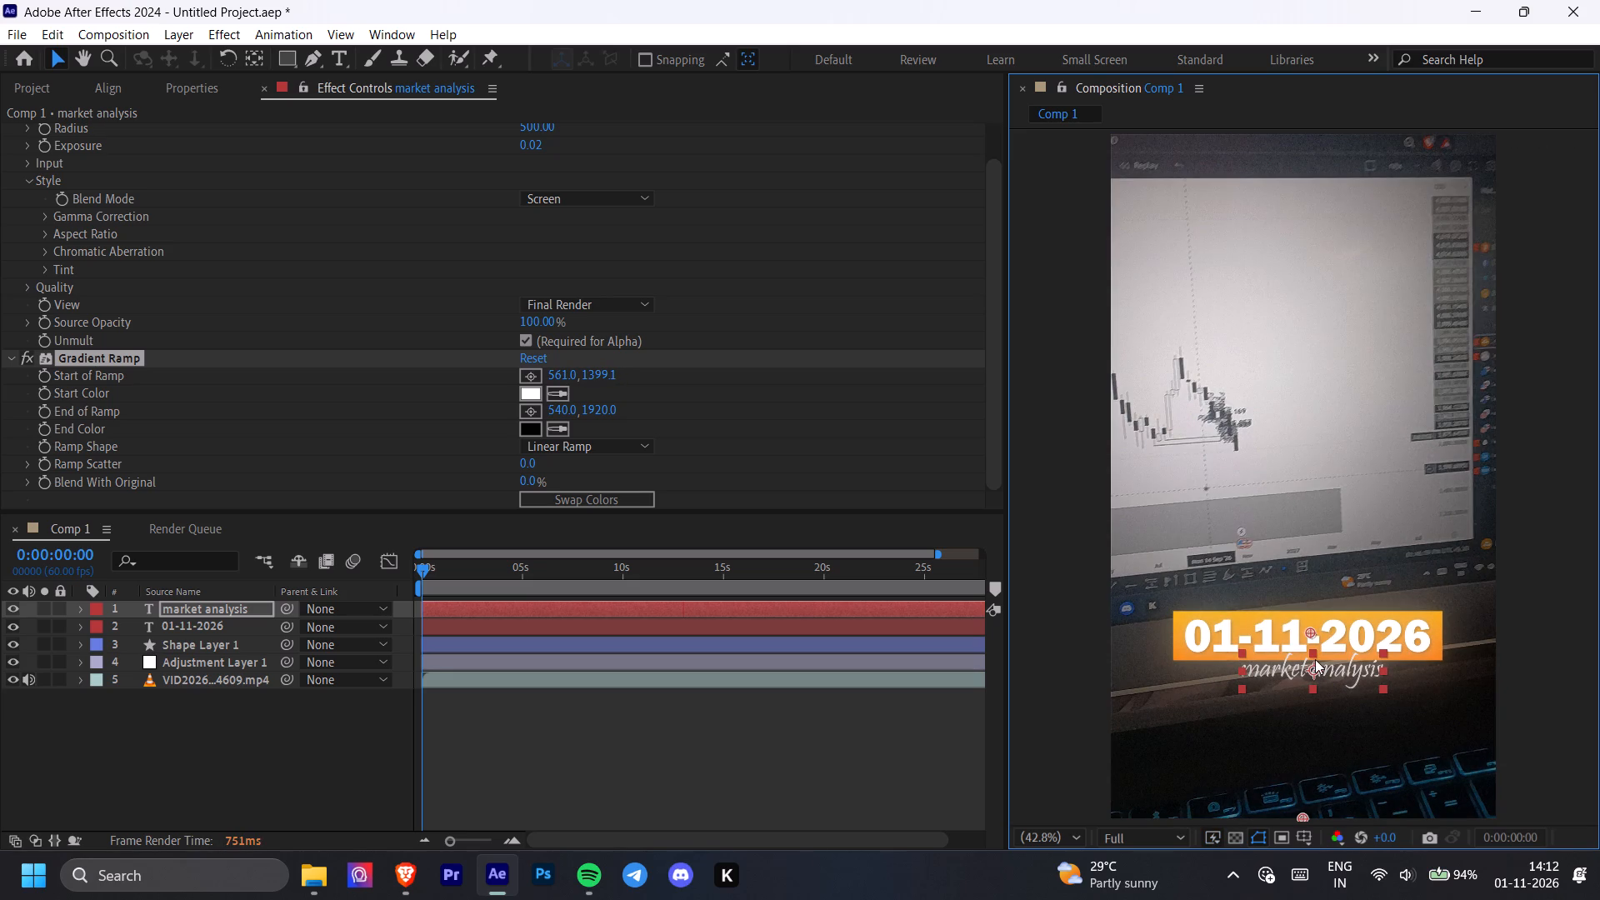
{"action": "left_click_drag", "start_coordinate": [1309, 637], "coordinate": [1307, 668]}
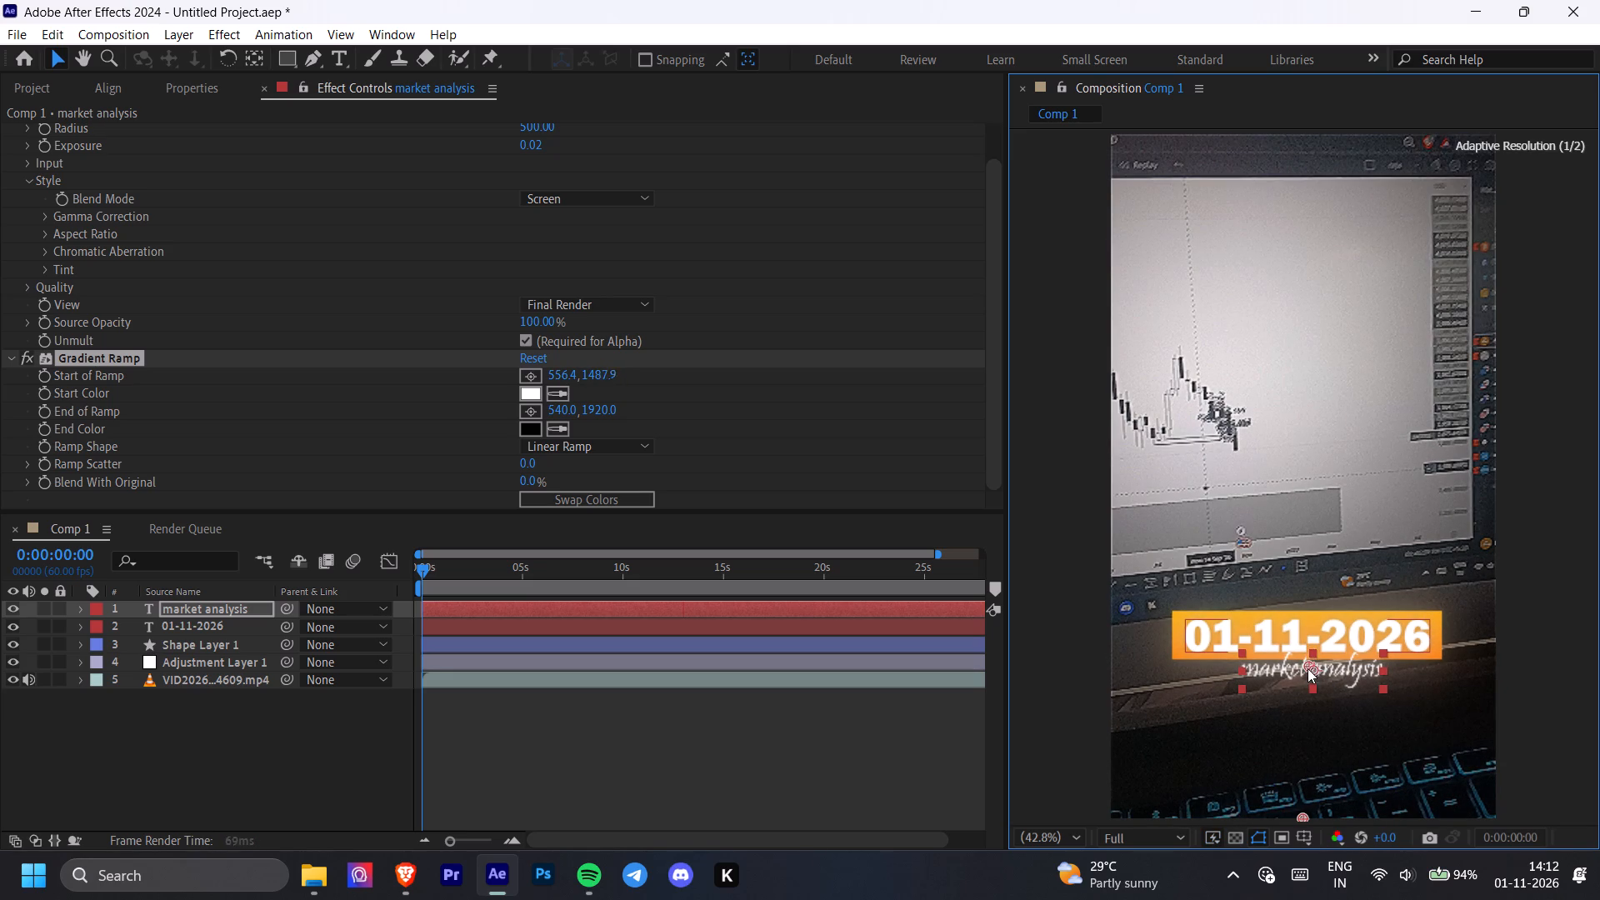
{"action": "left_click_drag", "start_coordinate": [1307, 668], "coordinate": [1307, 662]}
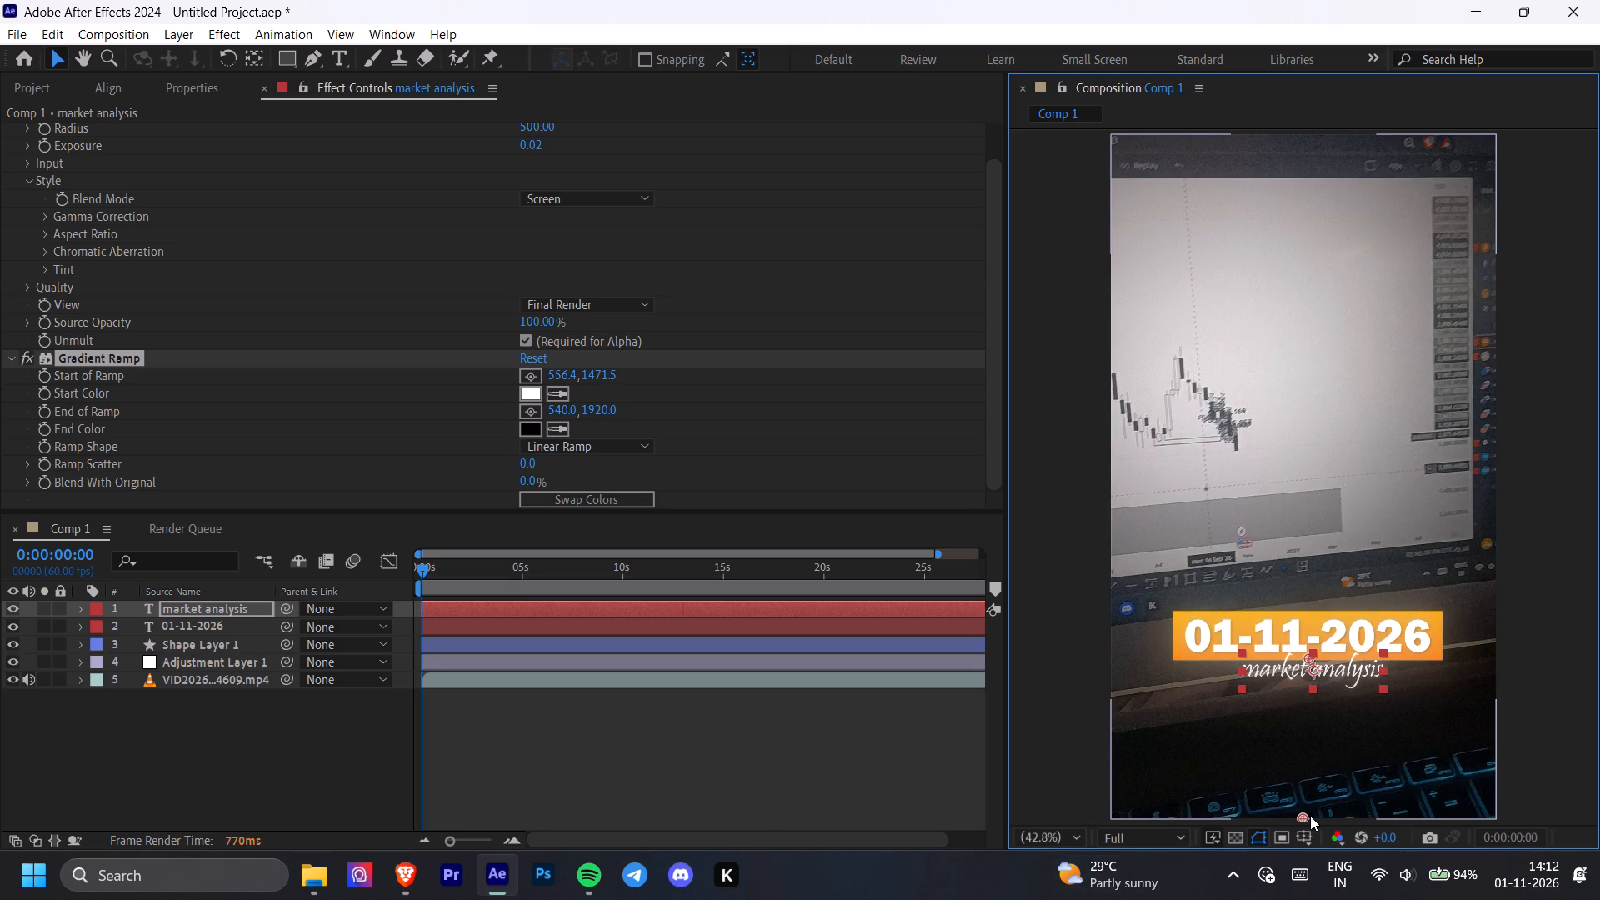
{"action": "left_click_drag", "start_coordinate": [1310, 816], "coordinate": [1313, 732]}
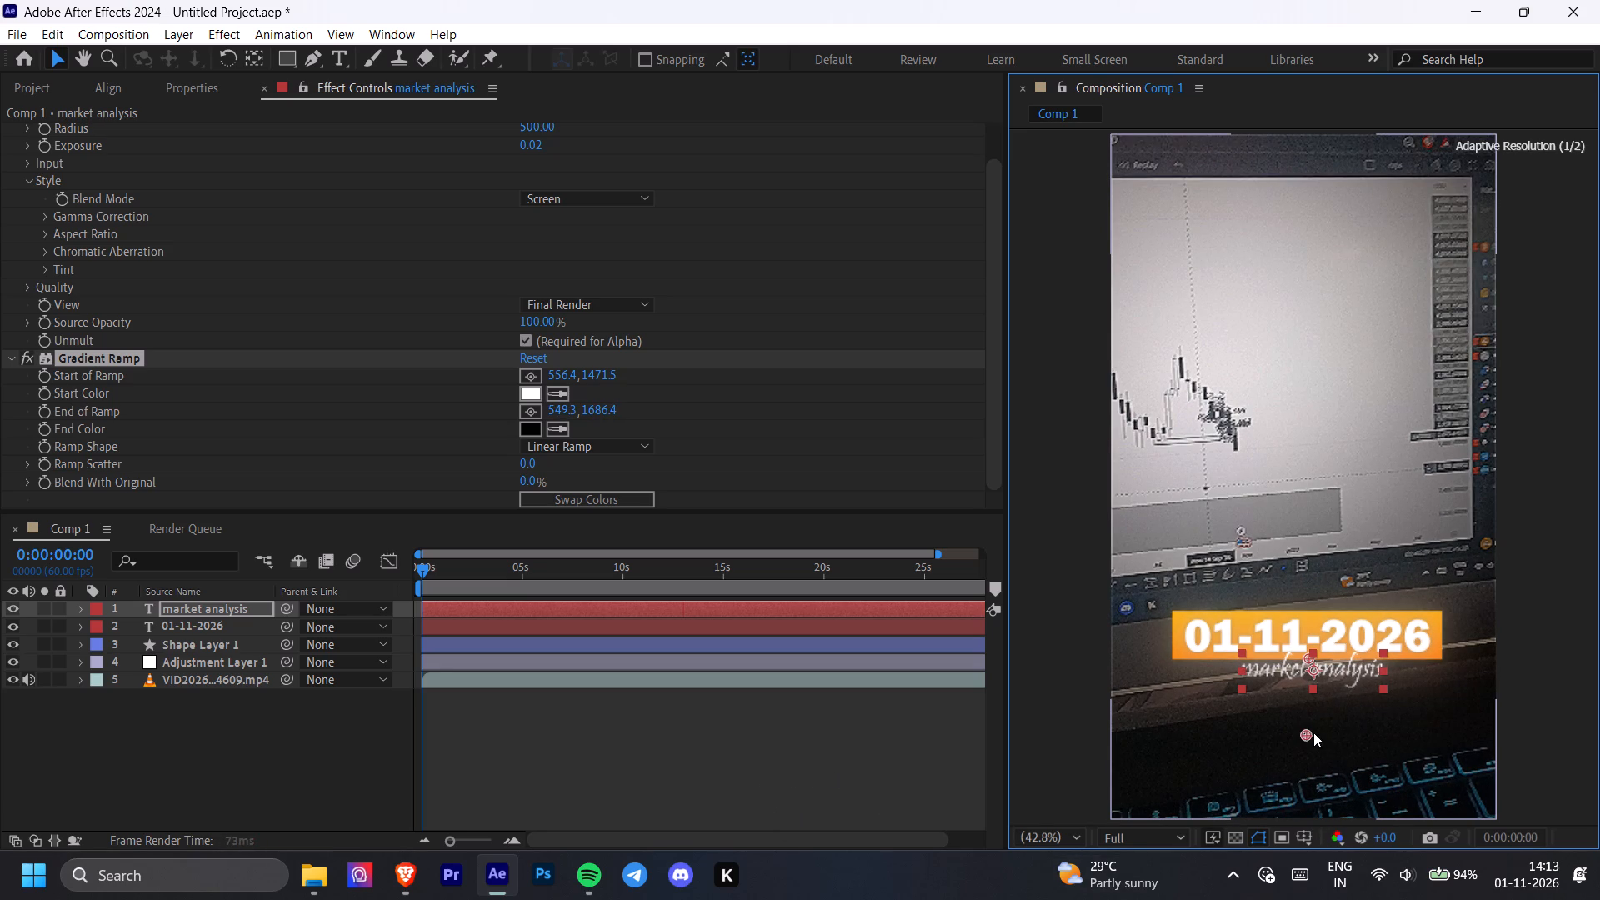
{"action": "left_click_drag", "start_coordinate": [1313, 732], "coordinate": [1321, 742]}
{"action": "left_click", "coordinate": [837, 745]}
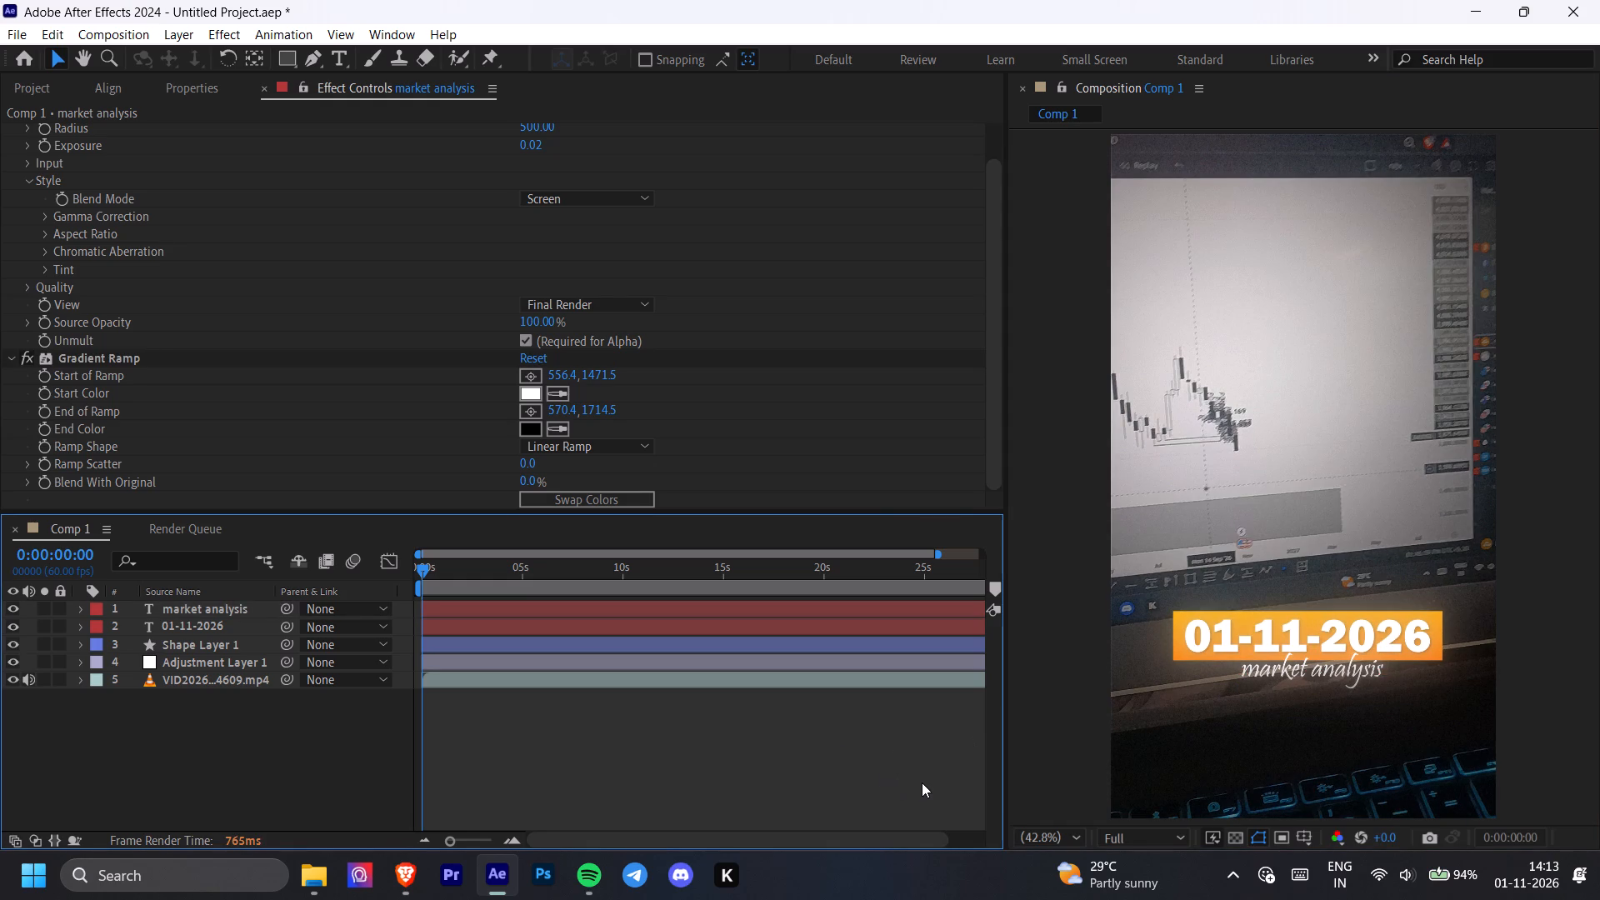
Nudge the "market analysis" text slightly left beneath the date title.
{"action": "left_click", "coordinate": [1299, 674]}
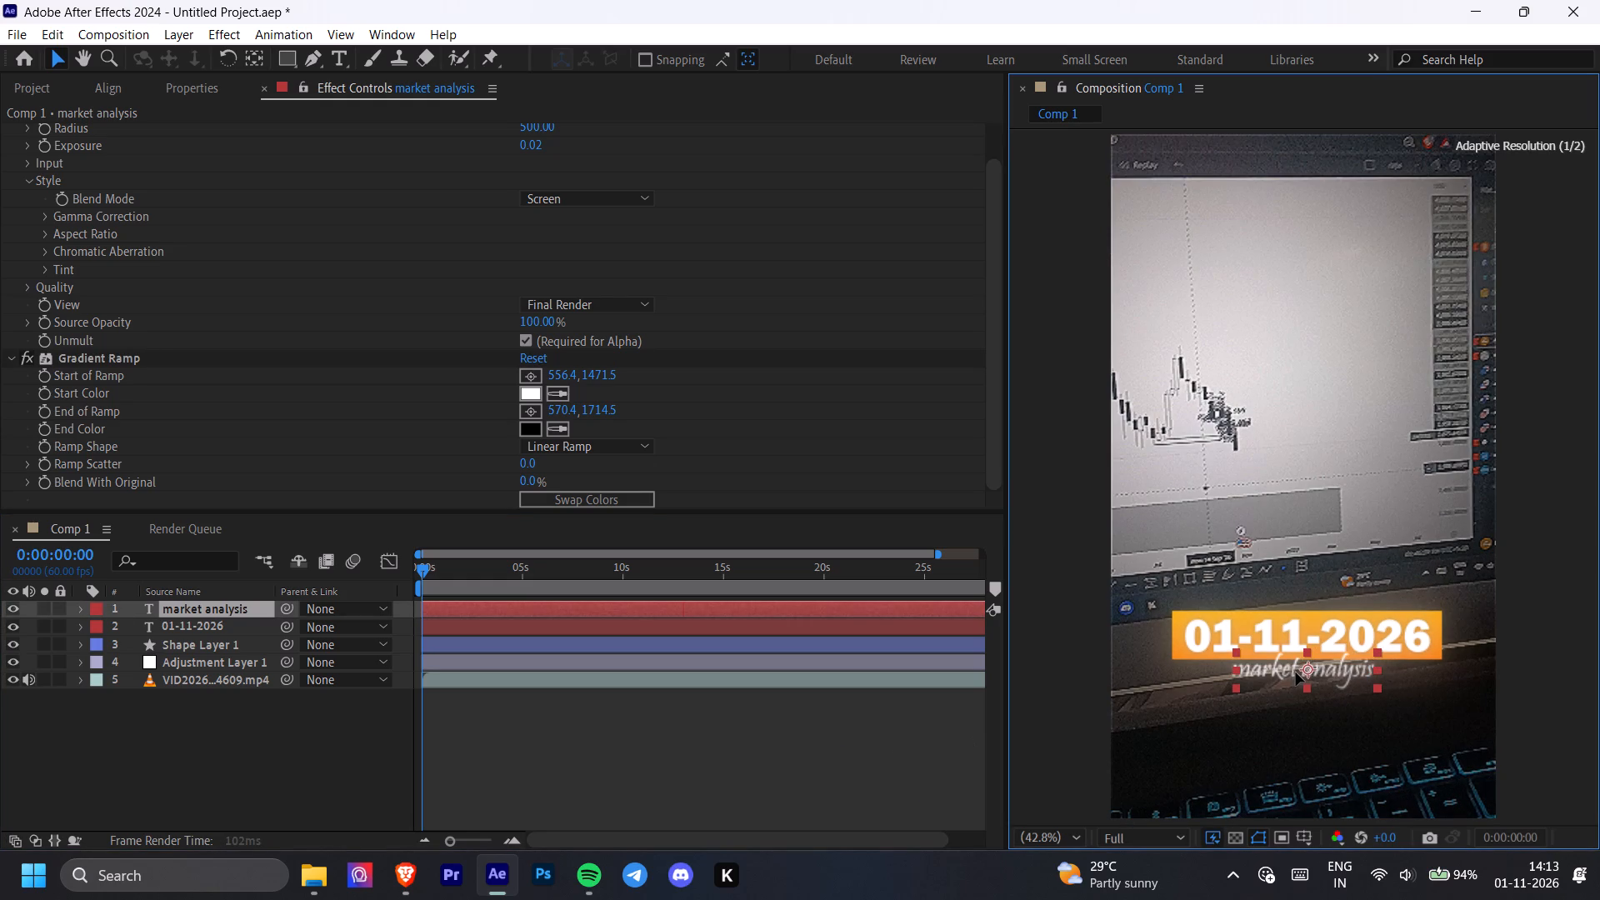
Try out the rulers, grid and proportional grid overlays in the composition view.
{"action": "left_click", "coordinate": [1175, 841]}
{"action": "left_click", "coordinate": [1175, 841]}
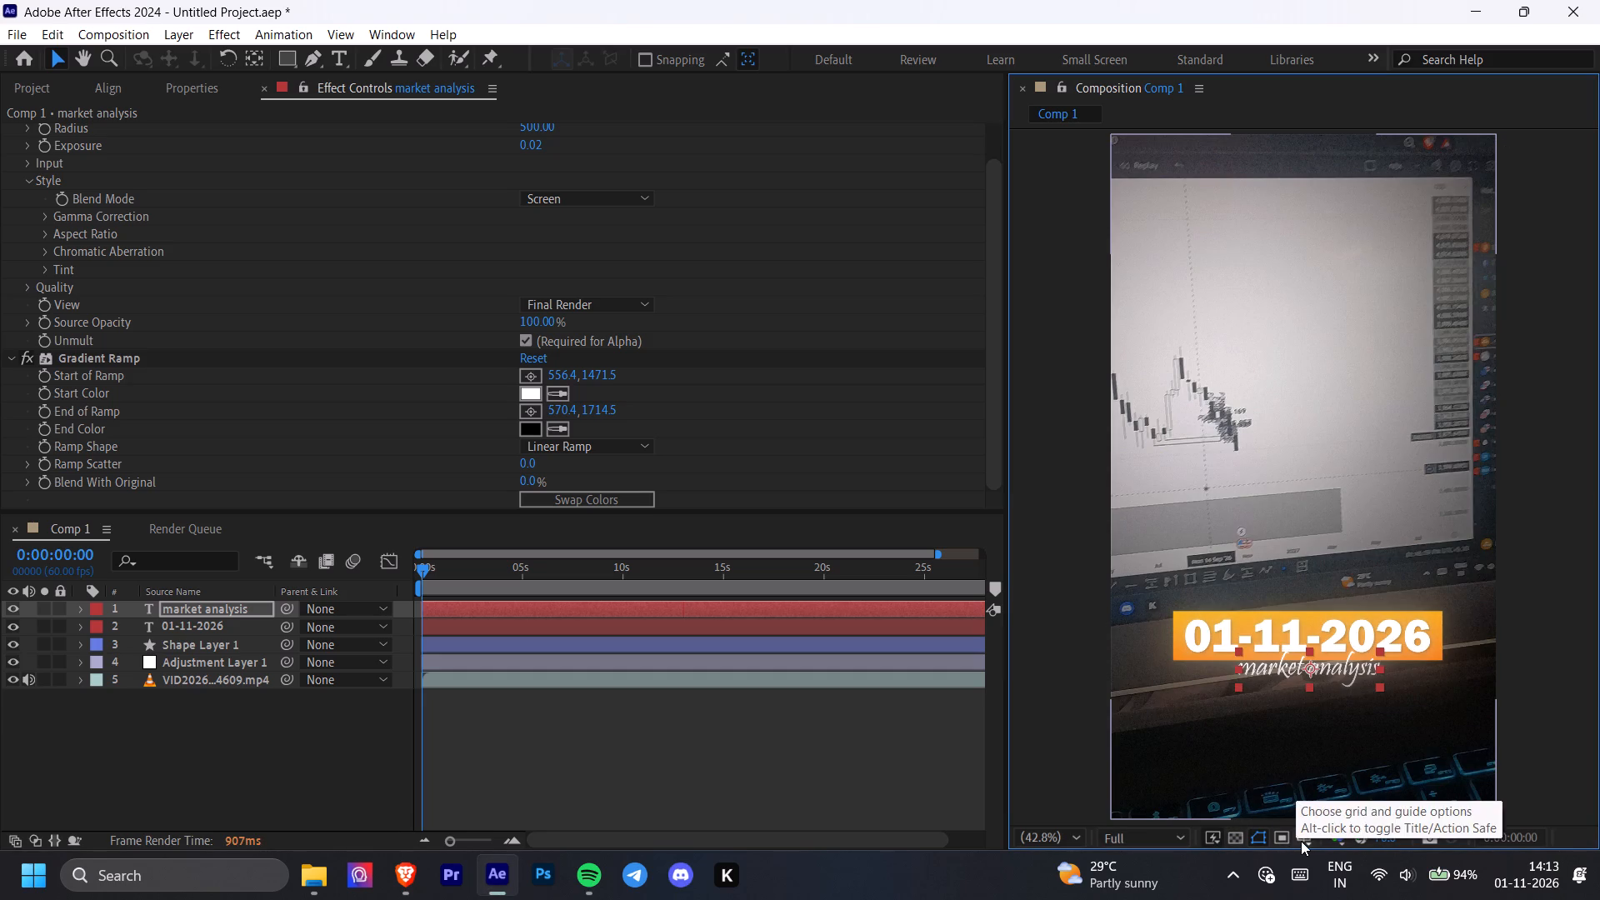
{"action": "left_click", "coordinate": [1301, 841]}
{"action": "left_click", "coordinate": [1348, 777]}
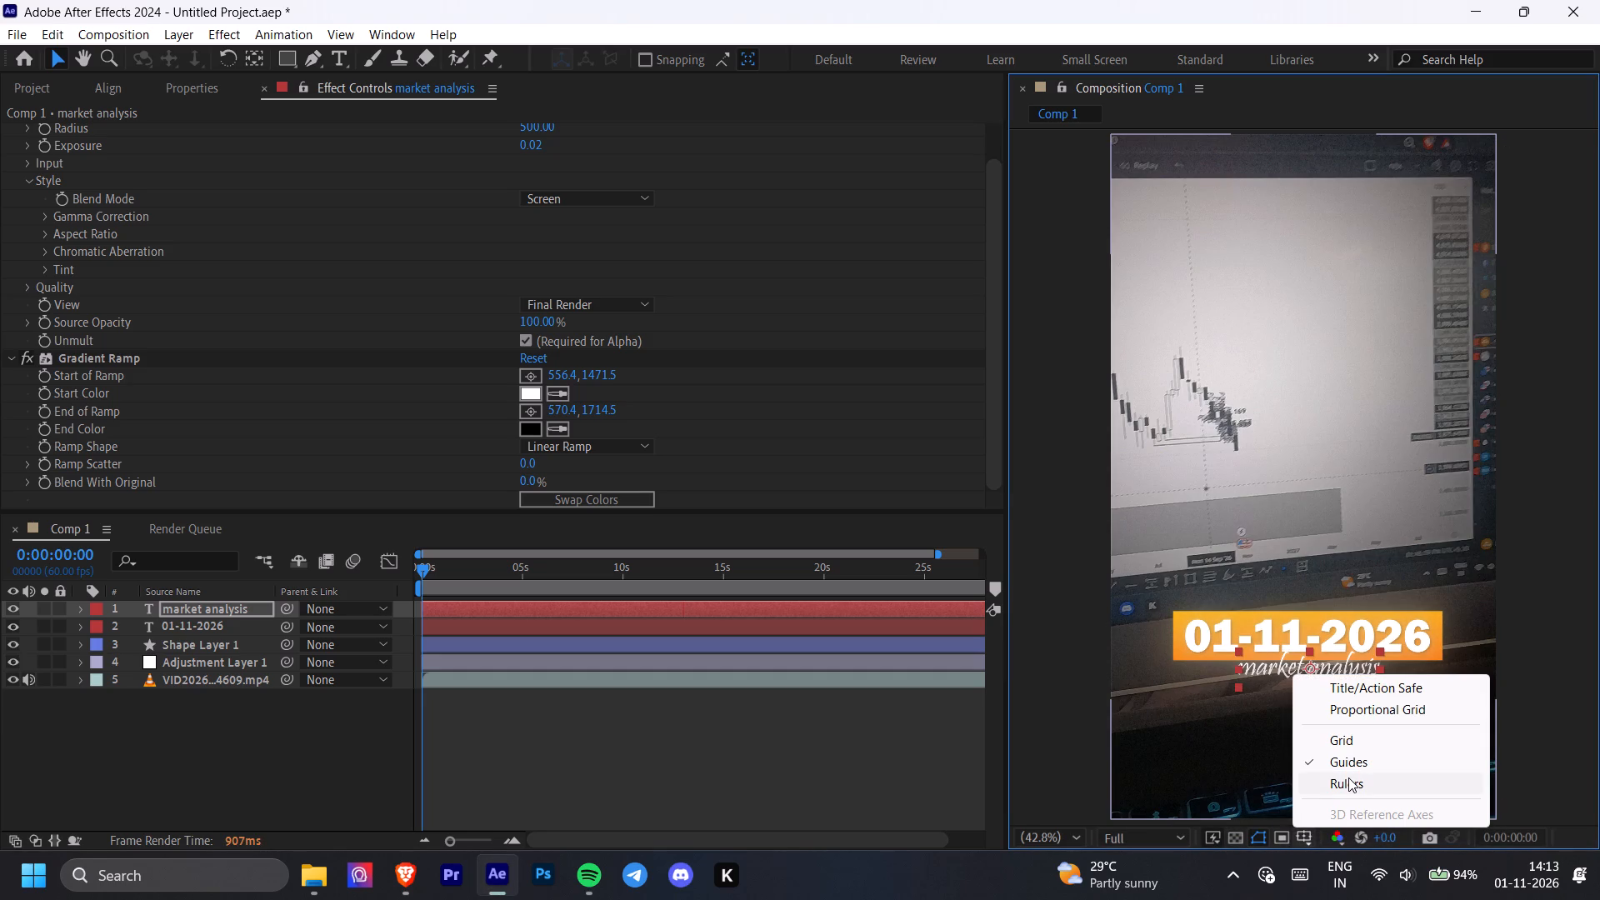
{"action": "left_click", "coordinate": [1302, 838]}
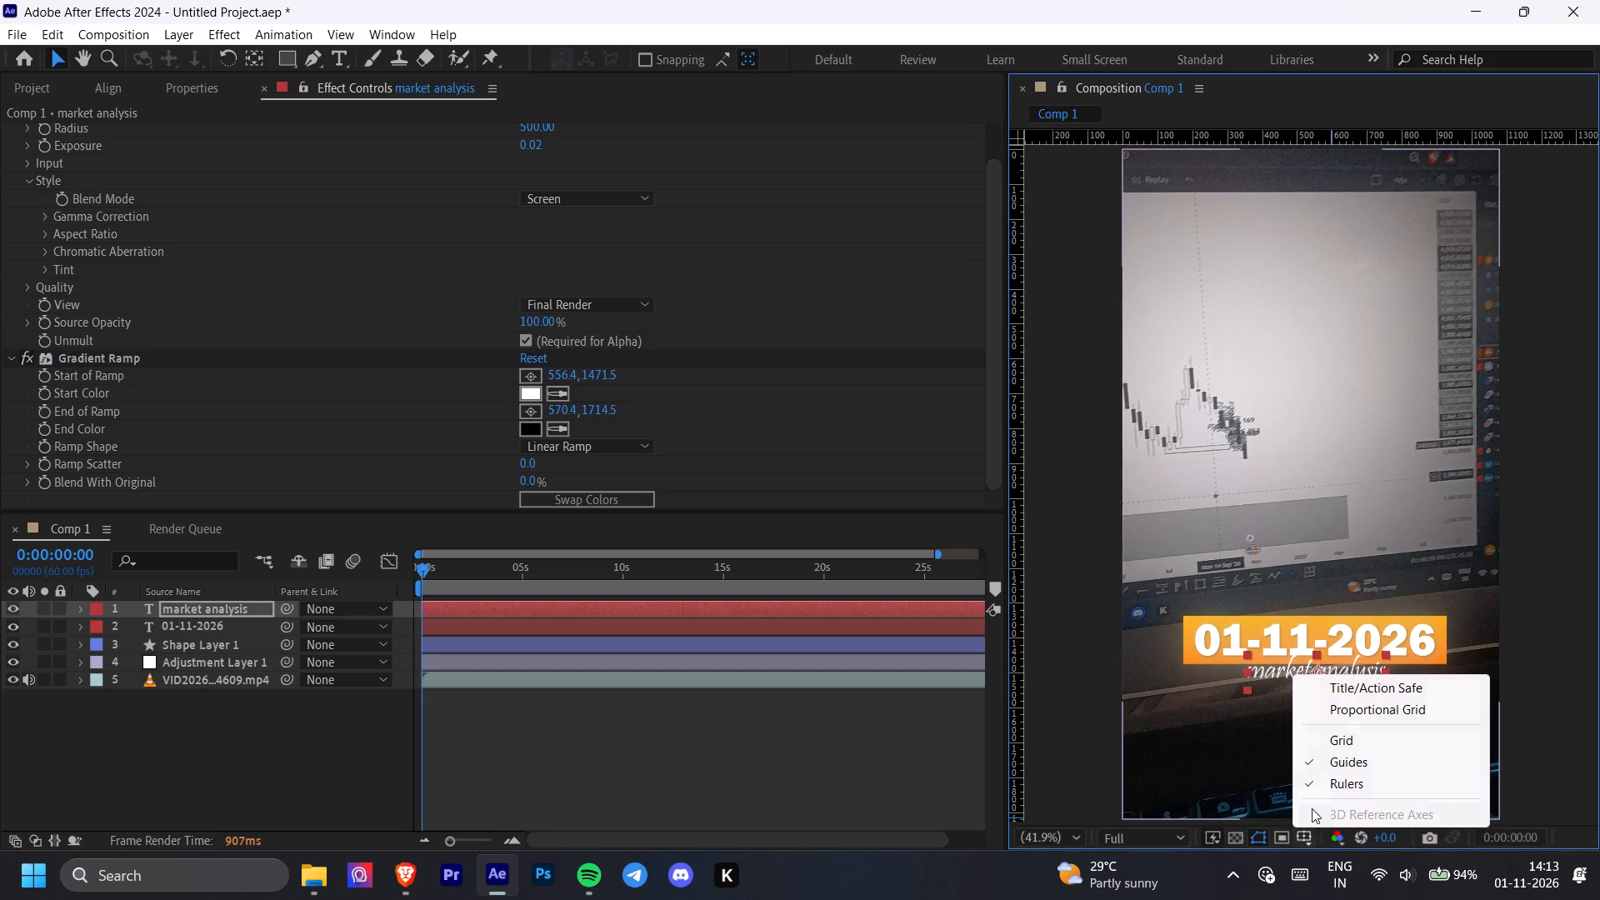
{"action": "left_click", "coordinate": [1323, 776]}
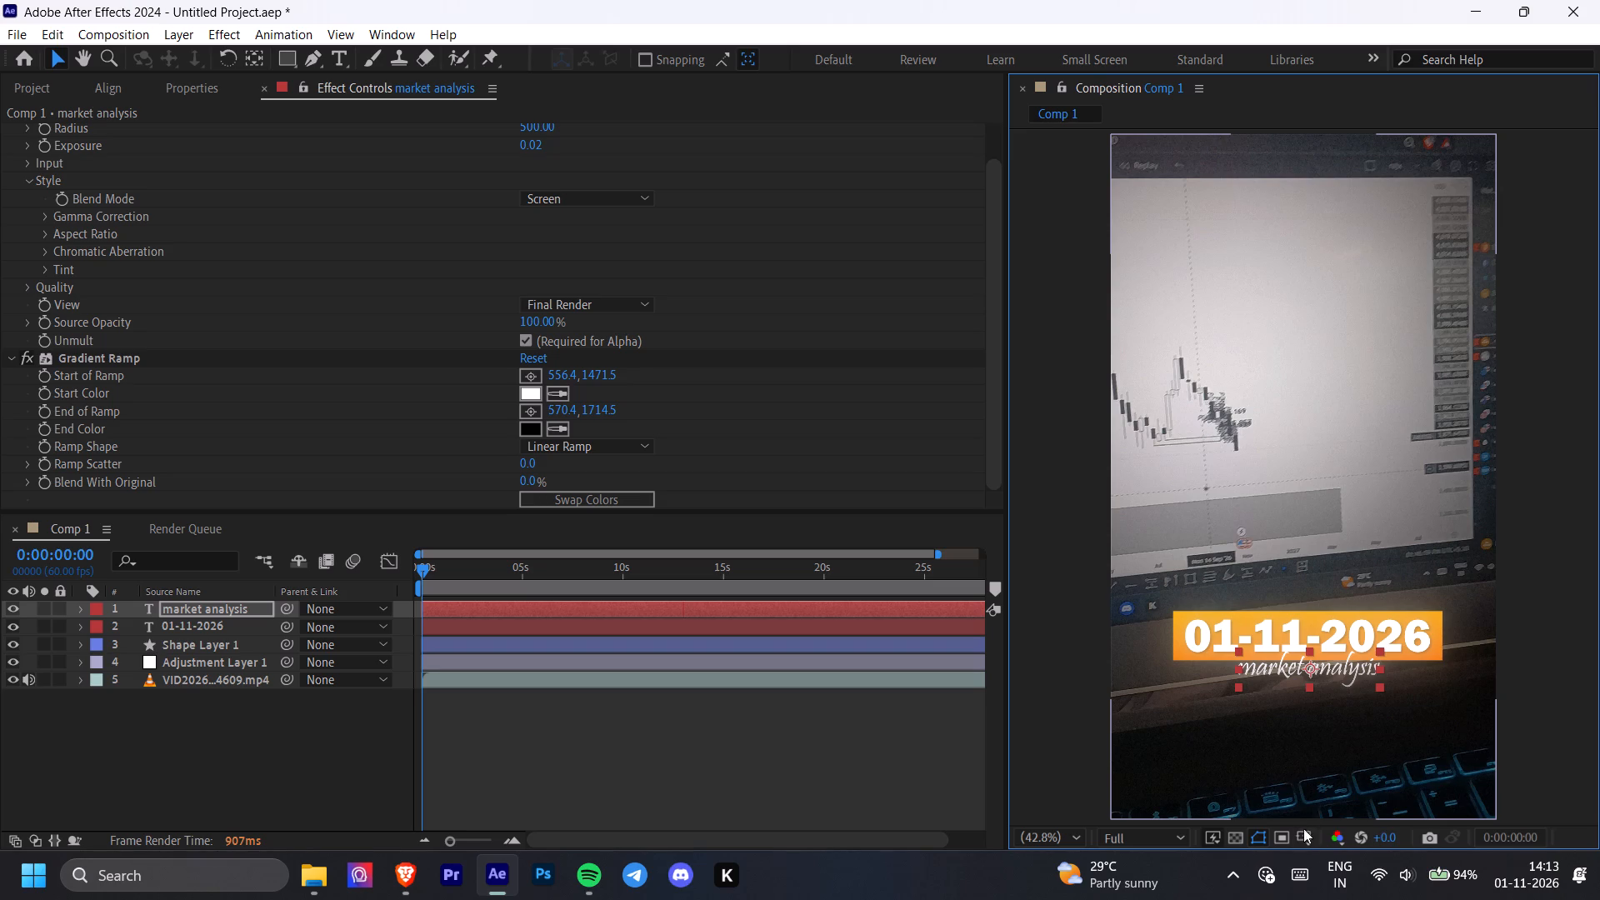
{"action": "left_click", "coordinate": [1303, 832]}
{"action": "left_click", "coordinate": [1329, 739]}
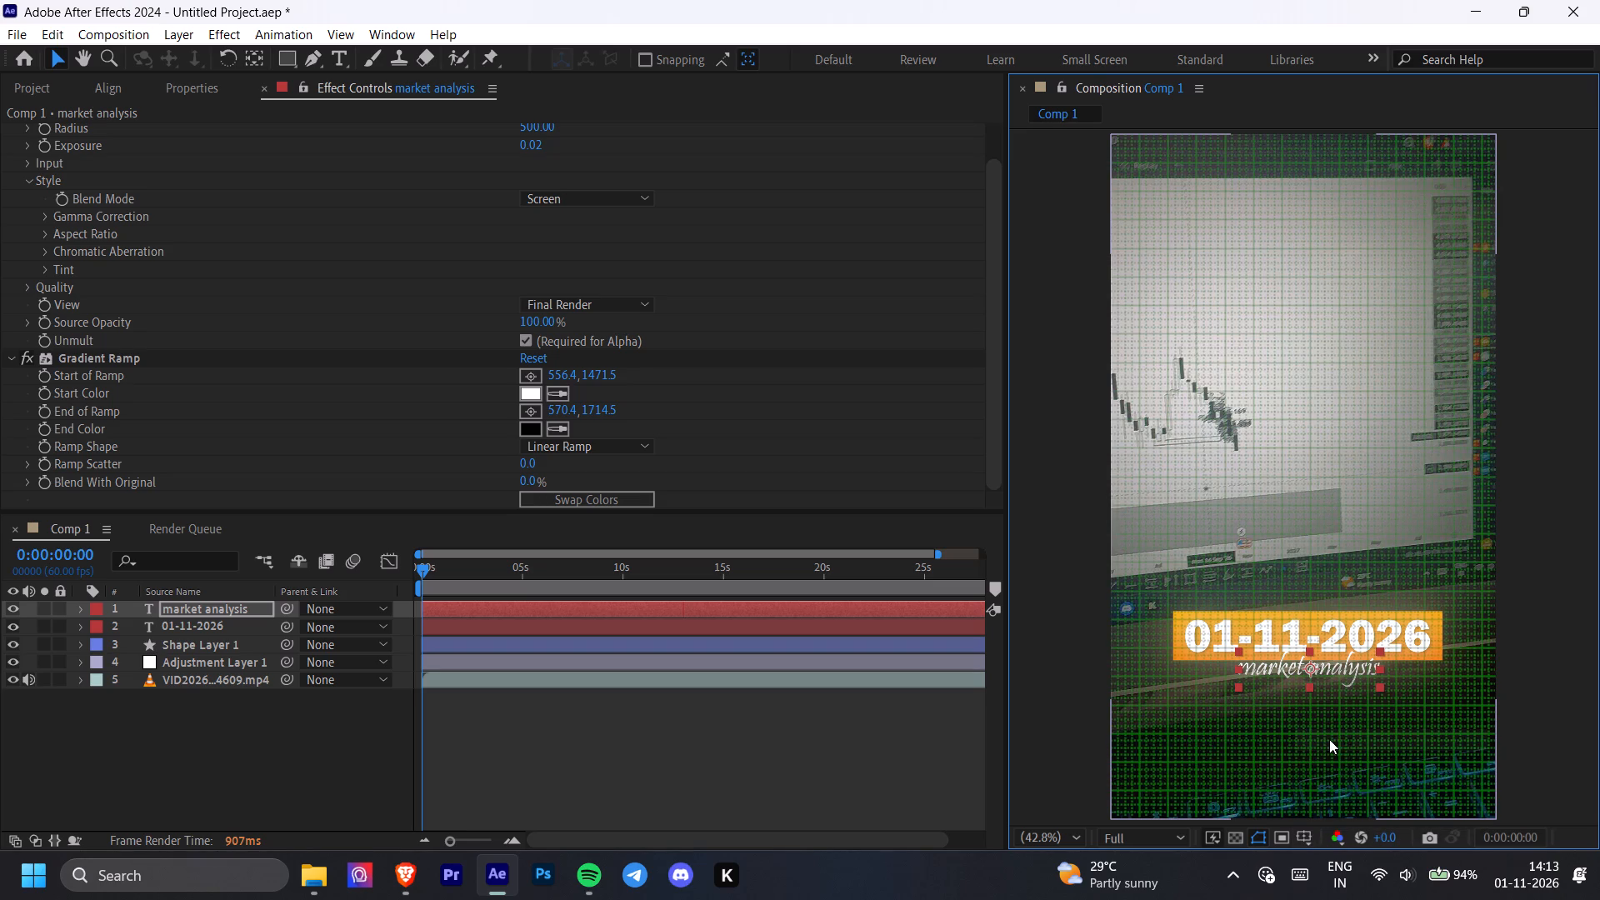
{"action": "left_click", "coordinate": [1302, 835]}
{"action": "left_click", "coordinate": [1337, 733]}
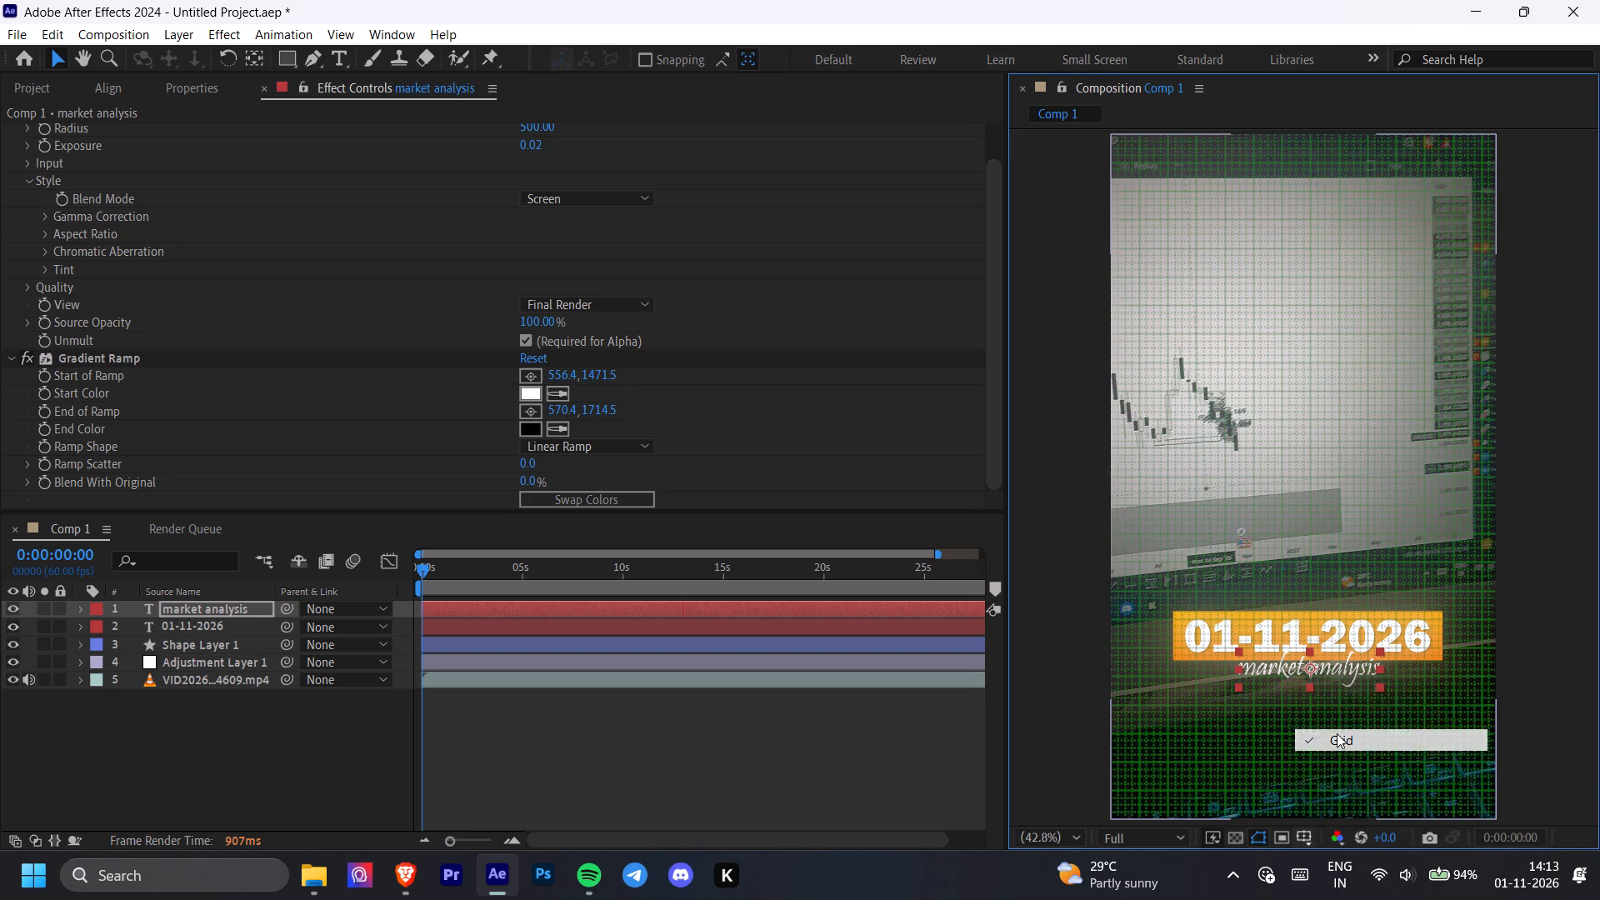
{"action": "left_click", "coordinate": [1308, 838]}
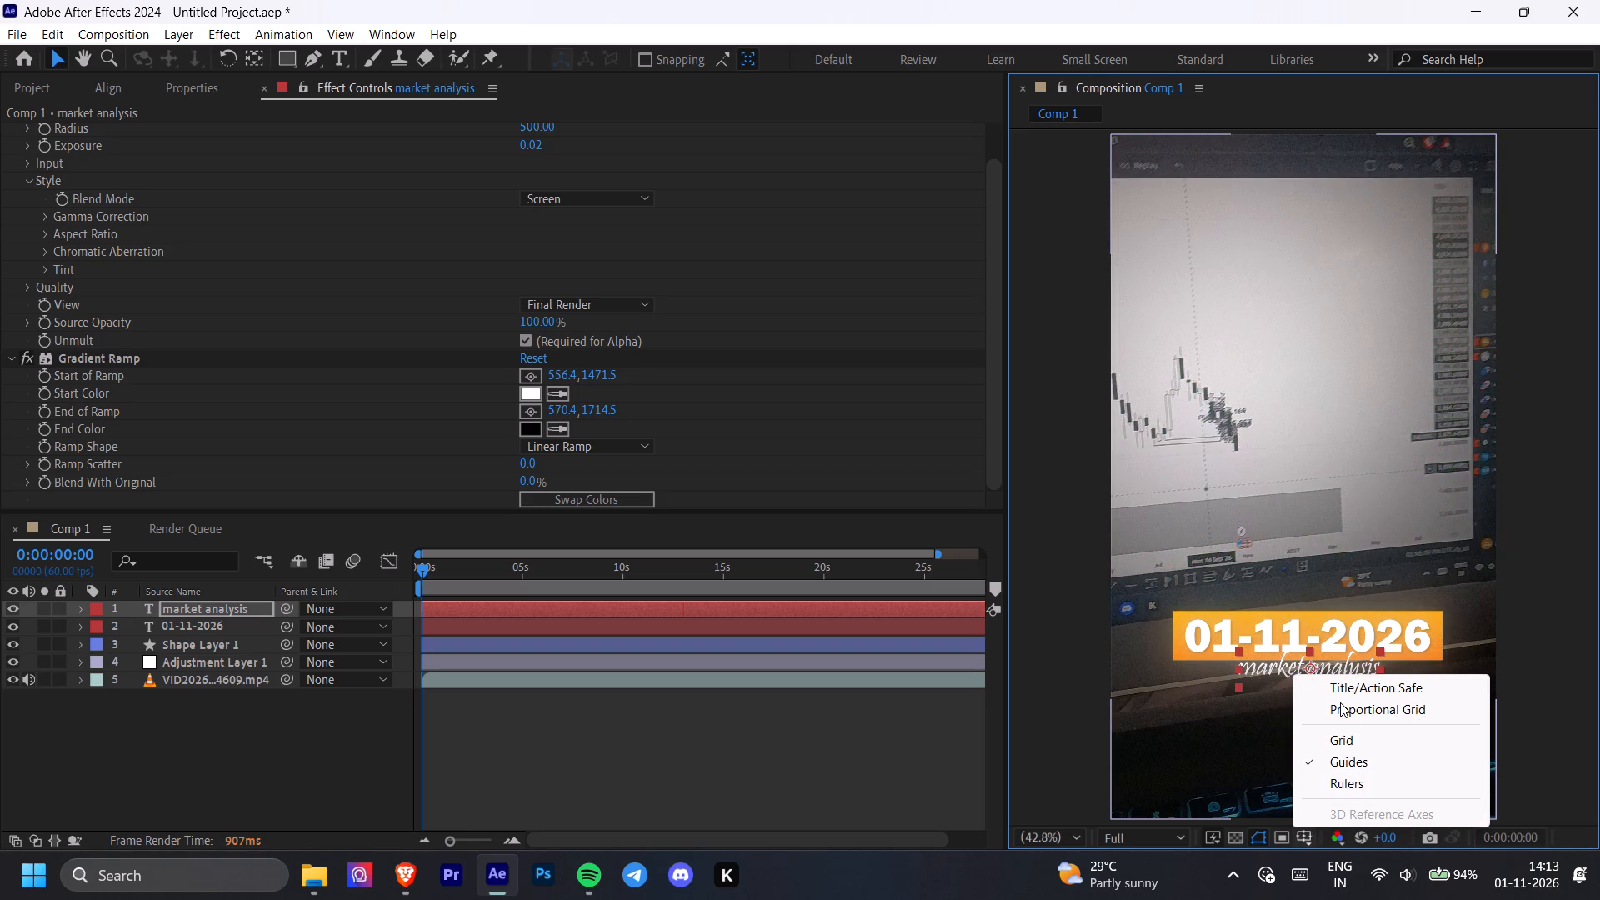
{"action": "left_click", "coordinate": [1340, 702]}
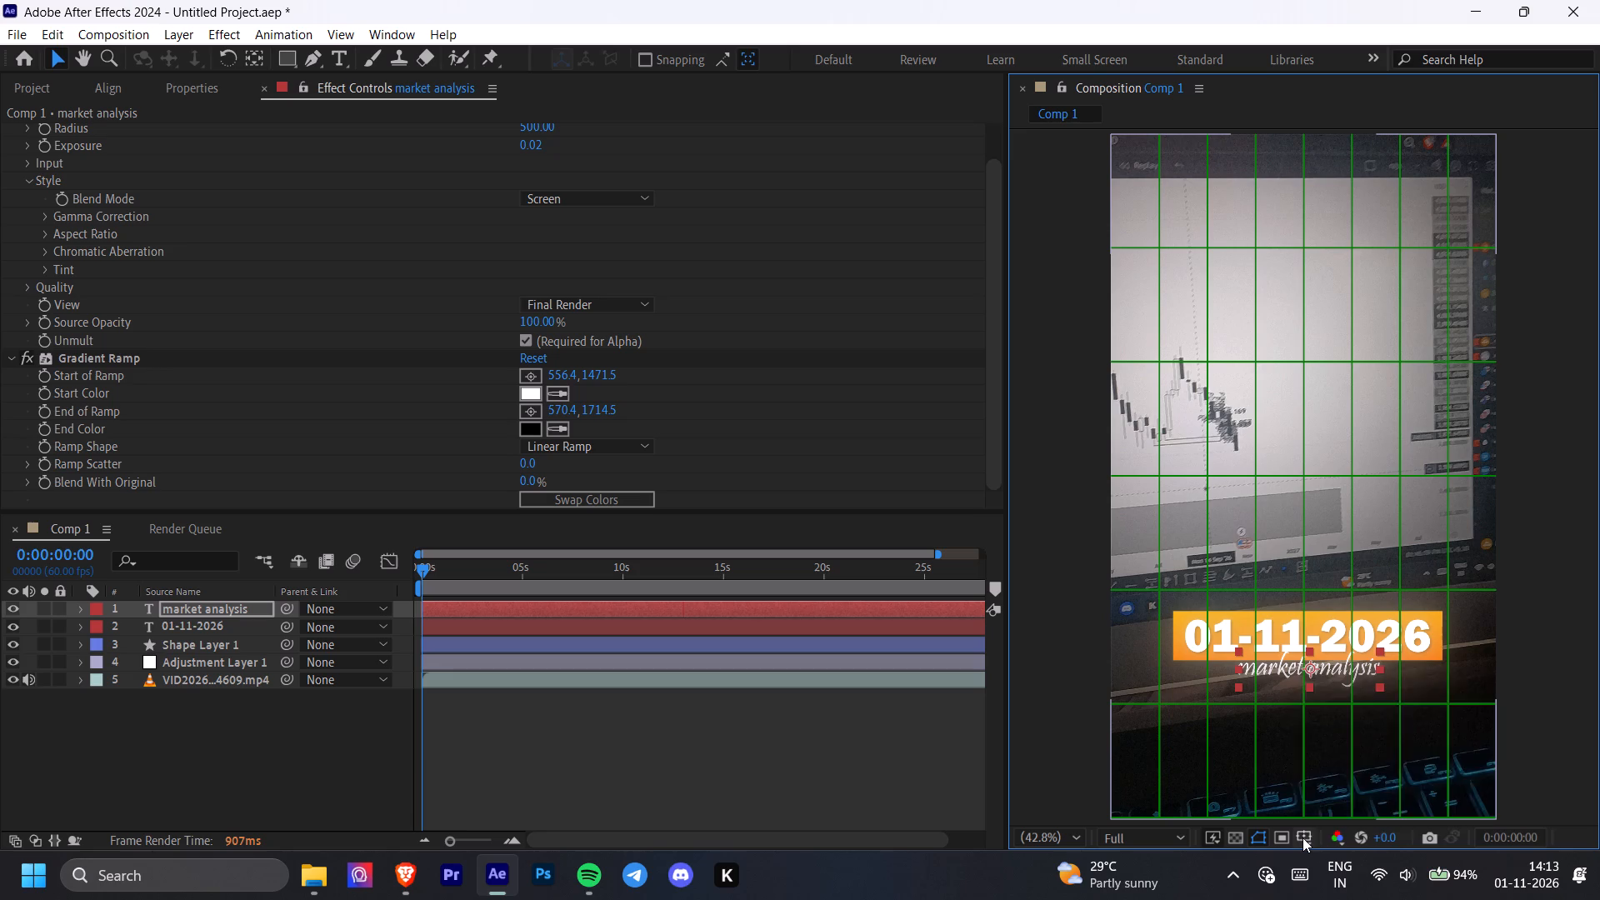
Show the Title/Action Safe guides over the composition.
{"action": "left_click", "coordinate": [1302, 837]}
{"action": "left_click", "coordinate": [1349, 691]}
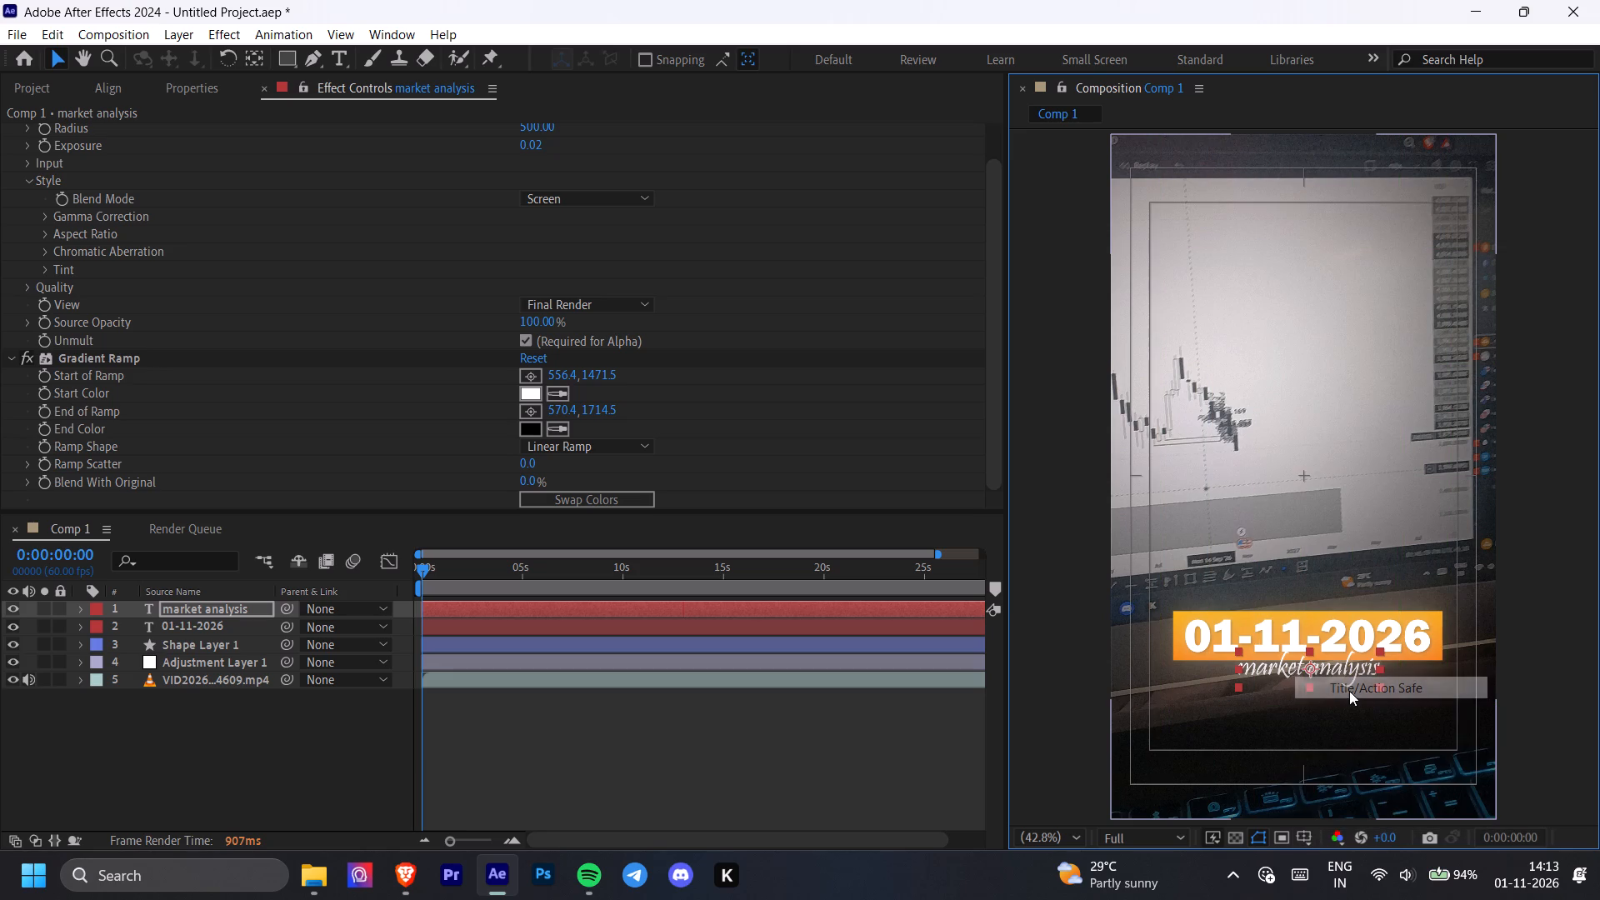
{"action": "left_click", "coordinate": [1302, 830]}
{"action": "left_click", "coordinate": [1302, 830]}
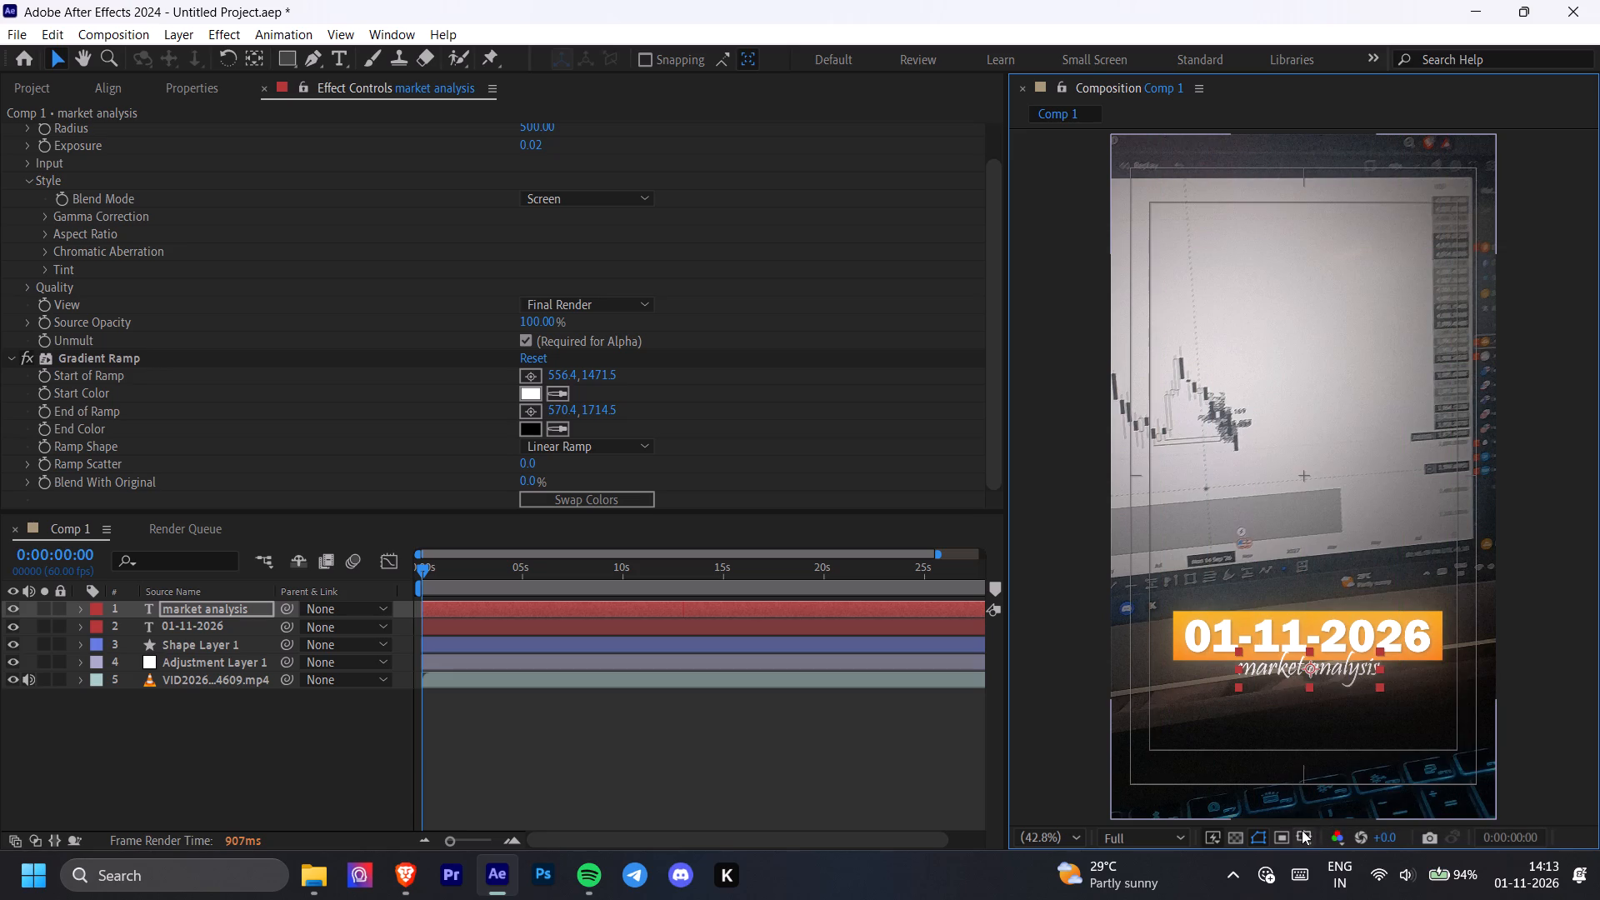
Shift the date title, its rectangle and the "market analysis" text together slightly left to line up with the center guide marks.
{"action": "left_click", "coordinate": [834, 757]}
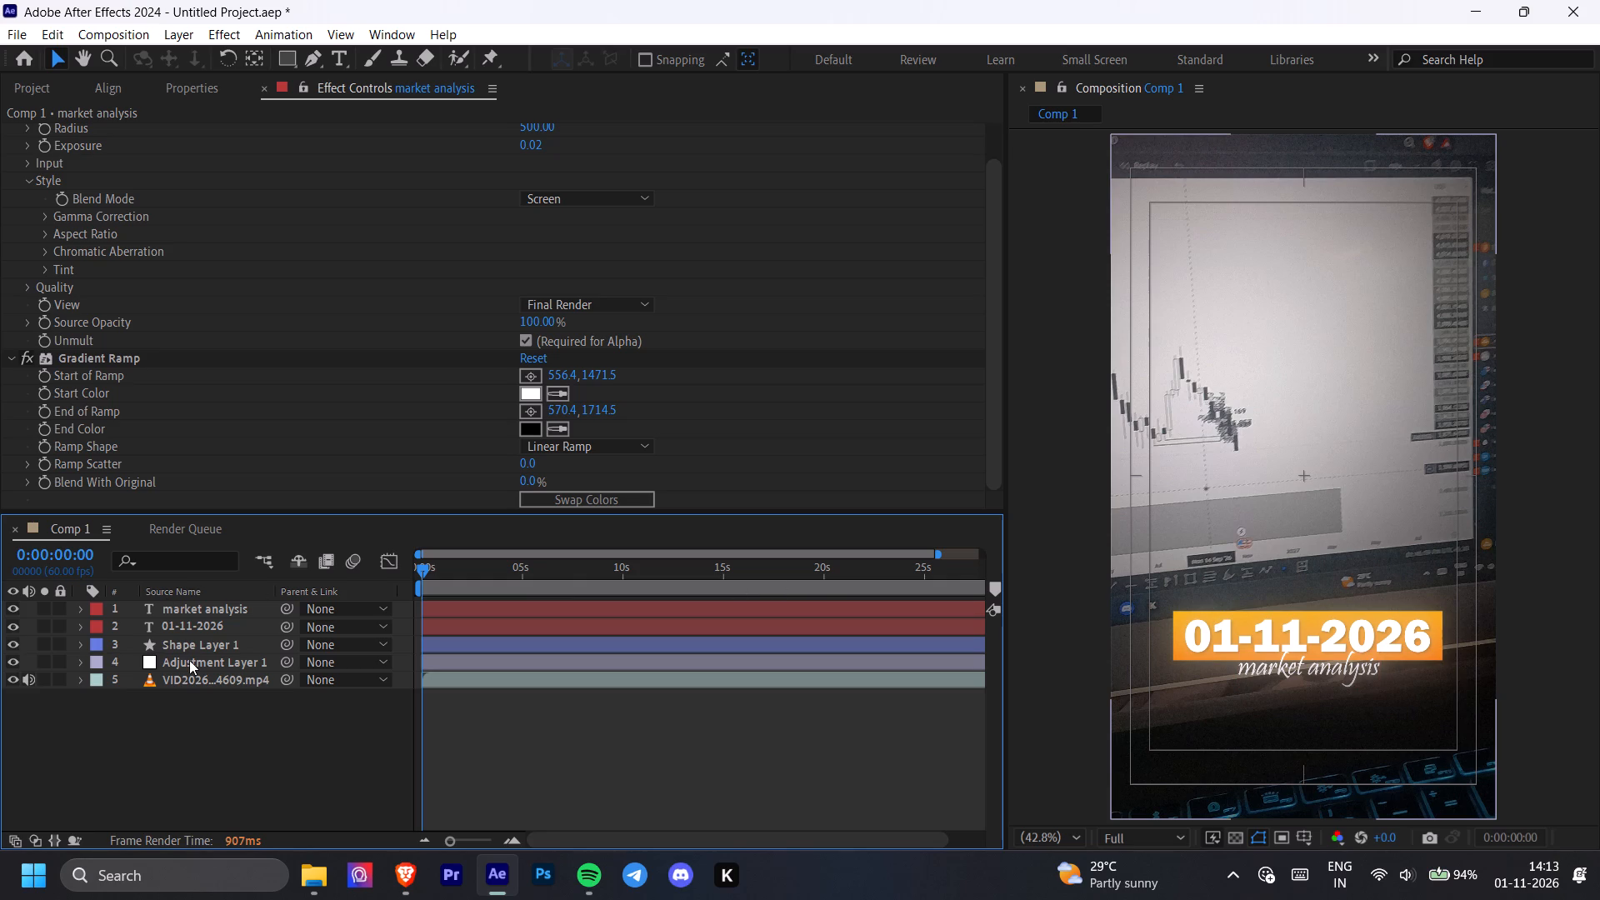
{"action": "left_click", "coordinate": [247, 624], "text": "ctrl+shift"}
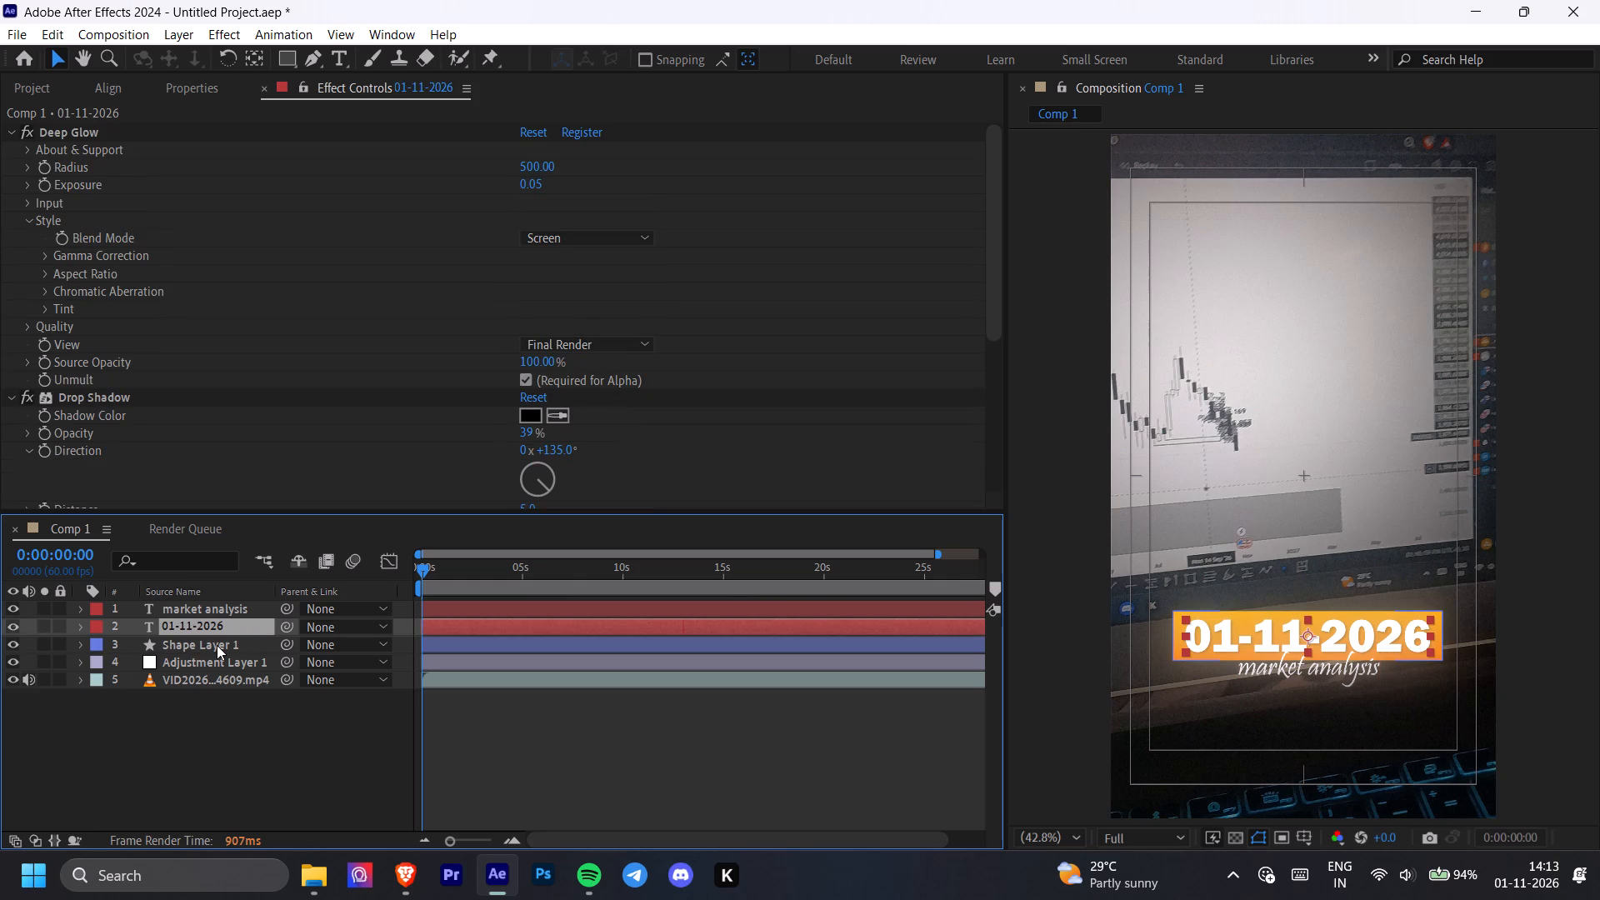
{"action": "left_click", "coordinate": [217, 645], "text": "ctrl+shift"}
{"action": "left_click", "coordinate": [247, 602], "text": "ctrl+shift"}
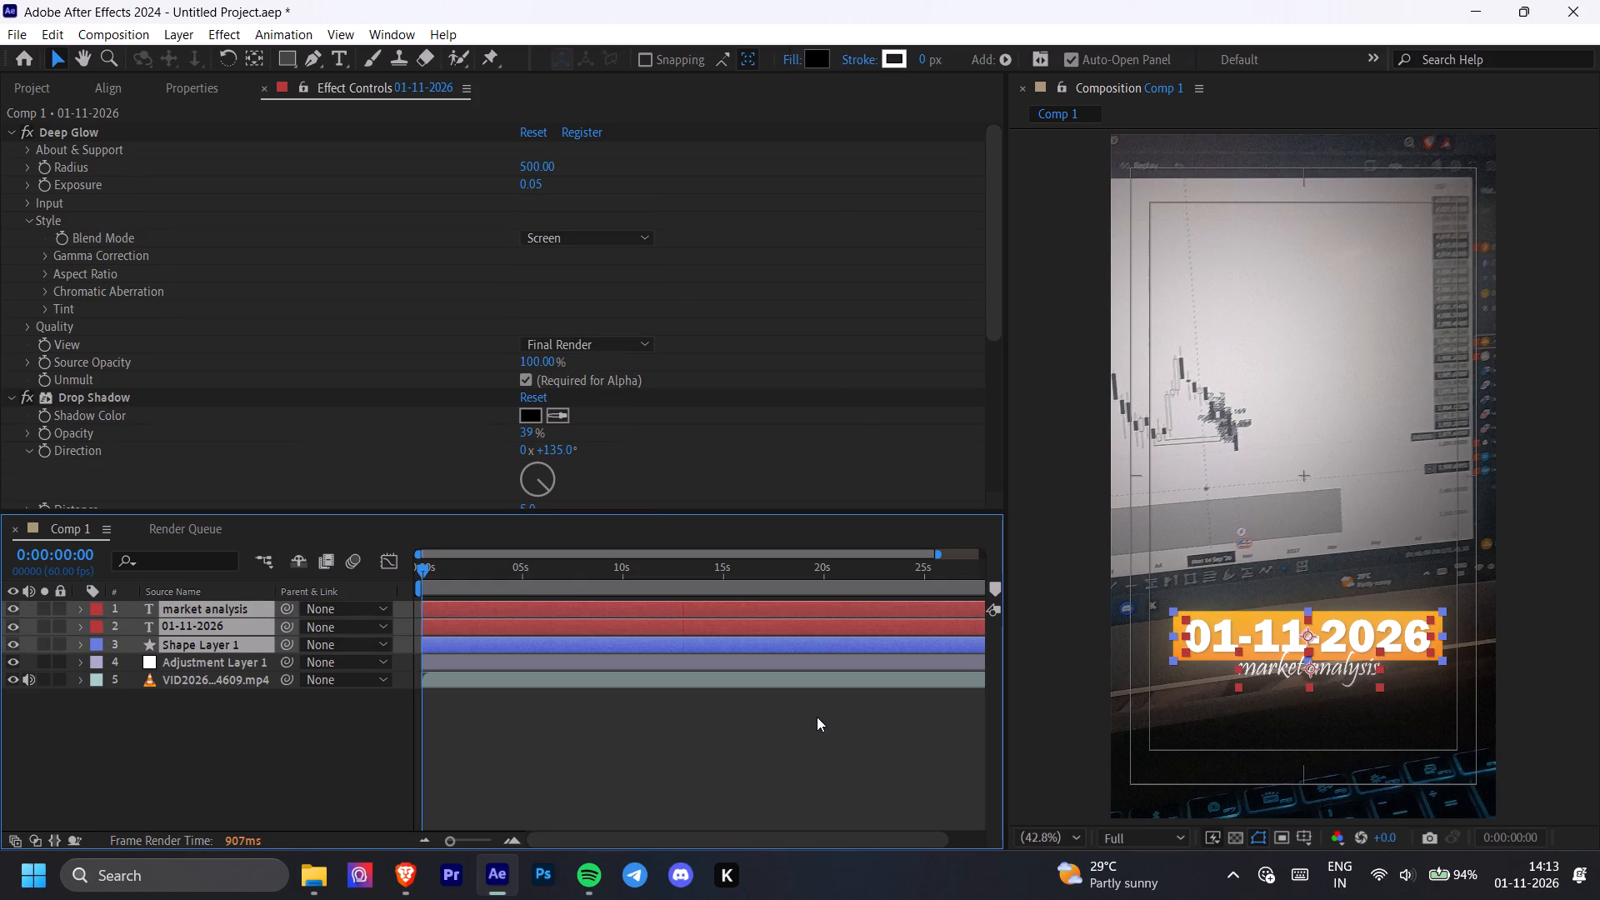
{"action": "left_click", "coordinate": [1367, 630]}
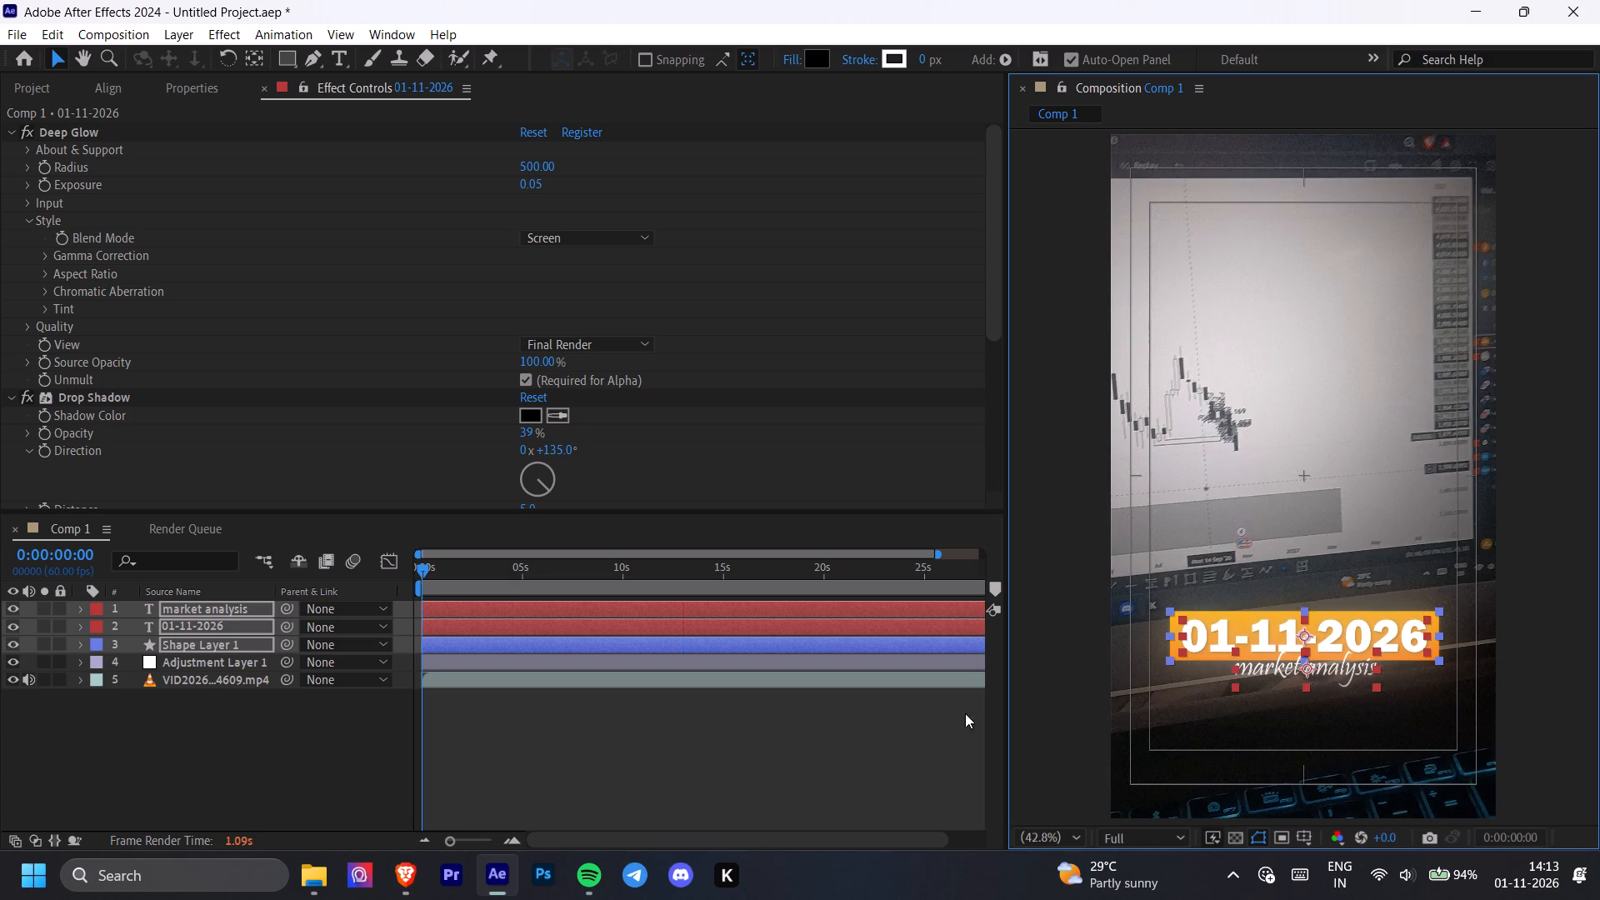
{"action": "left_click", "coordinate": [890, 752]}
Move the 01-11-2026 title, its rectangle and the "market analysis" text together slightly higher in the frame, keeping their timing.
{"action": "left_click", "coordinate": [1339, 648]}
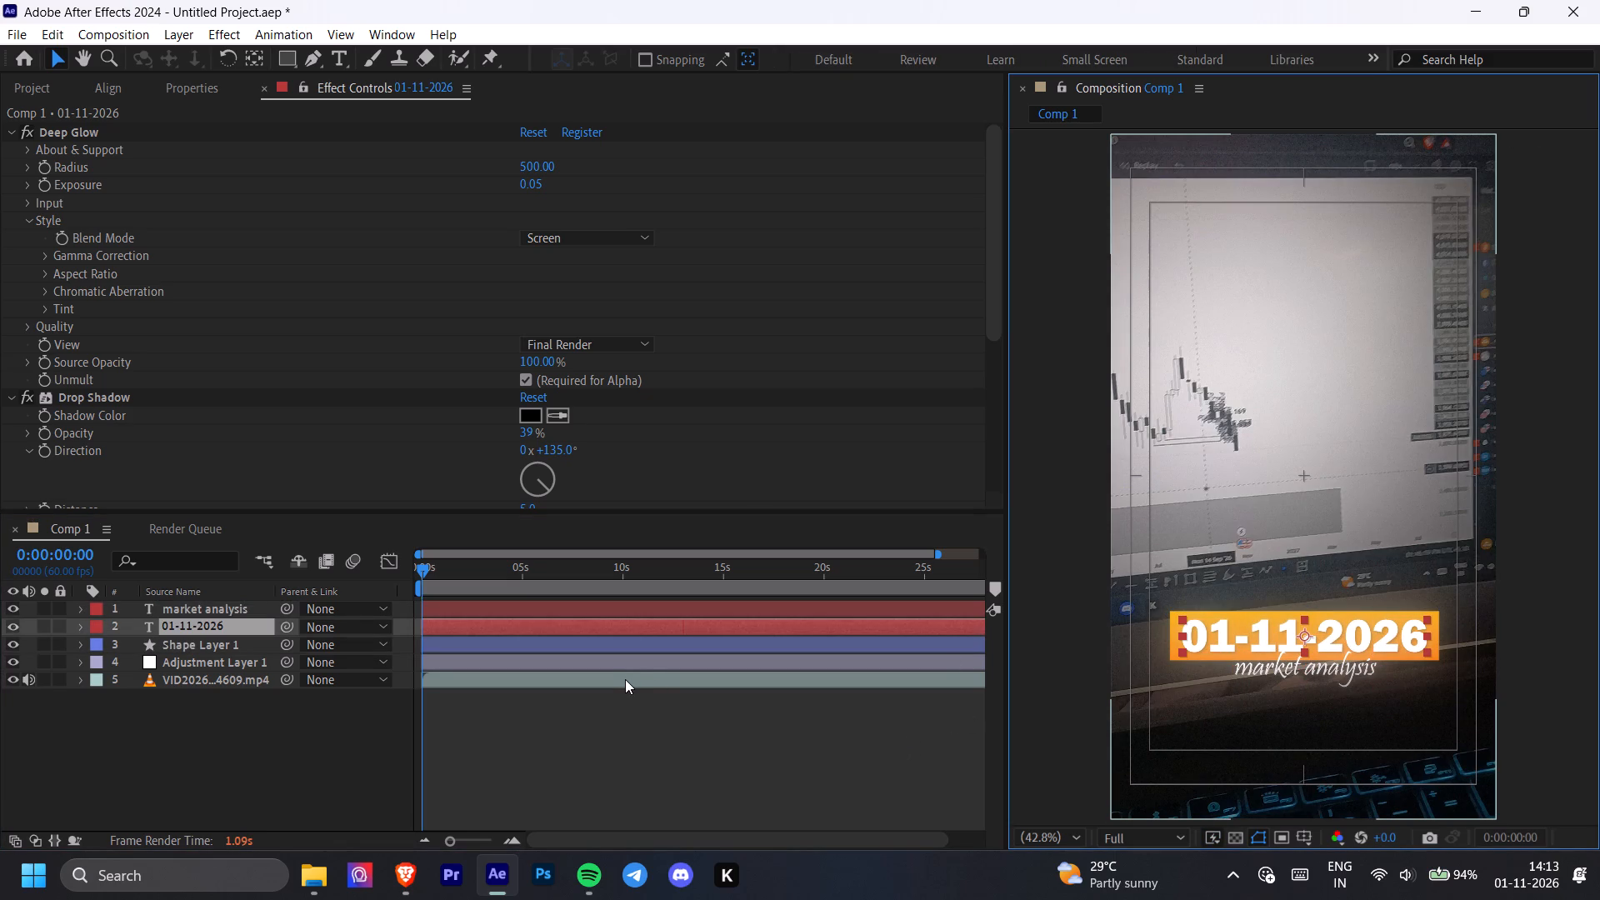
{"action": "left_click_drag", "start_coordinate": [458, 639], "coordinate": [512, 605], "text": "ctrl+shift"}
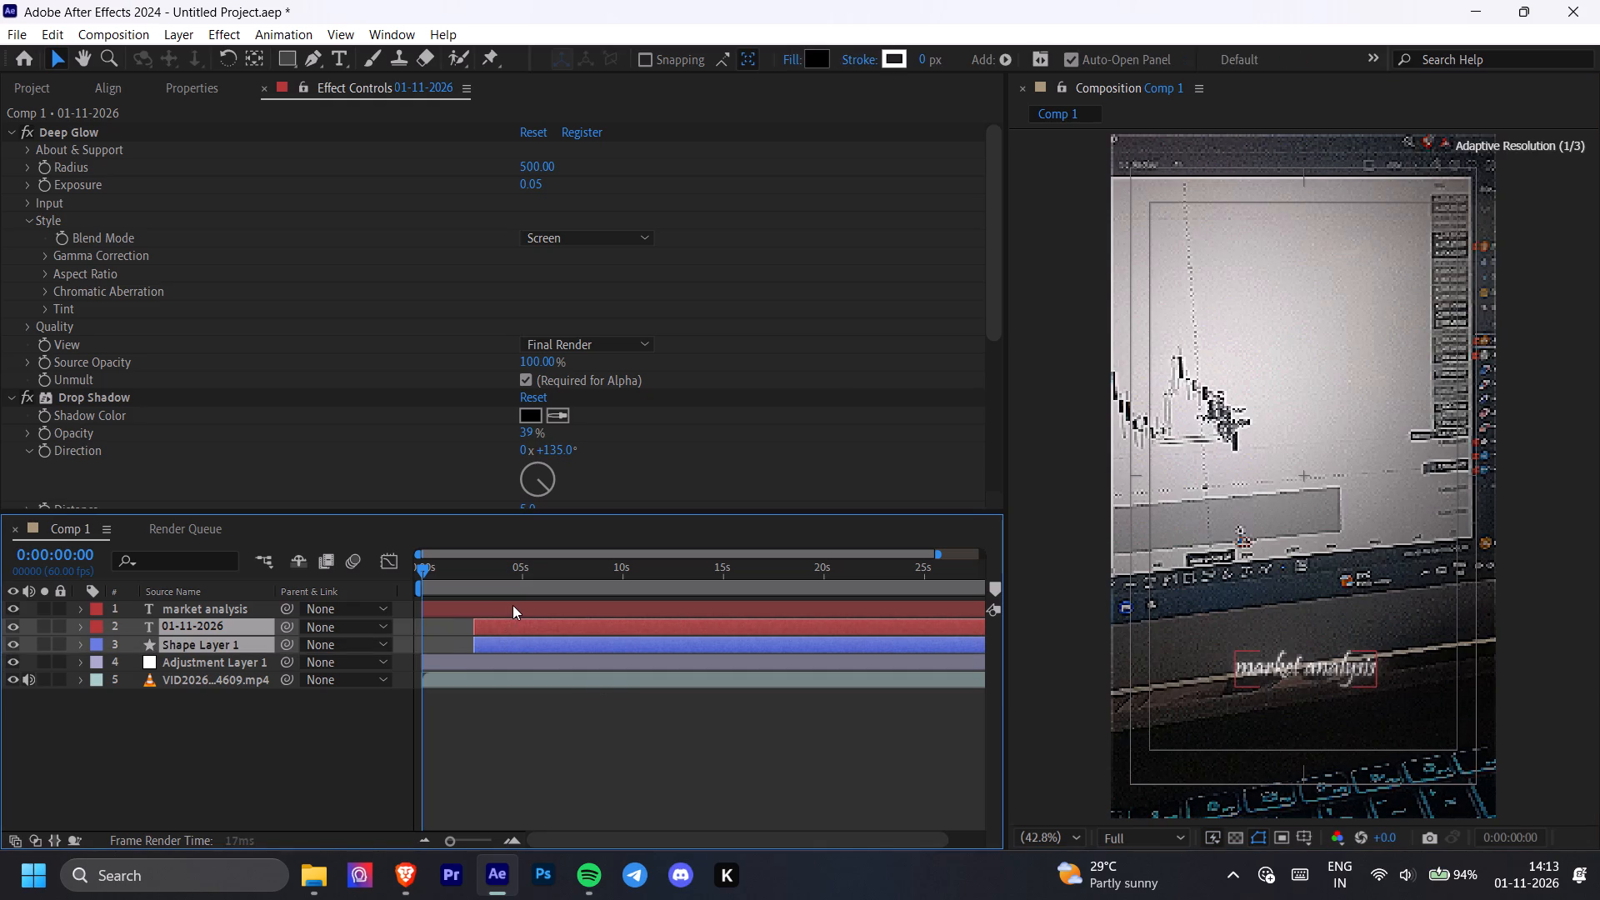
{"action": "key", "text": "ctrl+z"}
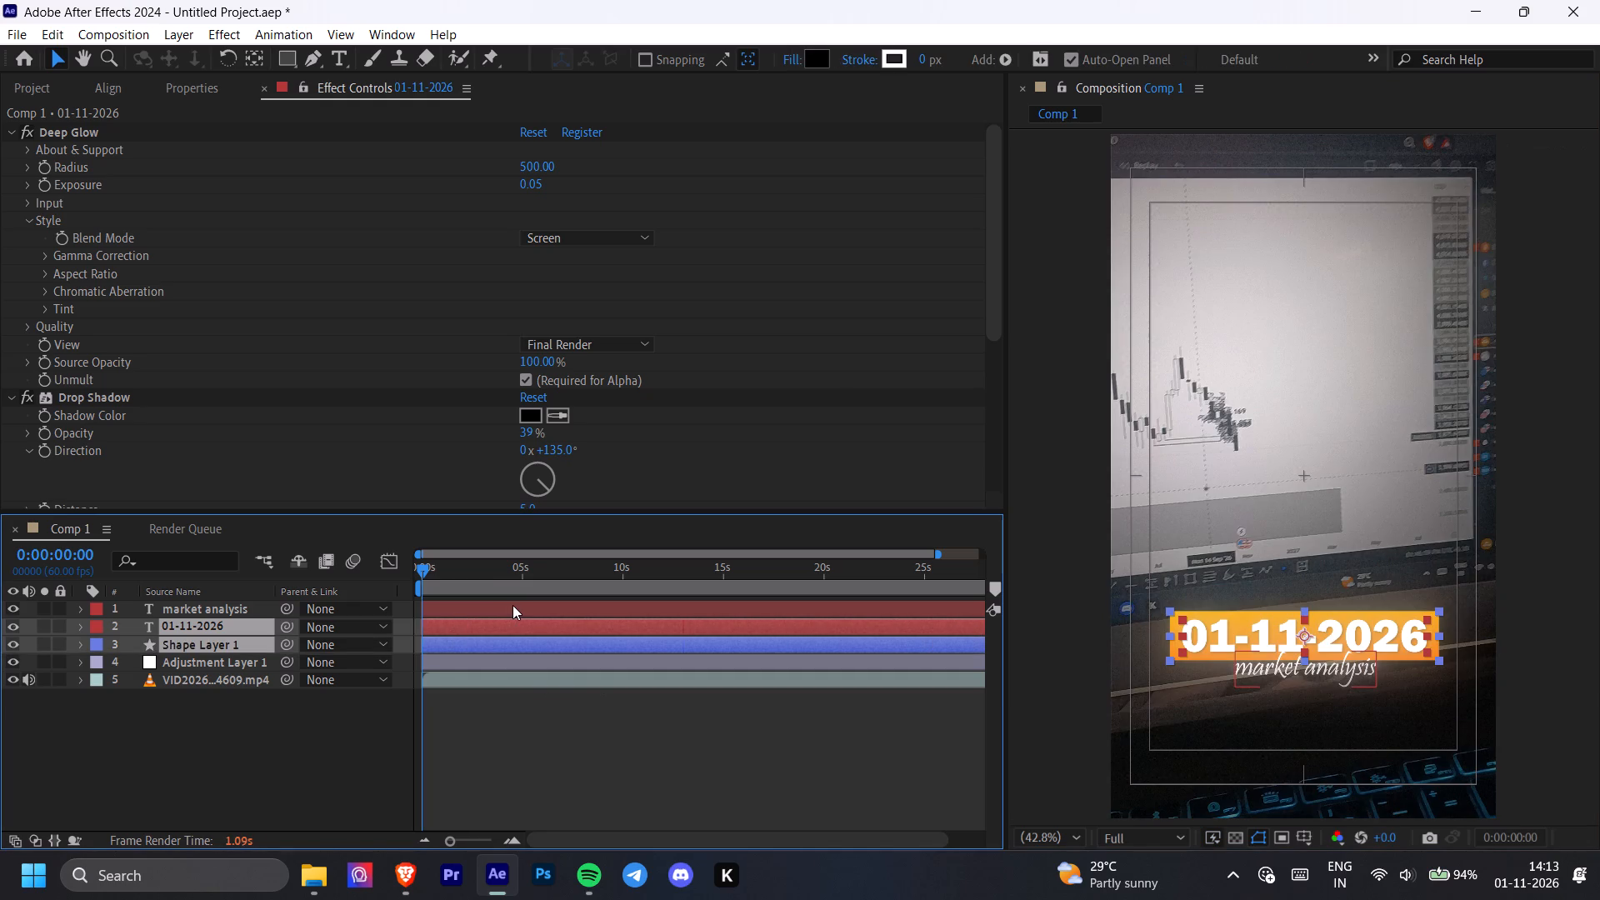
{"action": "left_click", "coordinate": [492, 605], "text": "ctrl+shift"}
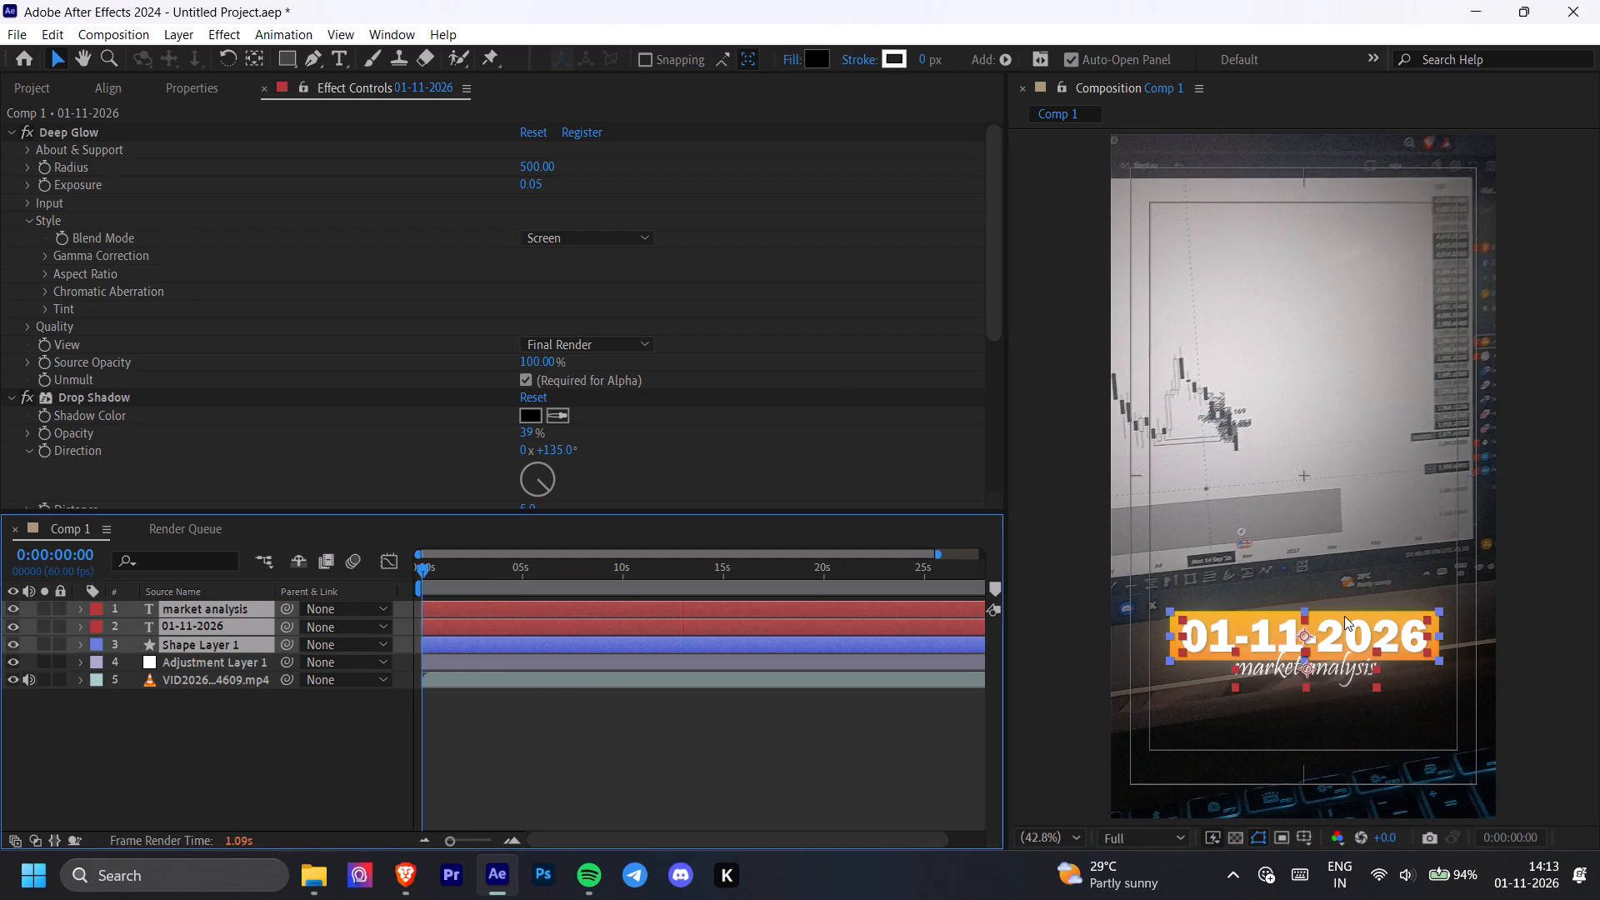
{"action": "left_click_drag", "start_coordinate": [1344, 617], "coordinate": [1344, 602]}
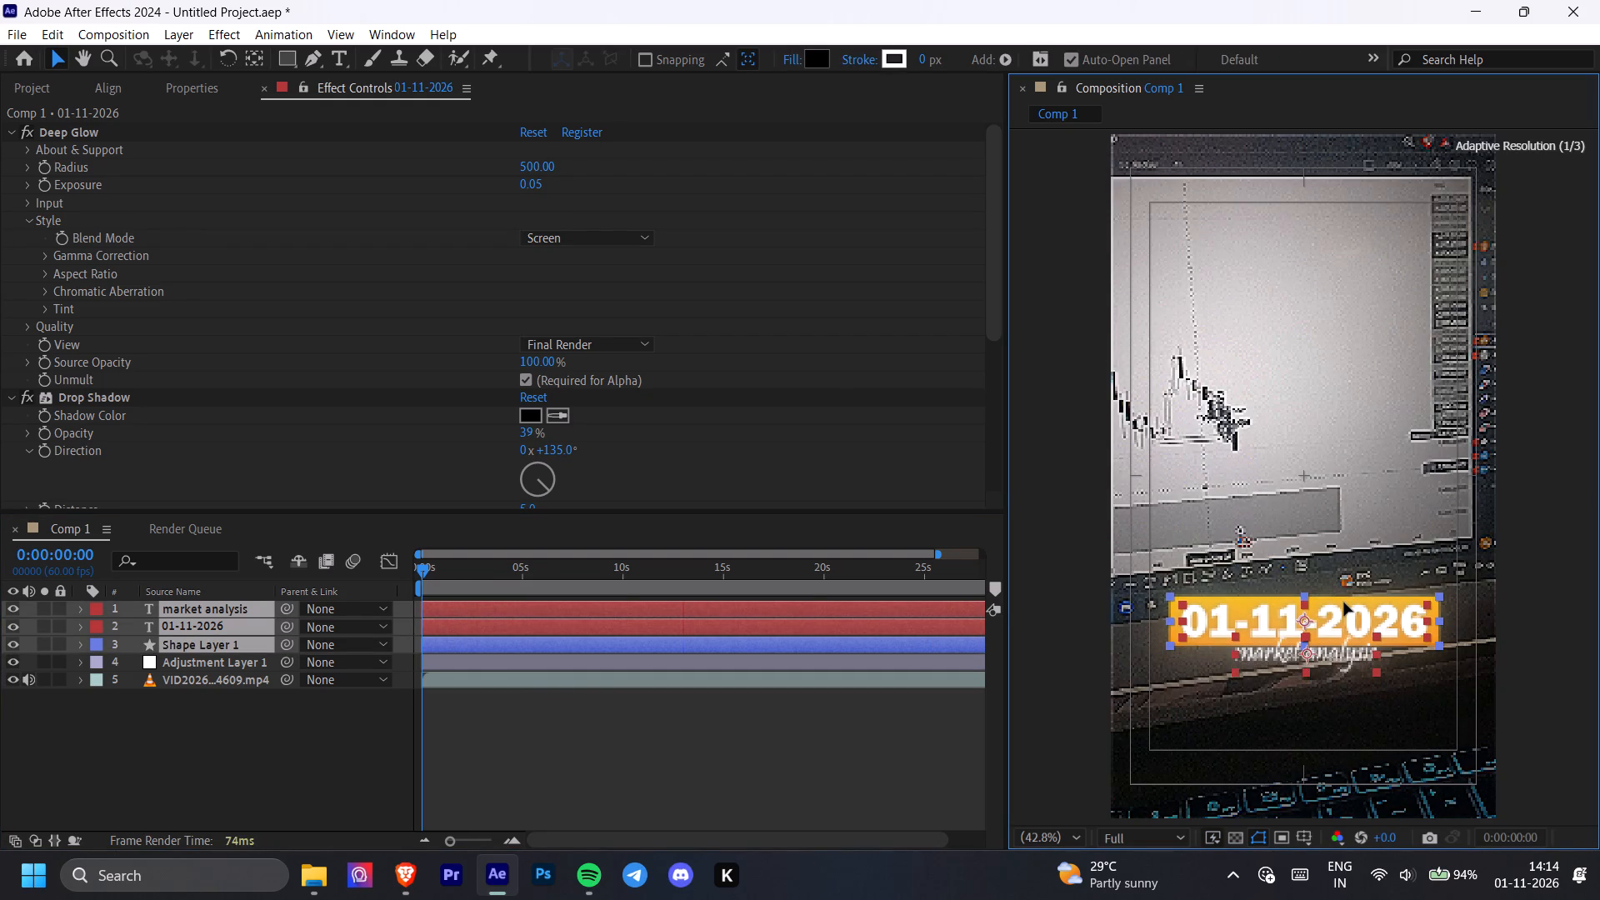
{"action": "left_click_drag", "start_coordinate": [1344, 602], "coordinate": [1344, 598]}
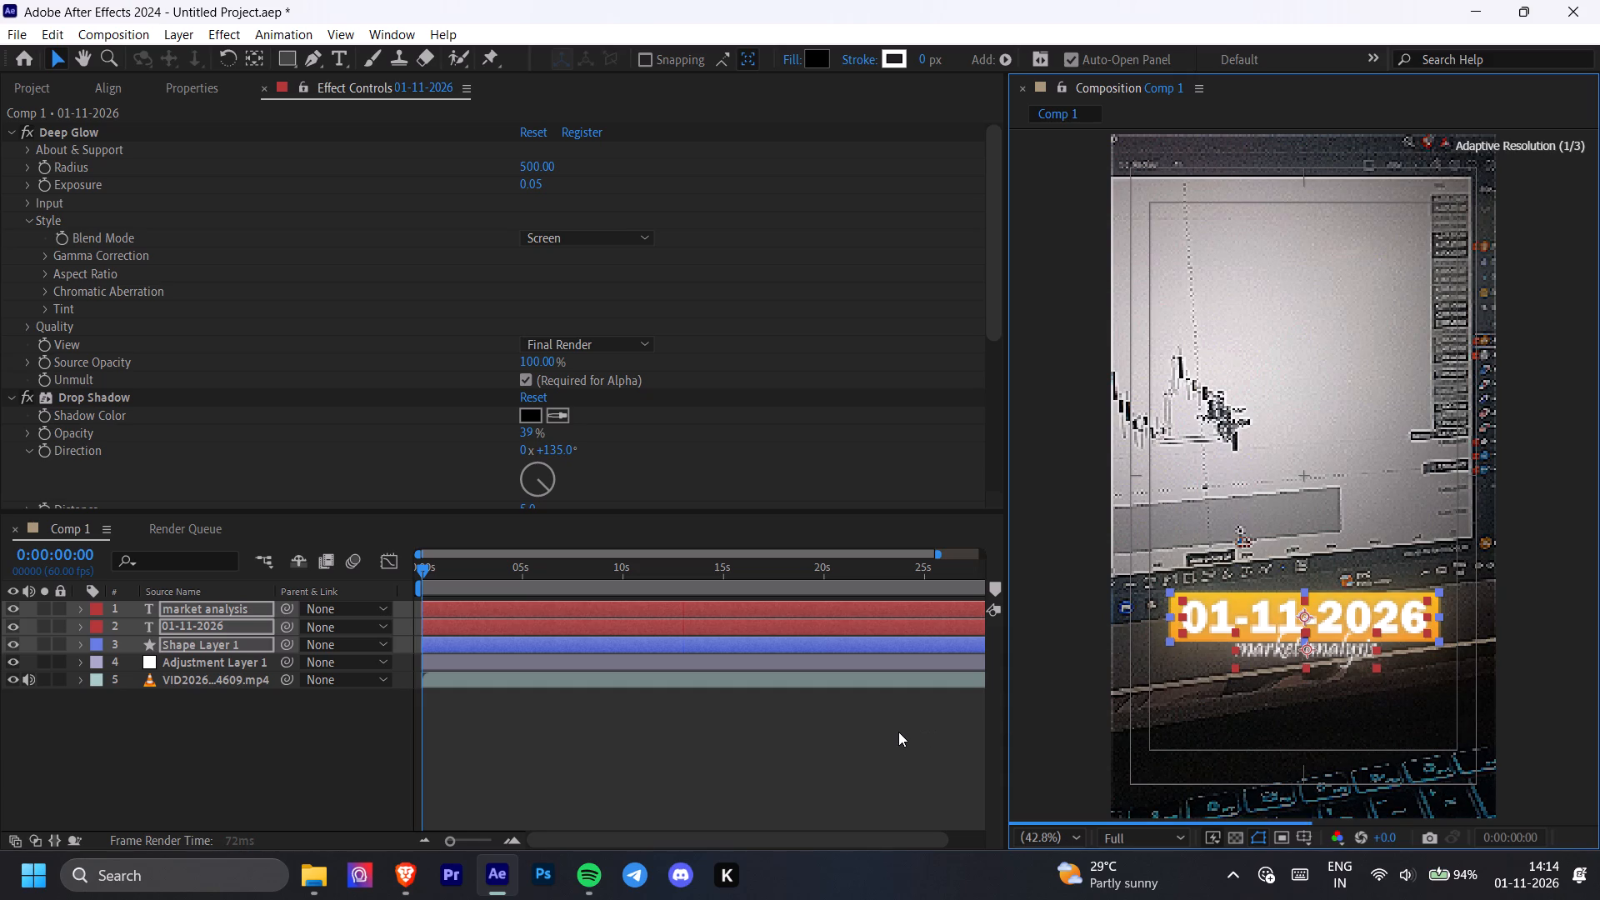
{"action": "left_click", "coordinate": [898, 732]}
{"action": "left_click", "coordinate": [830, 762]}
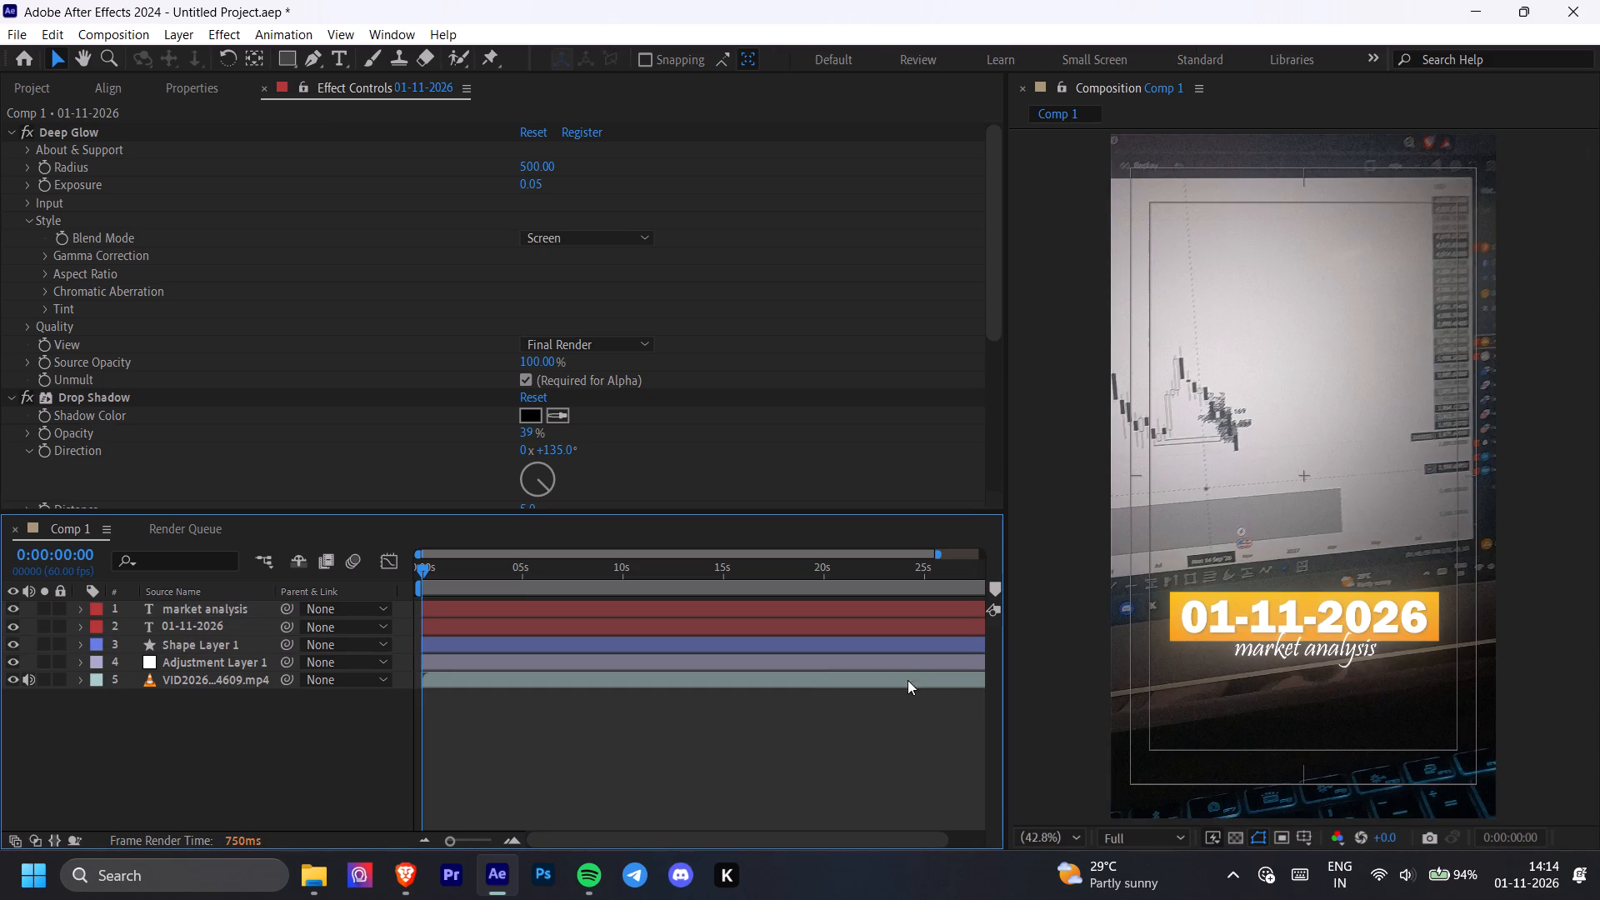
Scrub through the composition between its start and about 20 seconds to check the graded footage and title placement.
{"action": "left_click_drag", "start_coordinate": [571, 566], "coordinate": [752, 597]}
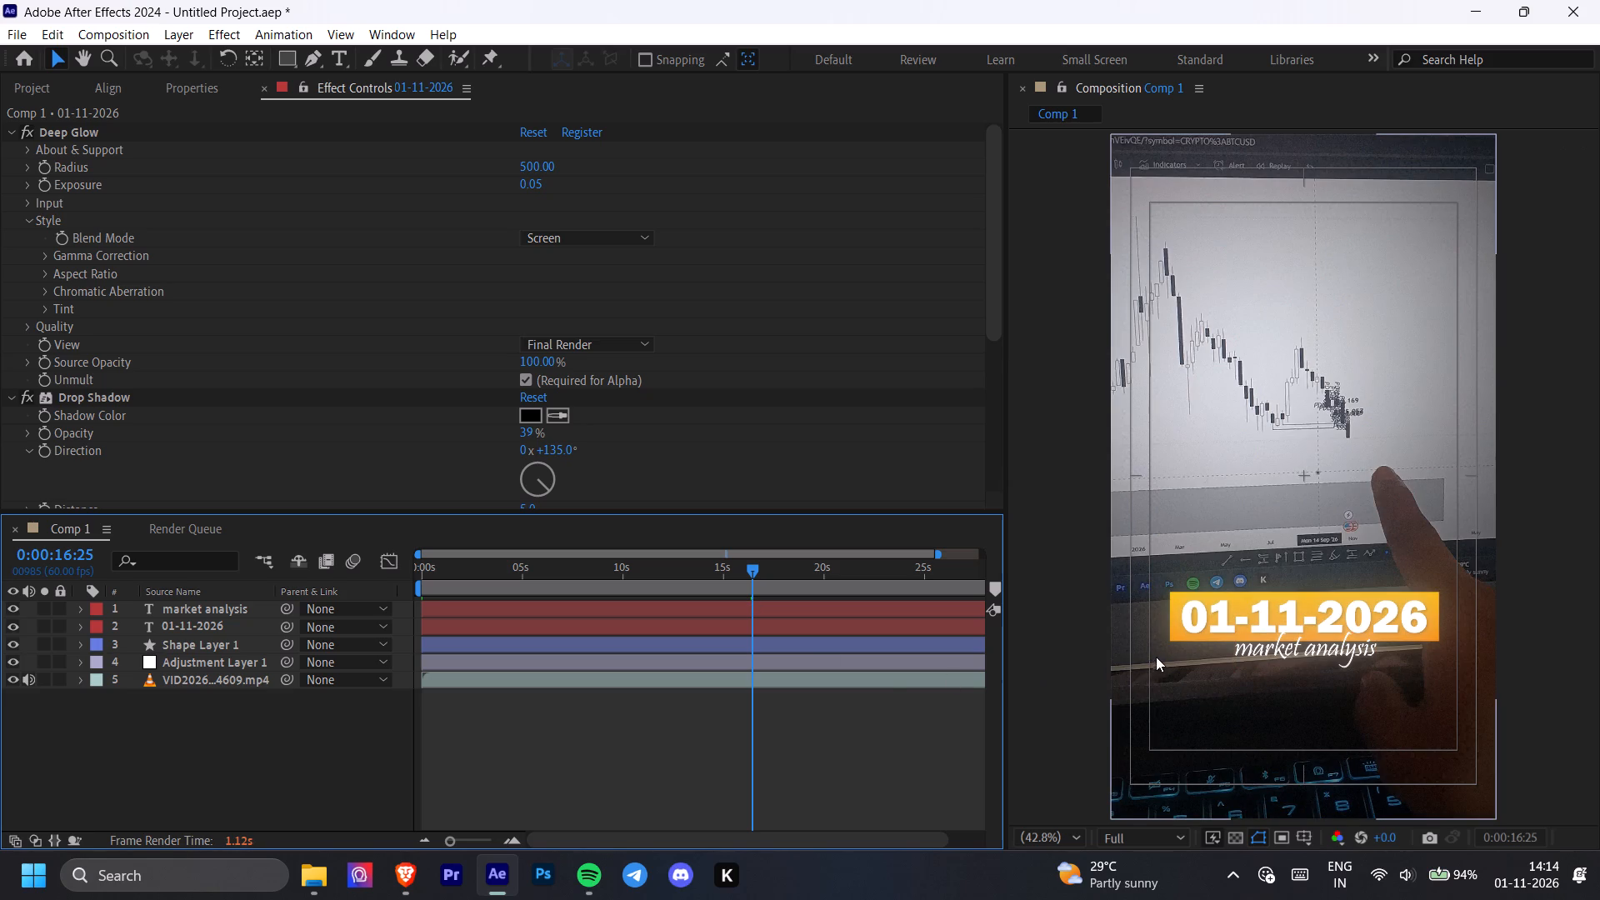
{"action": "left_click_drag", "start_coordinate": [787, 718], "coordinate": [772, 735]}
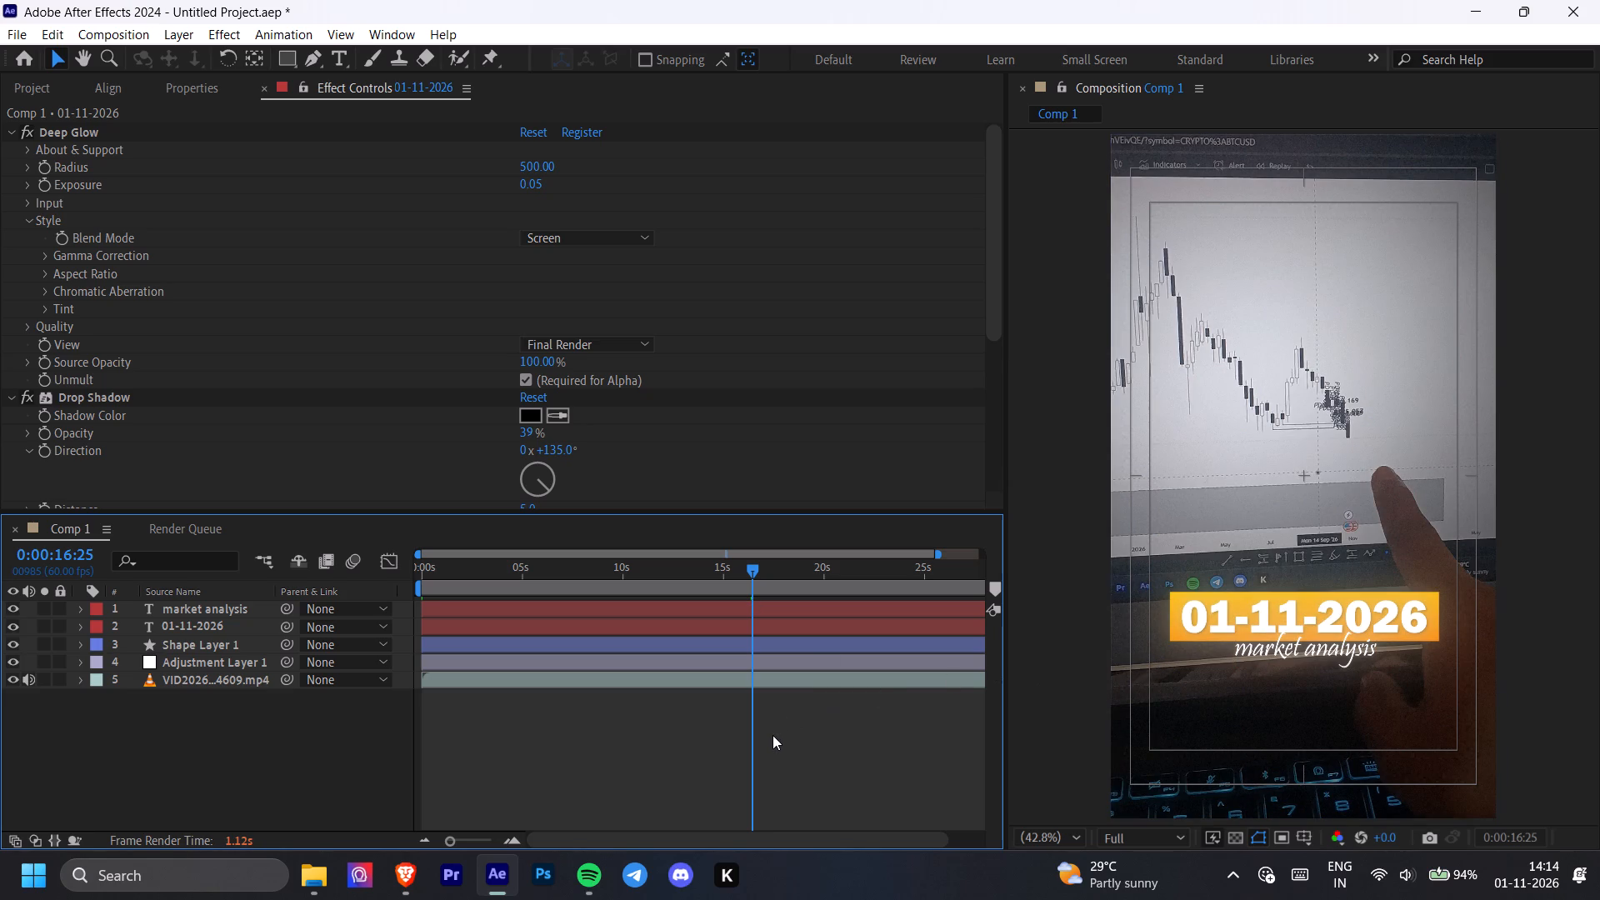
{"action": "scroll", "coordinate": [772, 735], "scroll_direction": "up", "scroll_amount": 2, "text": "ctrl"}
{"action": "scroll", "coordinate": [772, 735], "scroll_direction": "down", "scroll_amount": 3, "text": "ctrl"}
{"action": "left_click_drag", "start_coordinate": [749, 571], "coordinate": [774, 572]}
{"action": "left_click_drag", "start_coordinate": [774, 572], "coordinate": [836, 596]}
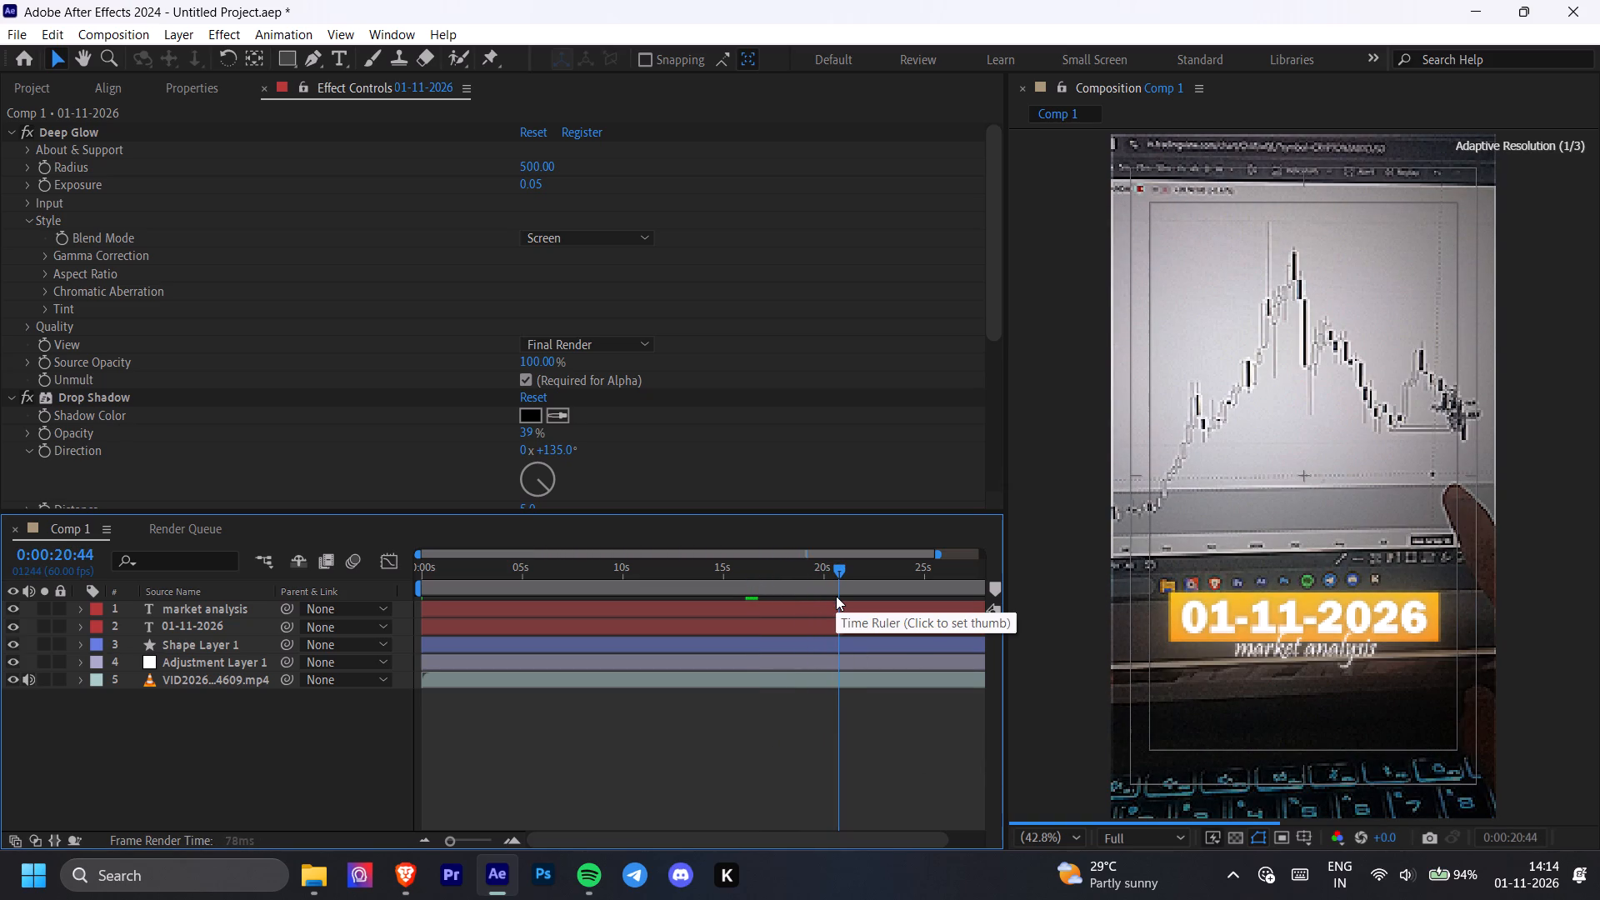
{"action": "left_click_drag", "start_coordinate": [836, 596], "coordinate": [822, 597]}
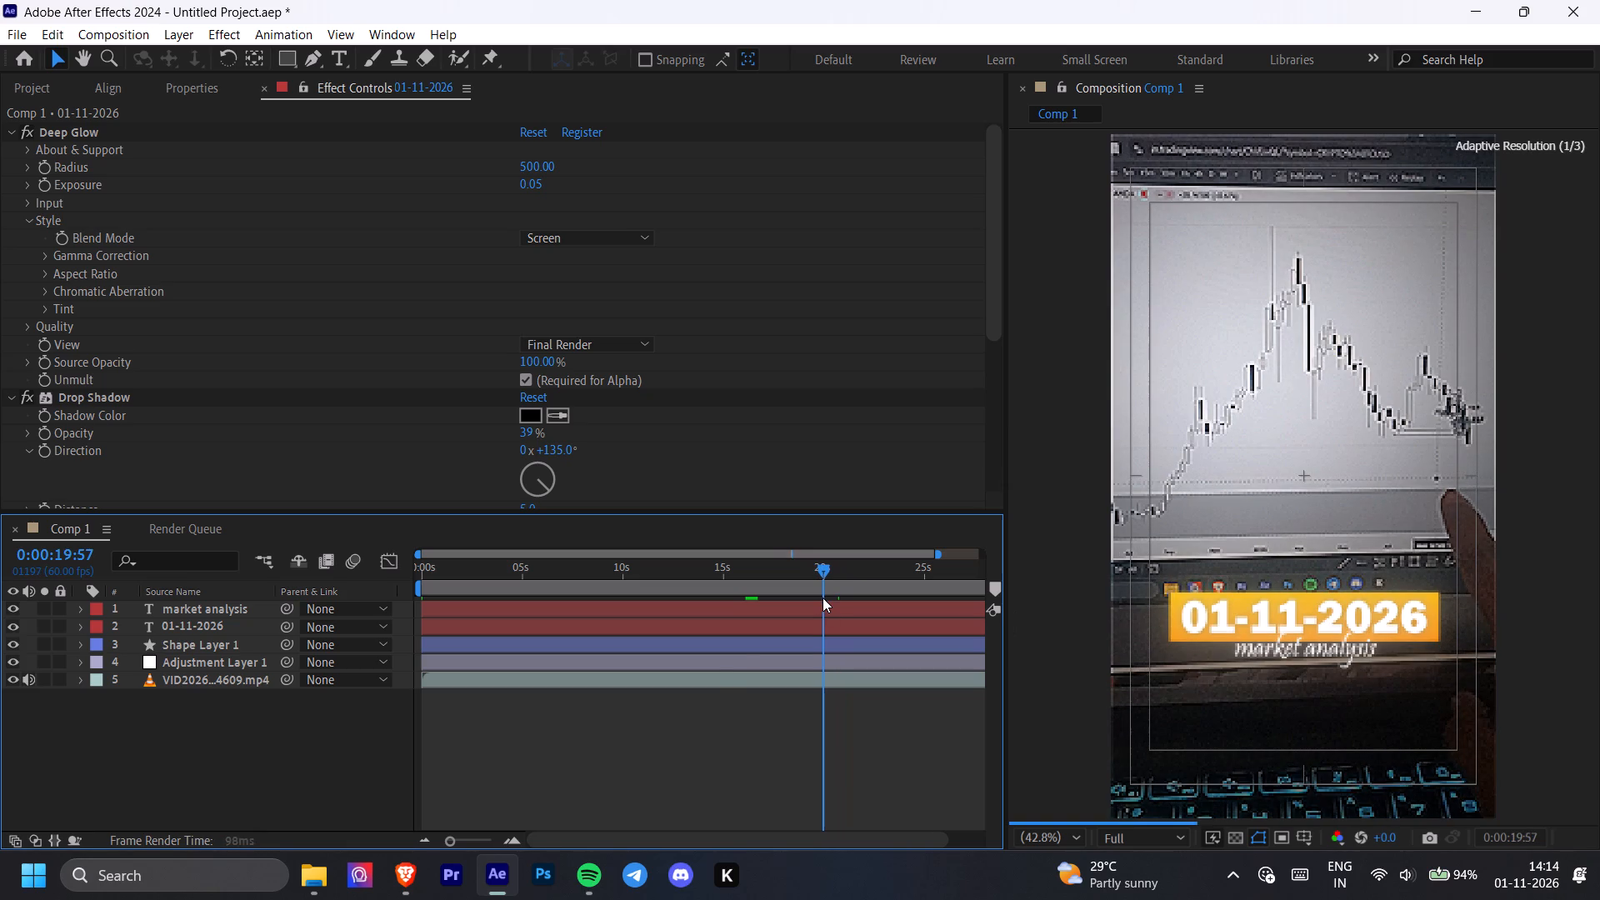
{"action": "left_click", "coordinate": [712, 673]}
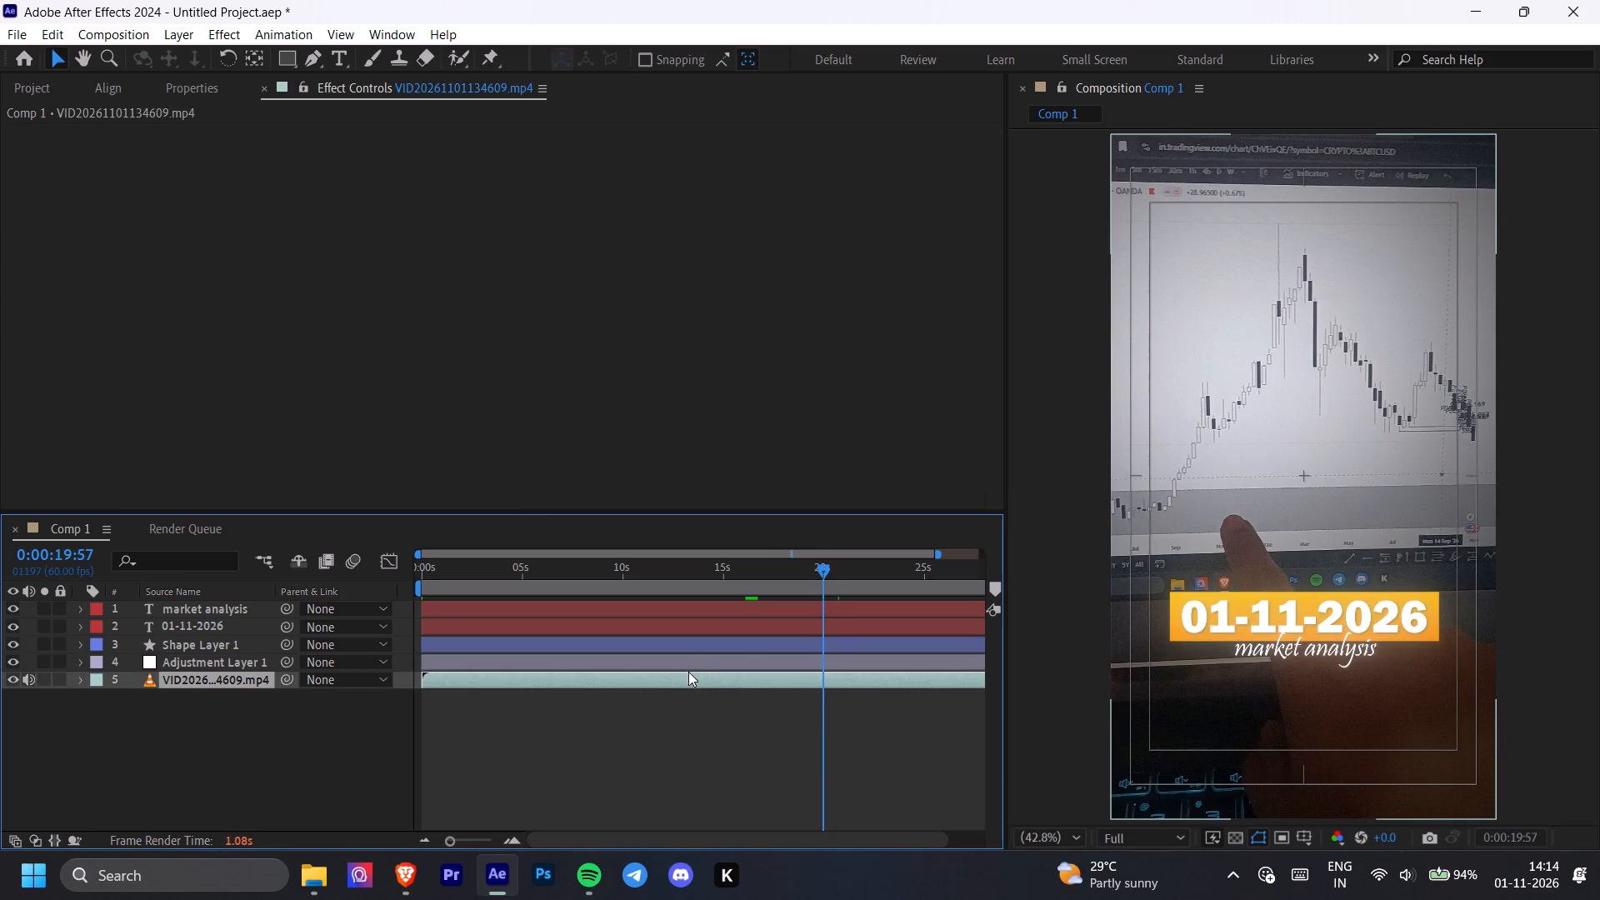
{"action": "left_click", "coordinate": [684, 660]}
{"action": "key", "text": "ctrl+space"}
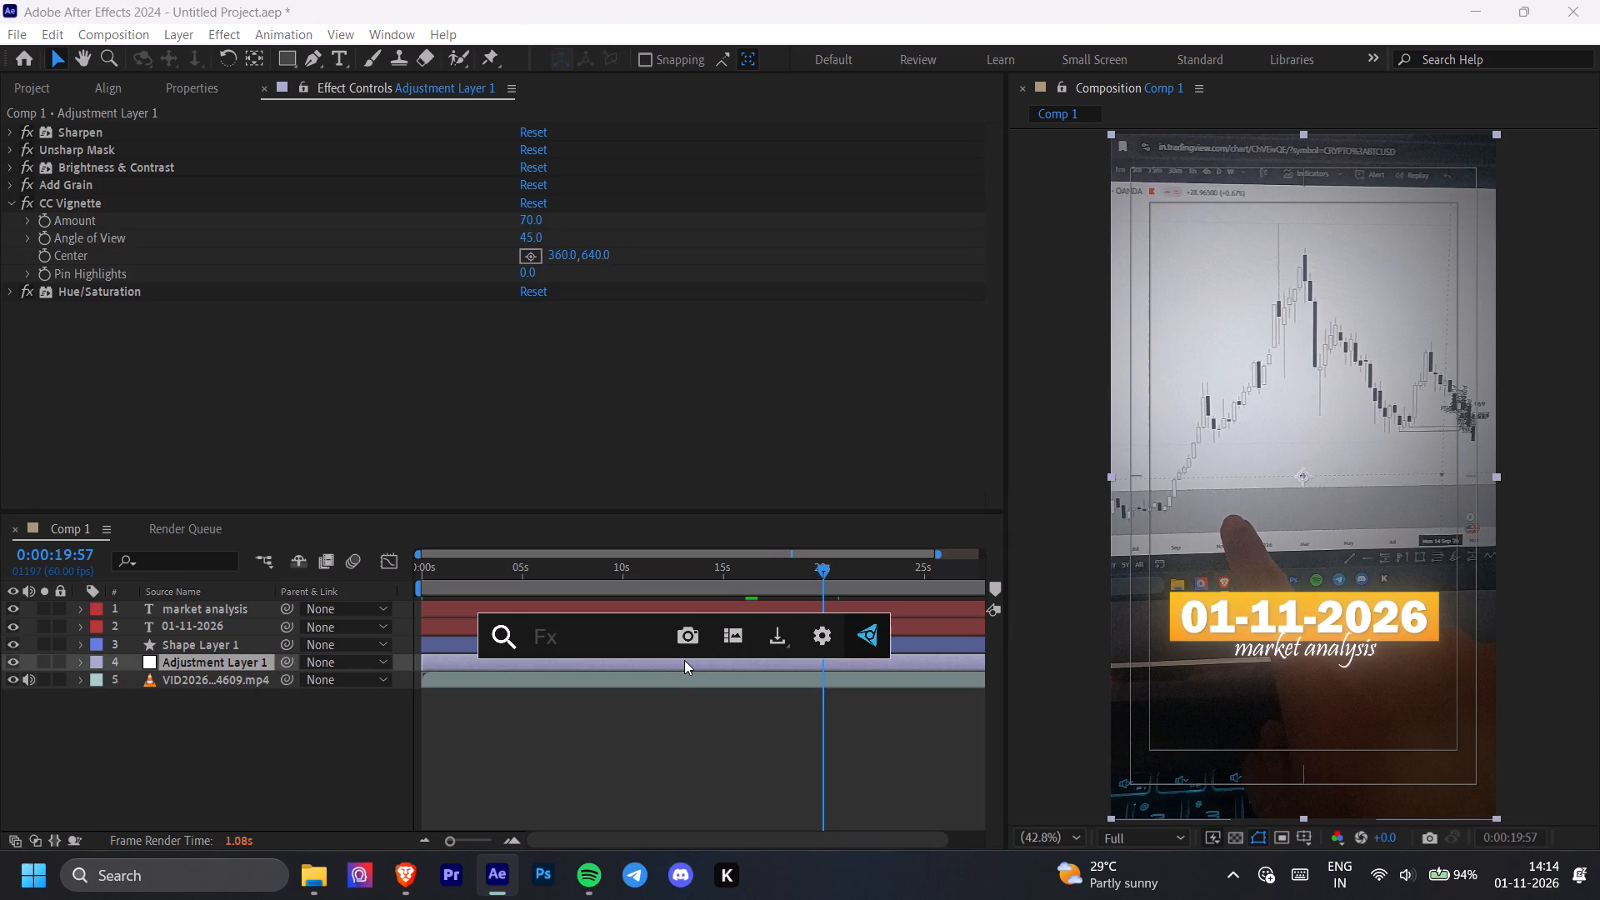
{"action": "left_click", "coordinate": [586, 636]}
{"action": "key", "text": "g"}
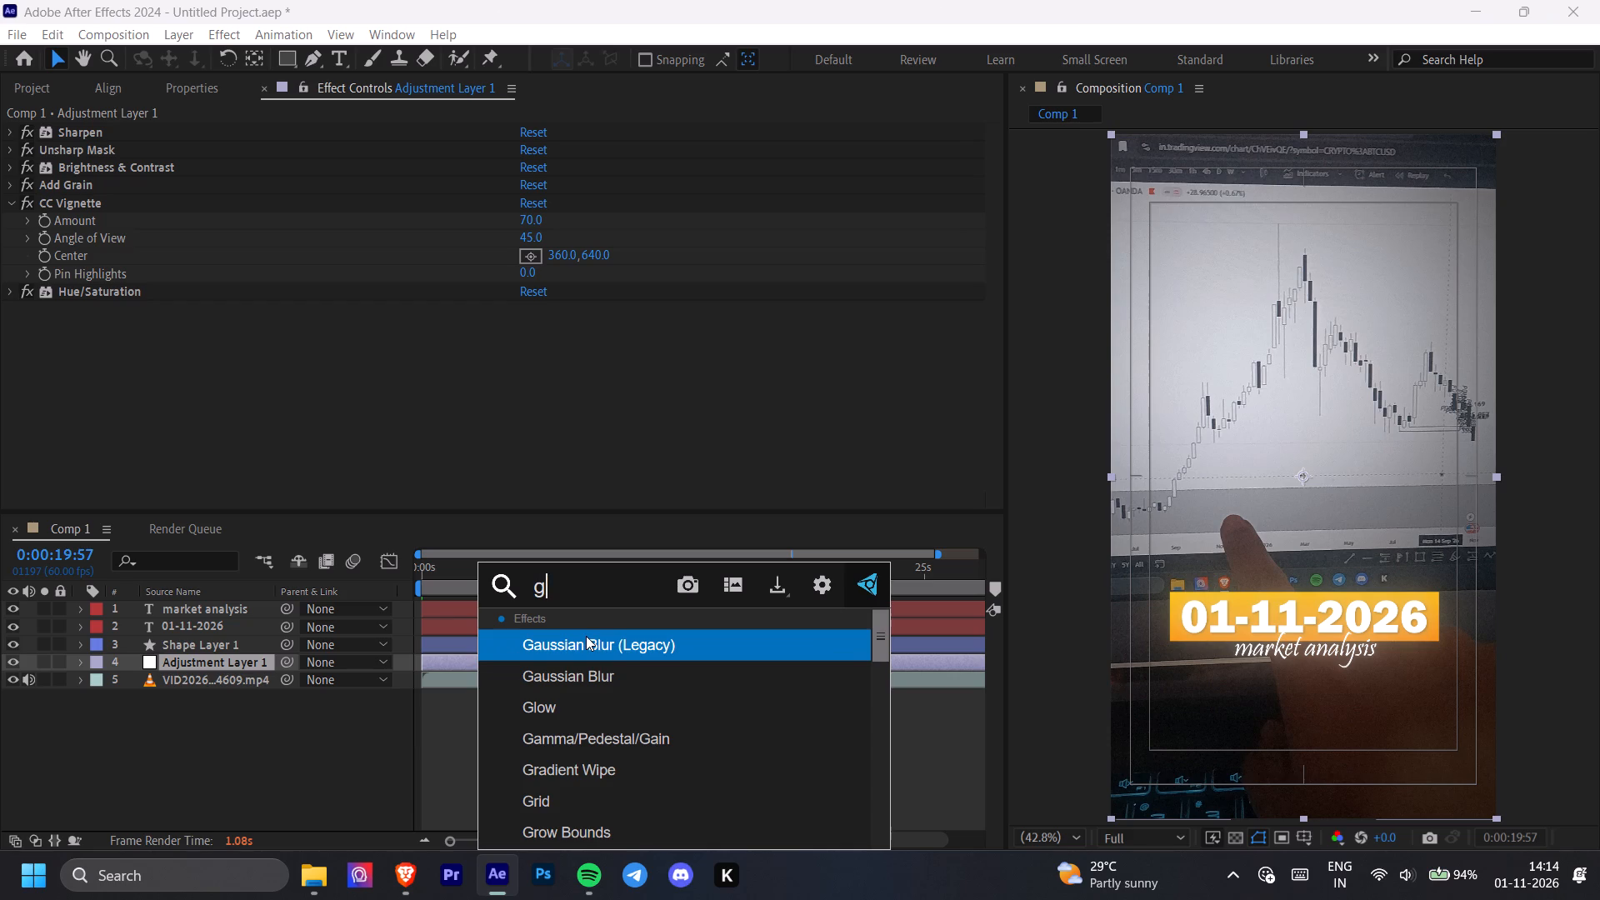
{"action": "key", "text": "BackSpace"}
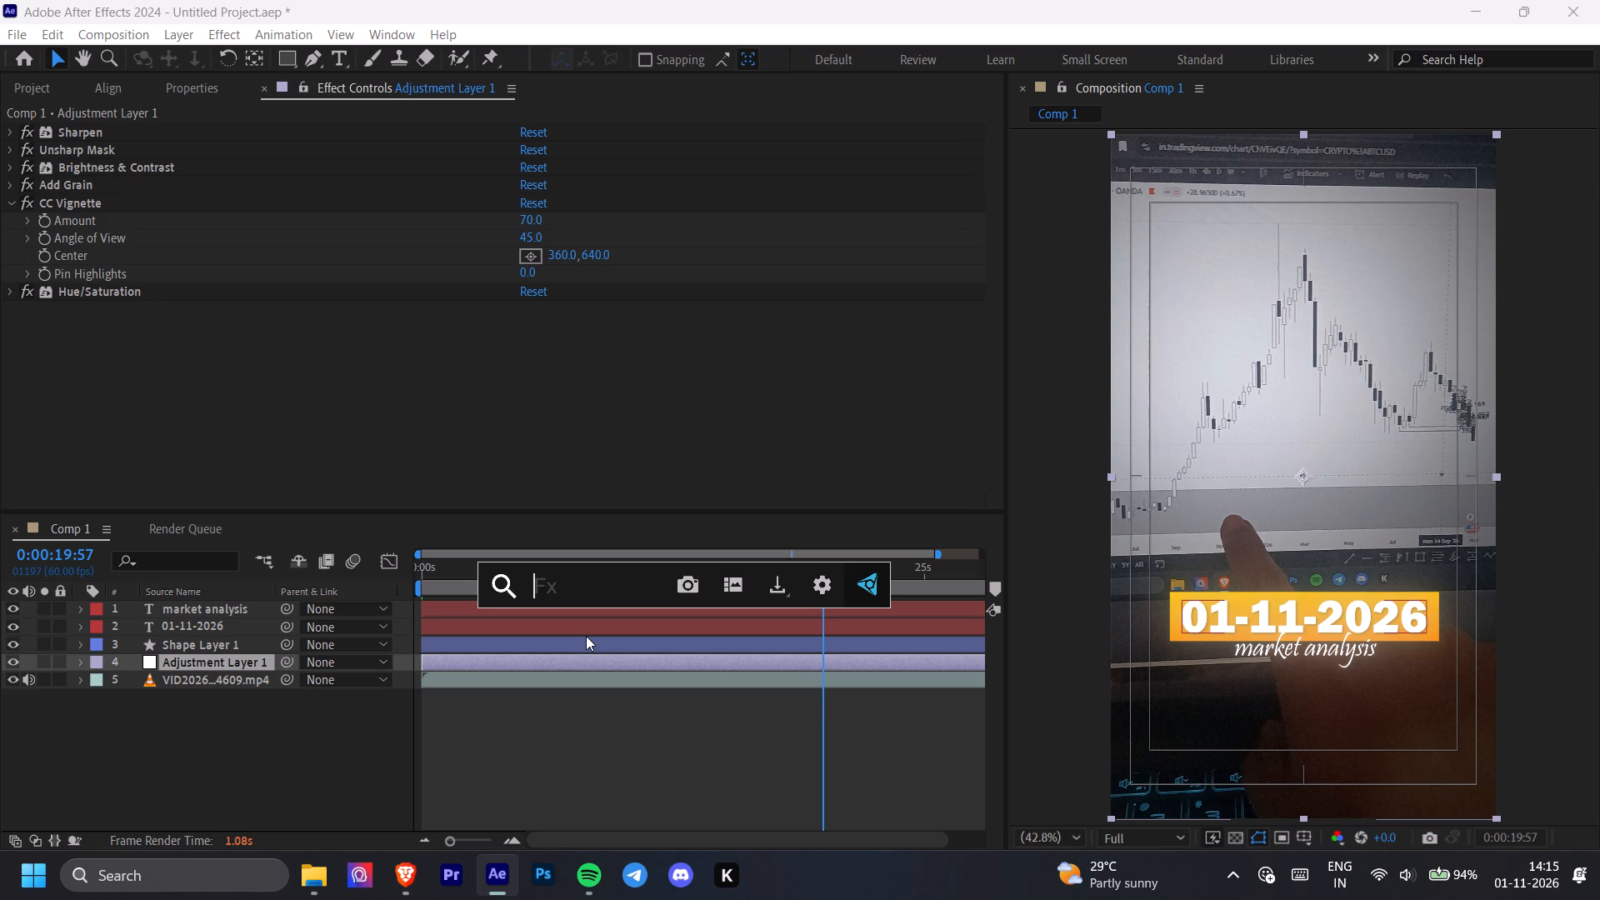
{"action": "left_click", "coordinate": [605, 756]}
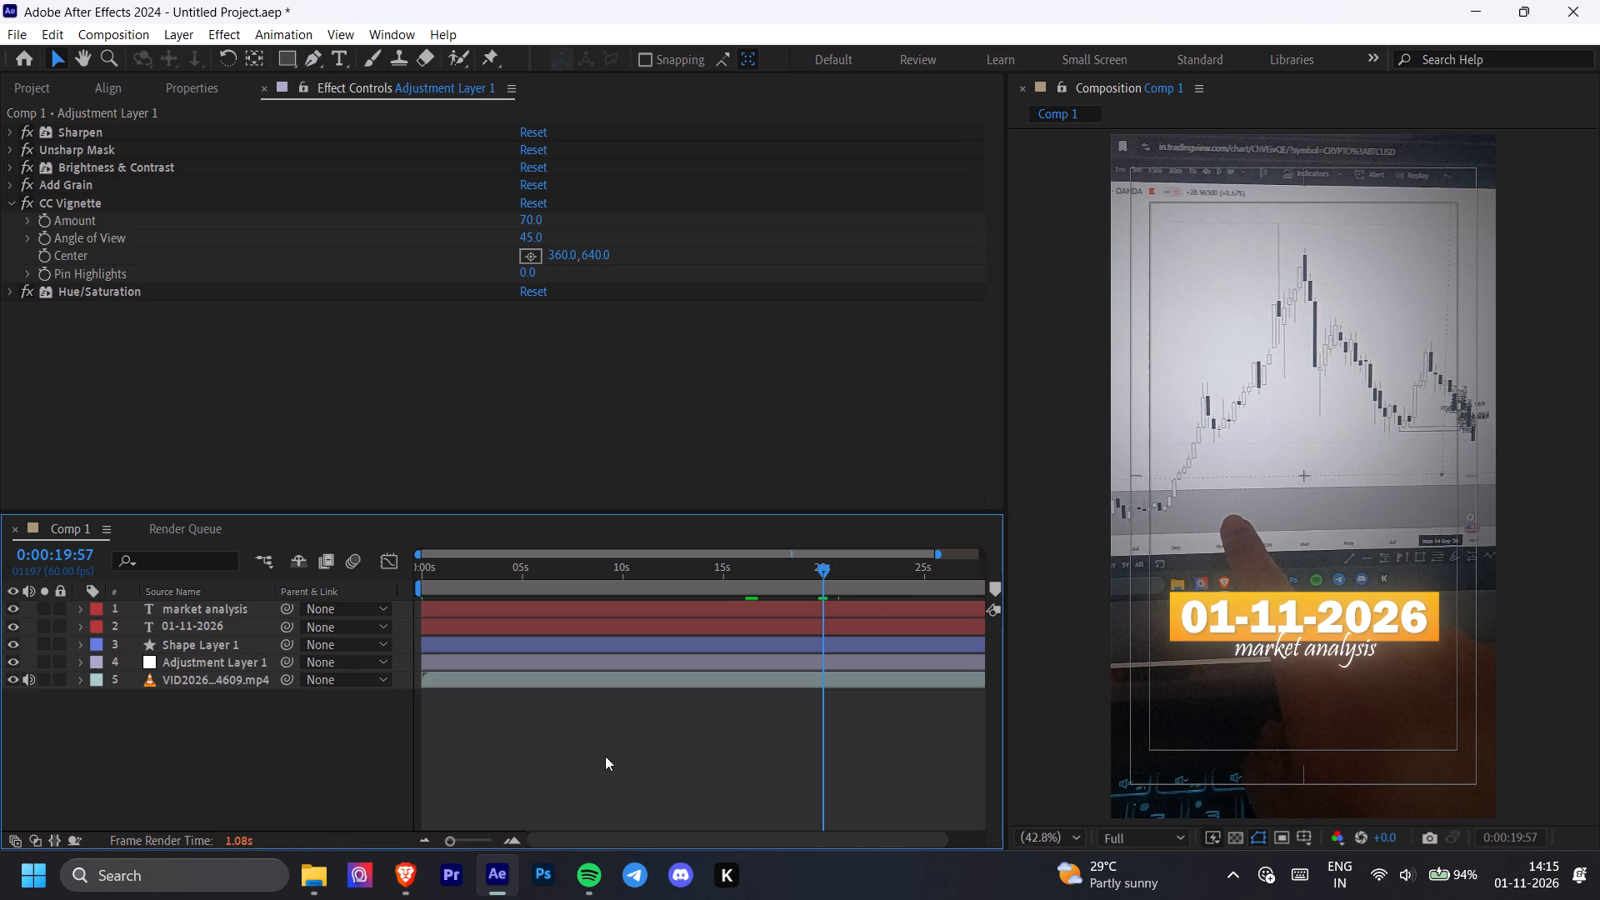
Switch to the Brave browser and search YouTube for "convert video into 2k quality".
{"action": "left_click", "coordinate": [1470, 0]}
{"action": "left_click", "coordinate": [1048, 17]}
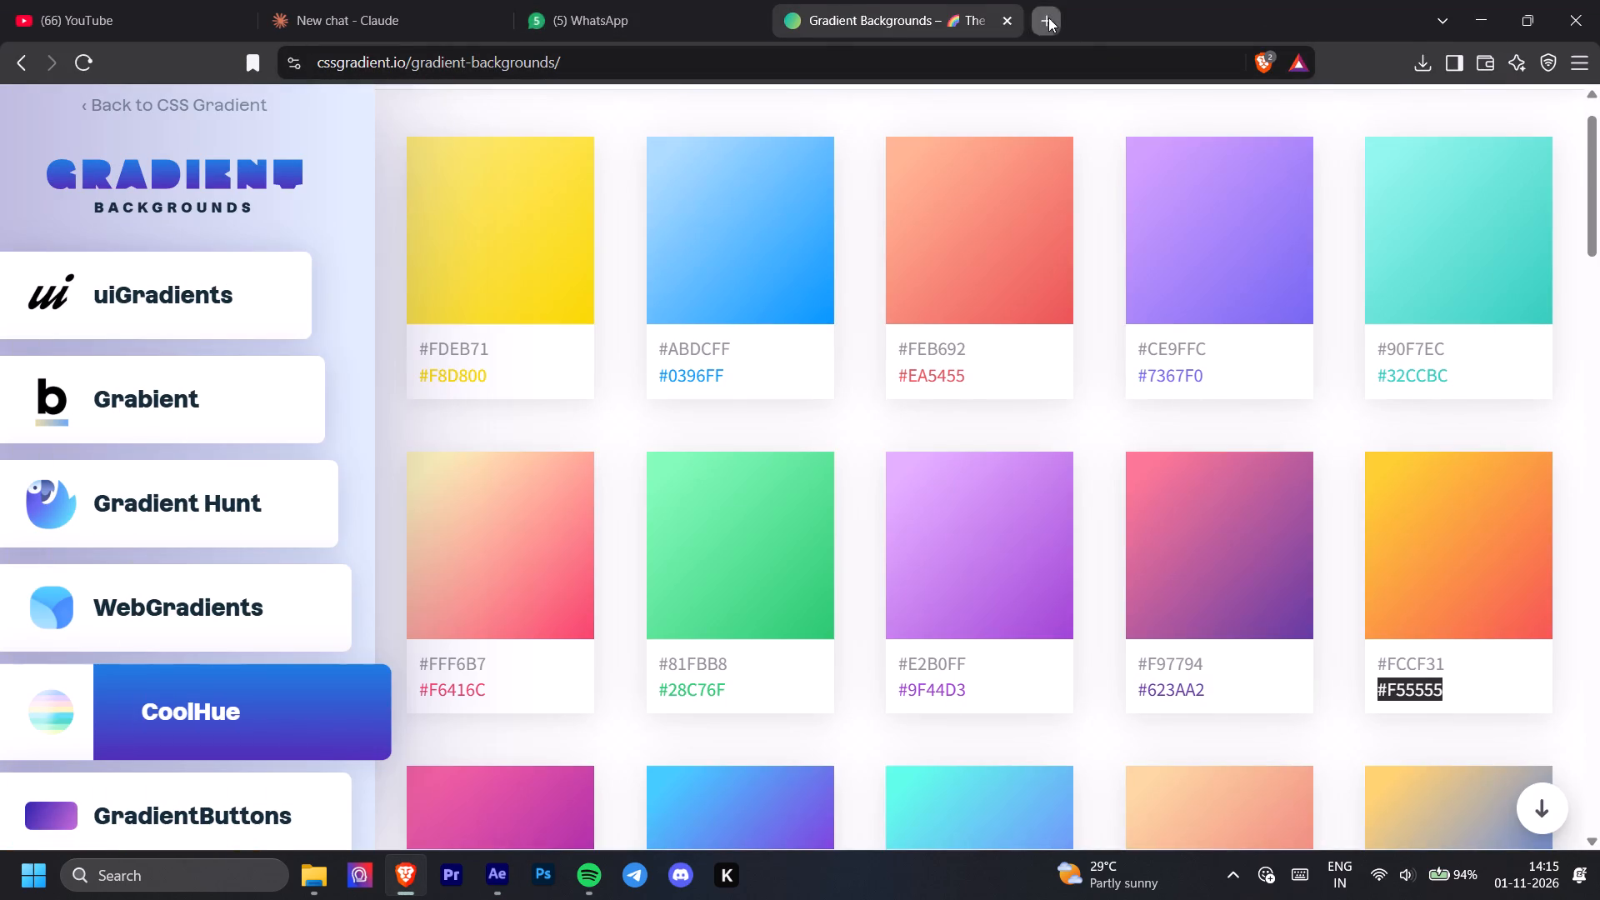
{"action": "left_click", "coordinate": [167, 0]}
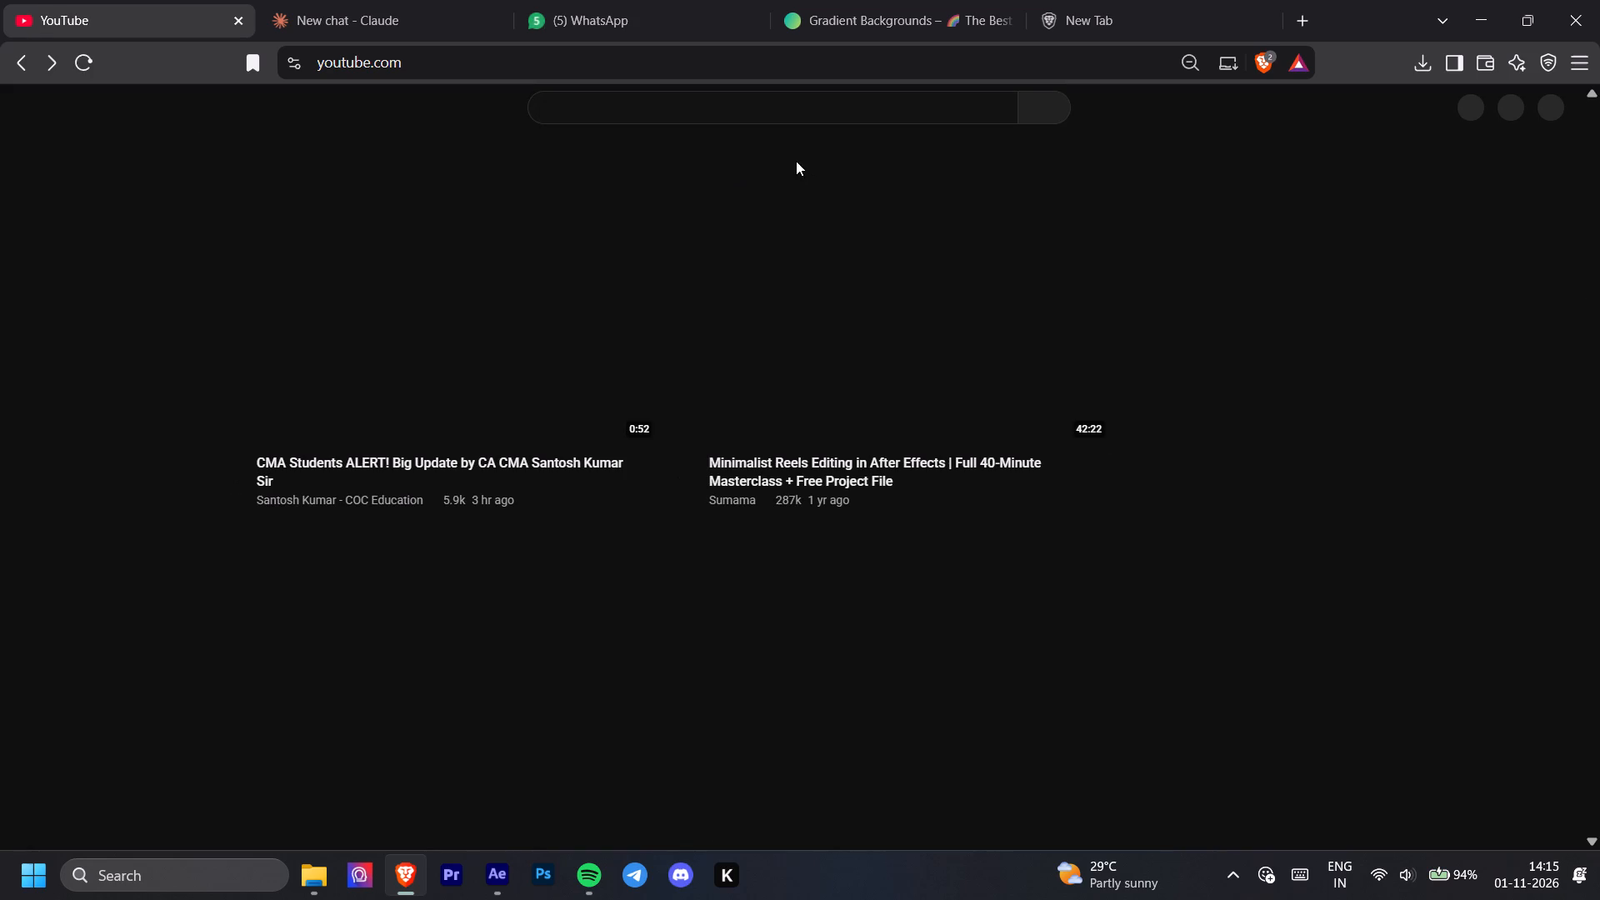
{"action": "left_click", "coordinate": [790, 110]}
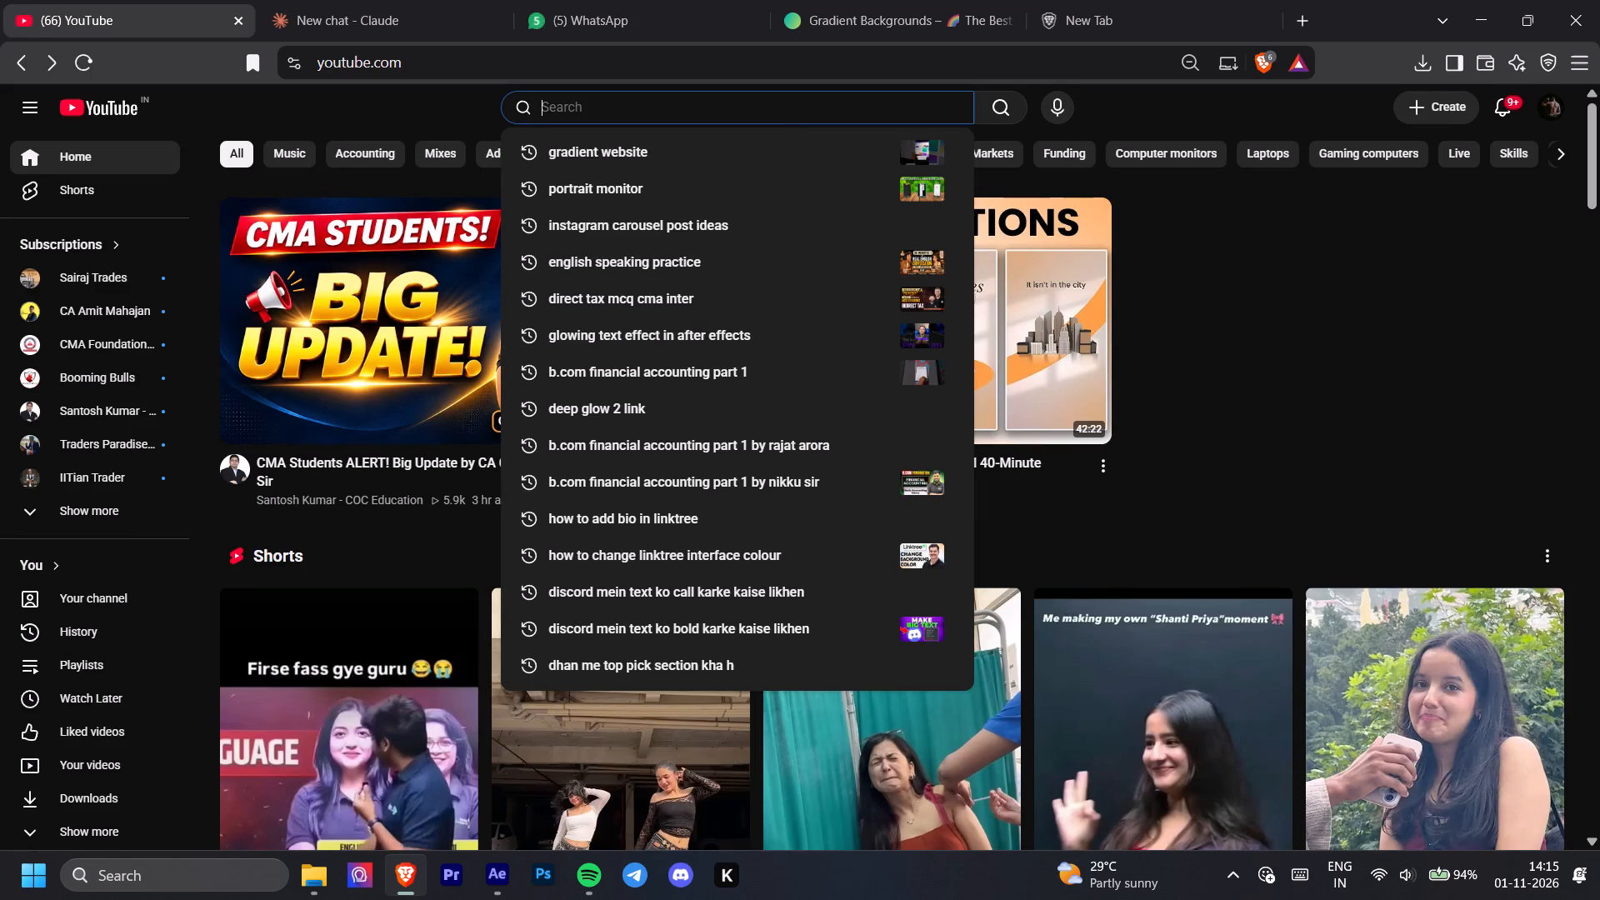
{"action": "type", "text": "convert"}
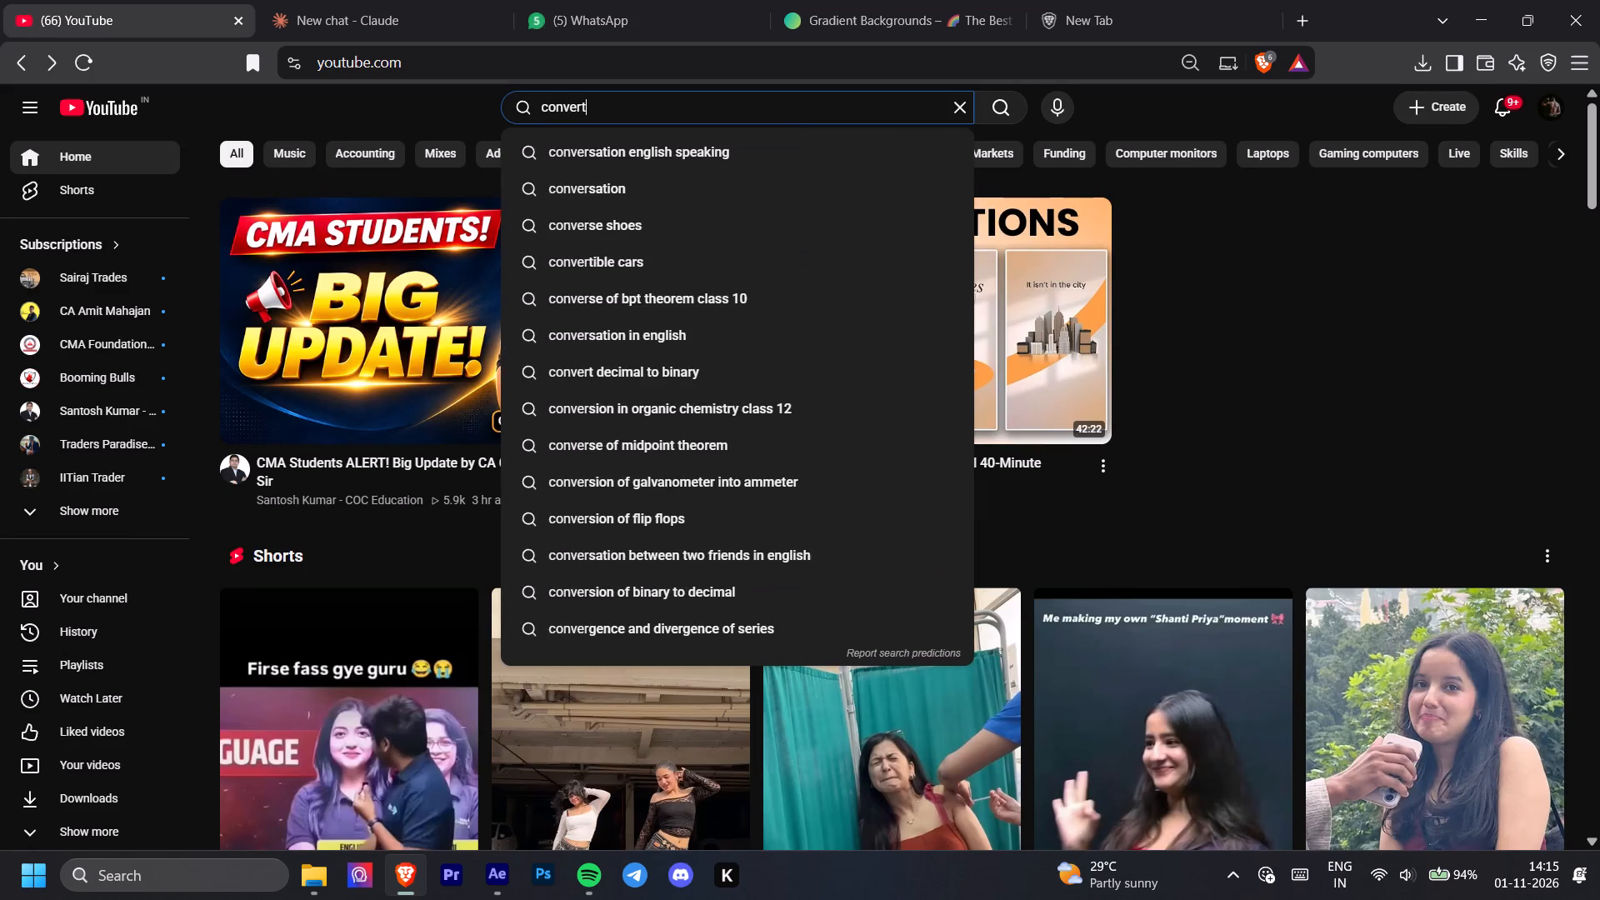
{"action": "key", "text": "space"}
{"action": "type", "text": "video into"}
{"action": "key", "text": "space"}
{"action": "type", "text": "2k"}
{"action": "key", "text": "space"}
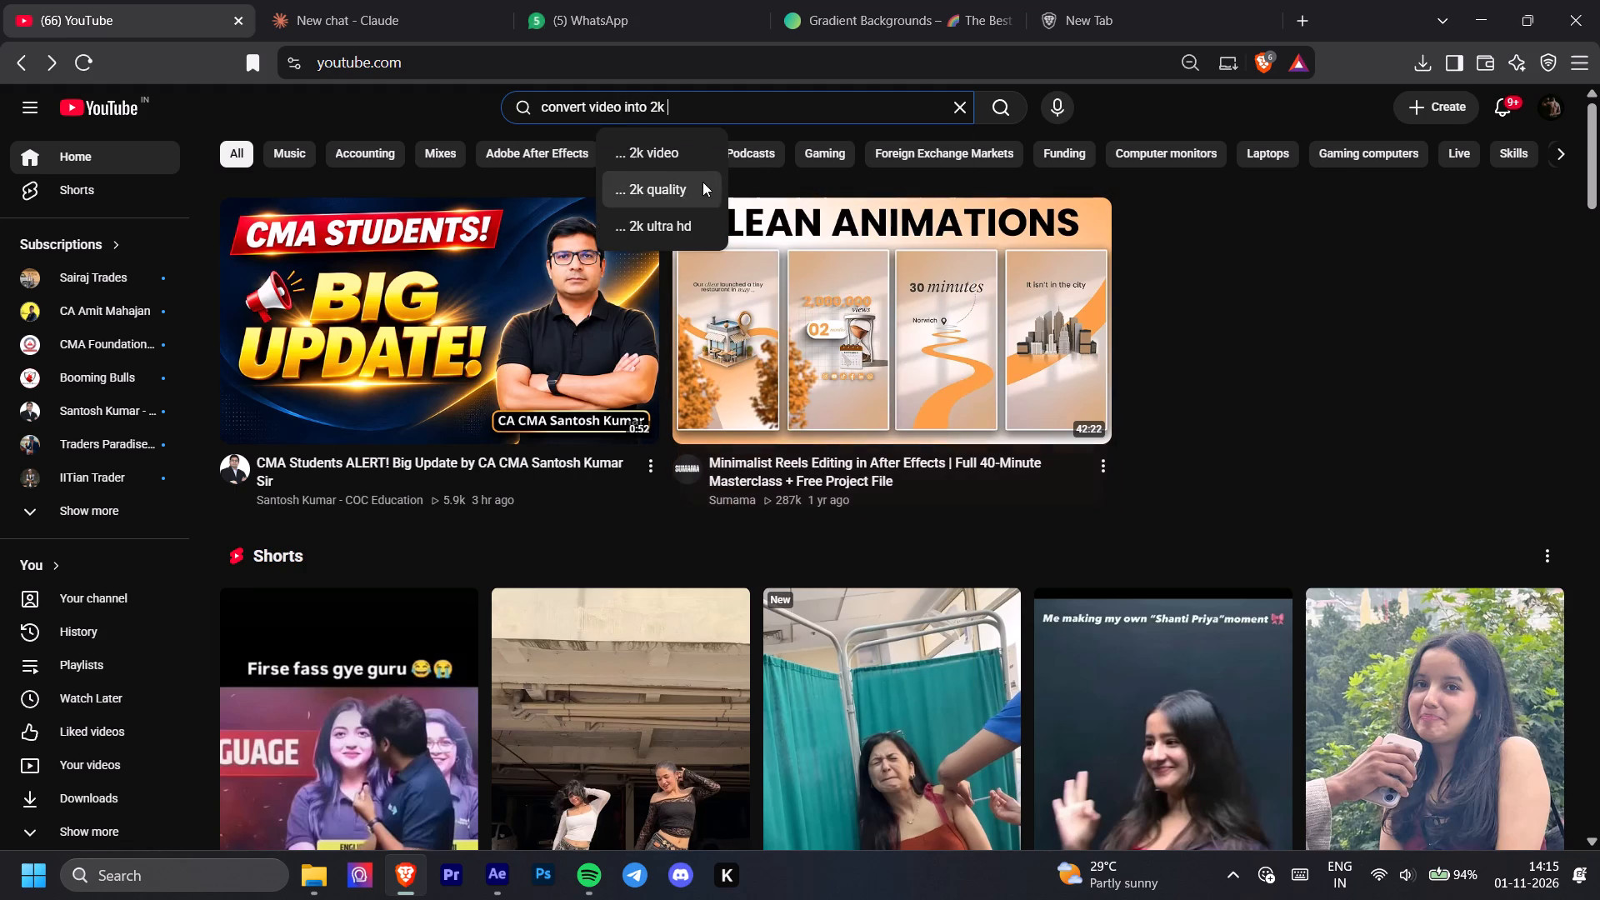
{"action": "left_click", "coordinate": [702, 182]}
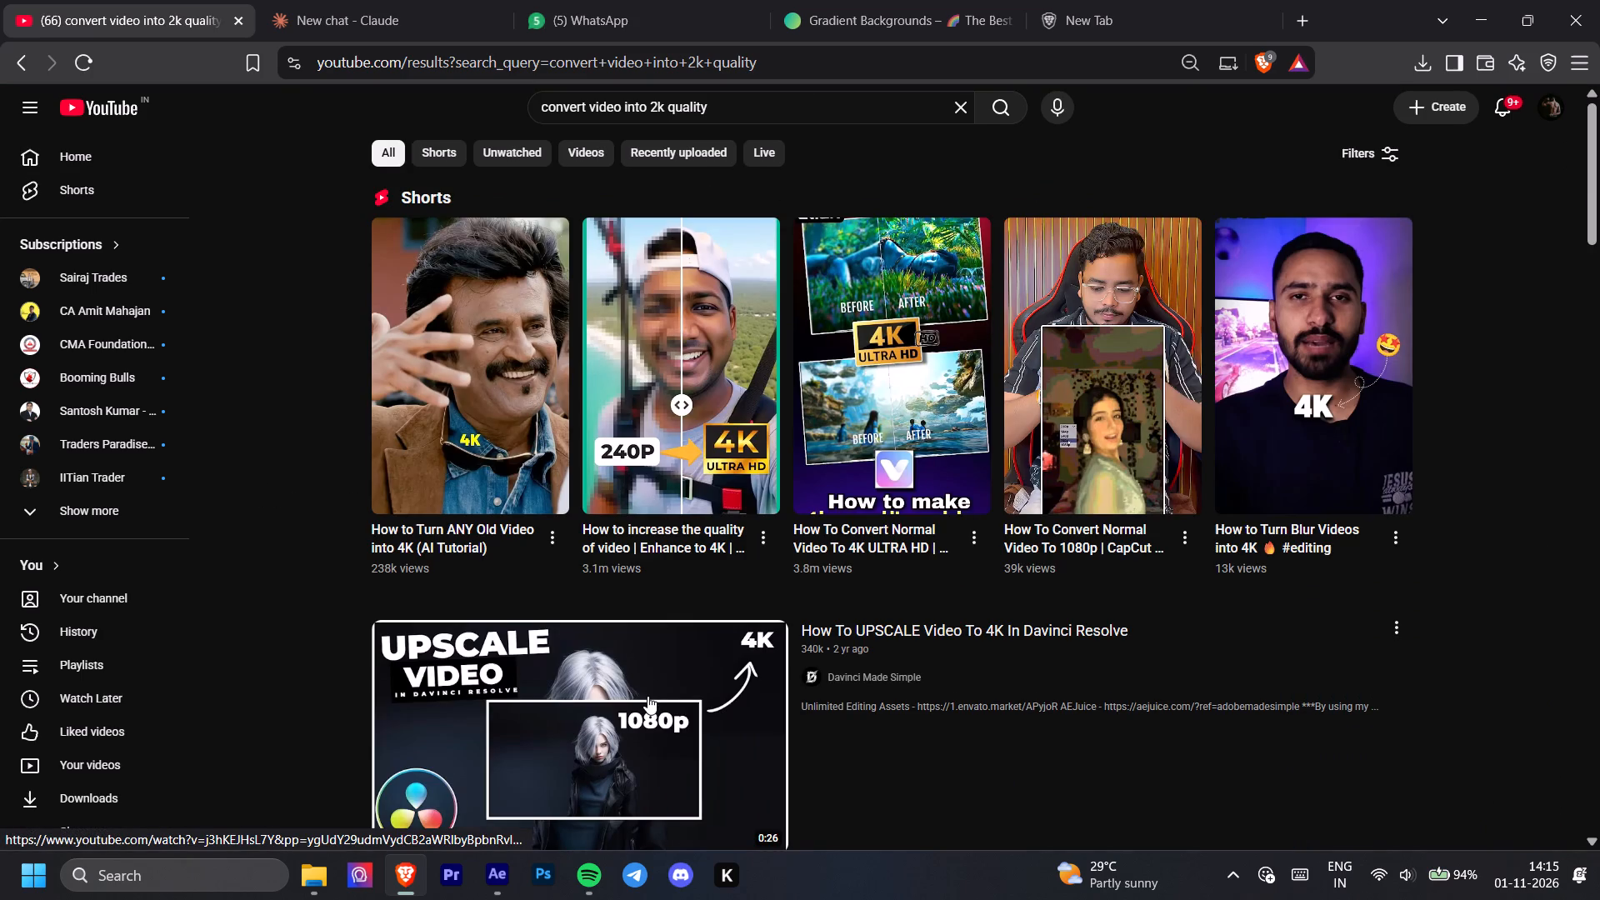
Watch the Shorts on converting normal video to 1080p and turning blurry videos into 4K, returning to the results after each.
{"action": "scroll", "coordinate": [647, 696], "scroll_direction": "down", "scroll_amount": 1}
{"action": "scroll", "coordinate": [647, 696], "scroll_direction": "up", "scroll_amount": 1}
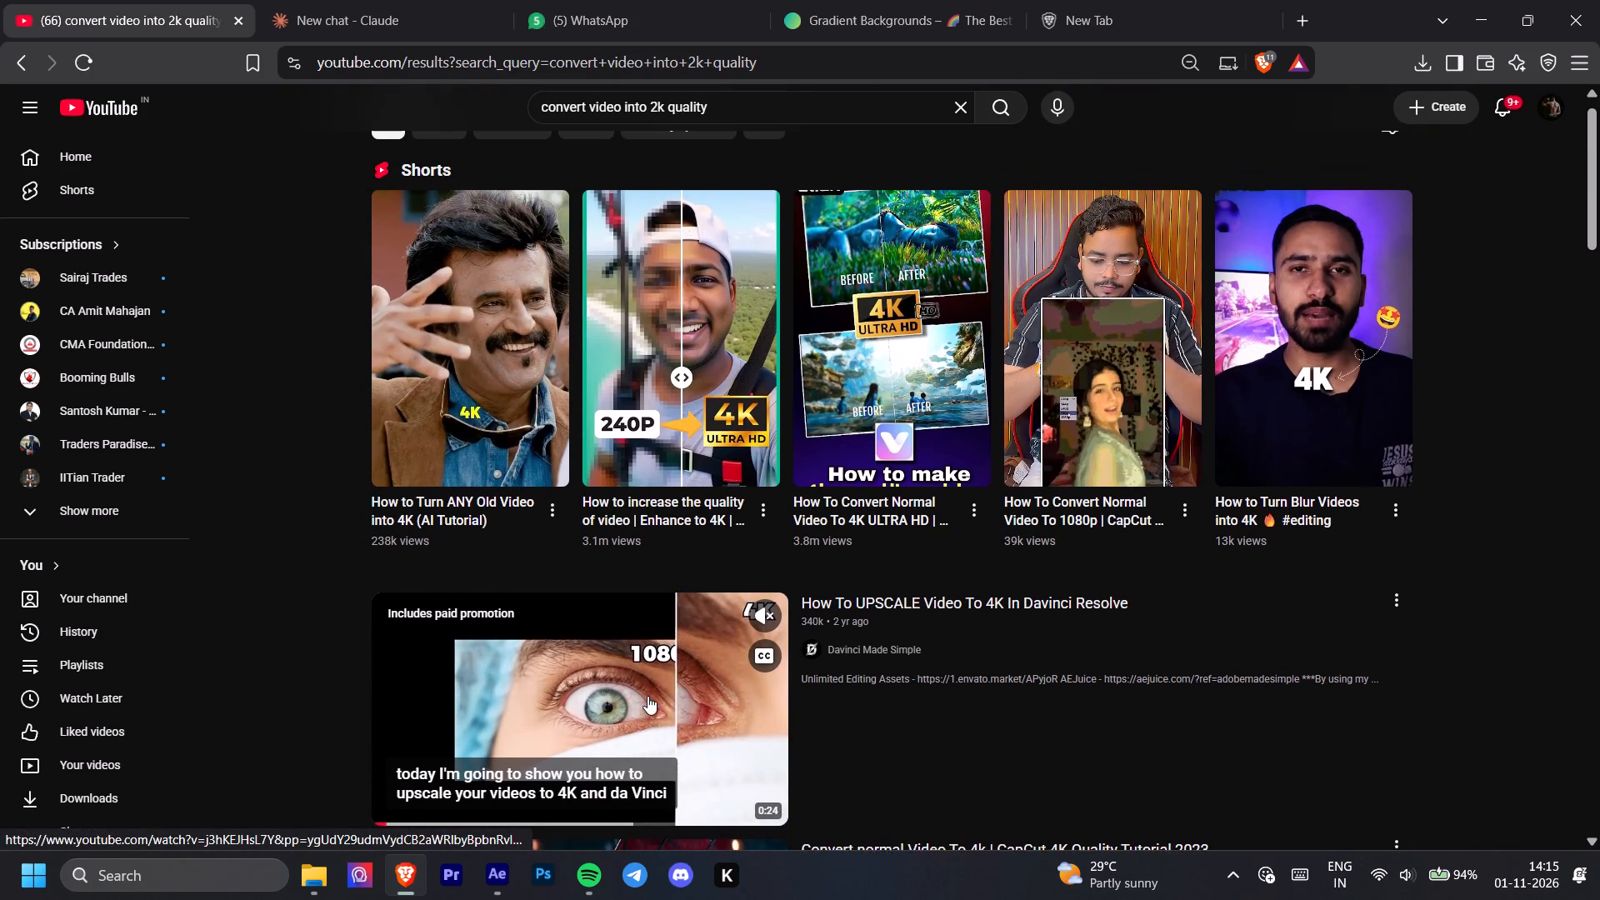
{"action": "scroll", "coordinate": [647, 696], "scroll_direction": "up", "scroll_amount": 1}
{"action": "left_click", "coordinate": [1097, 402]}
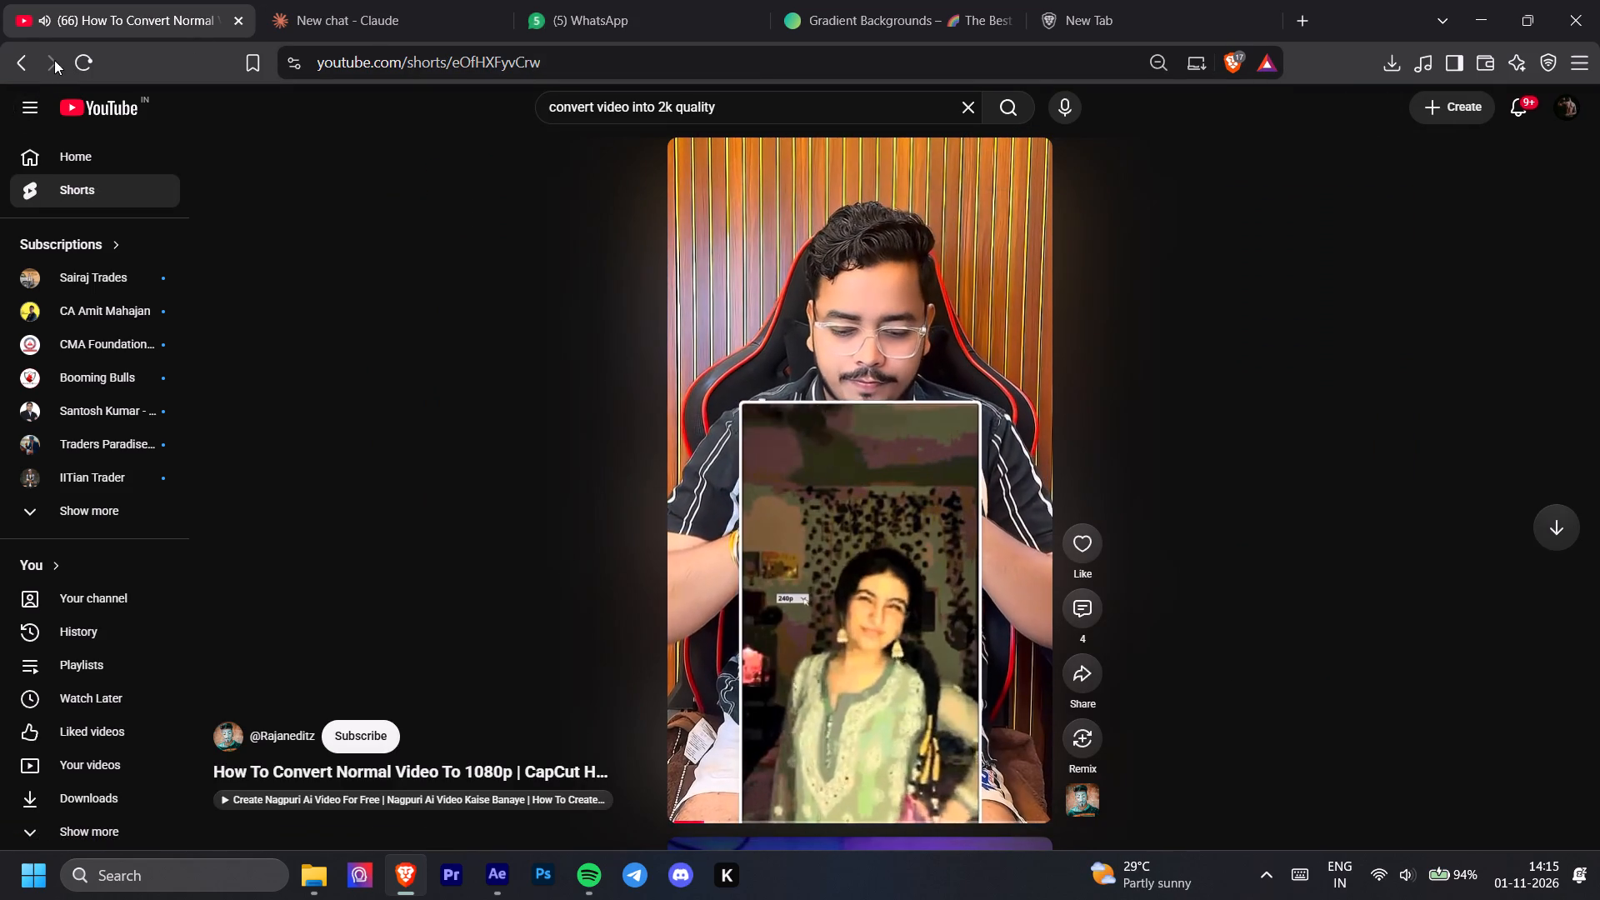
{"action": "left_click", "coordinate": [36, 59]}
{"action": "left_click", "coordinate": [22, 60]}
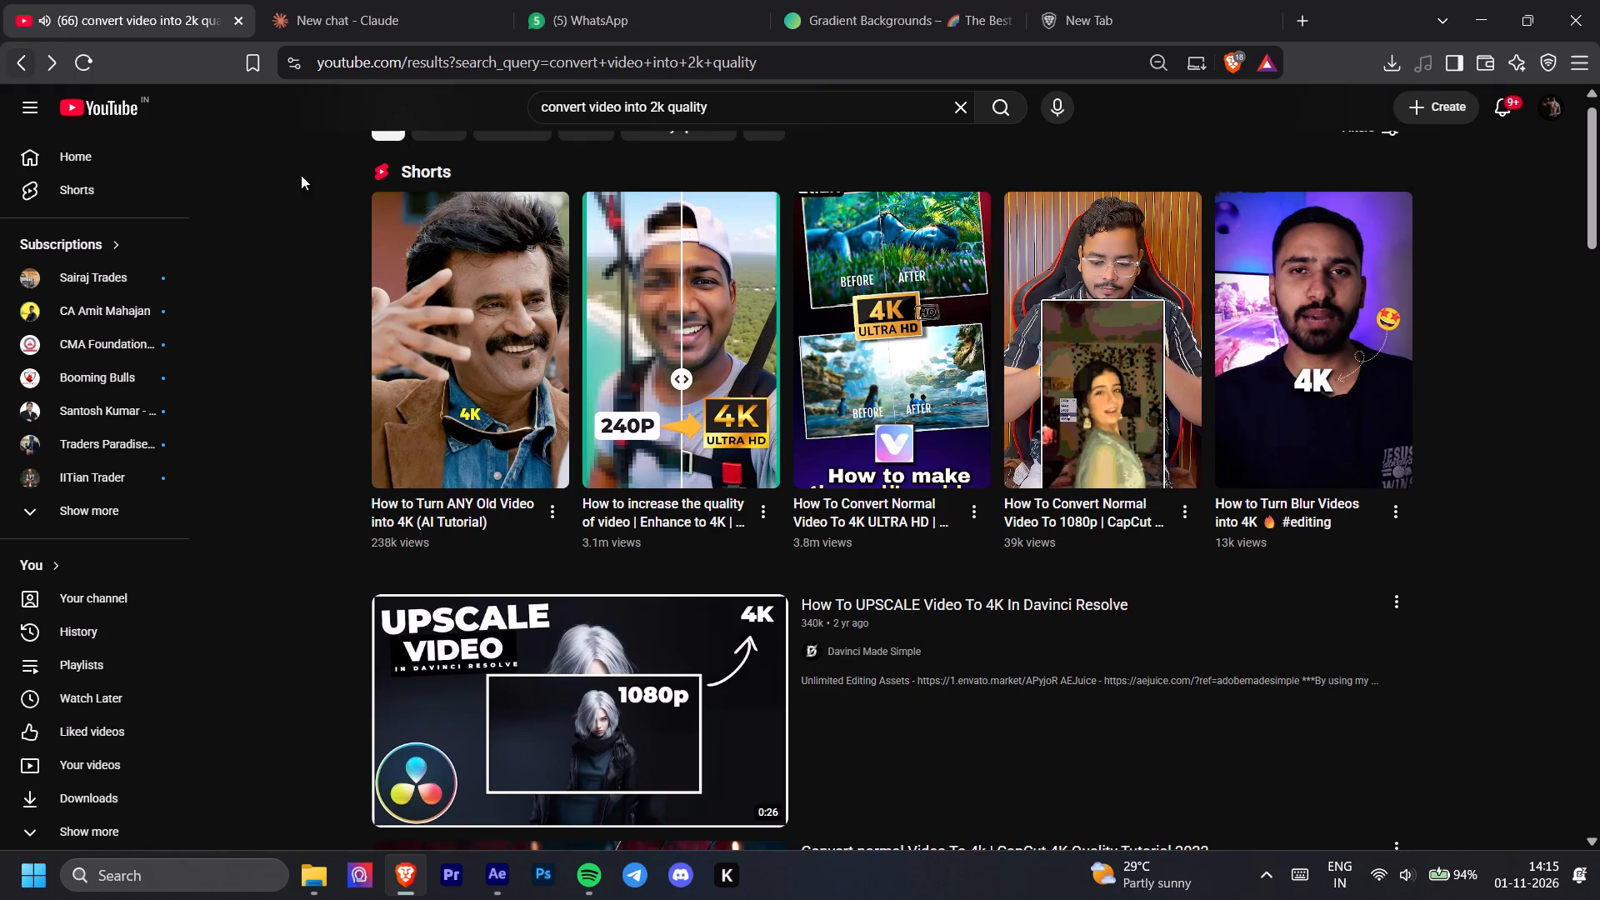
{"action": "left_click", "coordinate": [1297, 289]}
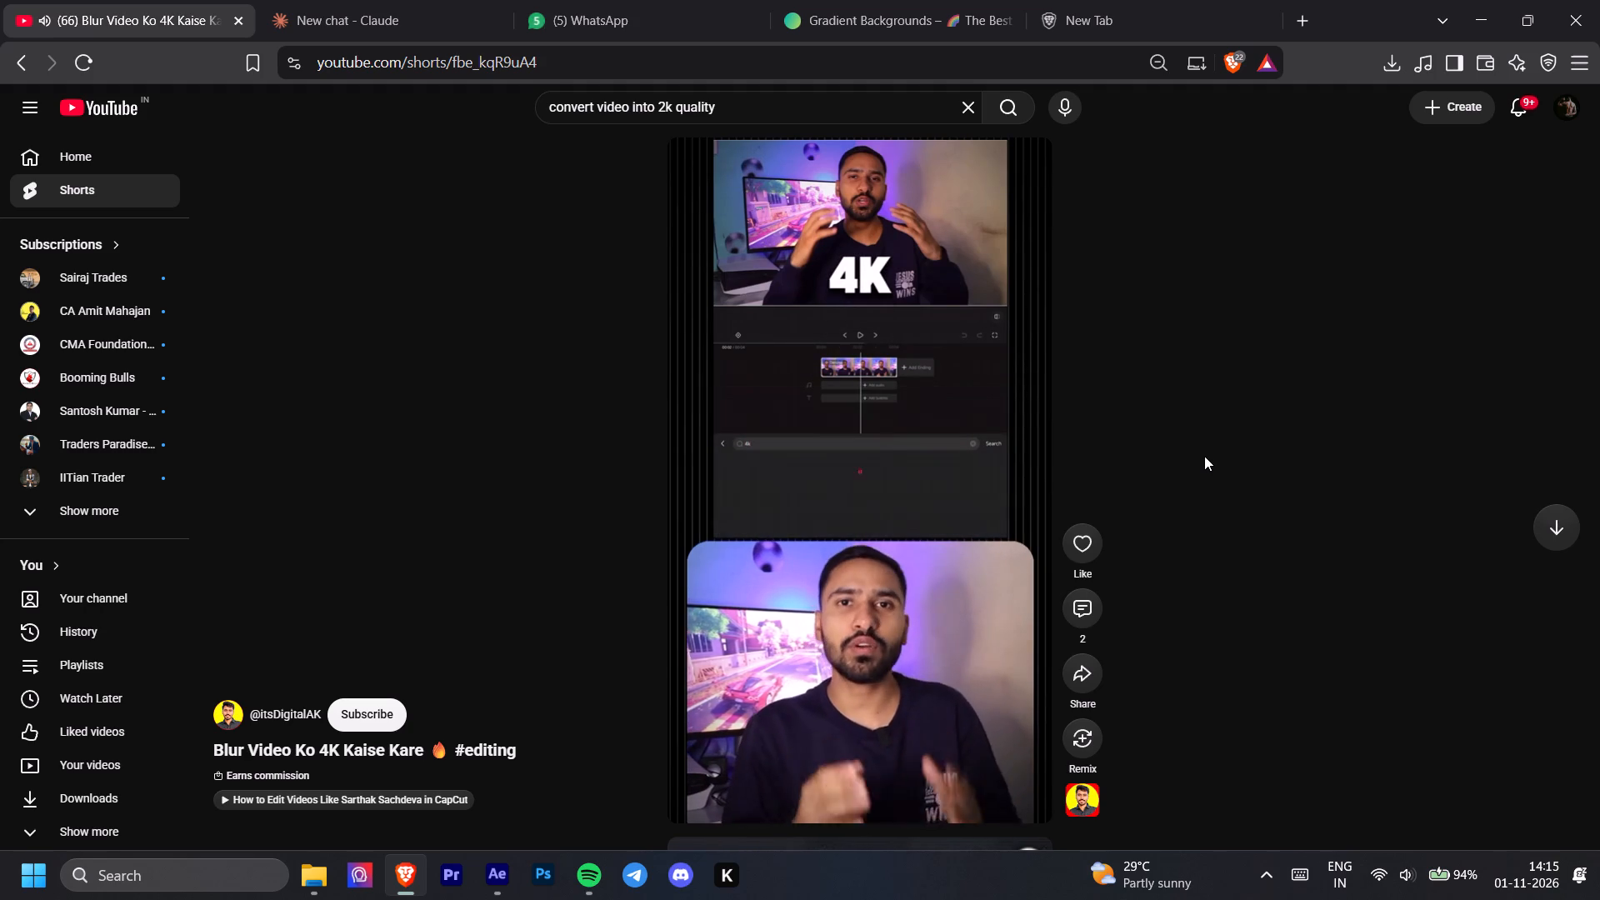
{"action": "left_click", "coordinate": [22, 55]}
Browse further down the results and watch the Short "Video Quality ko 4k Enhance kaise krein", pausing it partway.
{"action": "scroll", "coordinate": [797, 554], "scroll_direction": "down", "scroll_amount": 4}
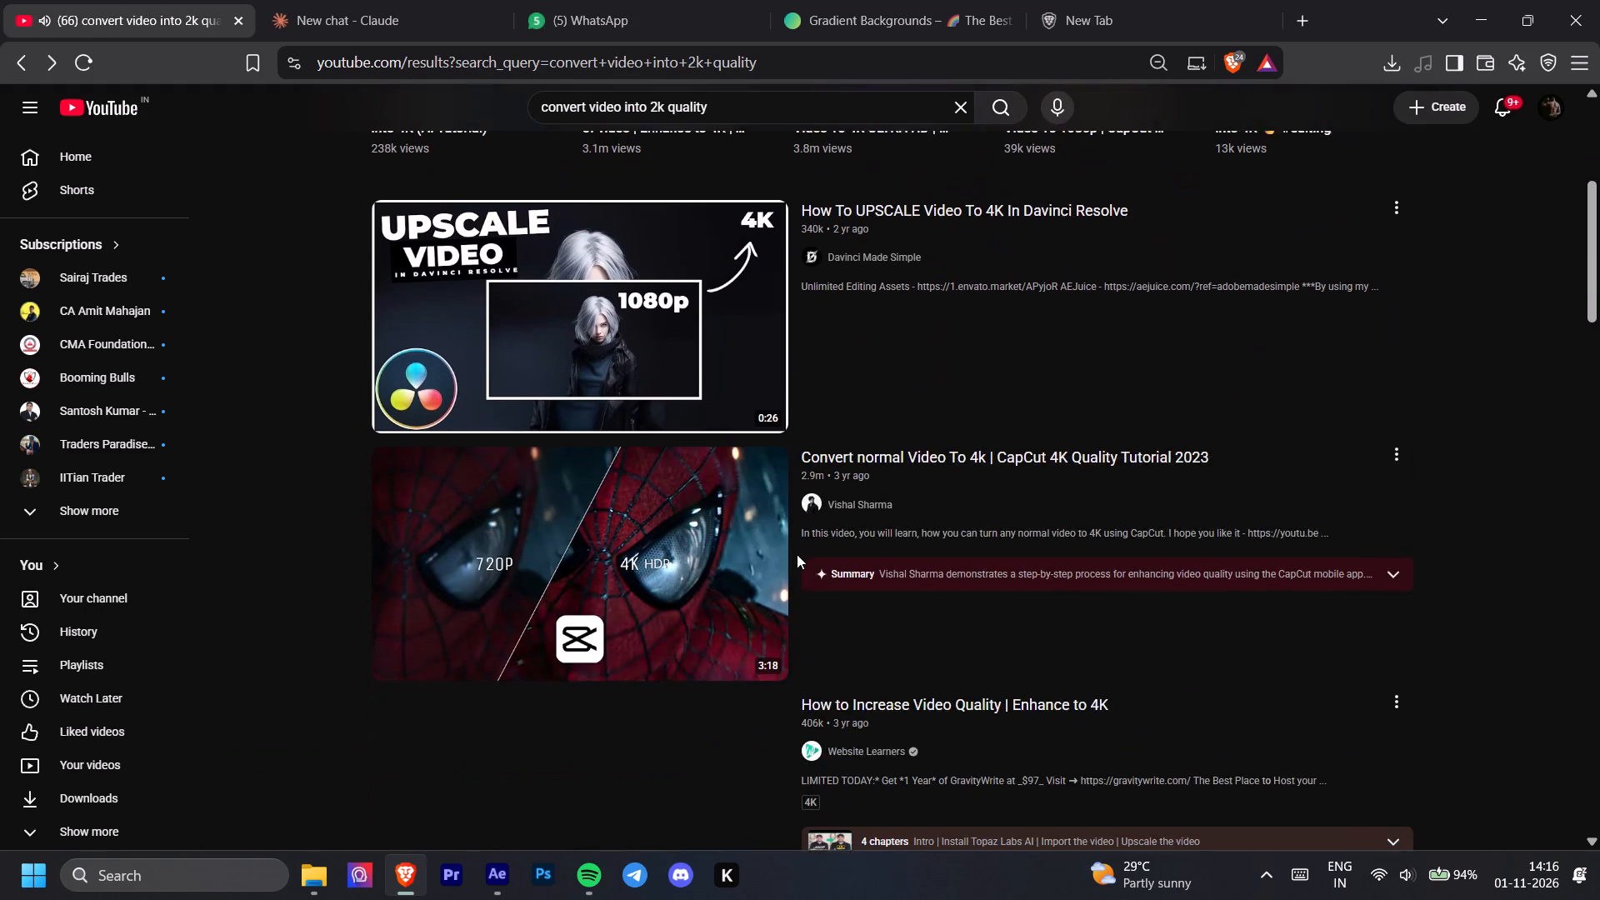
{"action": "scroll", "coordinate": [797, 554], "scroll_direction": "down", "scroll_amount": 5}
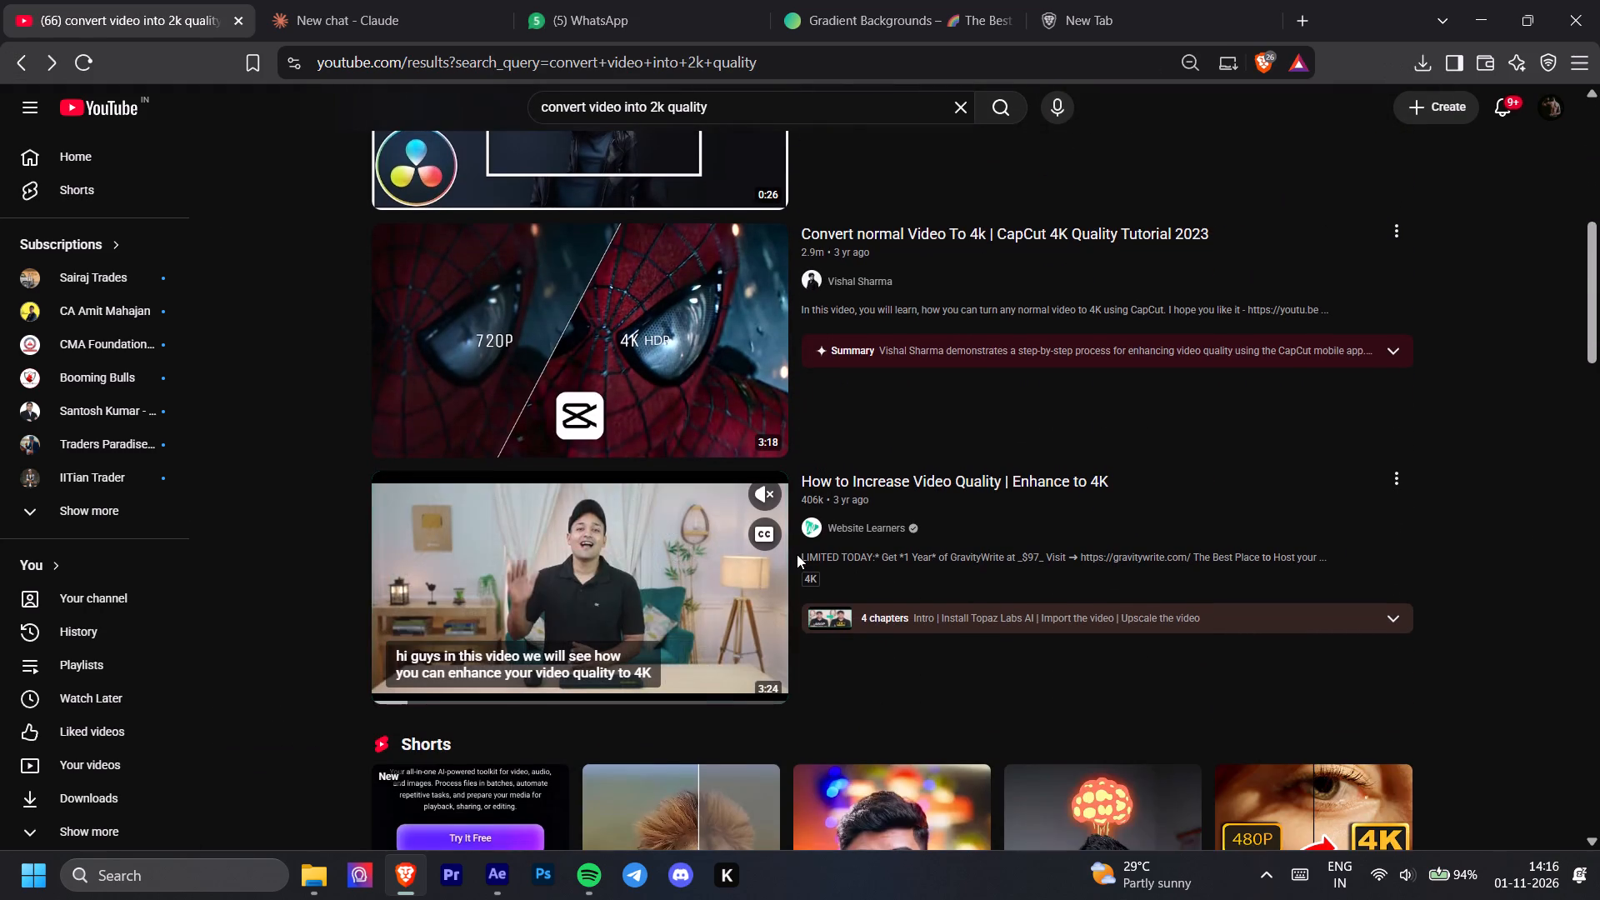
{"action": "scroll", "coordinate": [797, 554], "scroll_direction": "down", "scroll_amount": 3}
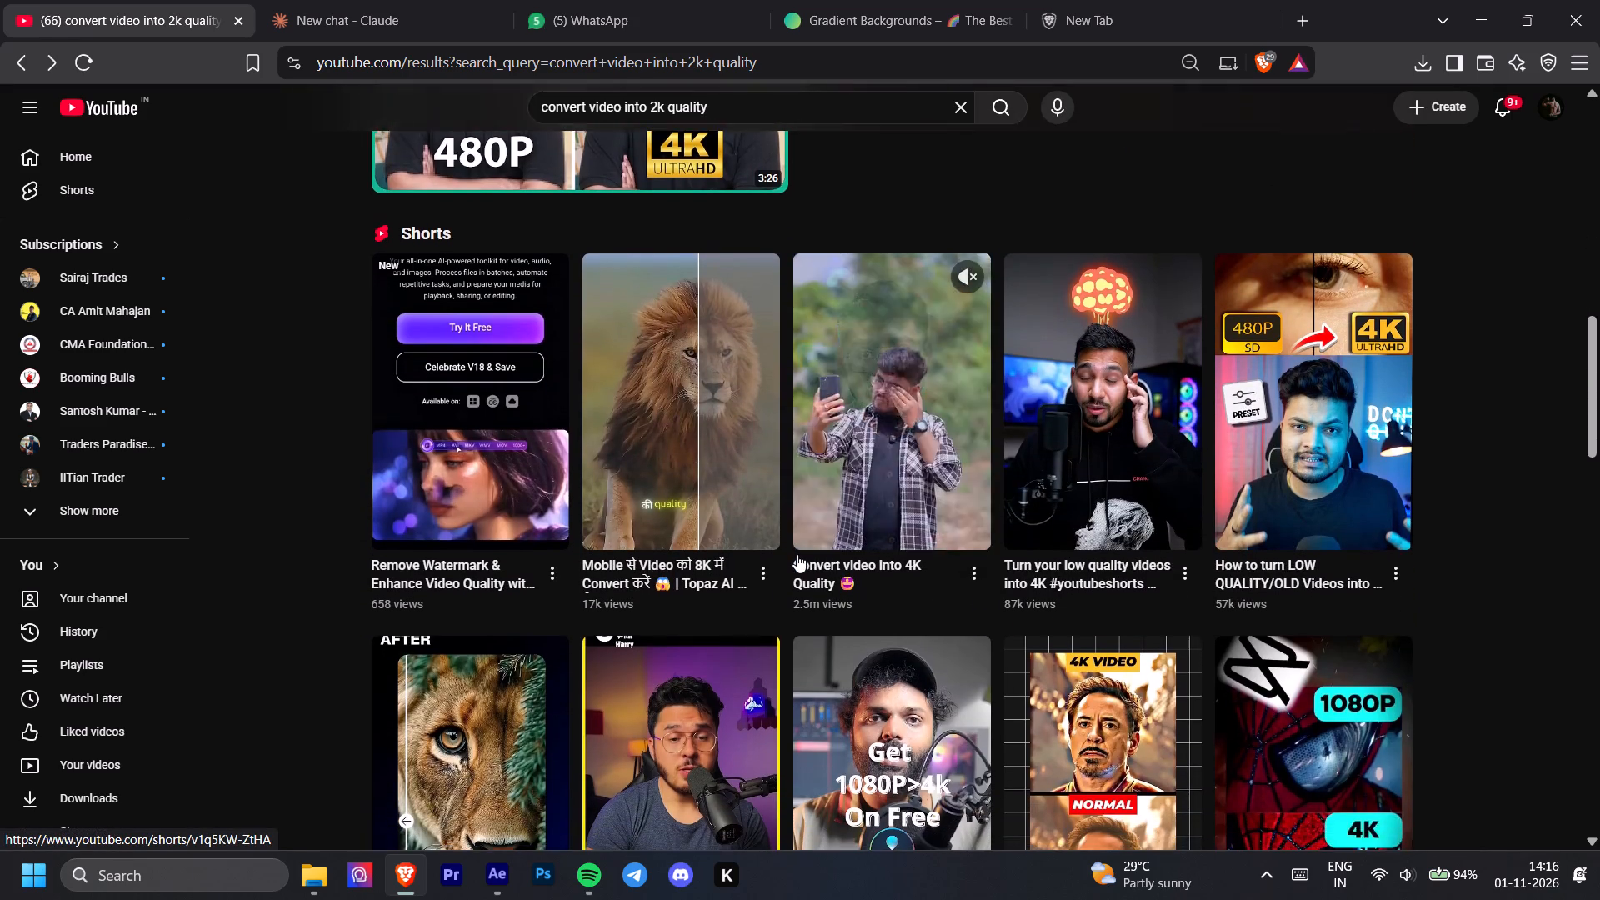
{"action": "scroll", "coordinate": [797, 554], "scroll_direction": "down", "scroll_amount": 2}
{"action": "left_click", "coordinate": [422, 594]}
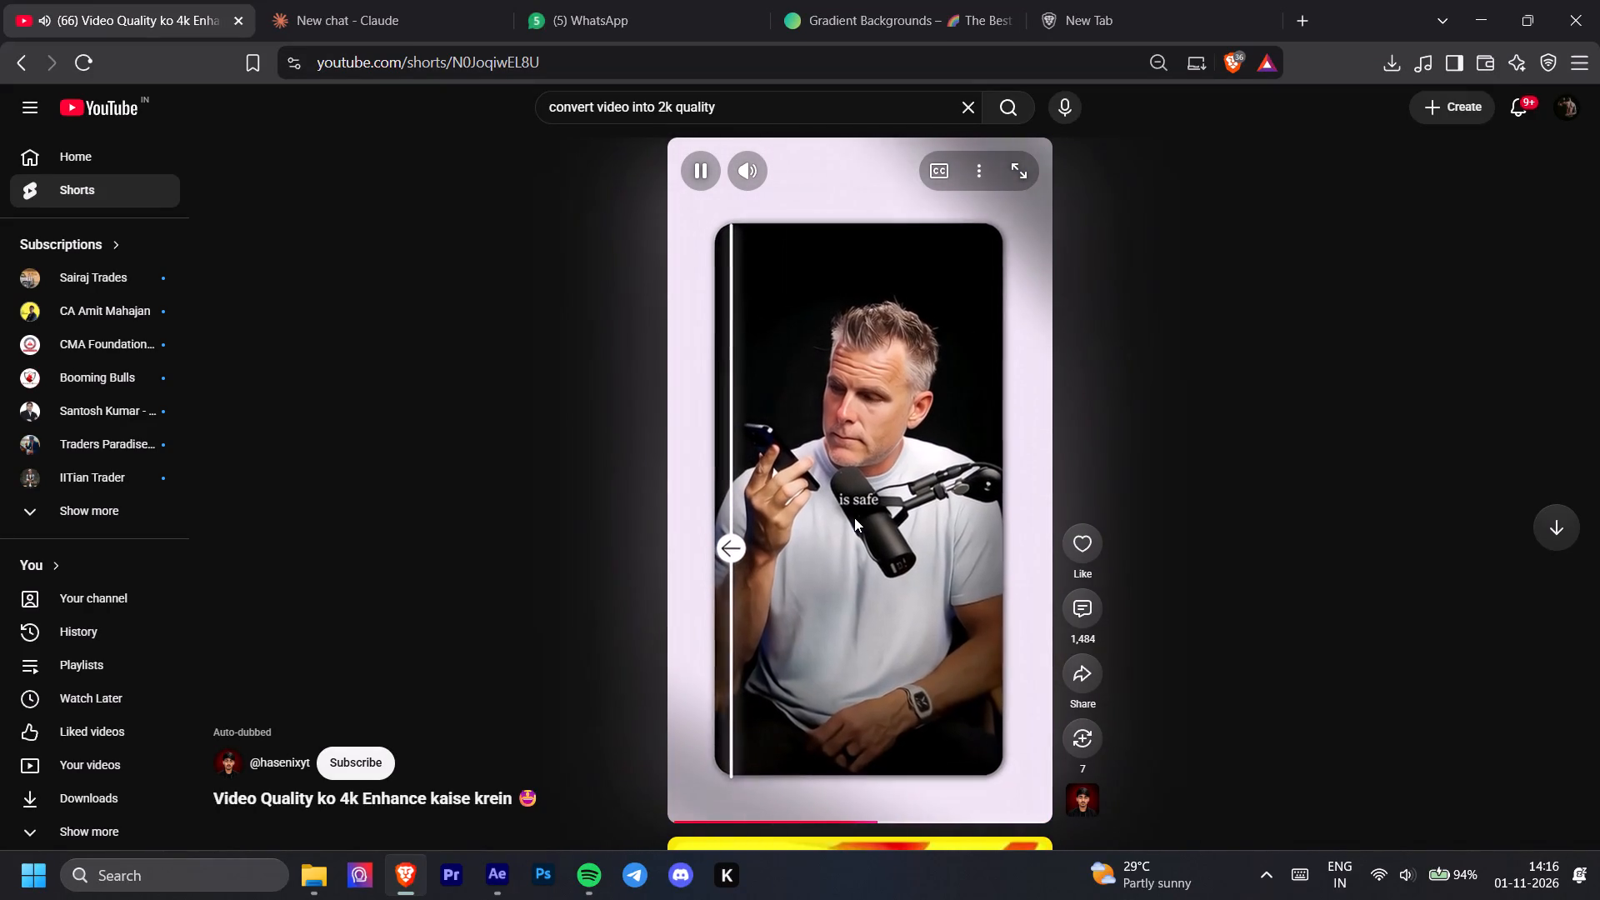
{"action": "left_click", "coordinate": [885, 422]}
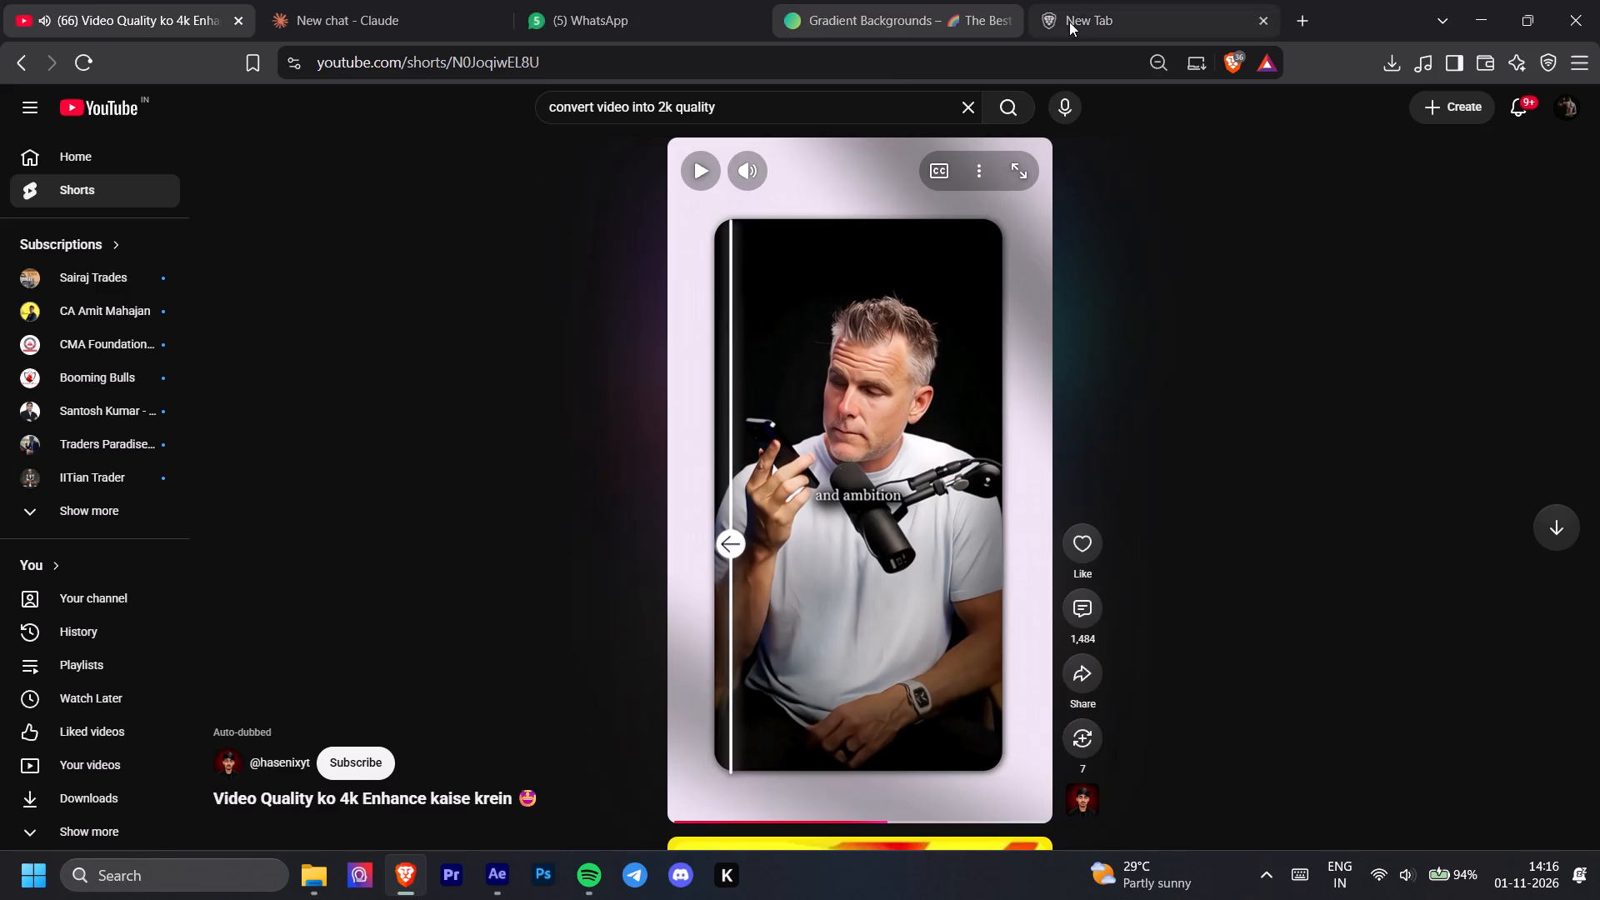
Search the web for "hitpaw" in the empty browser tab and open the official HitPaw website.
{"action": "left_click", "coordinate": [1069, 22]}
{"action": "left_click", "coordinate": [862, 336]}
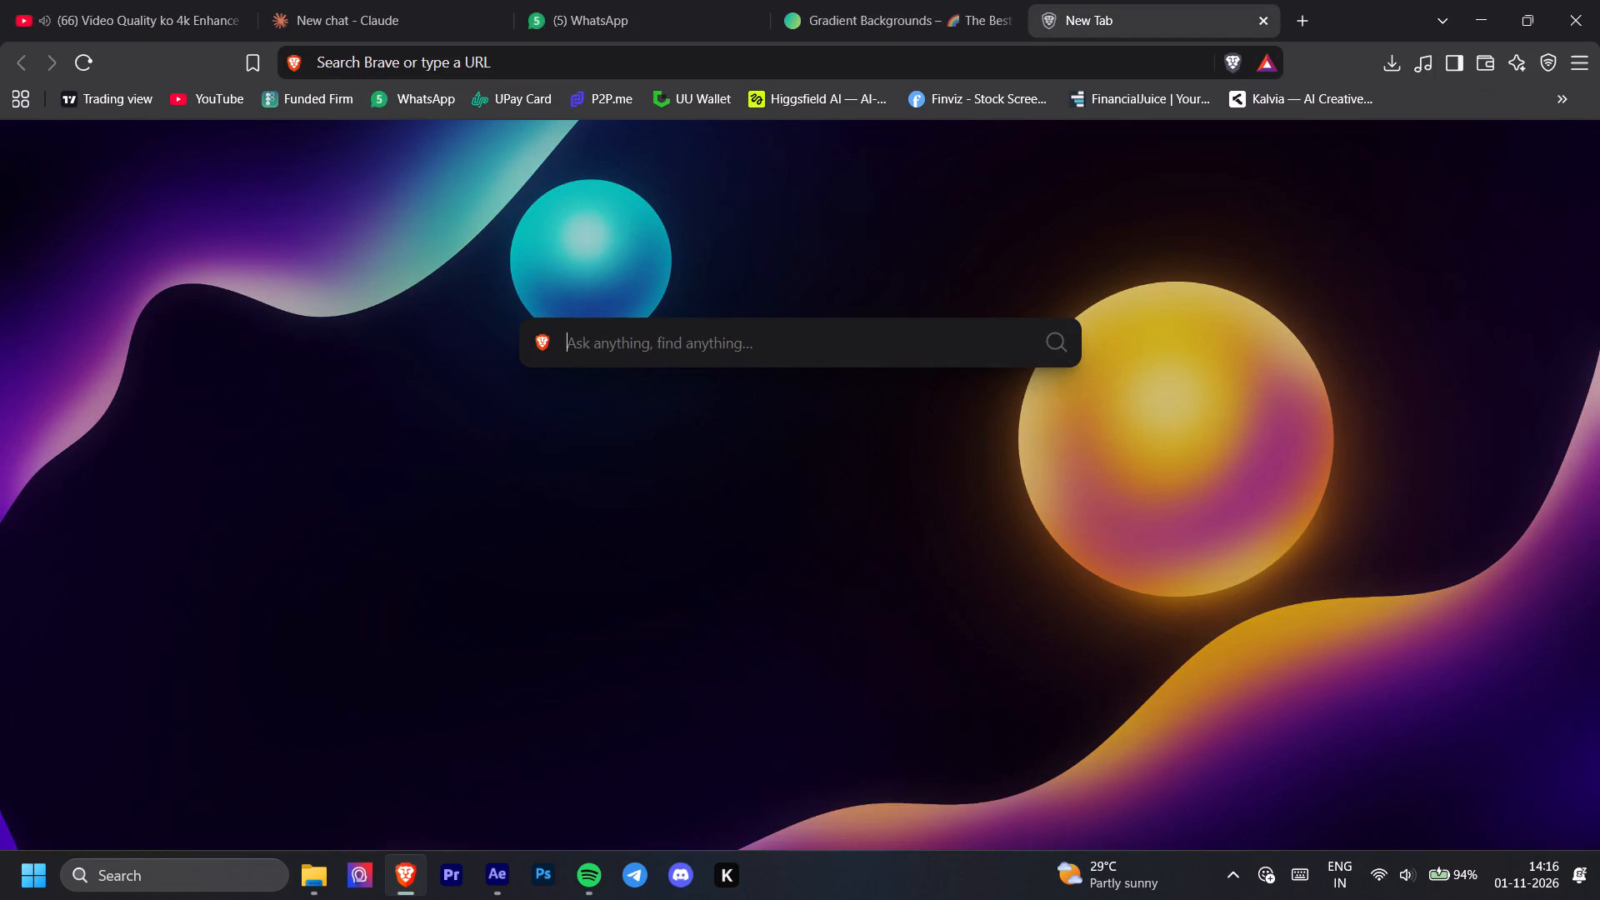
{"action": "type", "text": "hitpaw"}
{"action": "key", "text": "Return"}
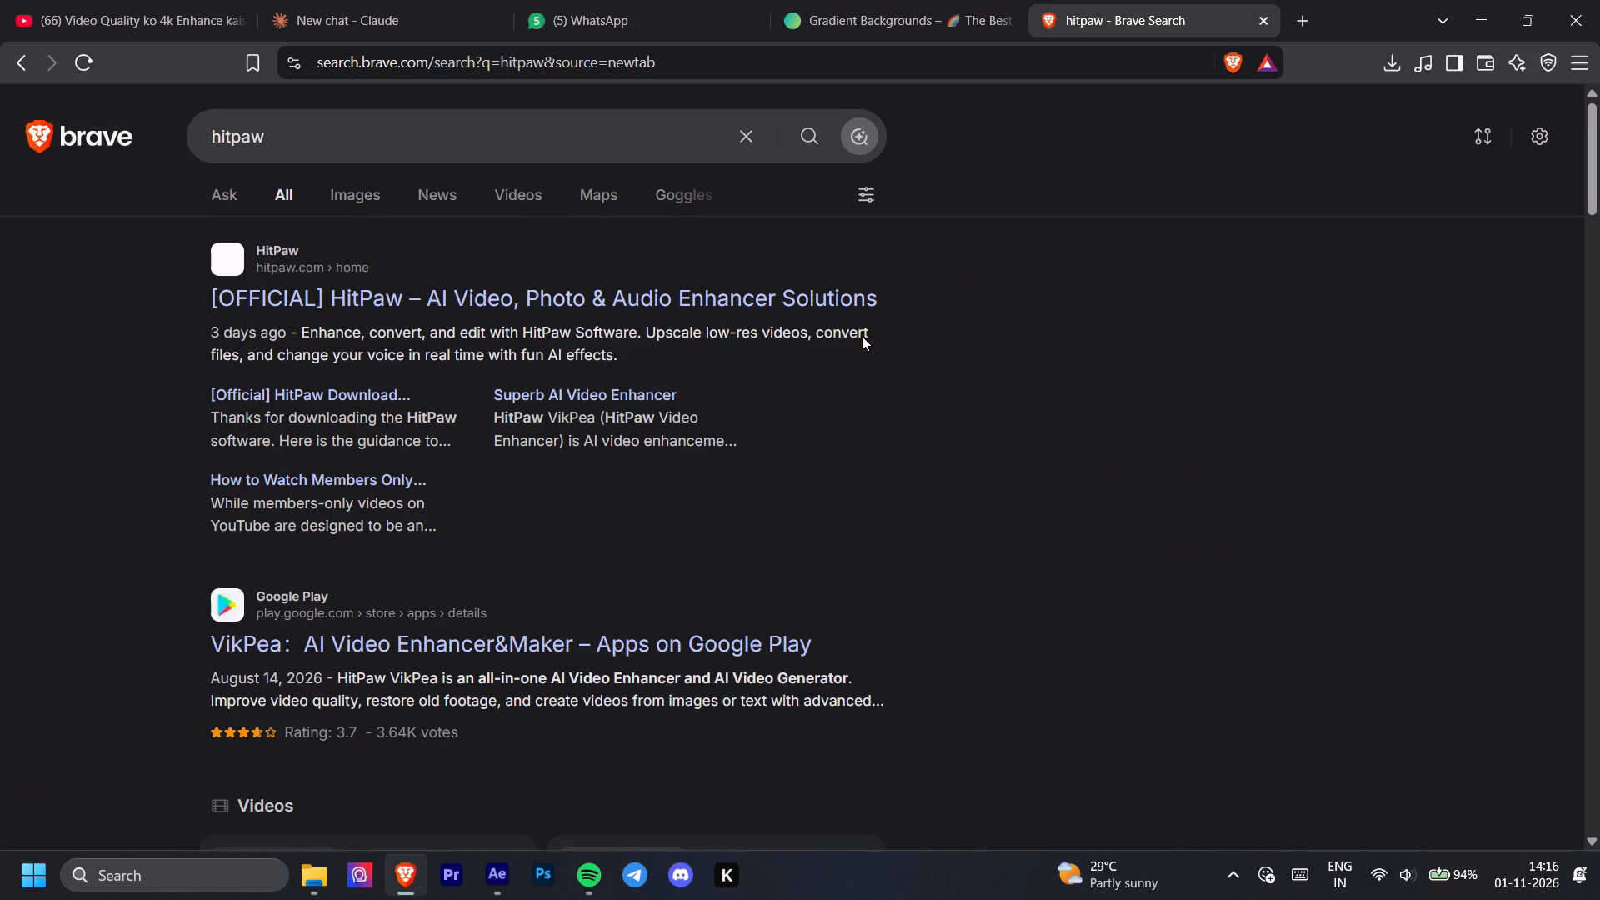
{"action": "left_click", "coordinate": [505, 301]}
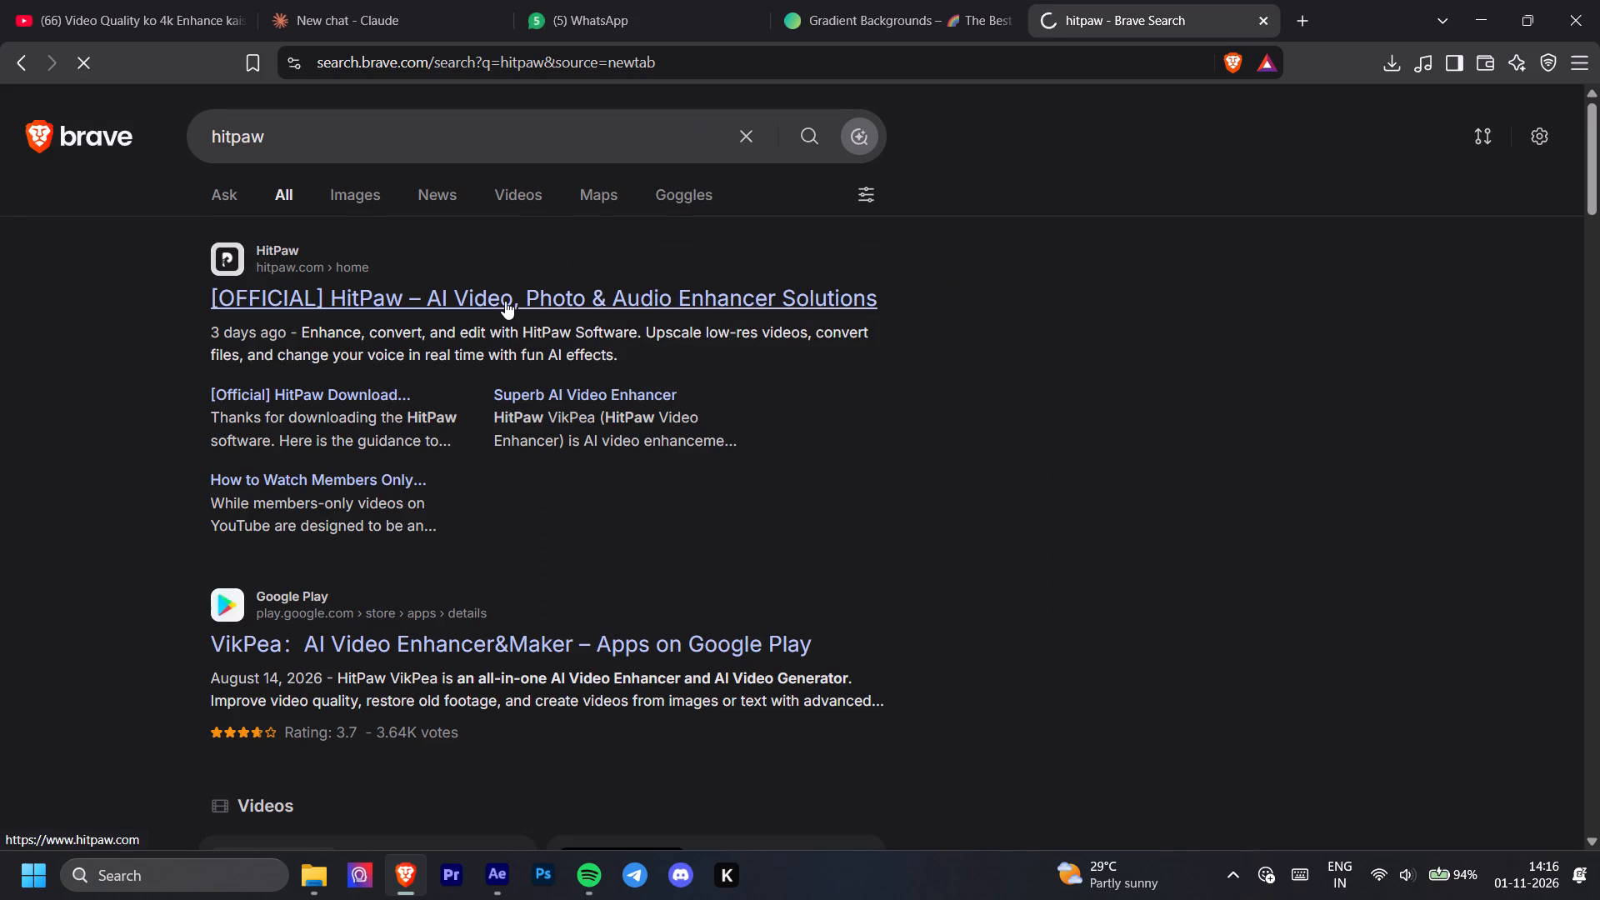
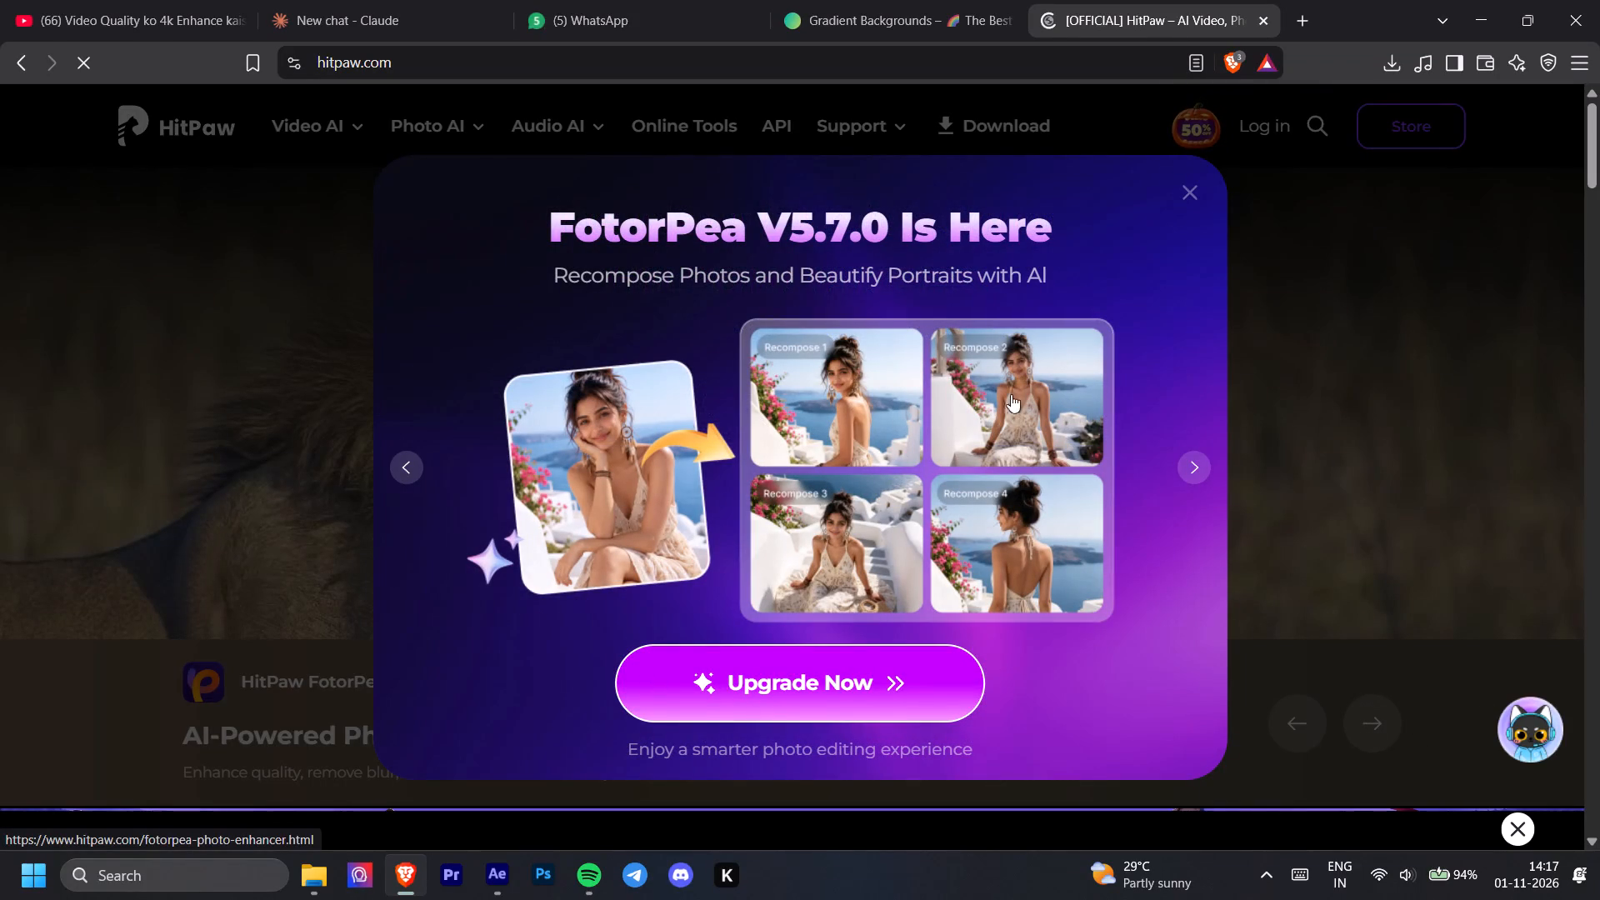
Dismiss the FotorPea promotion on the HitPaw homepage and allow the site's notifications.
{"action": "left_click", "coordinate": [1185, 196]}
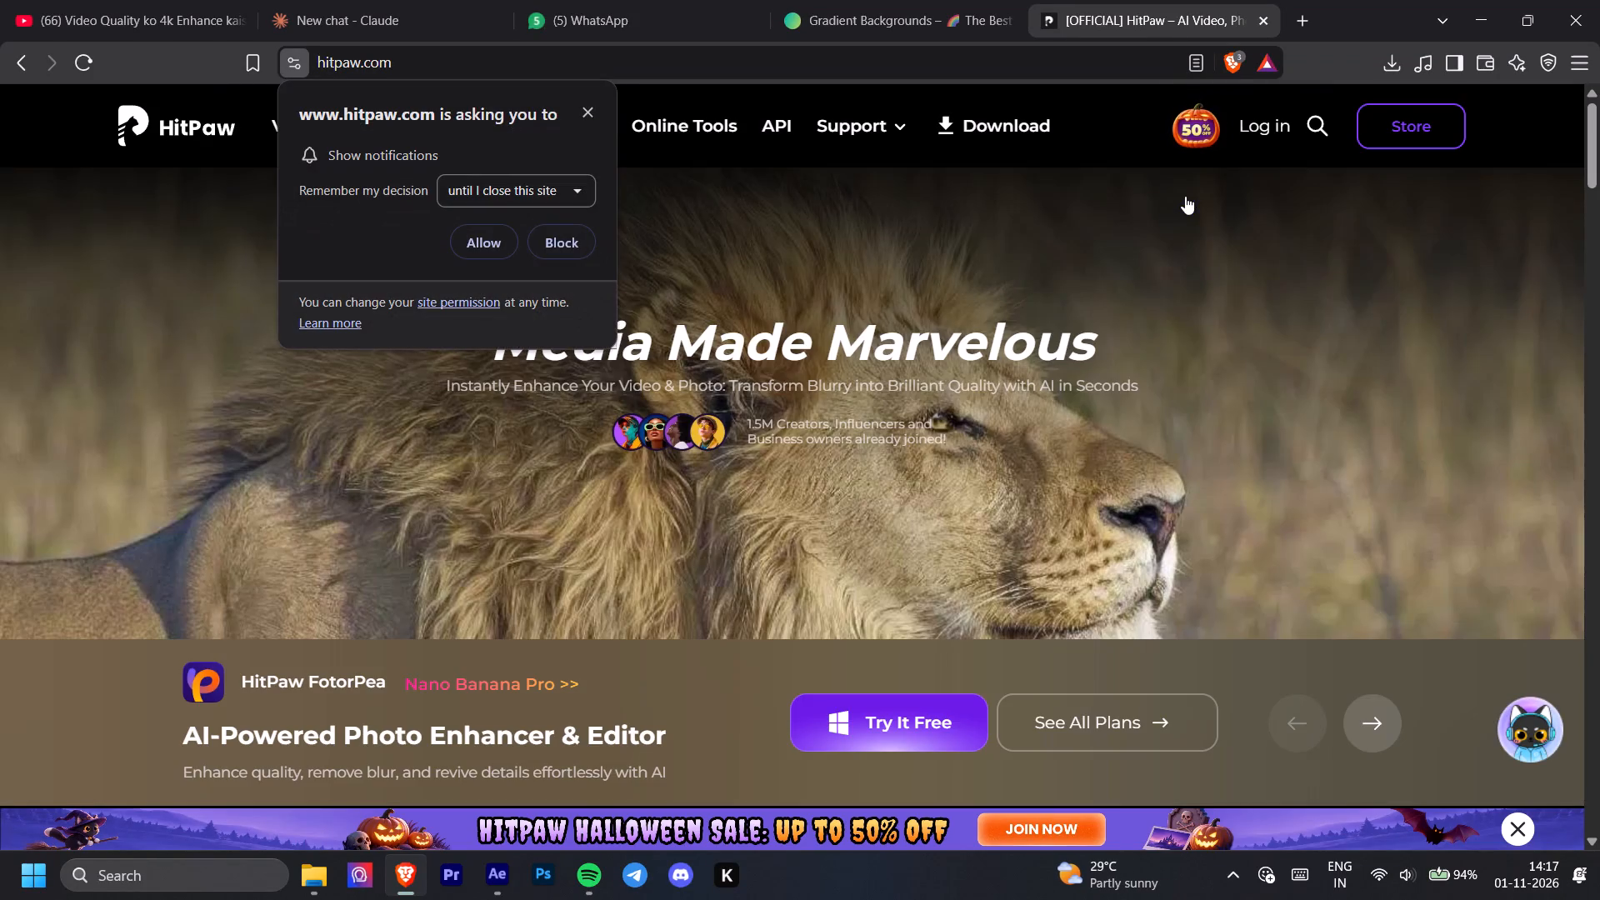
{"action": "left_click", "coordinate": [508, 235]}
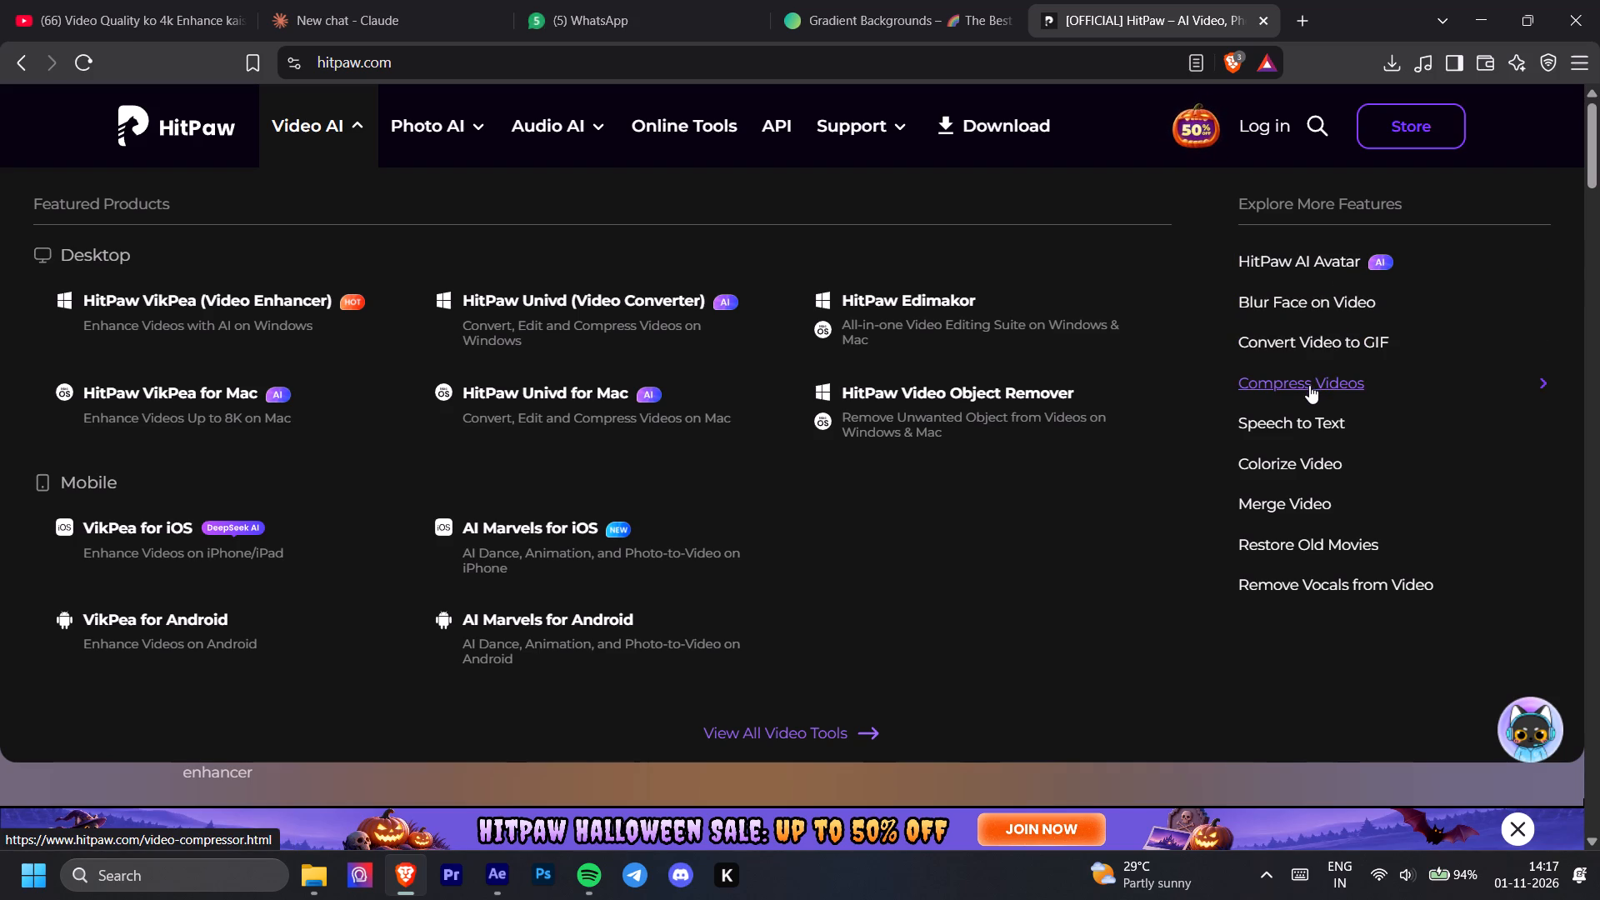
Look over HitPaw's Blur Face on Video page, and go back to the hitpaw search results.
{"action": "left_click", "coordinate": [1365, 313]}
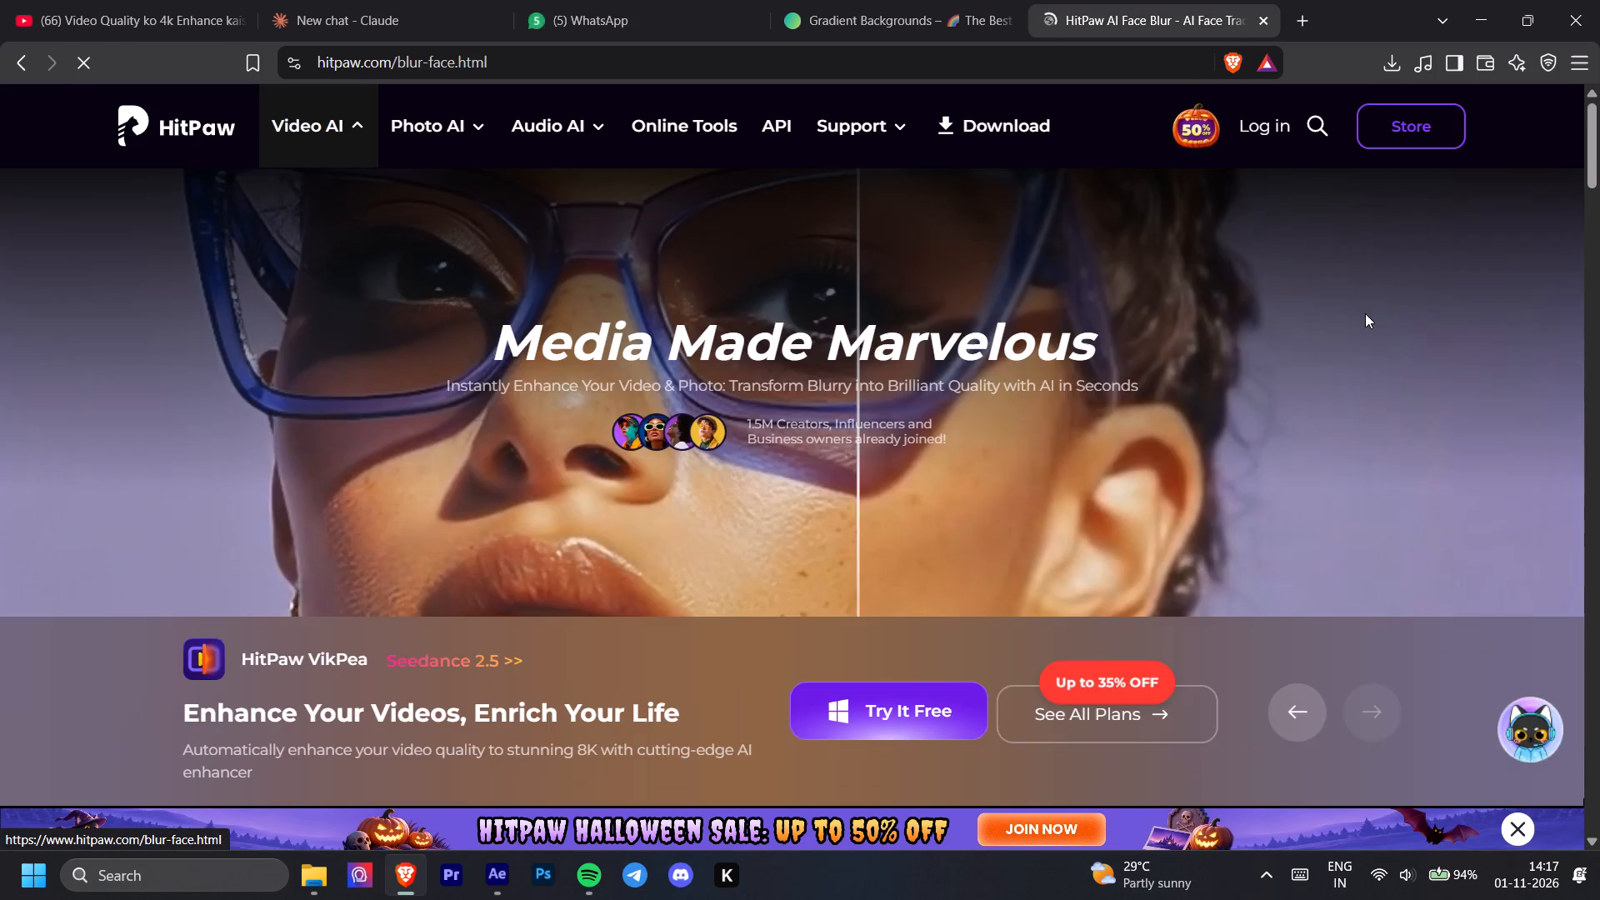
{"action": "scroll", "coordinate": [956, 422], "scroll_direction": "down", "scroll_amount": 1}
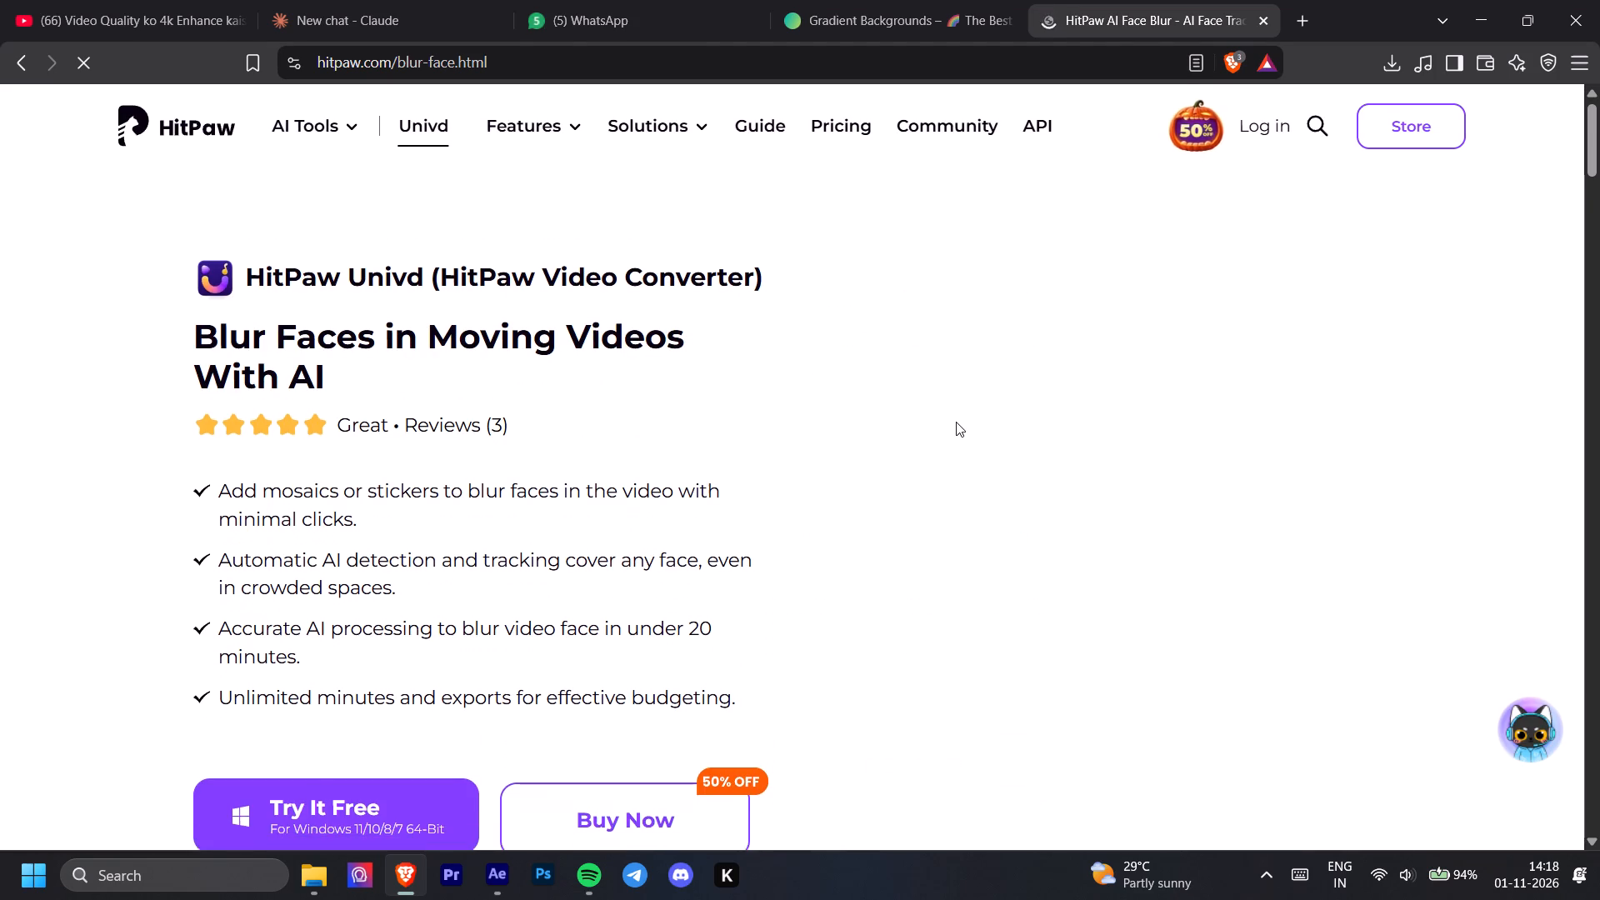
{"action": "scroll", "coordinate": [956, 422], "scroll_direction": "down", "scroll_amount": 1}
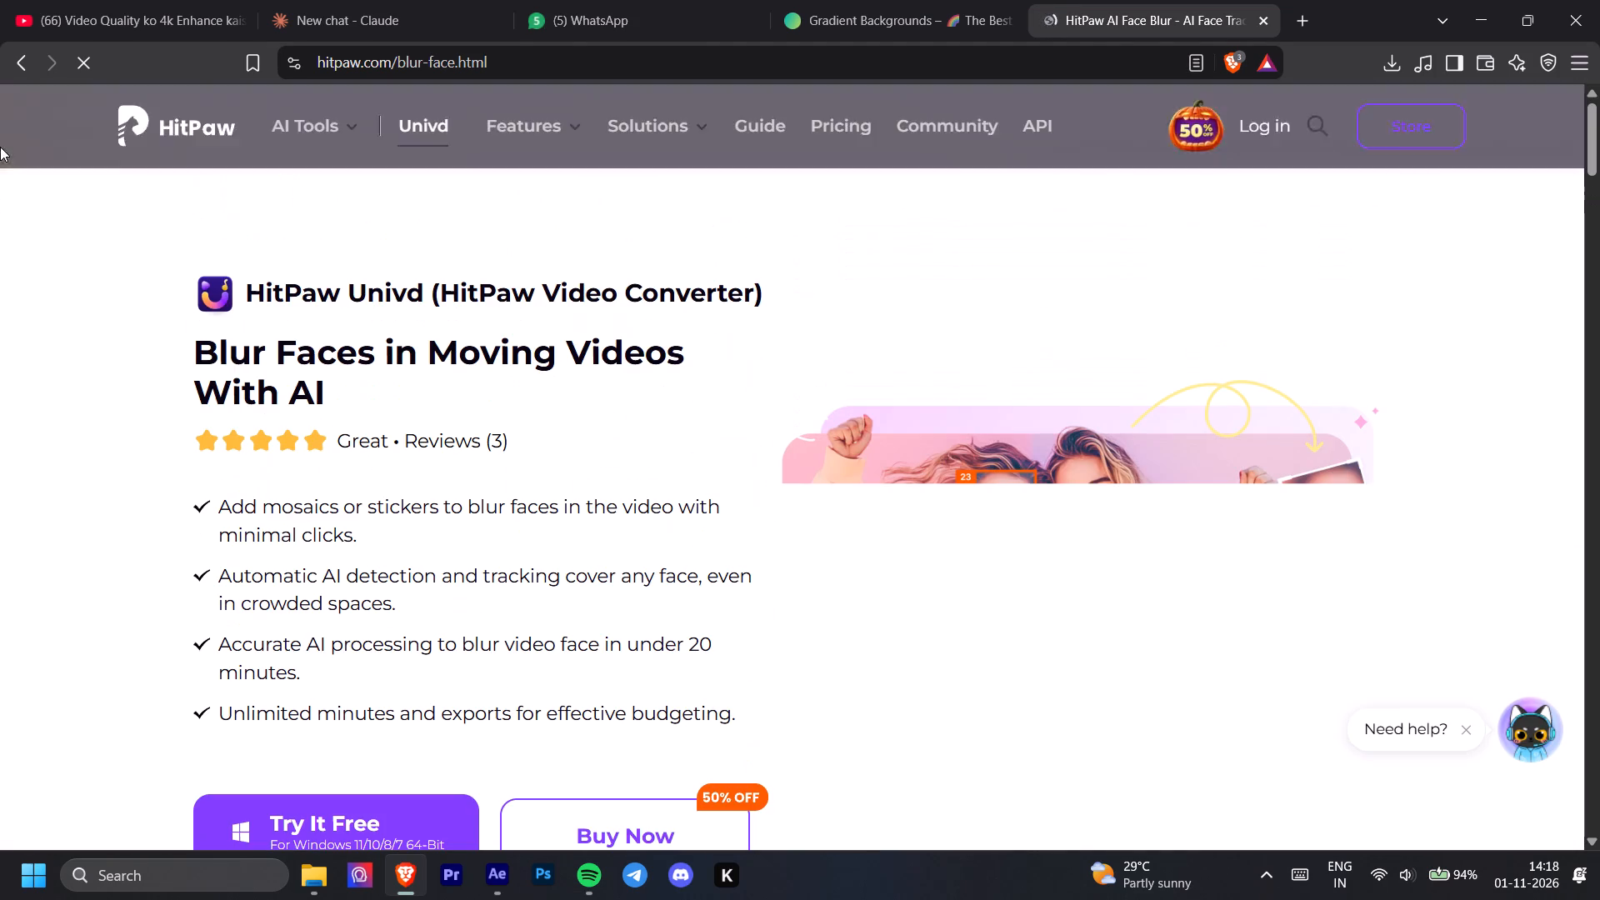
{"action": "left_click", "coordinate": [20, 54]}
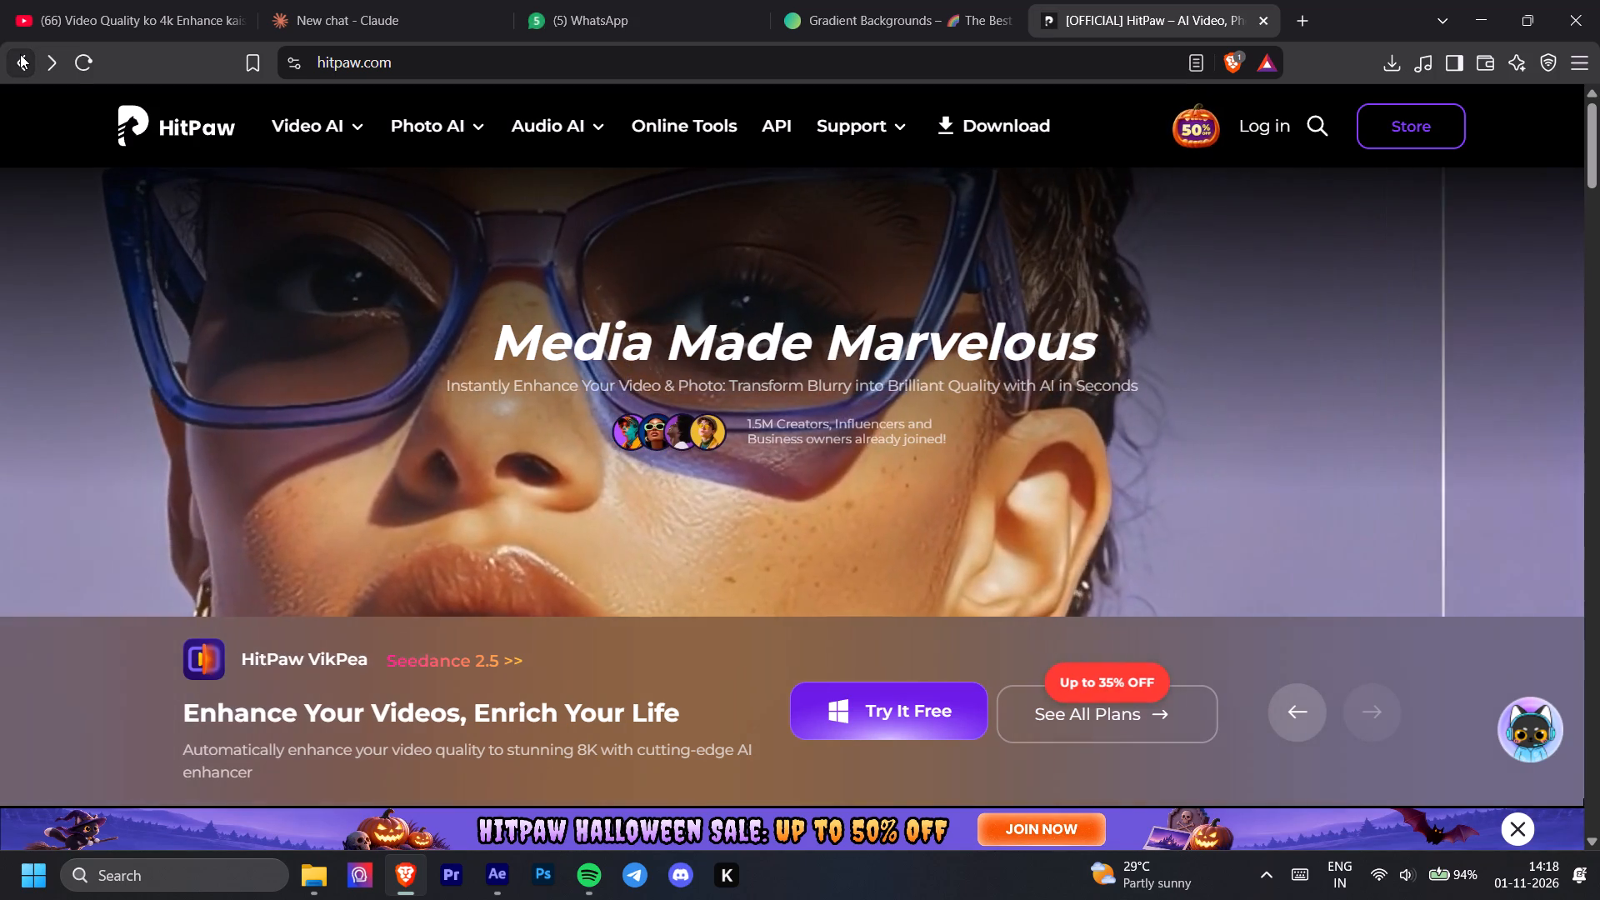
{"action": "left_click", "coordinate": [20, 54]}
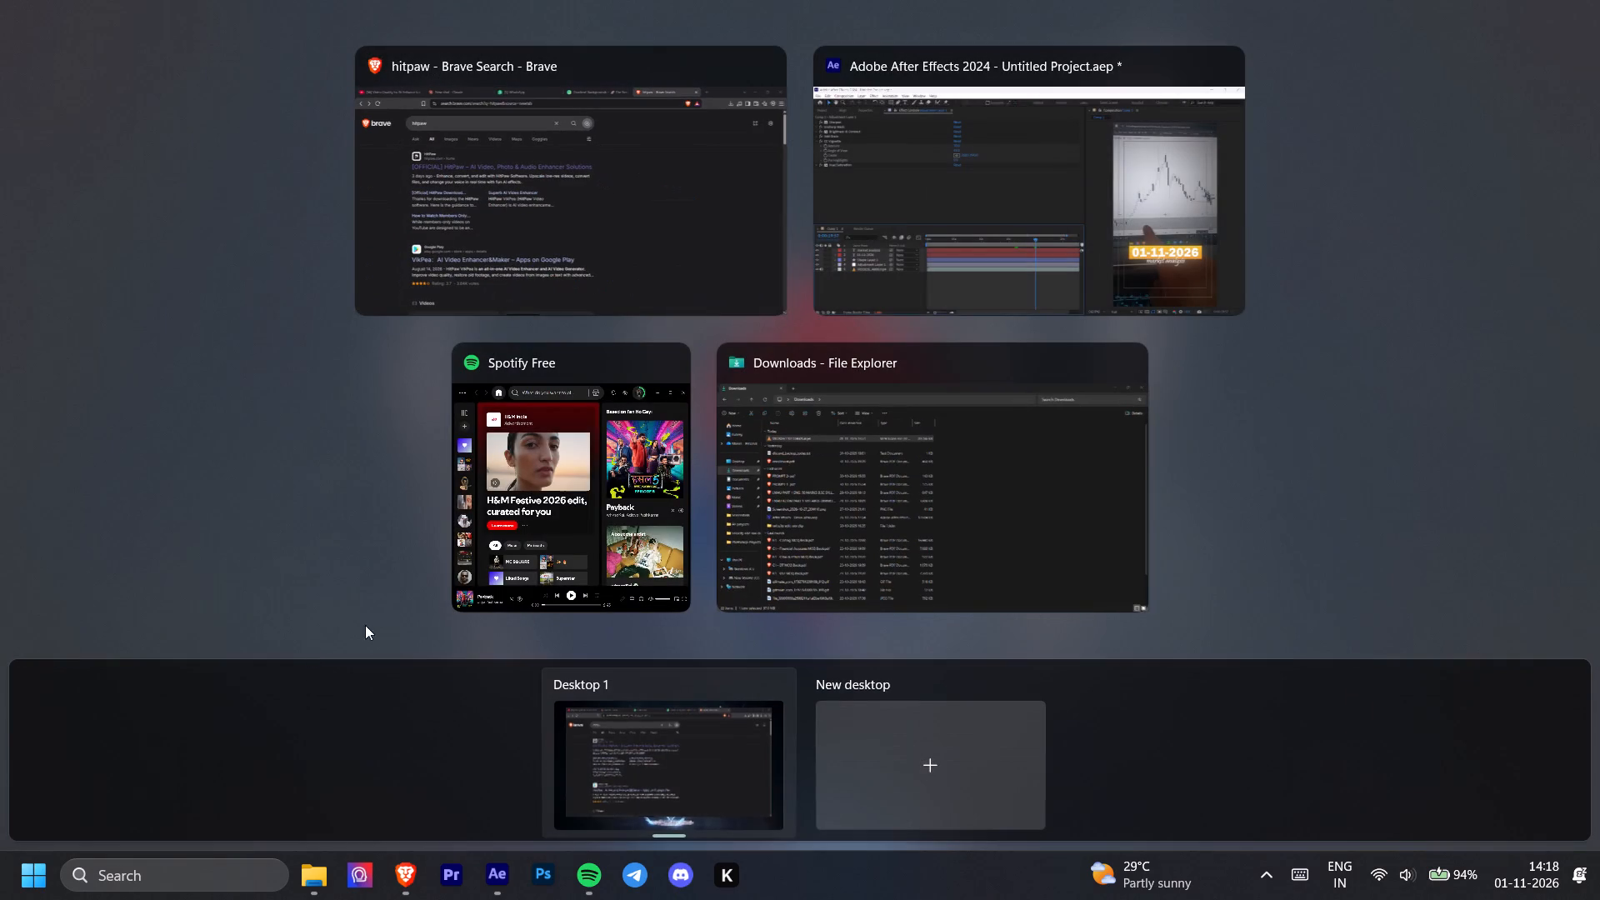
Return to the YouTube results for "convert video into 2k quality" and browse further down for upscaling tutorials.
{"action": "left_click", "coordinate": [609, 242]}
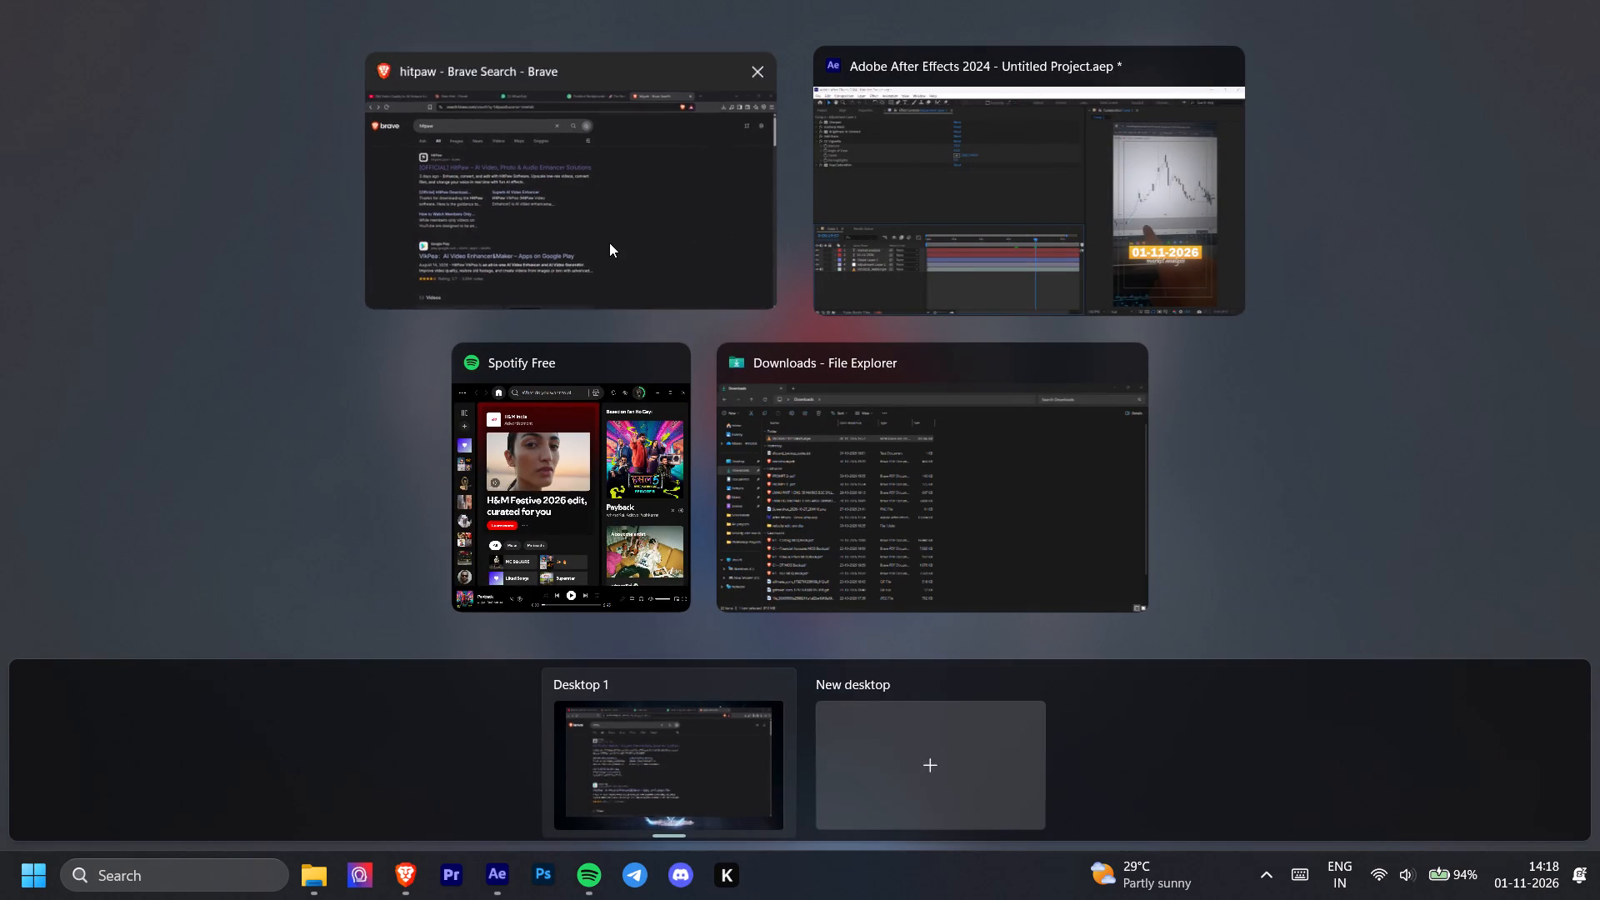
{"action": "left_click", "coordinate": [86, 0]}
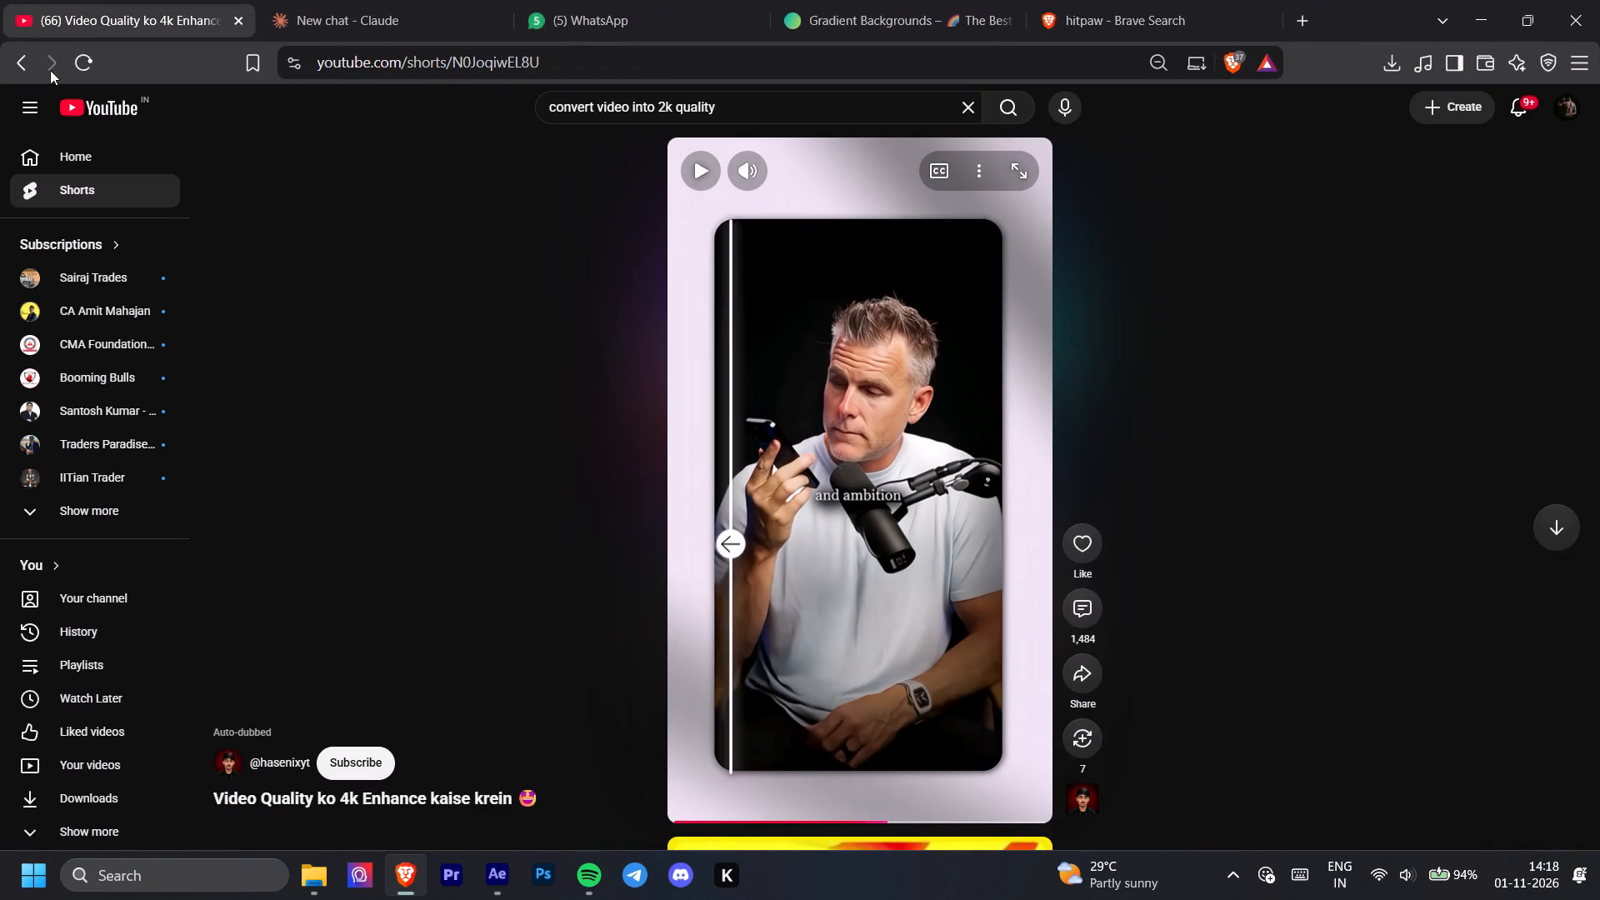
{"action": "left_click", "coordinate": [16, 70]}
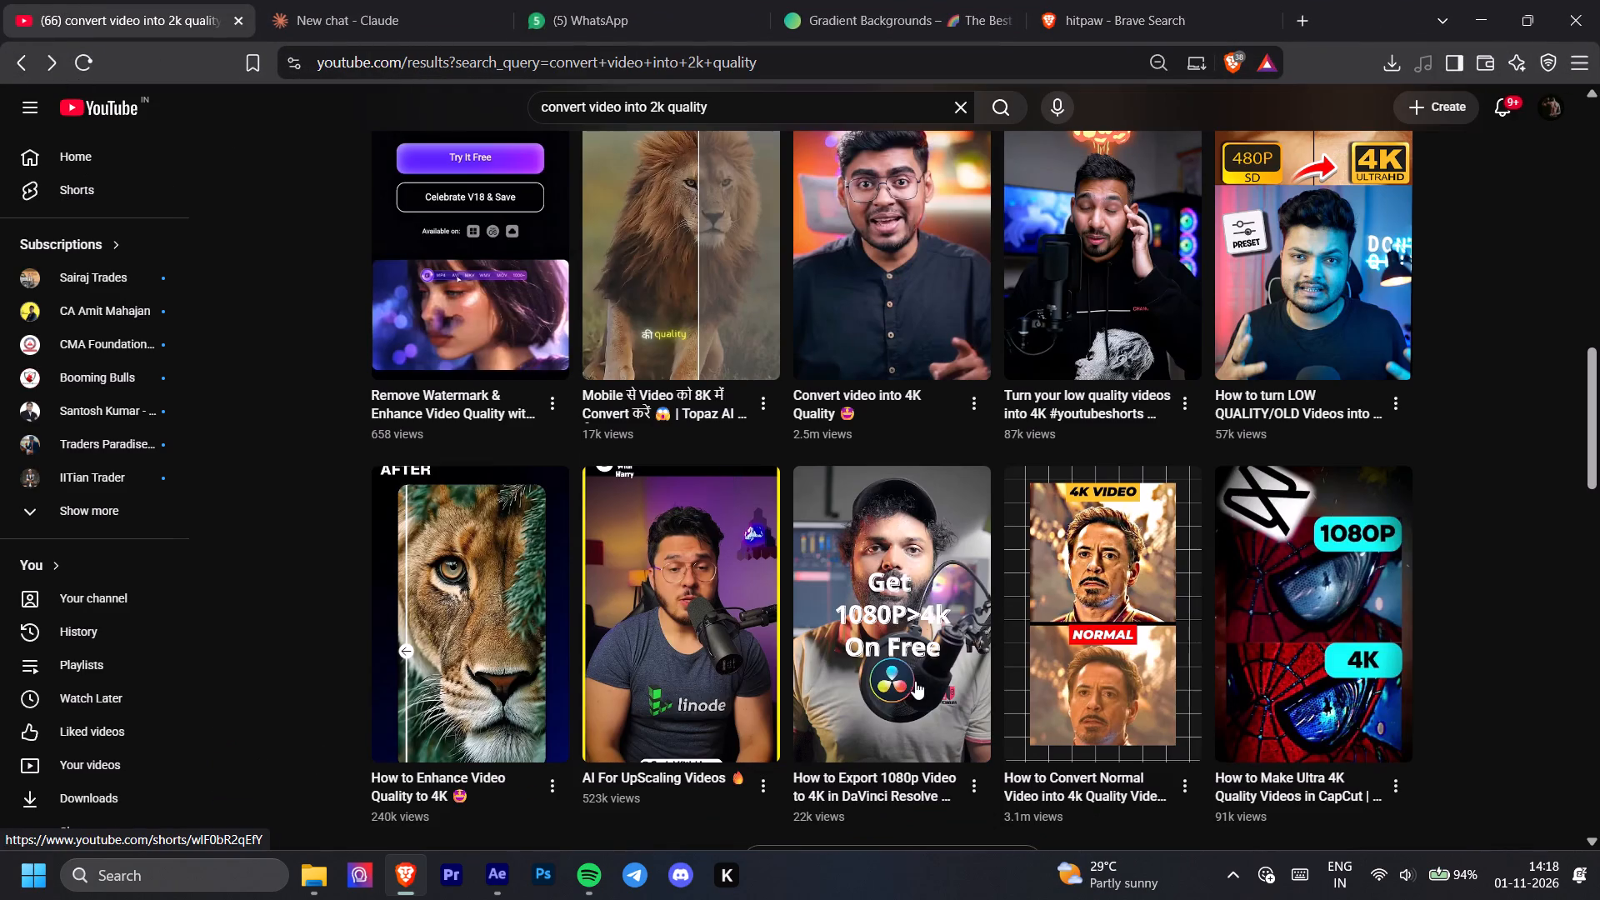
{"action": "scroll", "coordinate": [896, 693], "scroll_direction": "down", "scroll_amount": 6}
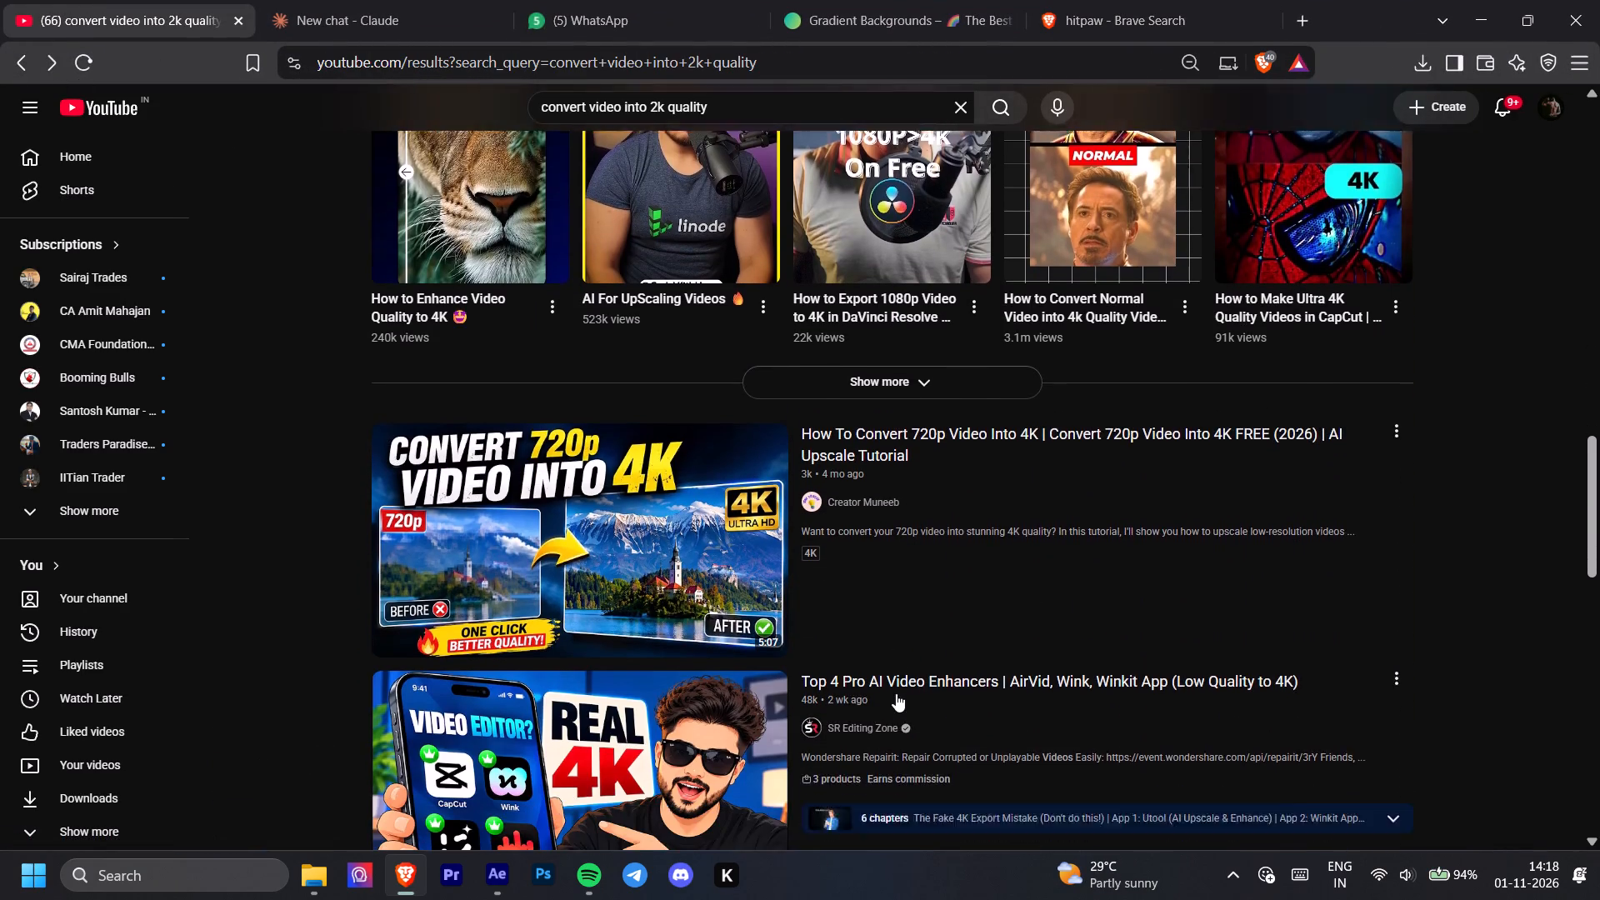
{"action": "scroll", "coordinate": [896, 693], "scroll_direction": "down", "scroll_amount": 5}
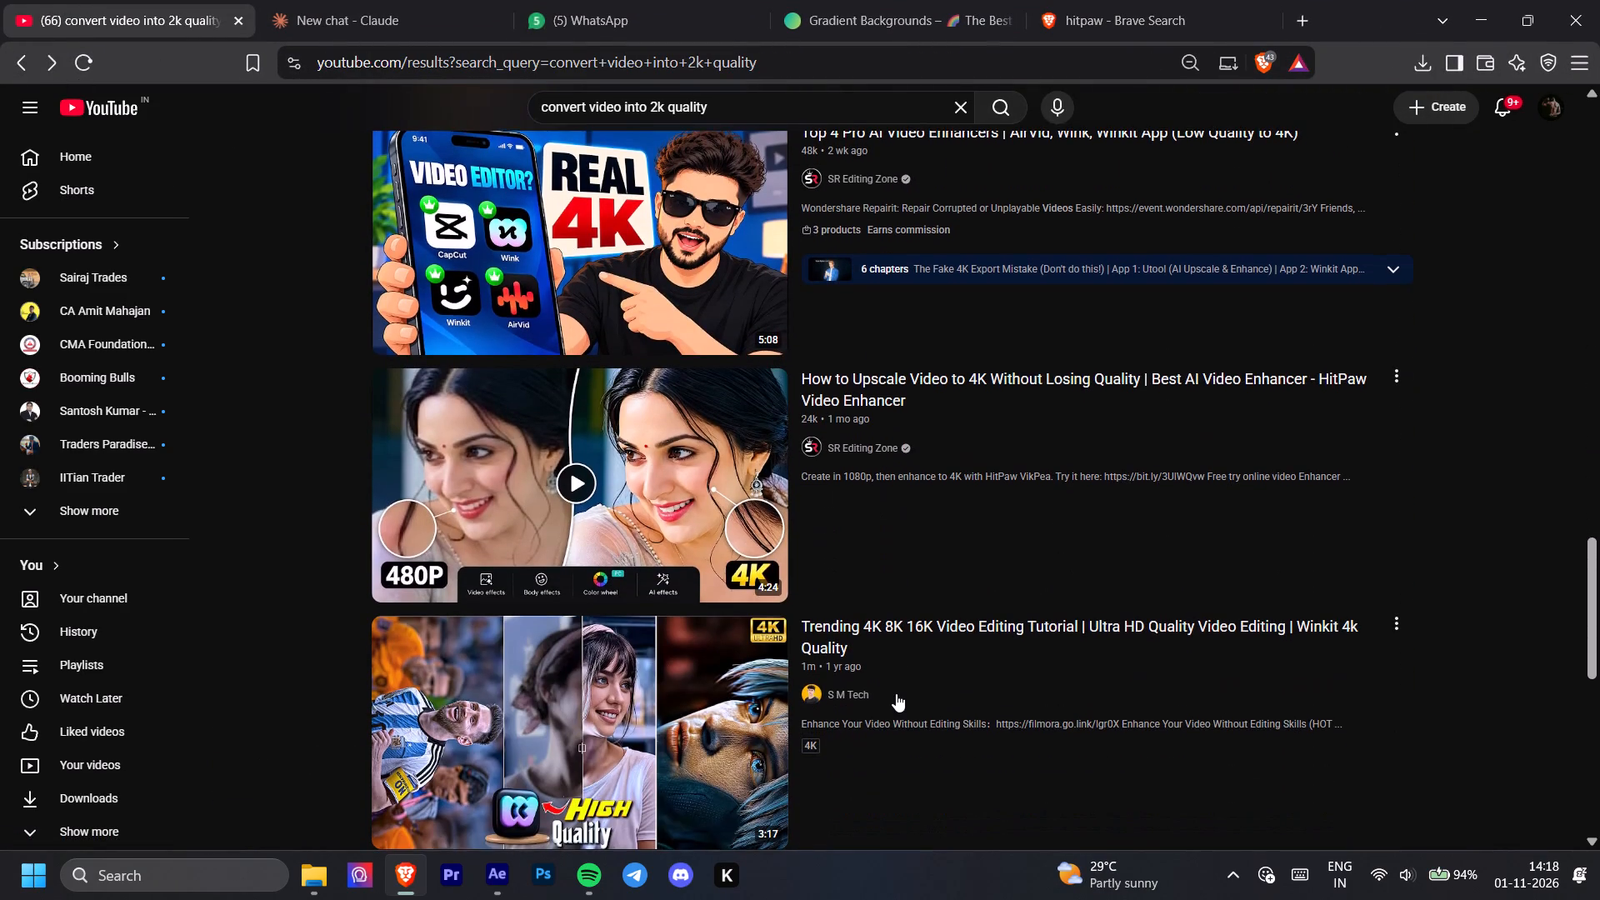
{"action": "scroll", "coordinate": [896, 693], "scroll_direction": "down", "scroll_amount": 2}
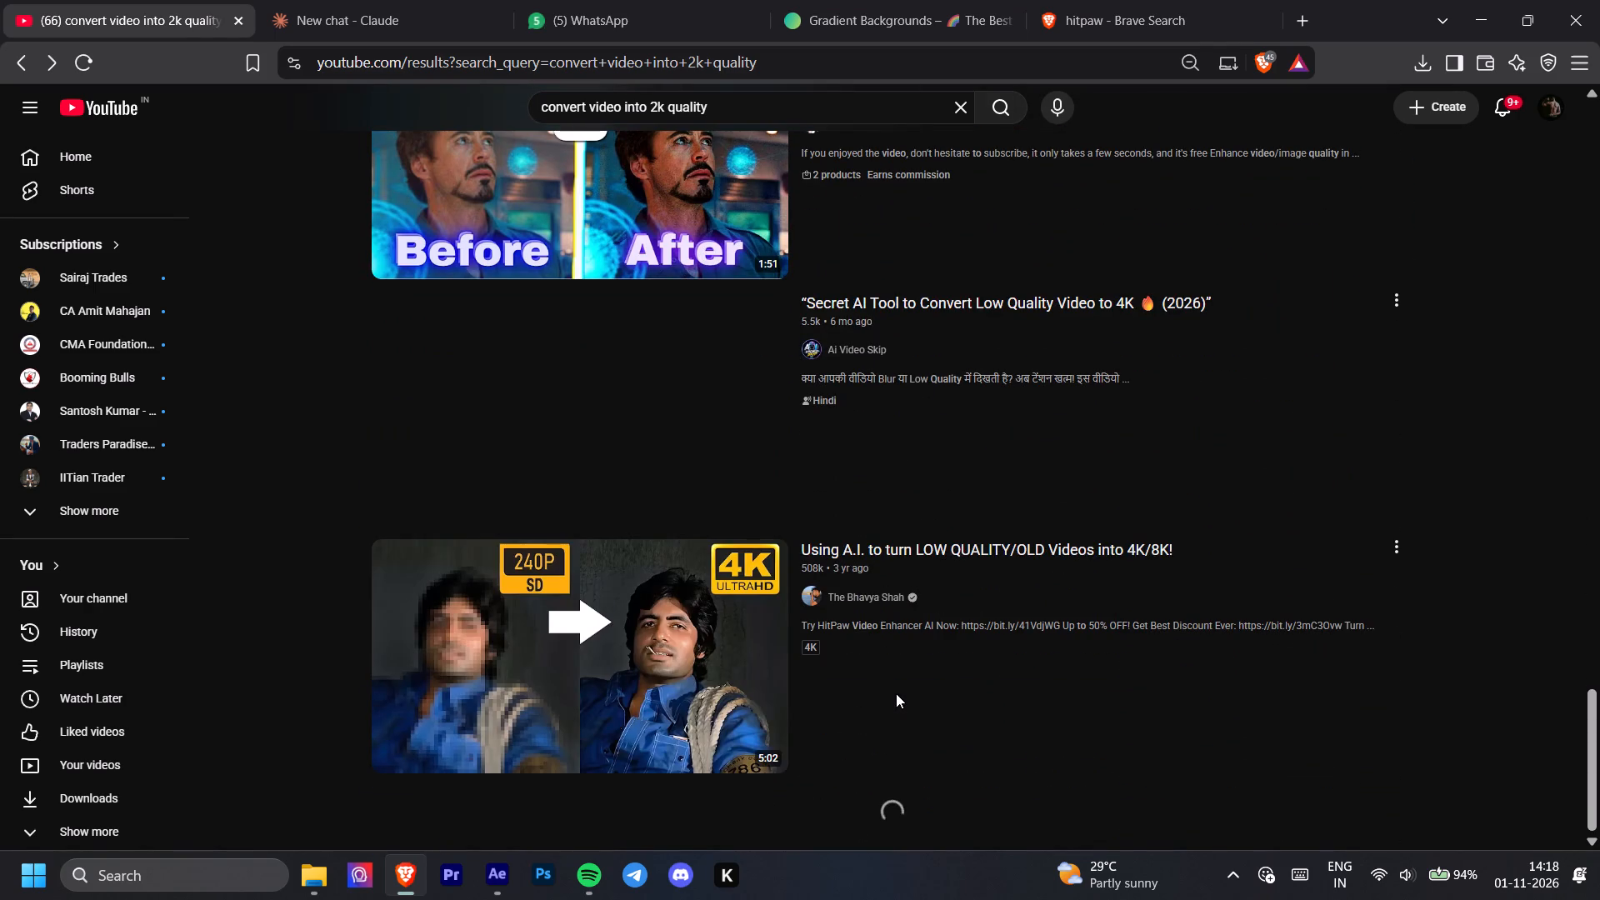
{"action": "scroll", "coordinate": [896, 693], "scroll_direction": "down", "scroll_amount": 1}
{"action": "scroll", "coordinate": [896, 693], "scroll_direction": "up", "scroll_amount": 1}
Switch to Spotify, resume the paused song, and minimise its window.
{"action": "left_click", "coordinate": [610, 872]}
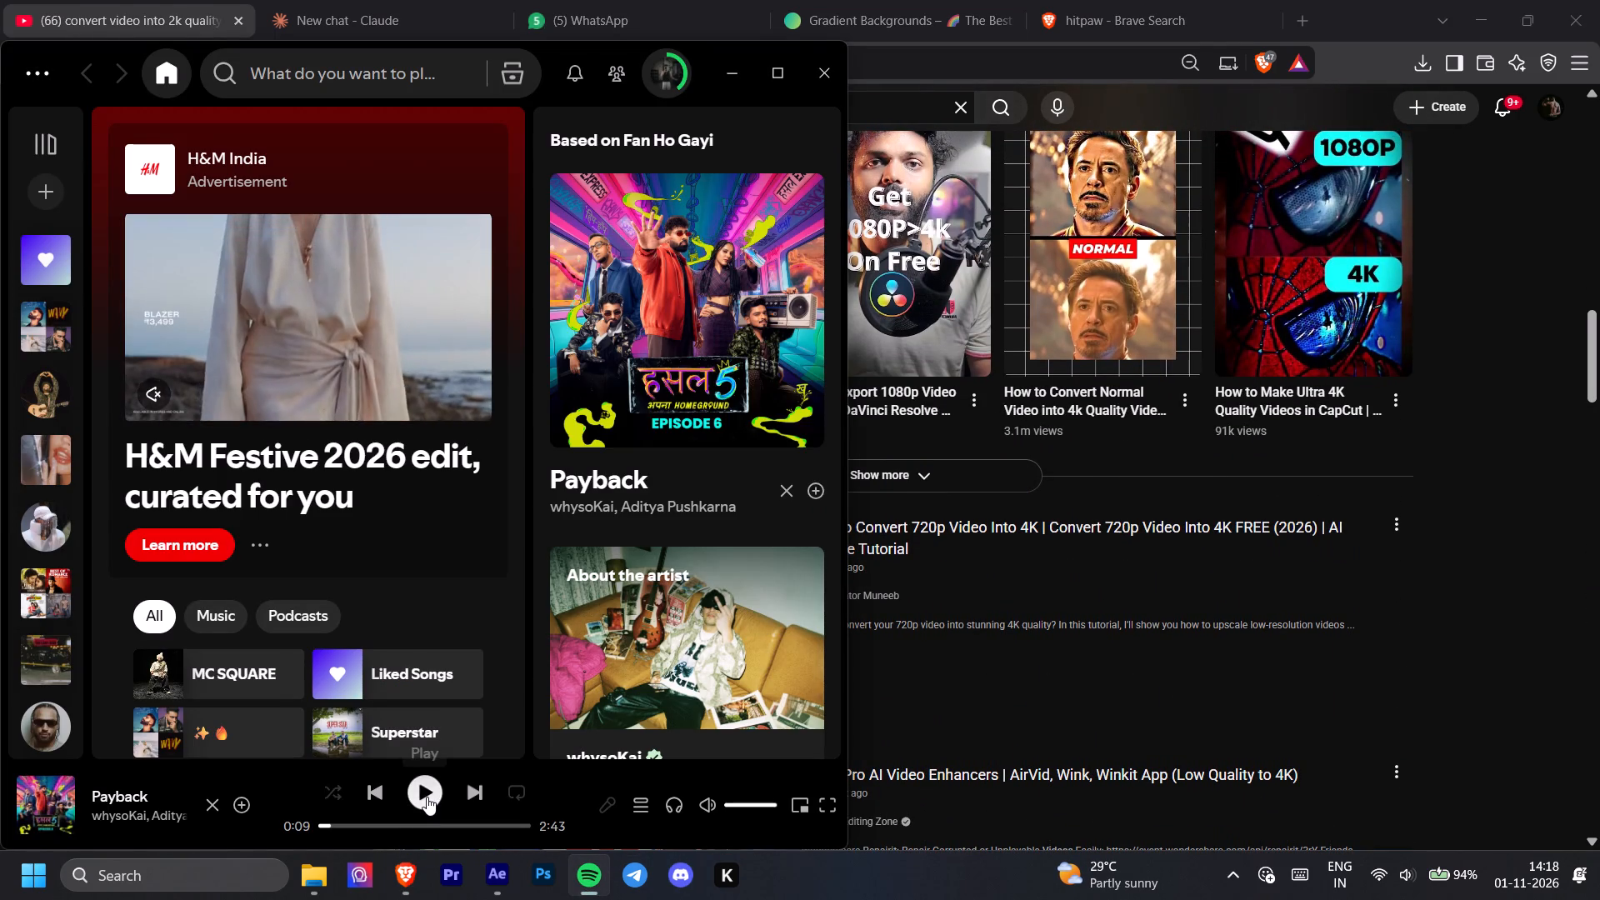
{"action": "left_click", "coordinate": [427, 797]}
{"action": "left_click", "coordinate": [740, 90]}
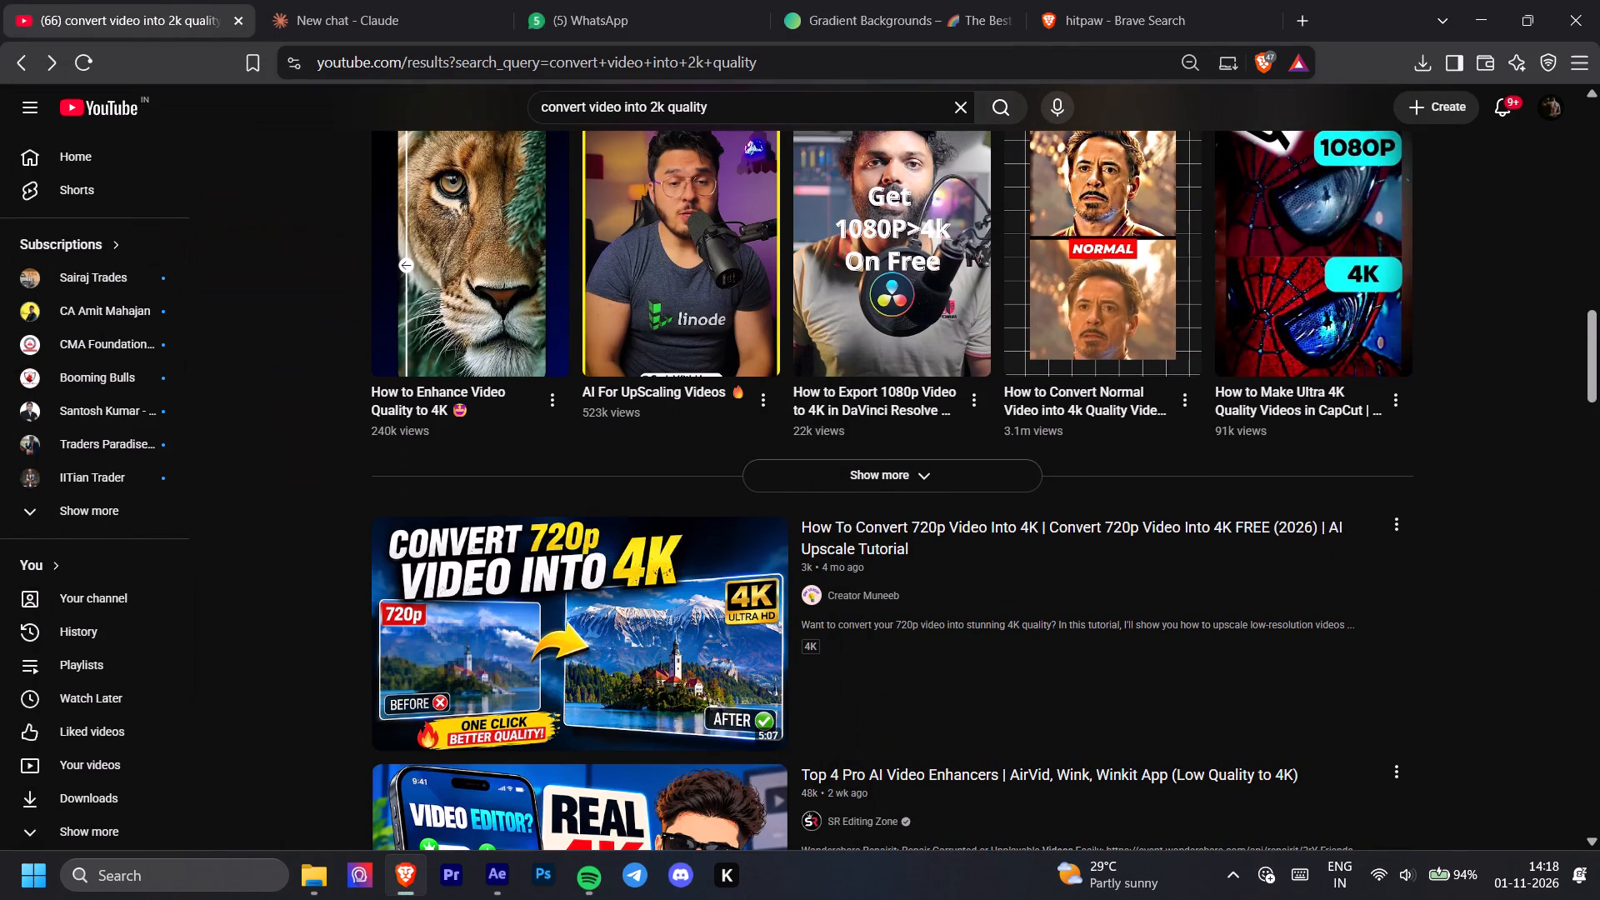
Search the web for "video enhancer ai" in a new browser tab and open the Vmake Labs video enhancer.
{"action": "left_click", "coordinate": [1309, 22]}
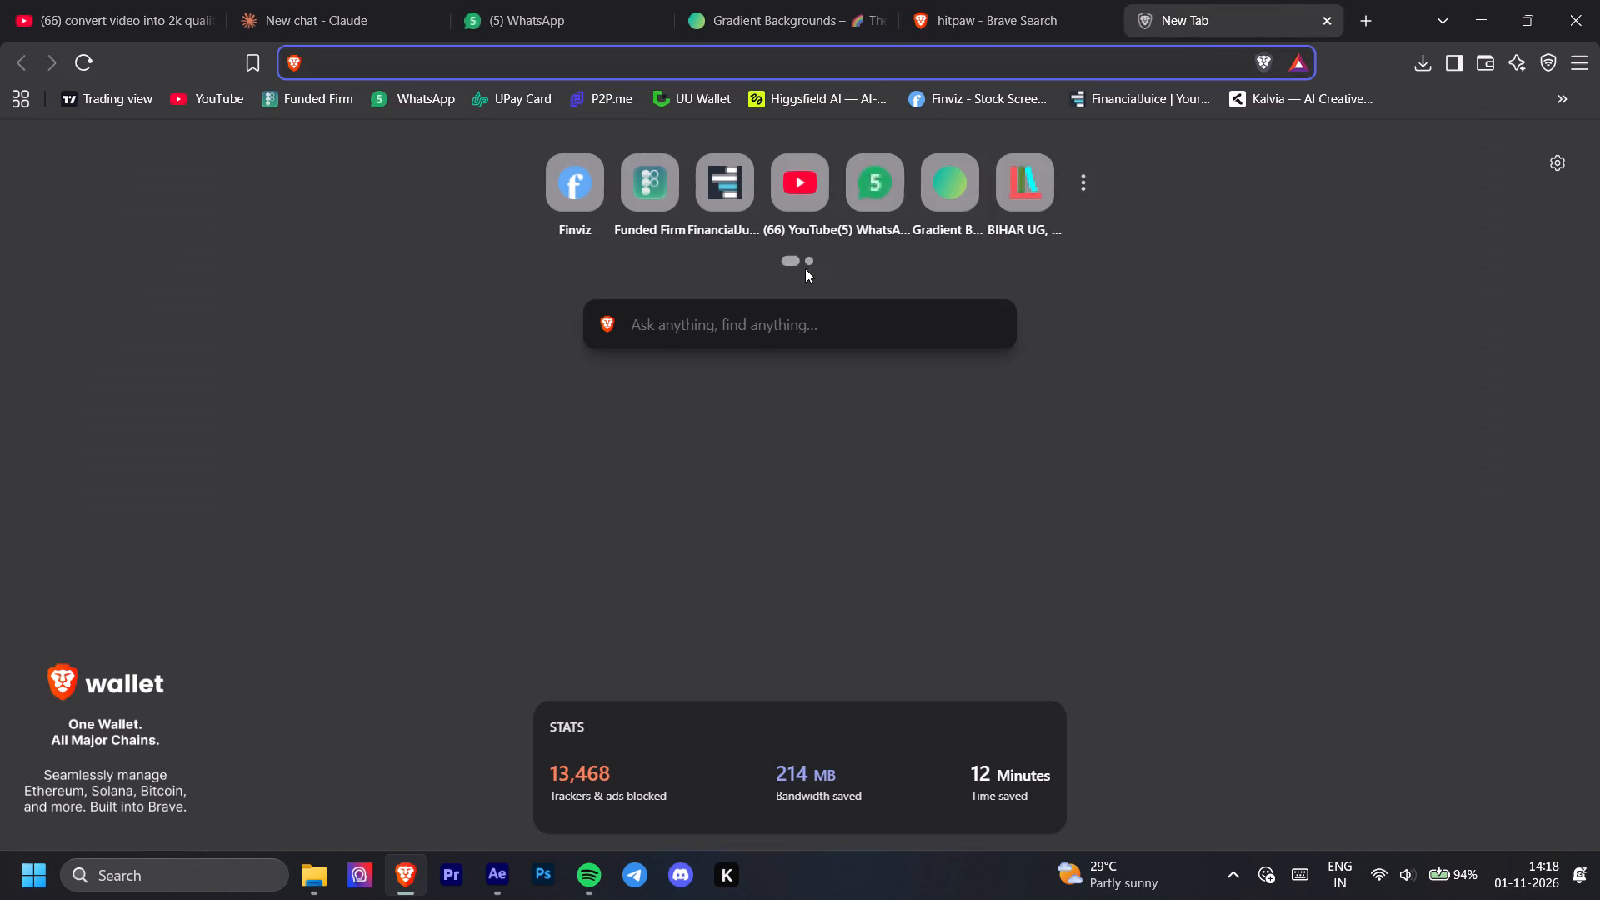
{"action": "left_click", "coordinate": [762, 311]}
{"action": "key", "text": "v"}
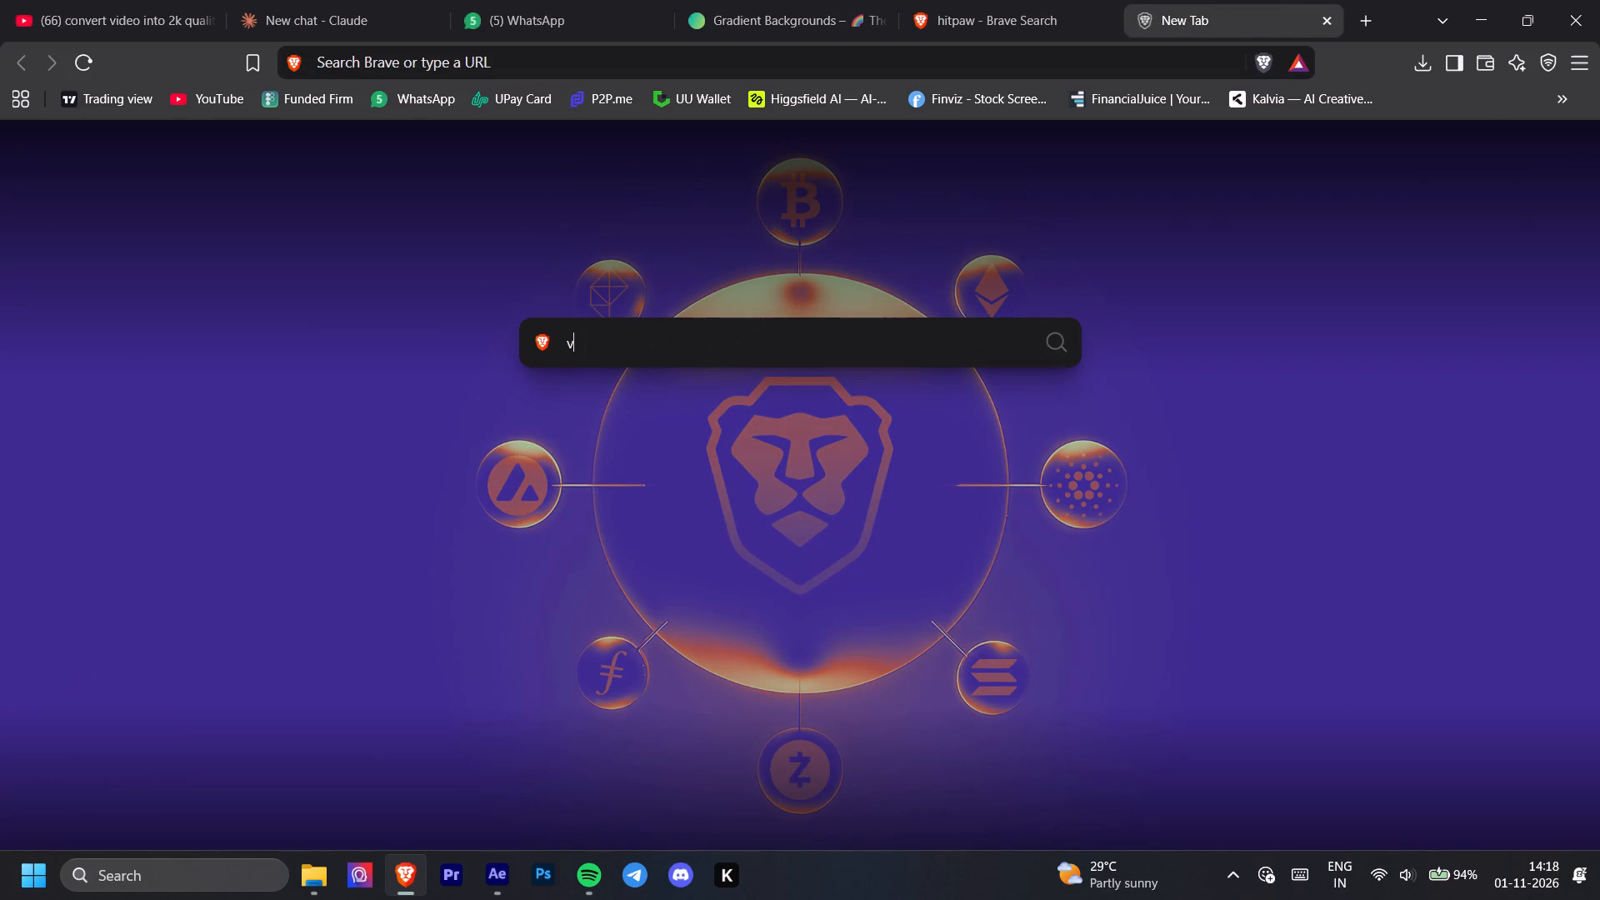
{"action": "type", "text": "ideo enhancer"}
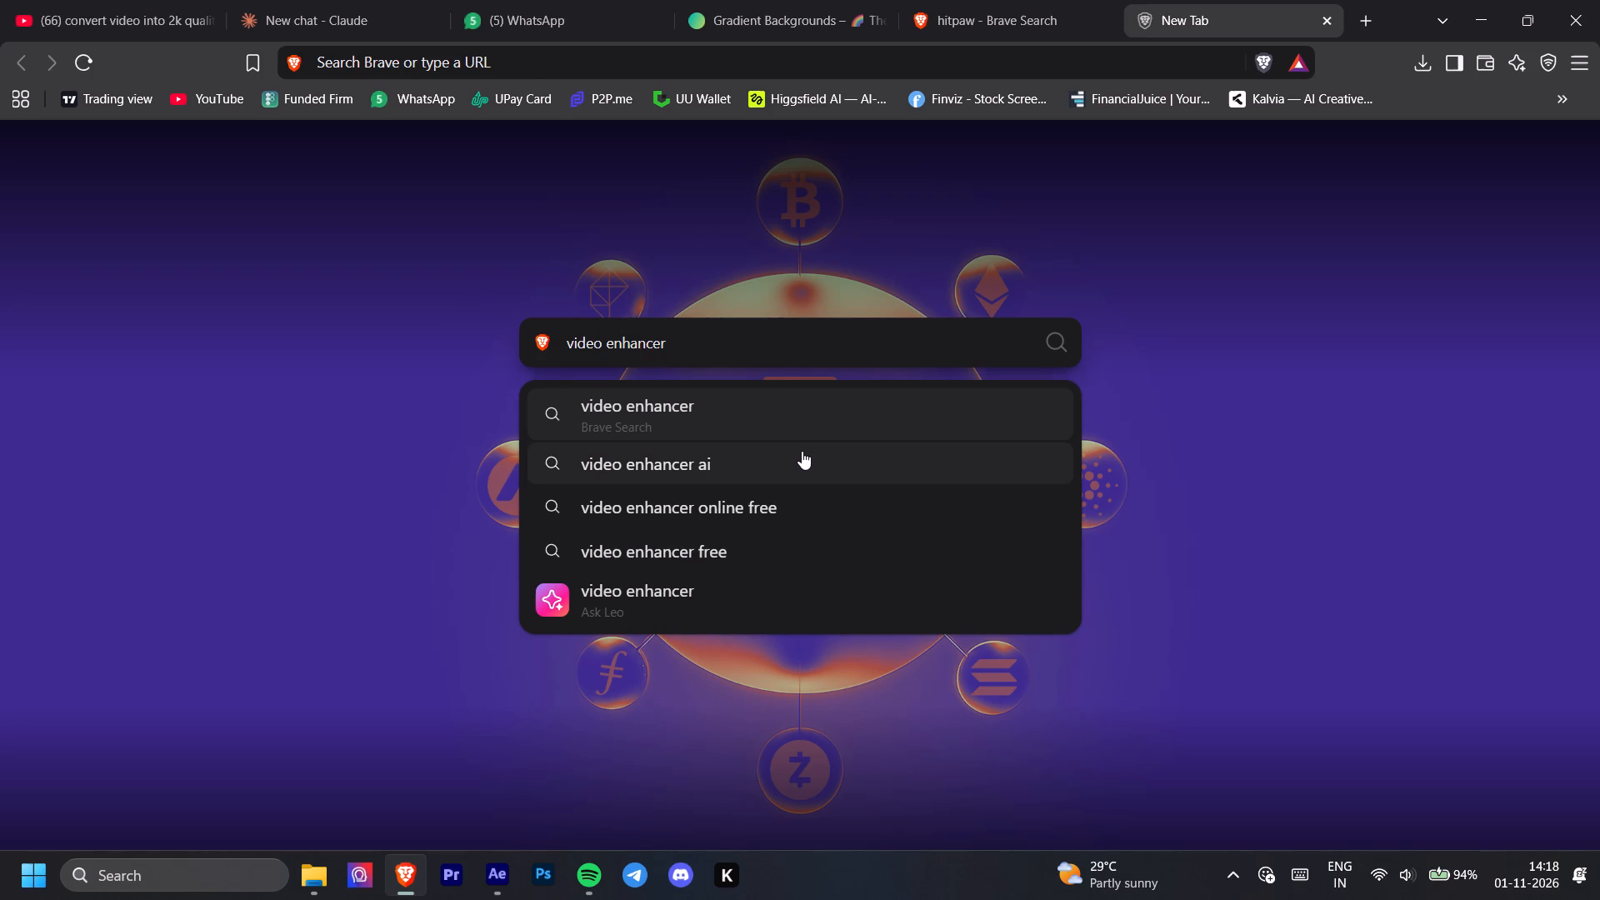
{"action": "left_click", "coordinate": [802, 451]}
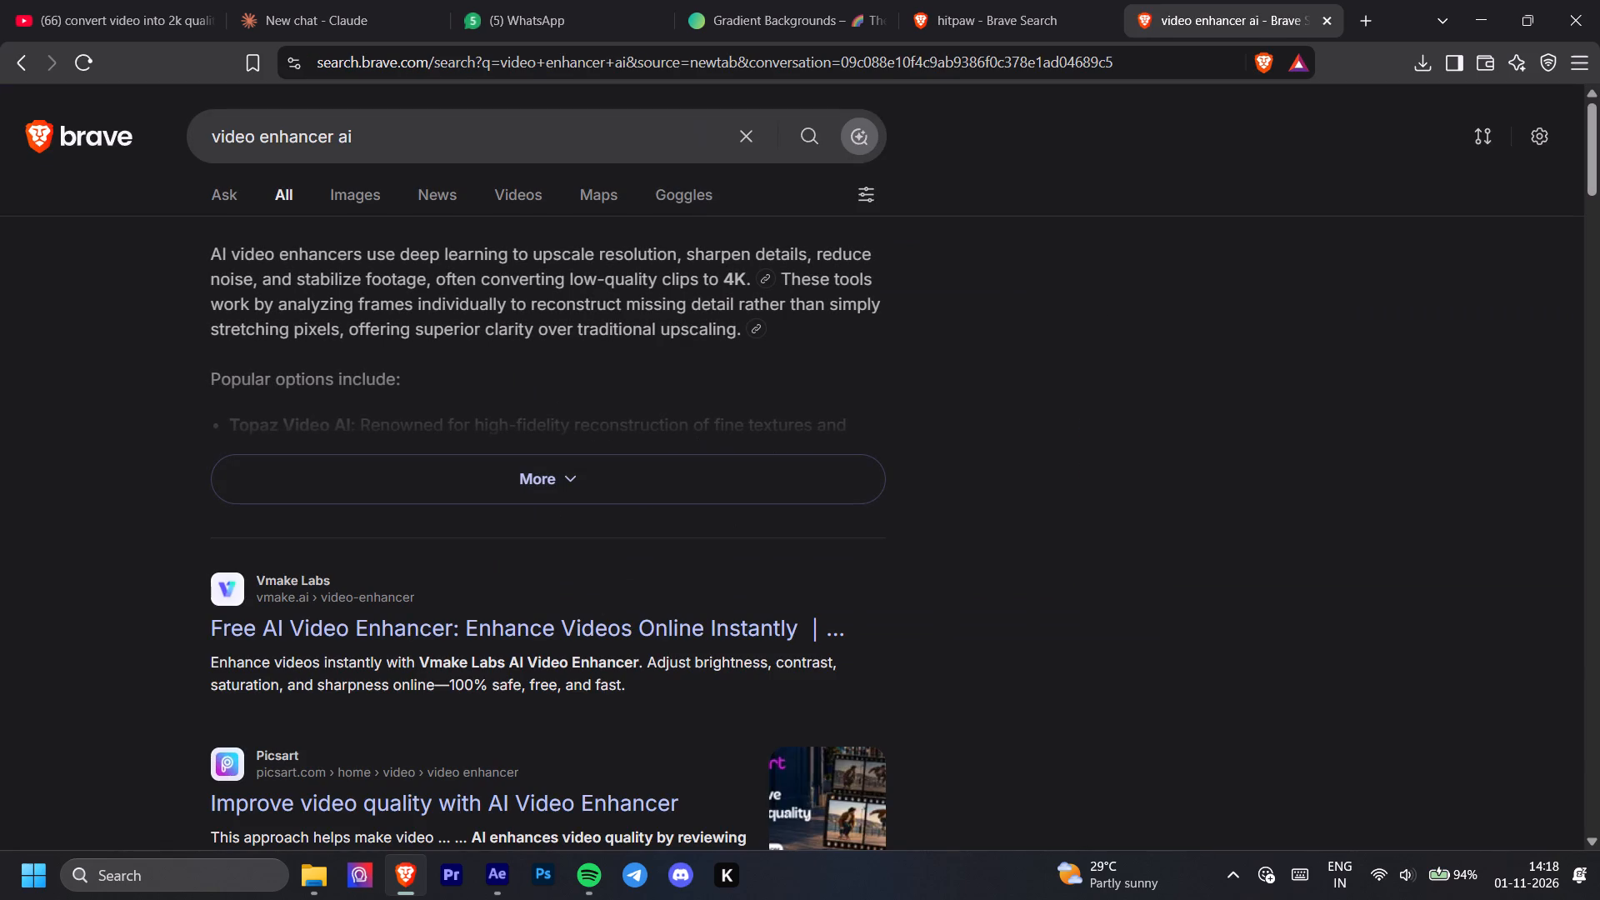
{"action": "left_click", "coordinate": [594, 620]}
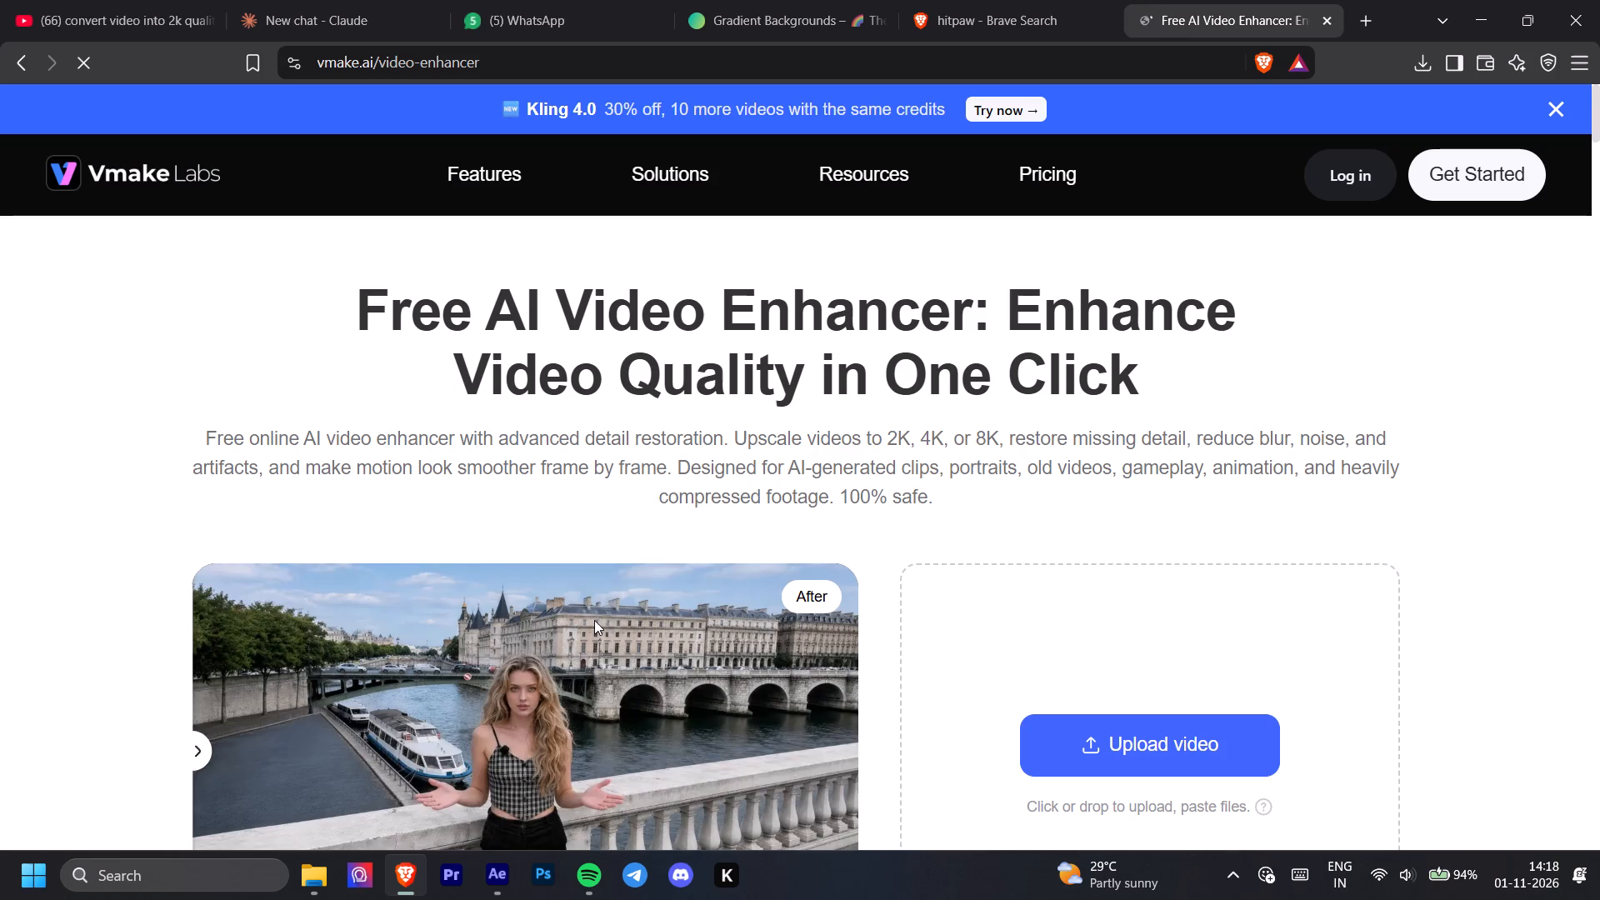
Upload VID20261101134609.mp4 from Downloads to the Vmake video enhancer and dismiss the Halloween promotion.
{"action": "scroll", "coordinate": [594, 620], "scroll_direction": "down", "scroll_amount": 1}
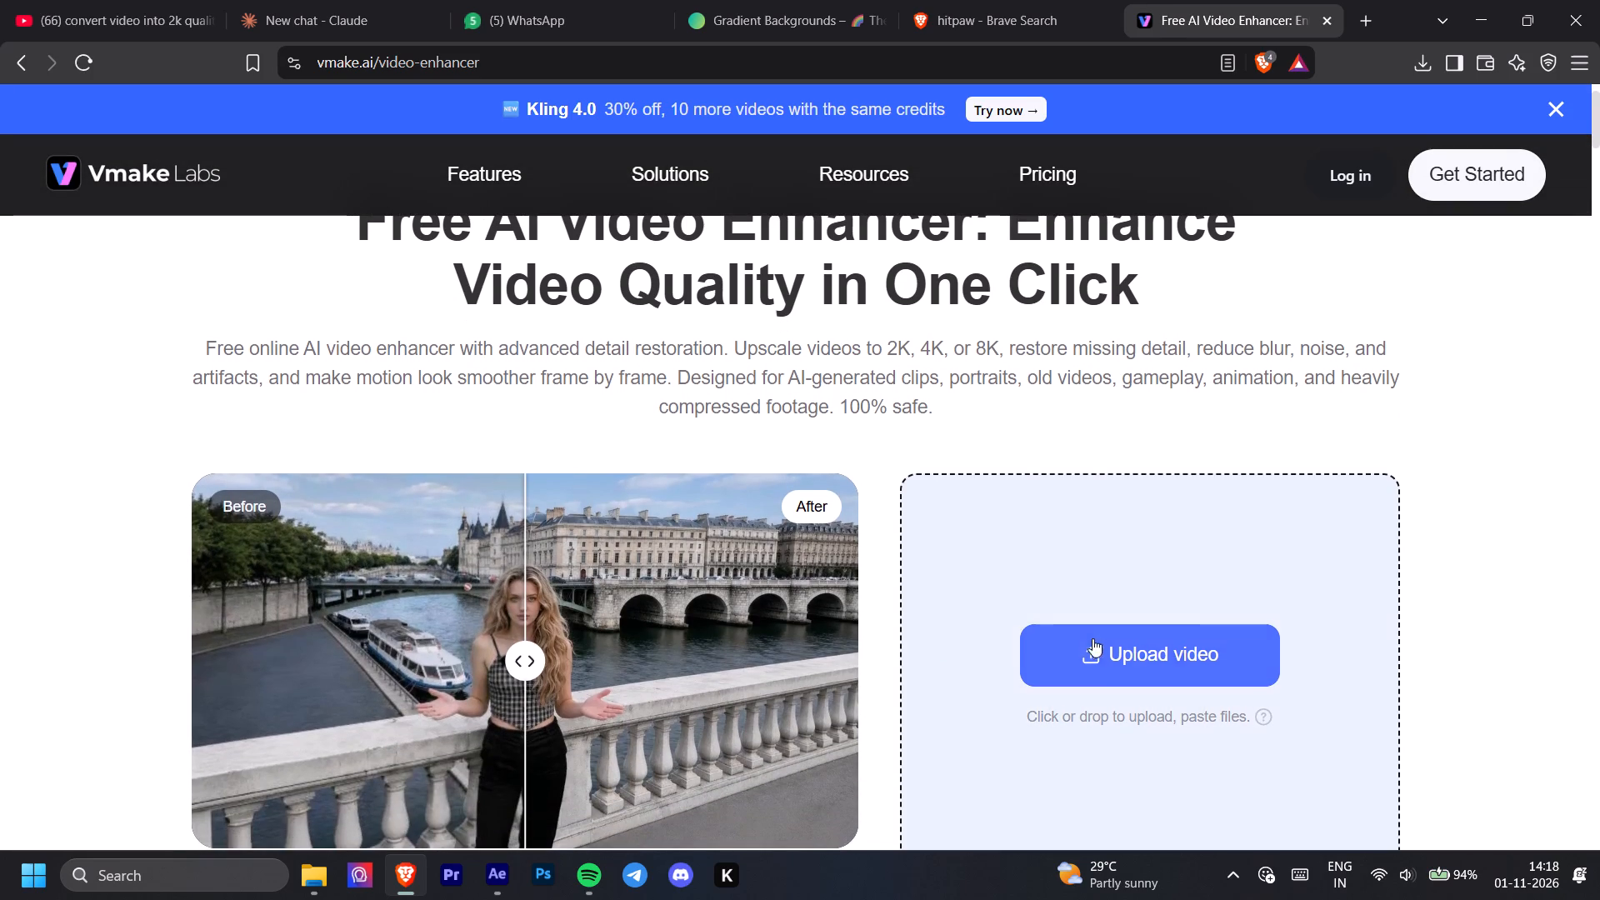
{"action": "left_click", "coordinate": [1091, 677]}
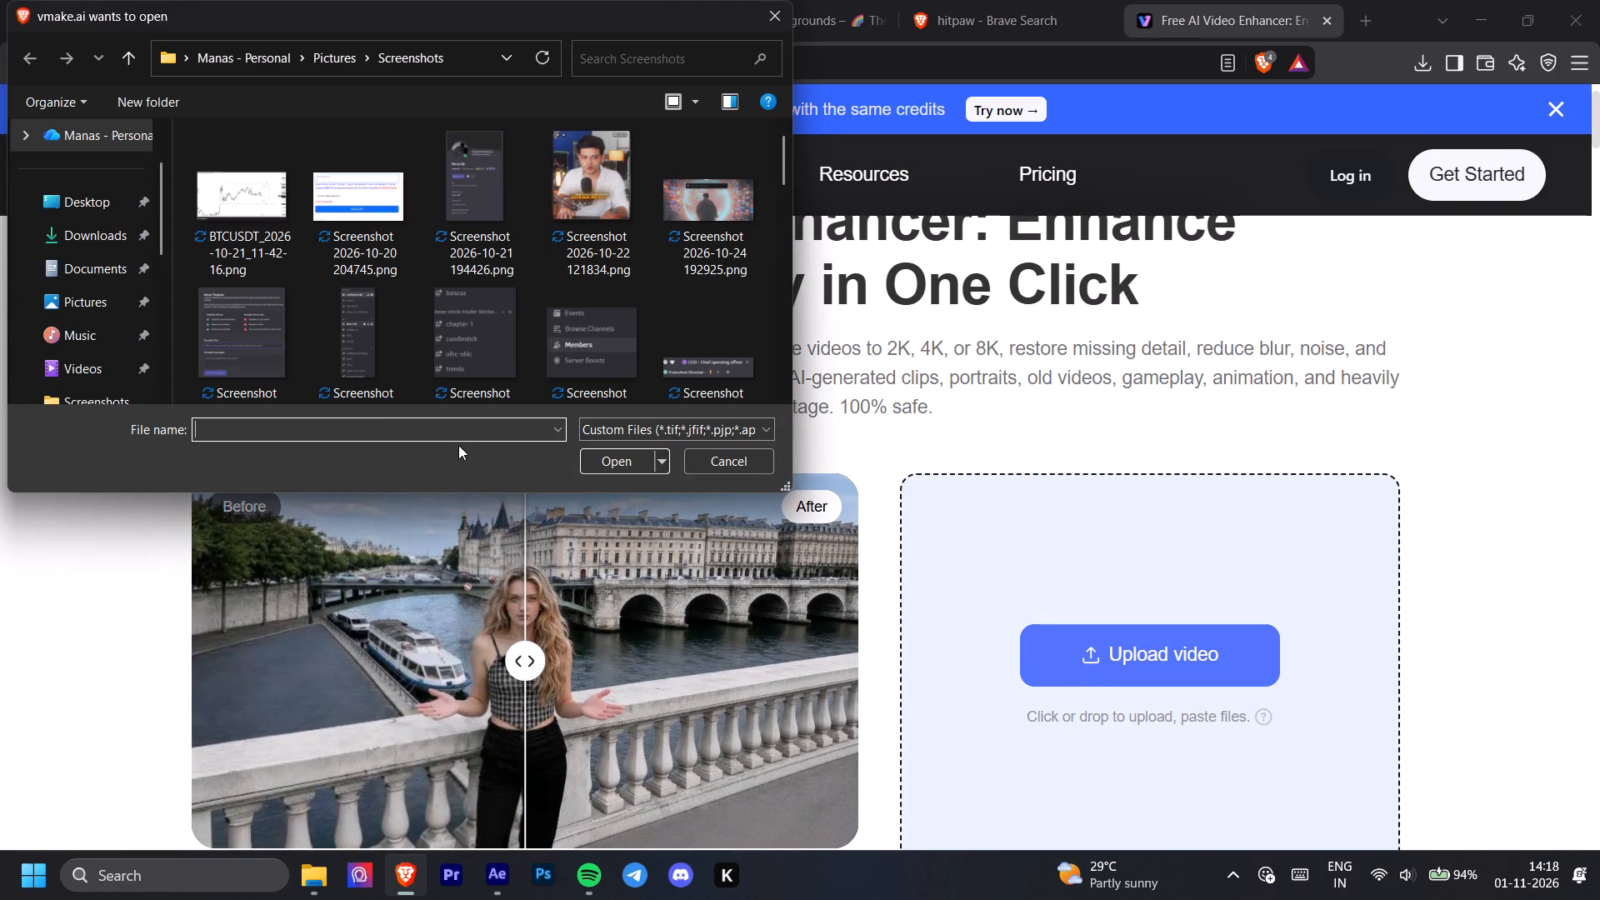
{"action": "left_click", "coordinate": [94, 225]}
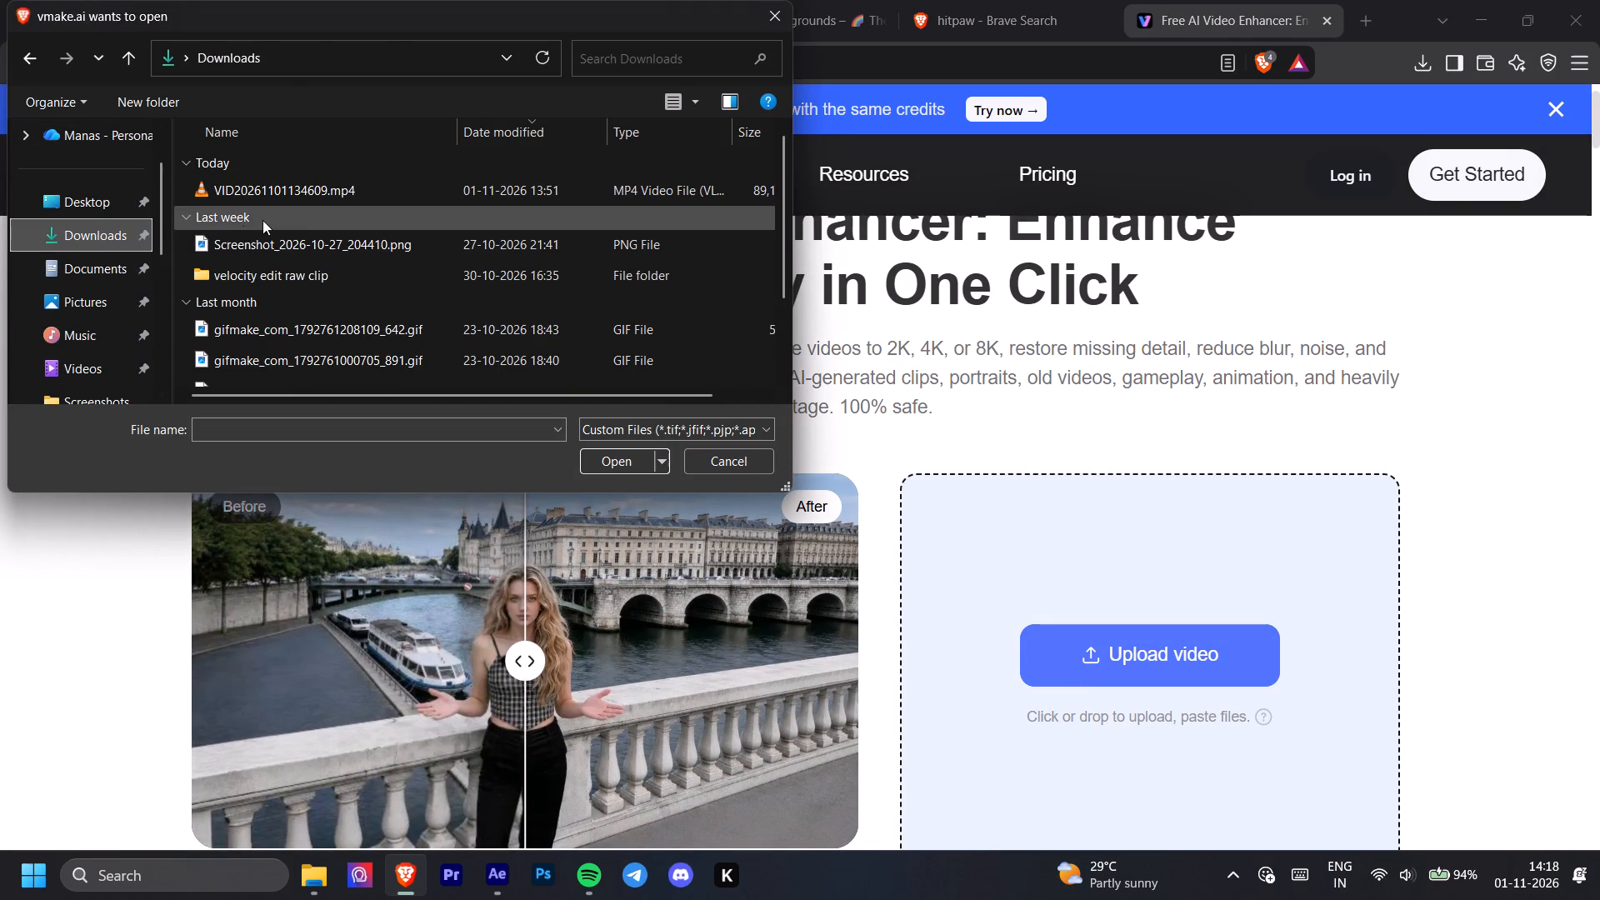
{"action": "left_click", "coordinate": [377, 197]}
{"action": "left_click", "coordinate": [630, 452]}
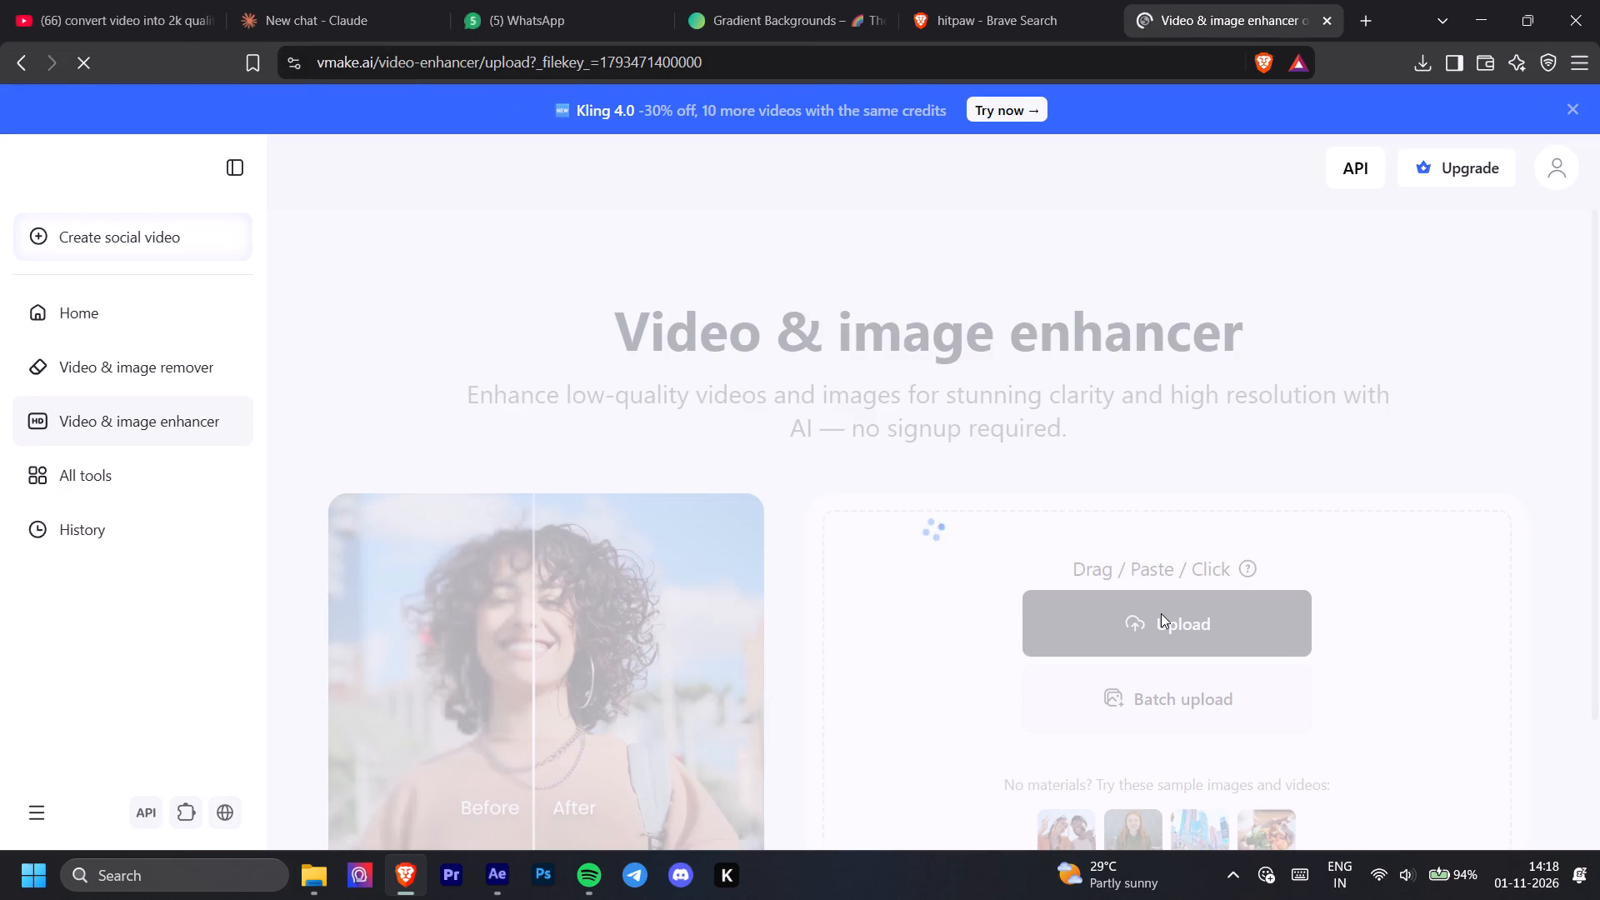
{"action": "scroll", "coordinate": [1160, 613], "scroll_direction": "down", "scroll_amount": 1}
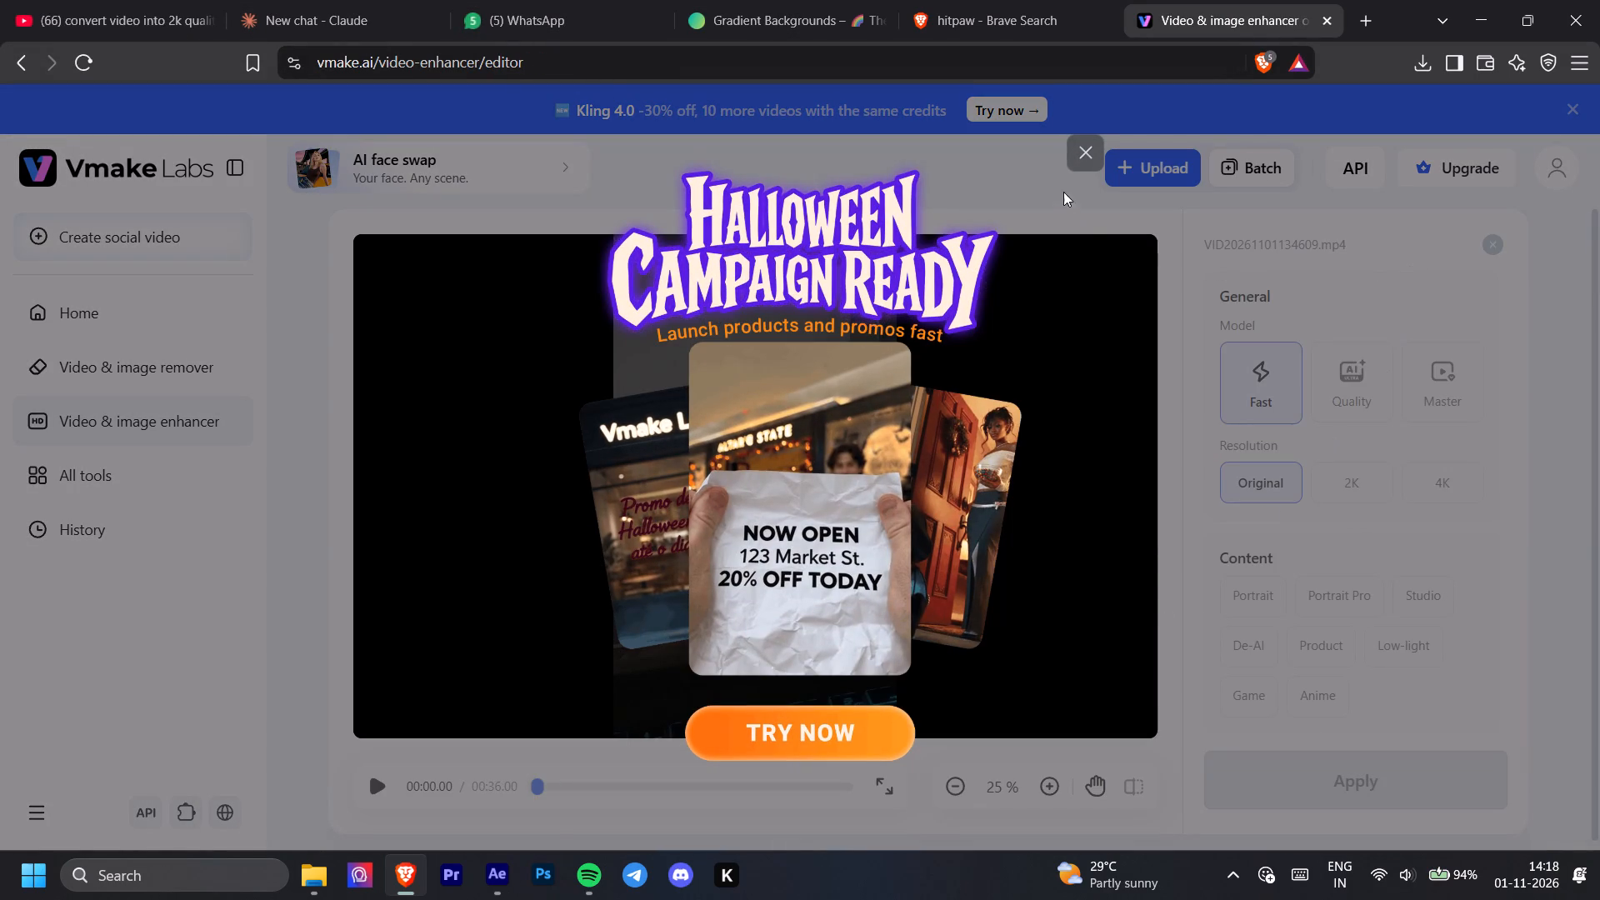
{"action": "left_click", "coordinate": [1077, 157]}
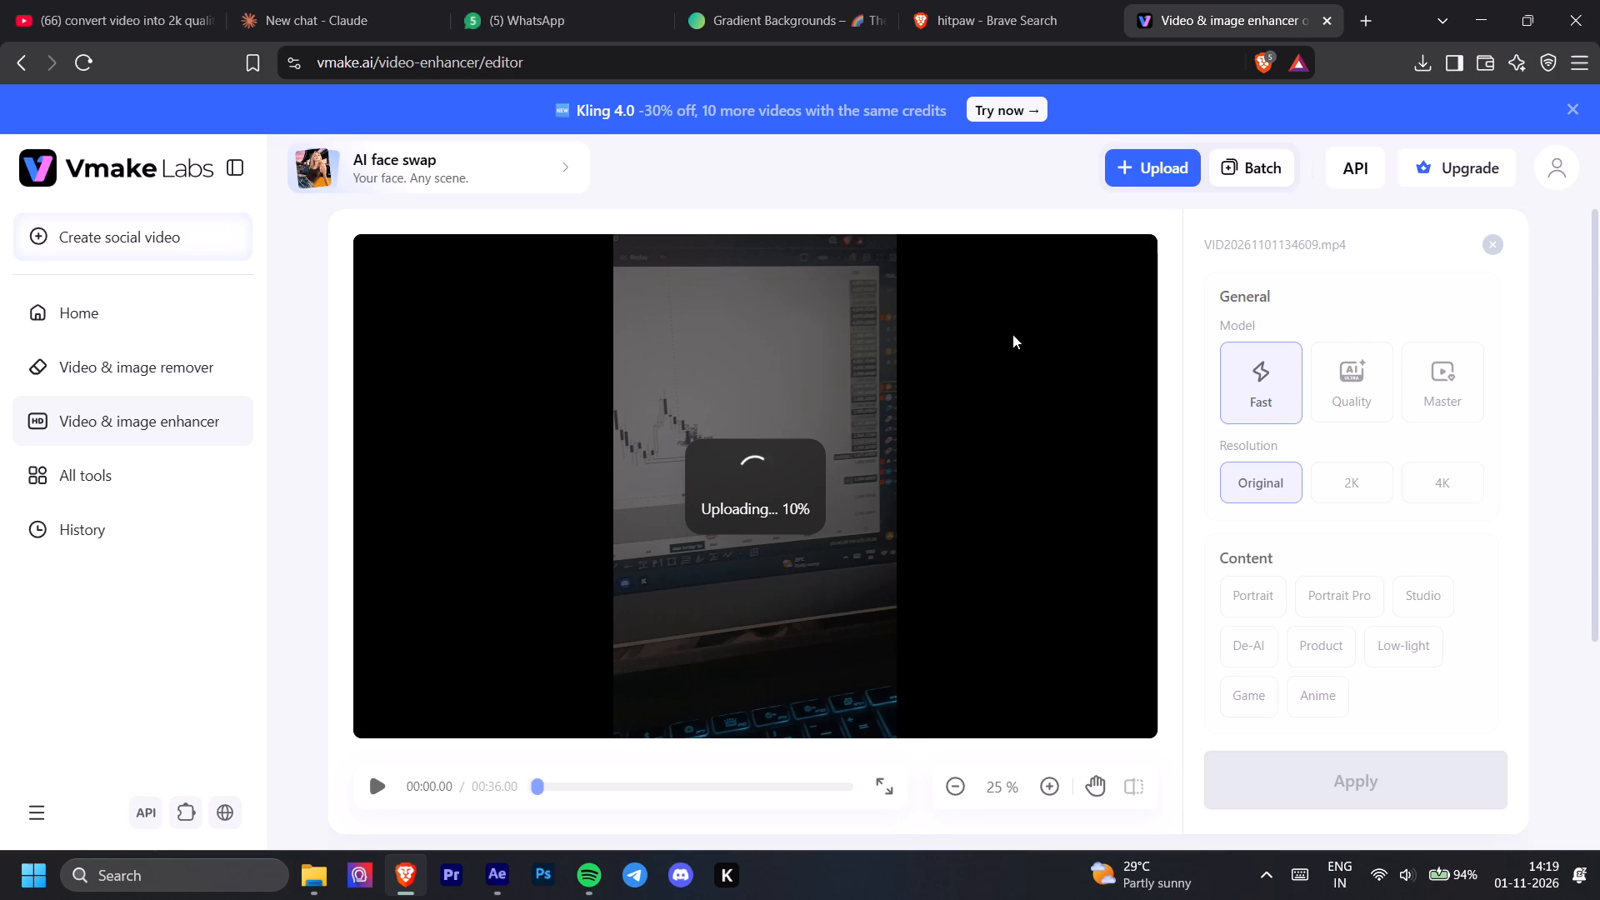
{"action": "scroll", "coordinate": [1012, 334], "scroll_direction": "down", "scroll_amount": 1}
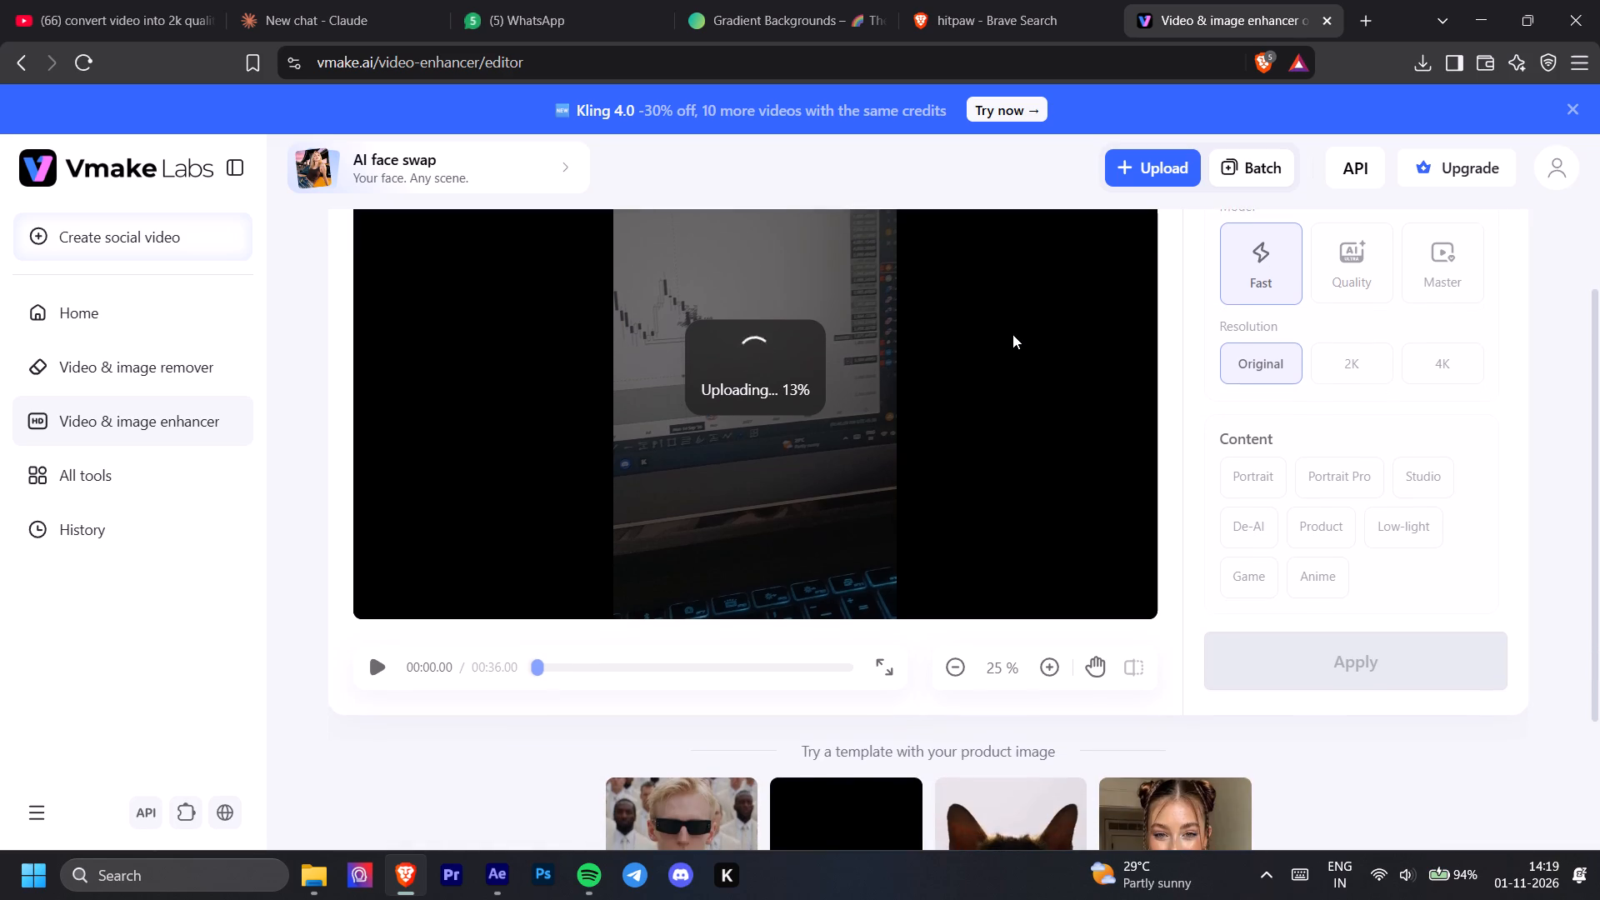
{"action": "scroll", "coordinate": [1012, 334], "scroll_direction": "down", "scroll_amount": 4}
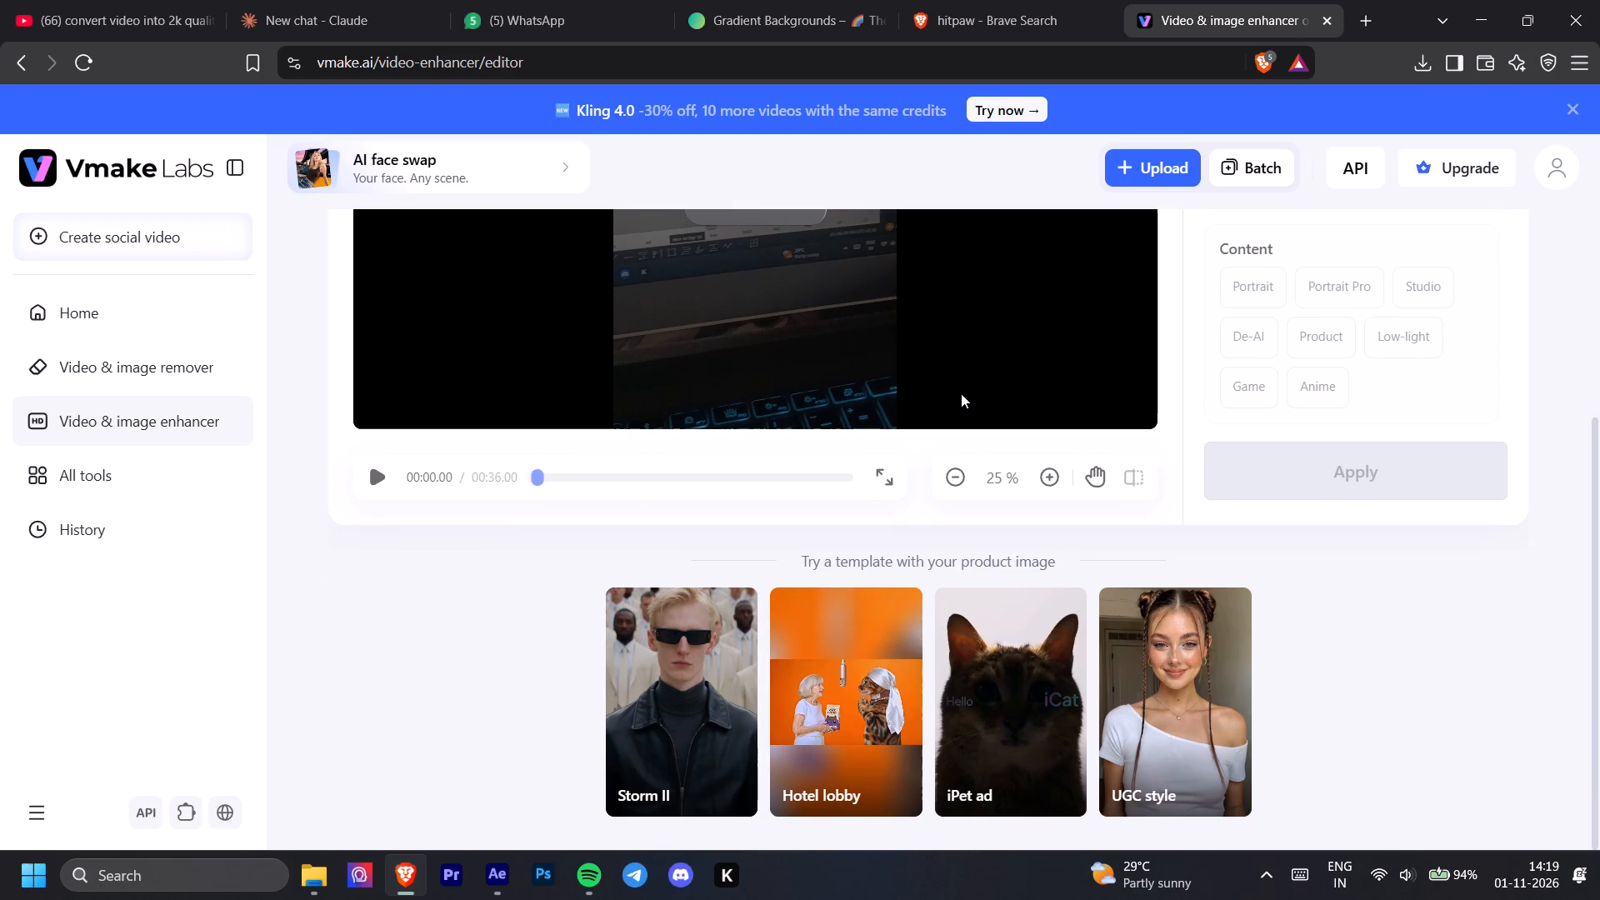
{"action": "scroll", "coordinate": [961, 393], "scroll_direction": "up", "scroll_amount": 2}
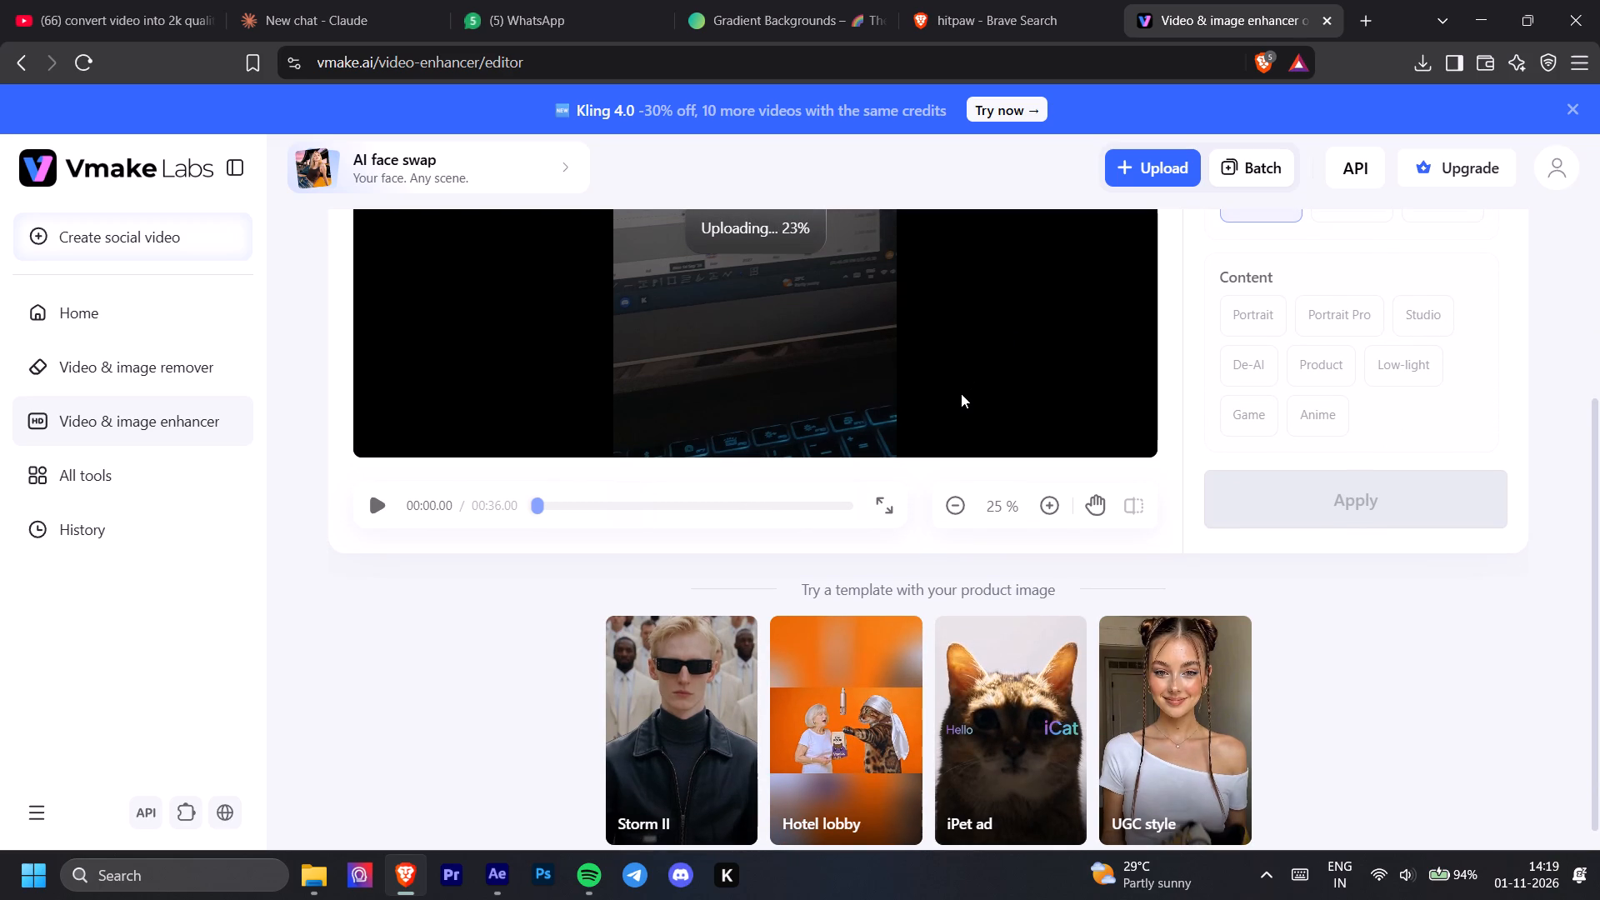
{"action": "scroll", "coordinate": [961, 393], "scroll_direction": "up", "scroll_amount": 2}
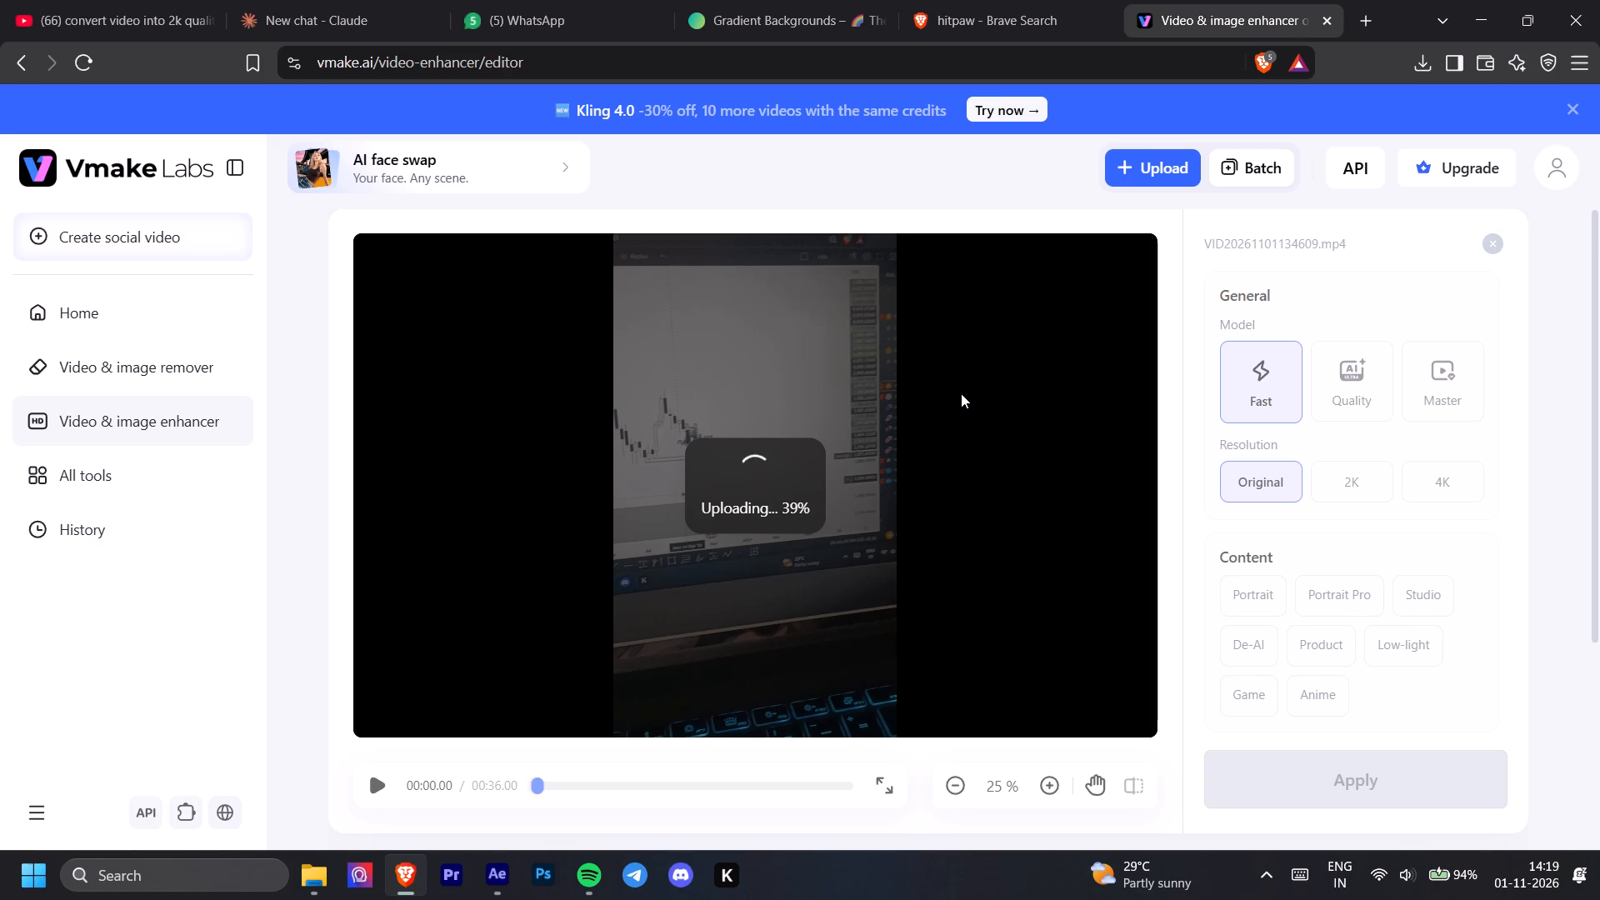
Try to skip the Spotify advertisement, restart Spotify, resume the music, and return to the Vmake upload.
{"action": "left_click", "coordinate": [593, 865]}
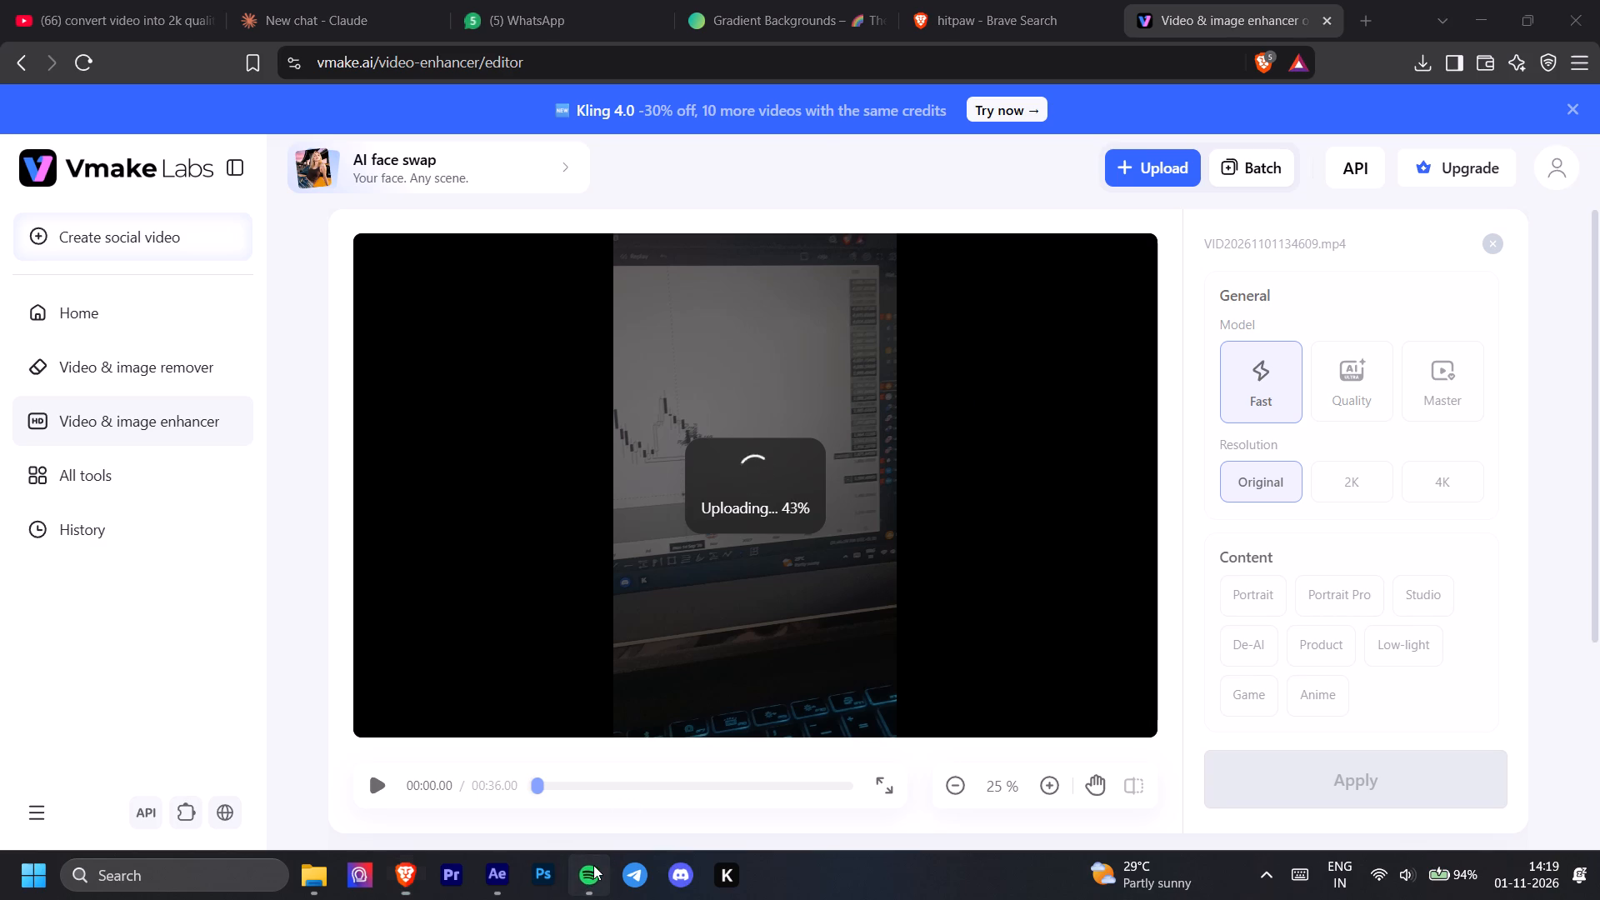
{"action": "left_click", "coordinate": [471, 792]}
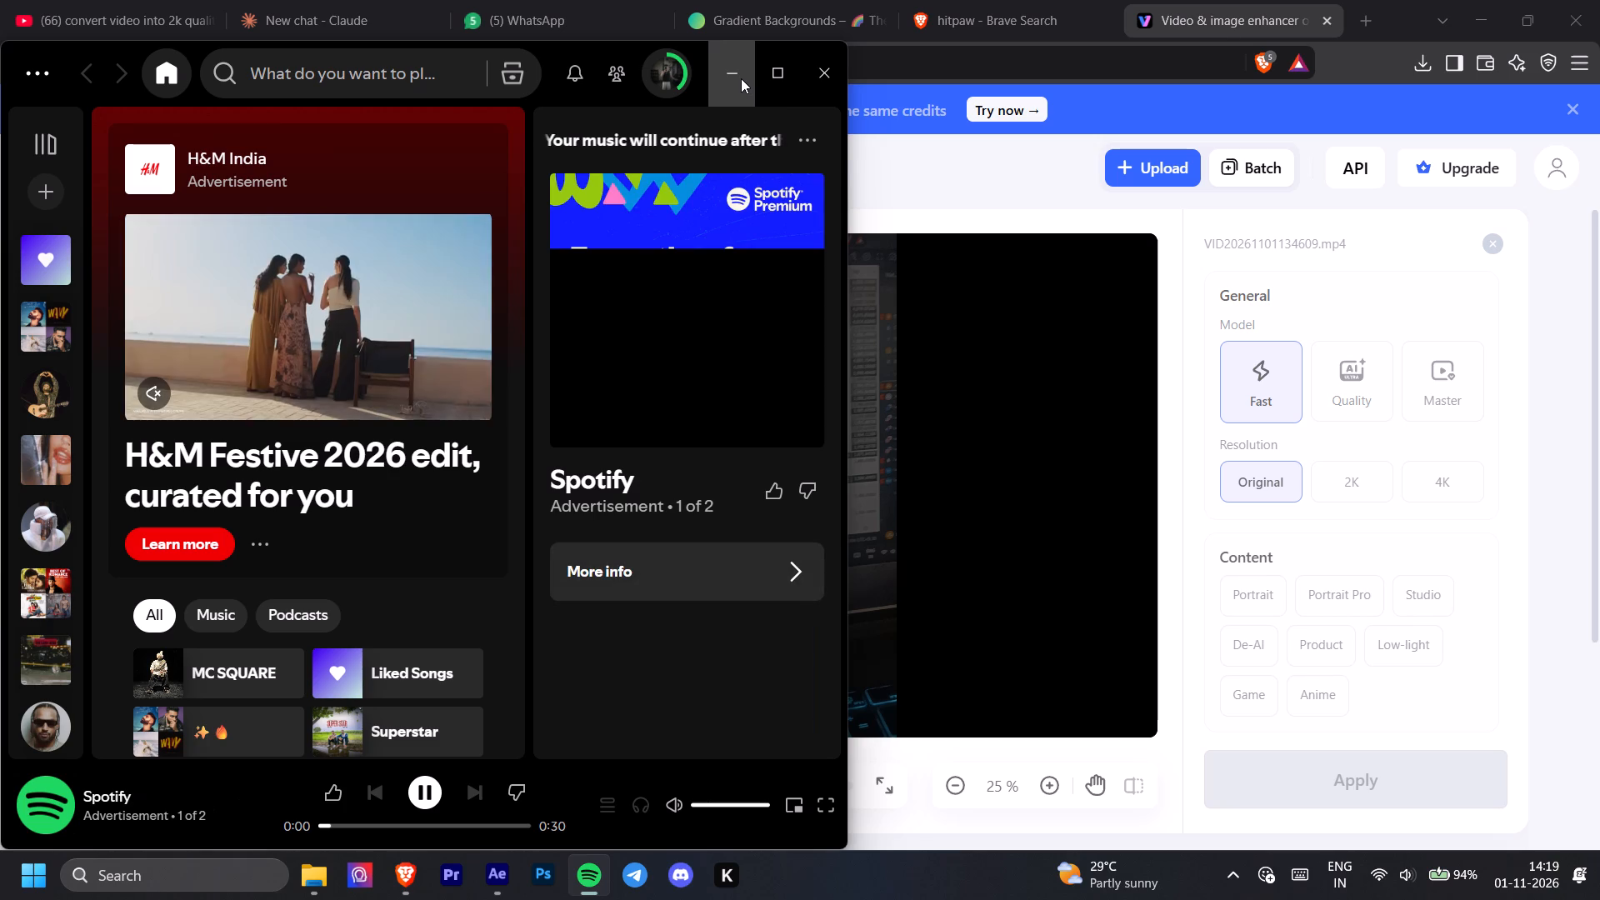
{"action": "left_click", "coordinate": [806, 62]}
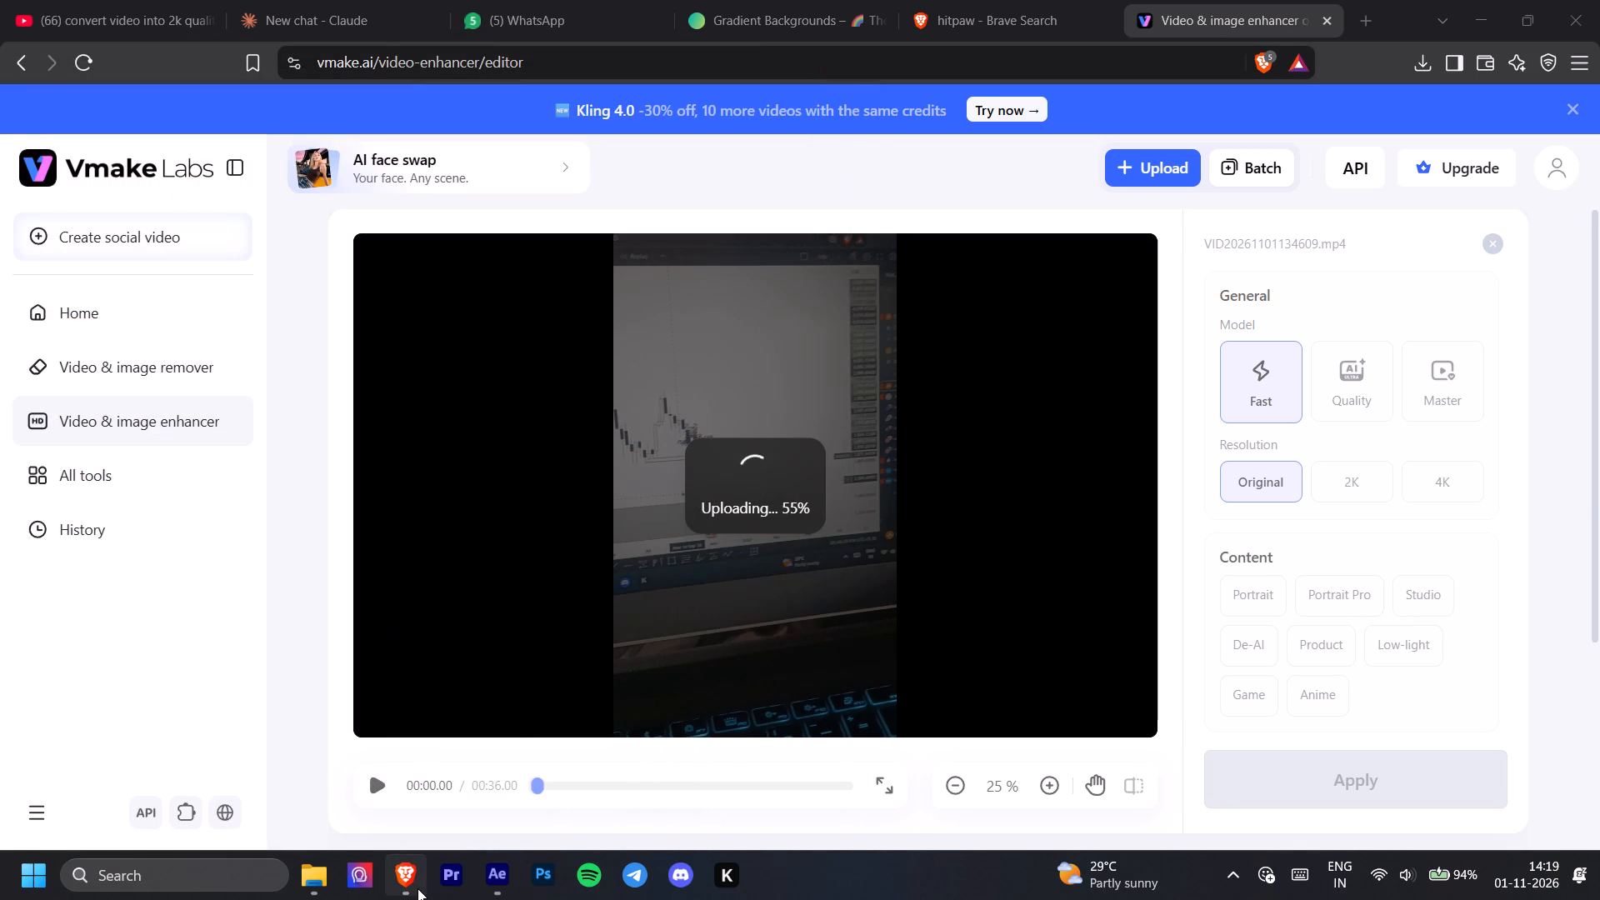
{"action": "left_click", "coordinate": [587, 879]}
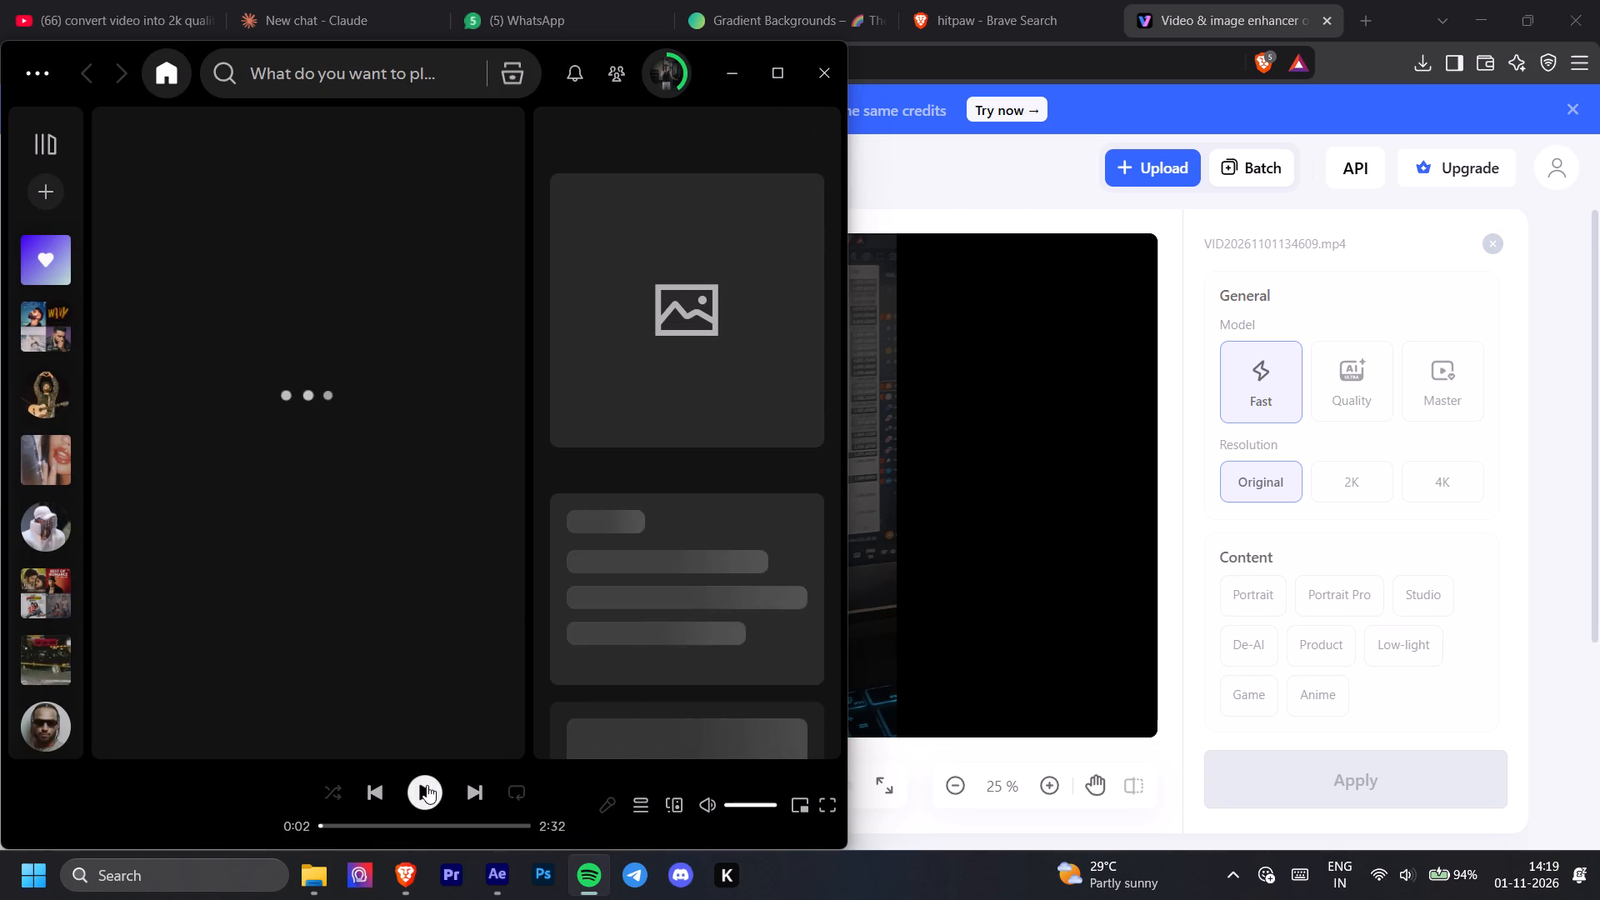
{"action": "left_click", "coordinate": [429, 800]}
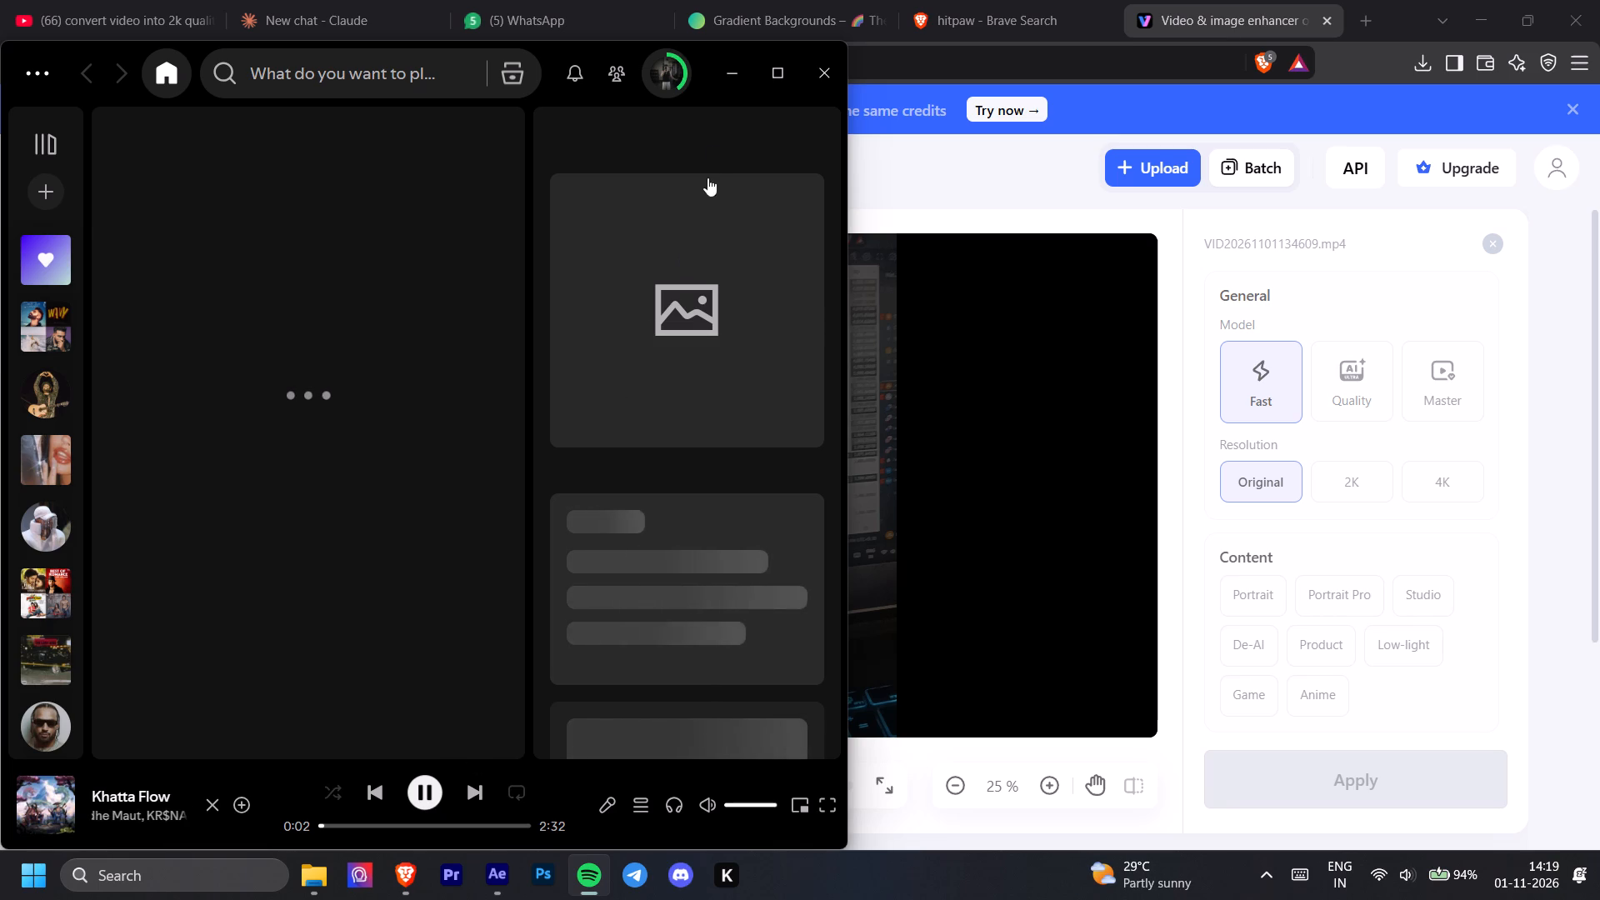
{"action": "left_click", "coordinate": [723, 102]}
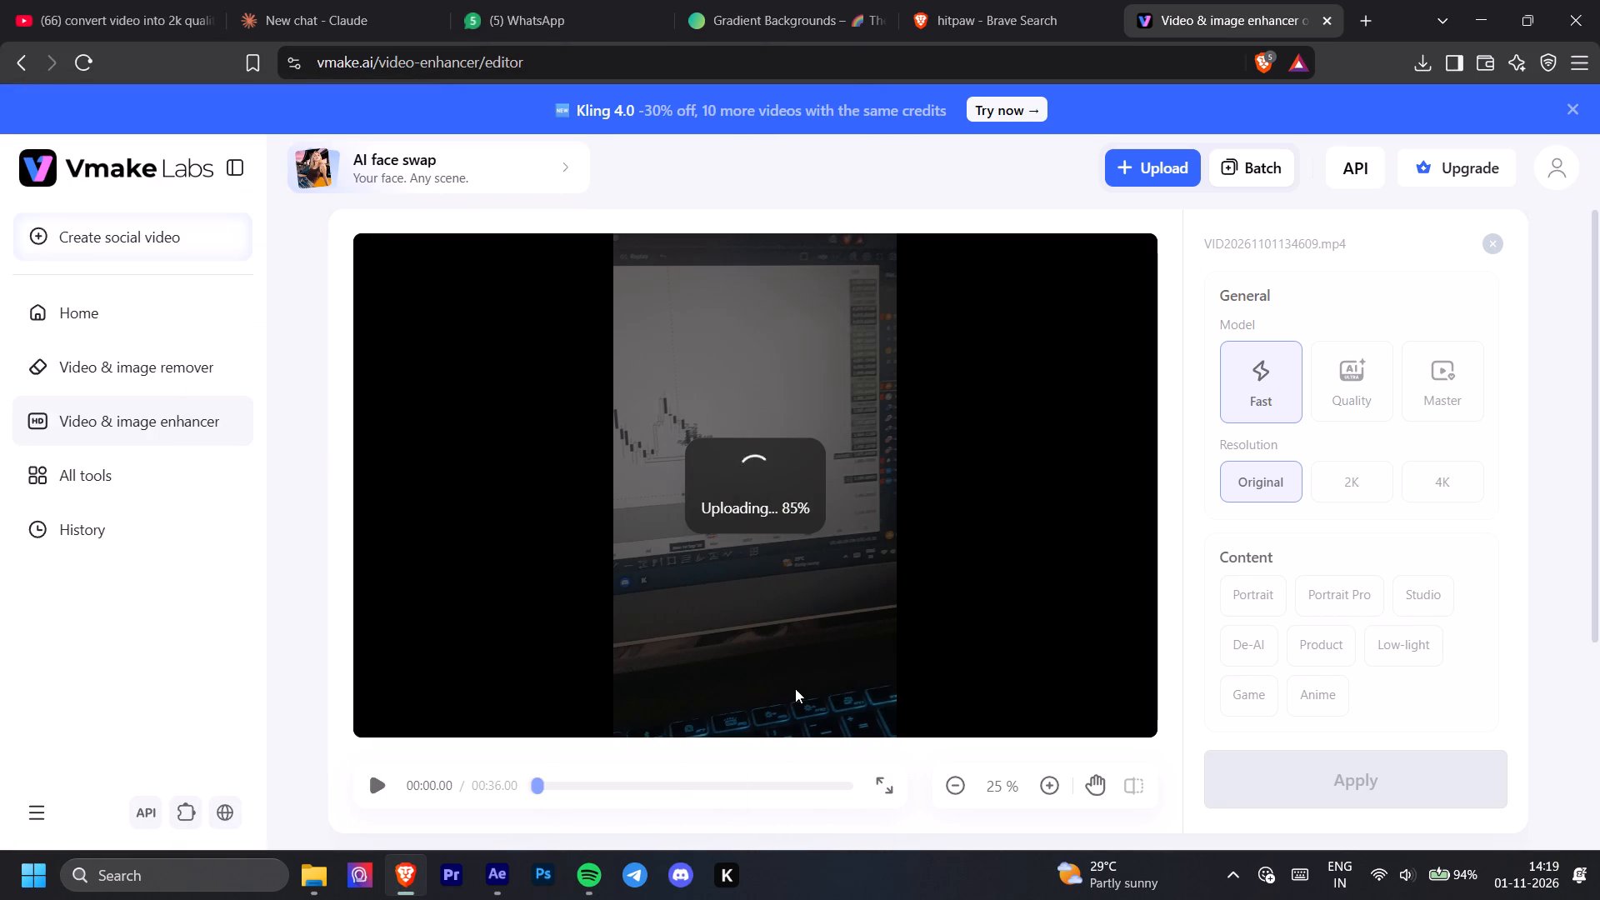
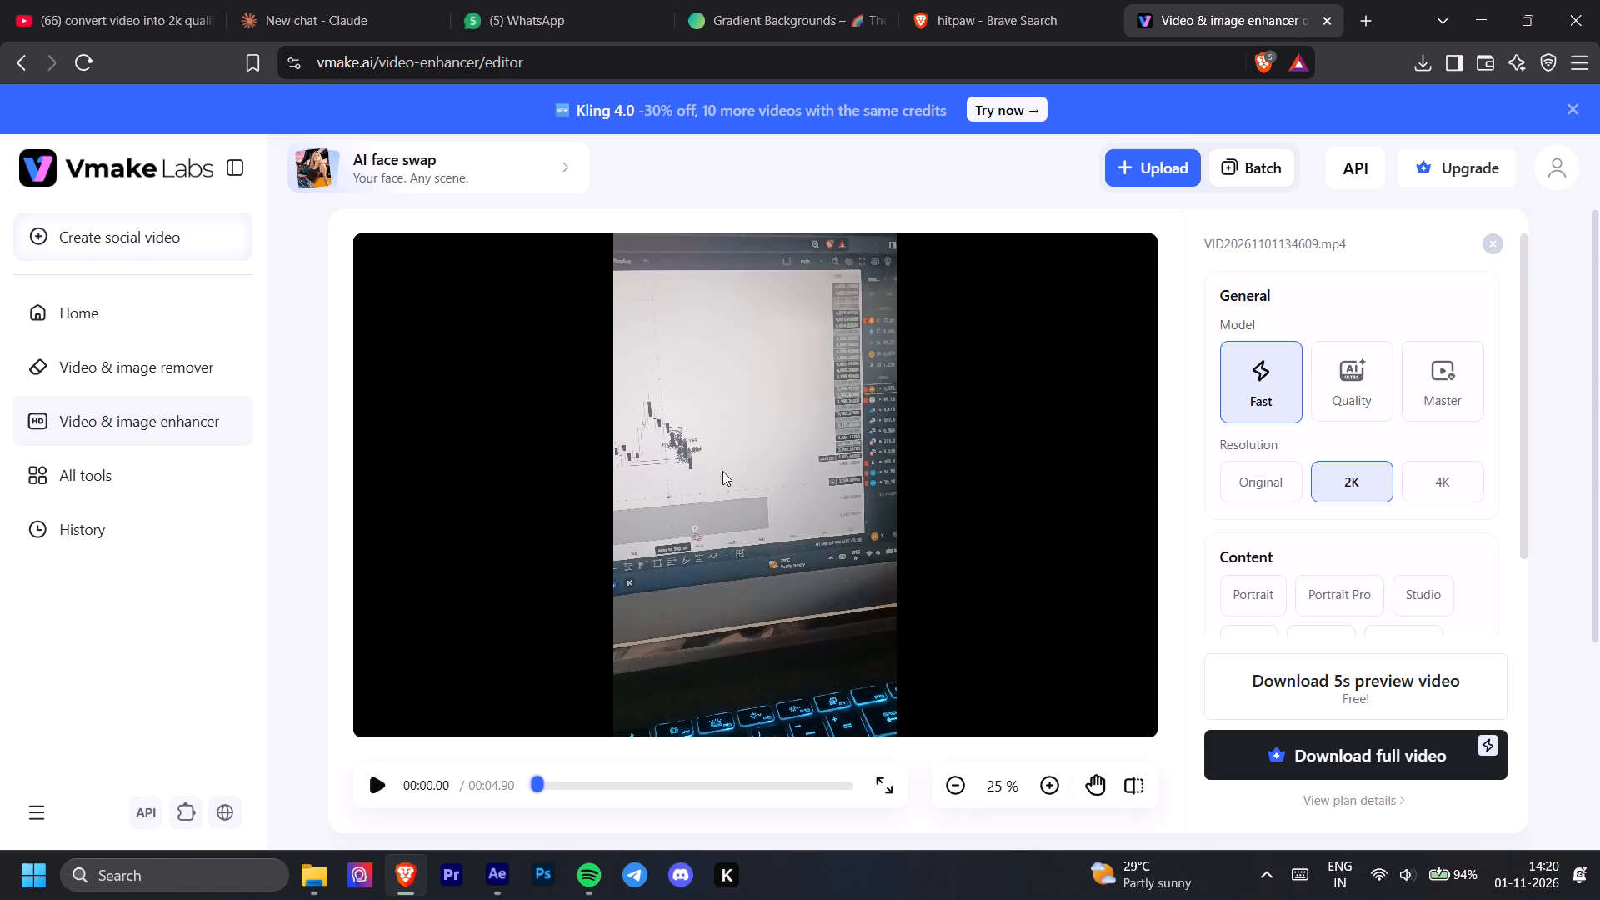
Pause the Spotify music.
{"action": "left_click", "coordinate": [720, 507]}
{"action": "left_click", "coordinate": [592, 817]}
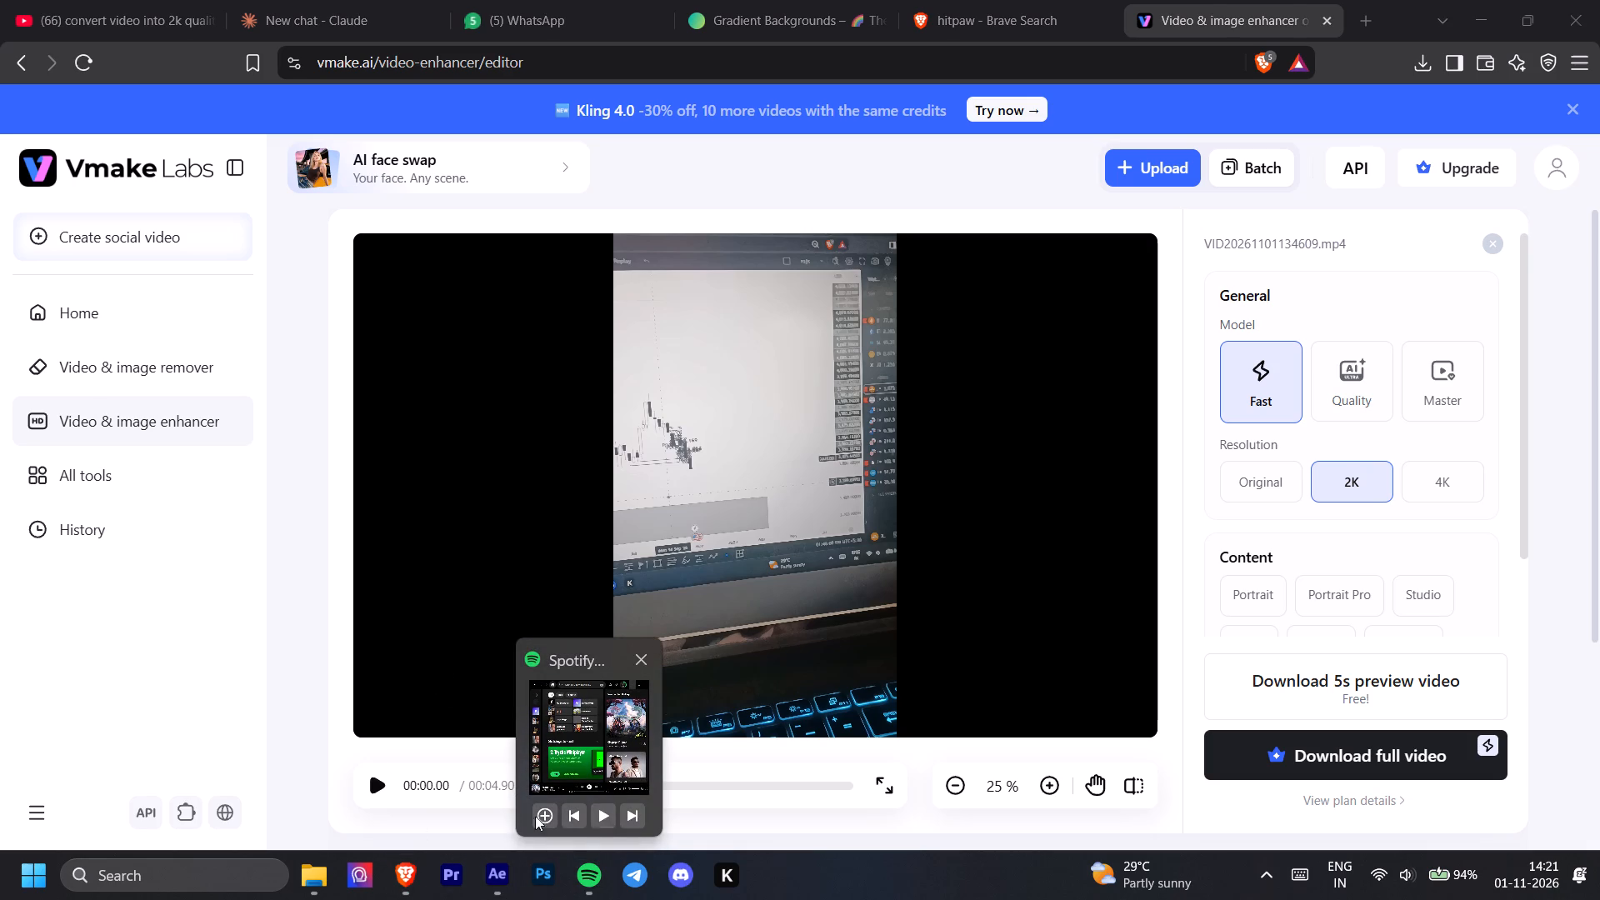
Play the uploaded clip in the Vmake preview, watch it in the enlarged view, and return to the editor.
{"action": "left_click", "coordinate": [371, 787]}
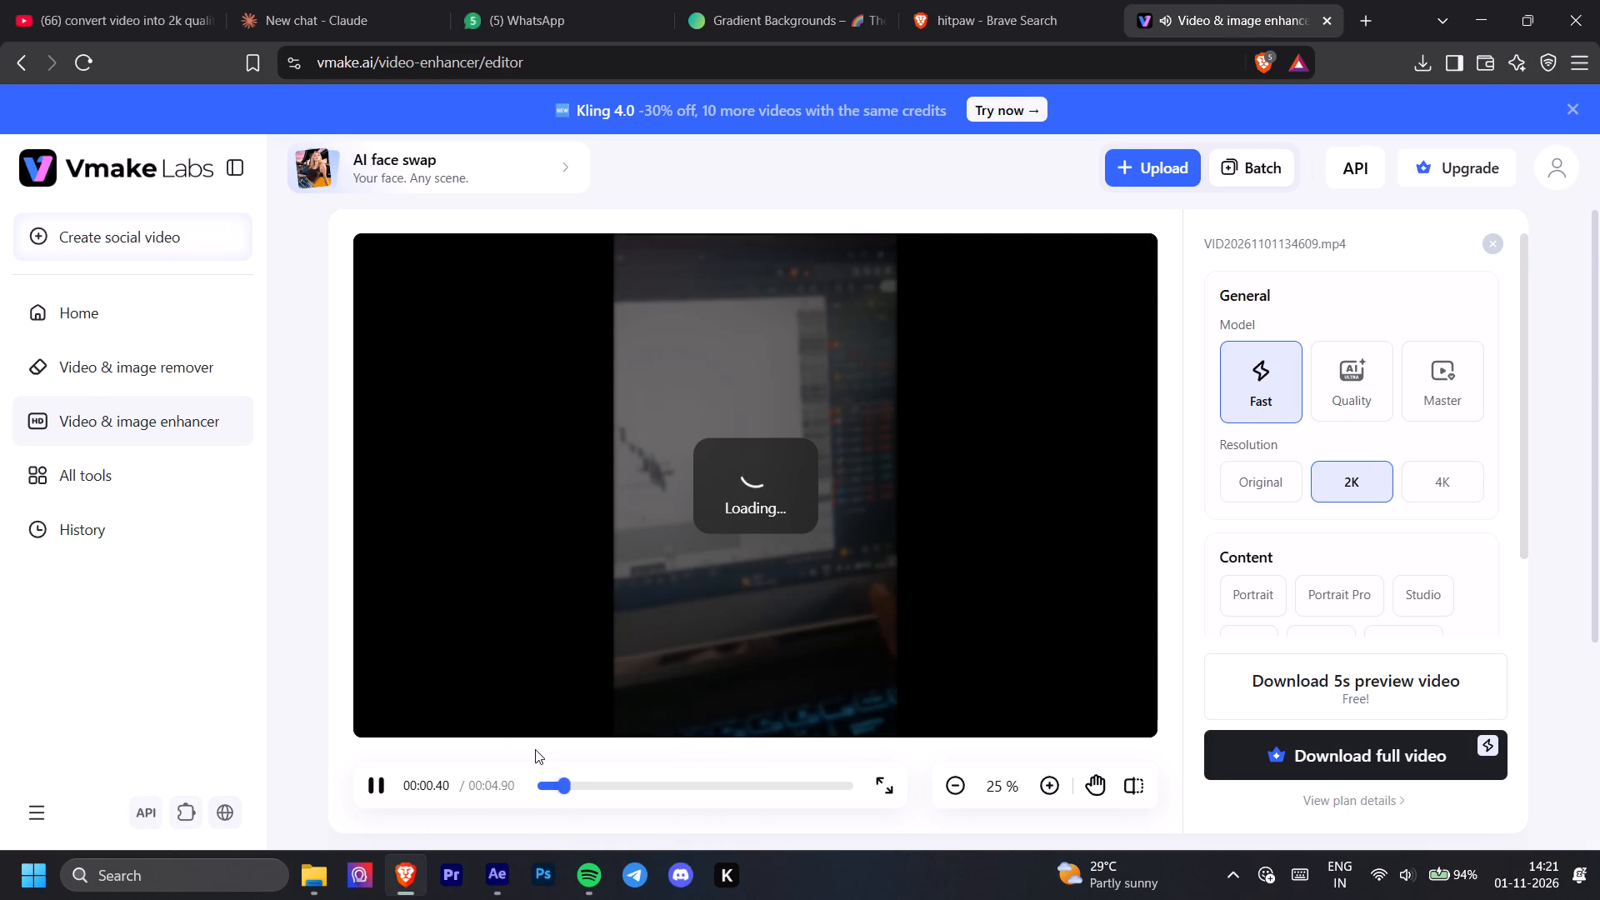
{"action": "left_click", "coordinate": [732, 507]}
{"action": "left_click_drag", "start_coordinate": [556, 777], "coordinate": [547, 781]}
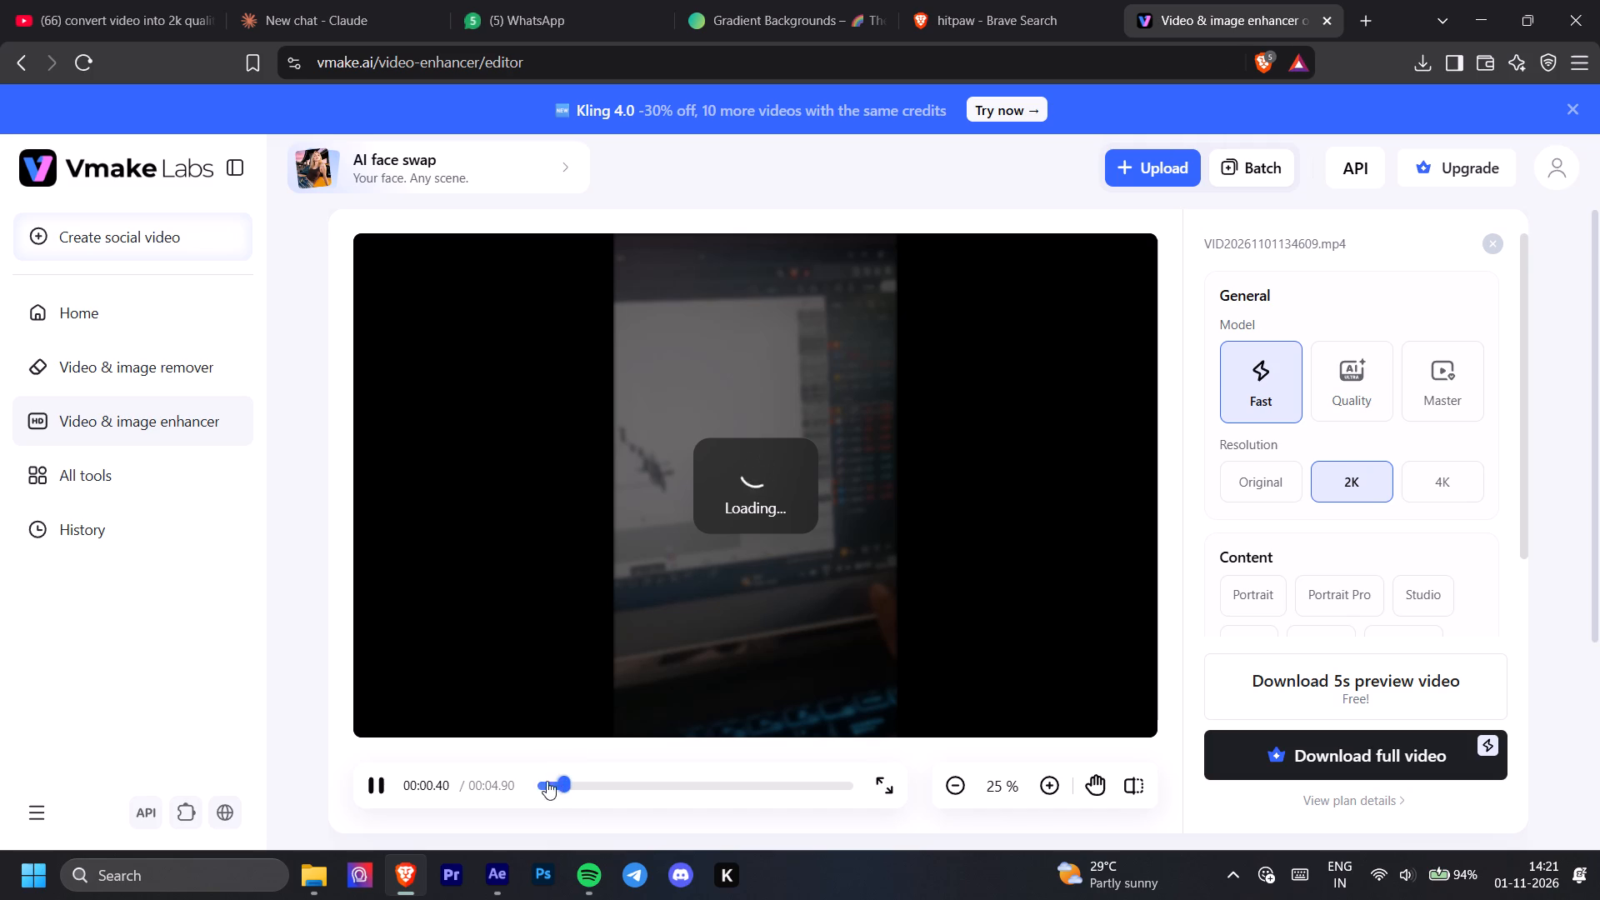
{"action": "left_click_drag", "start_coordinate": [547, 781], "coordinate": [525, 787]}
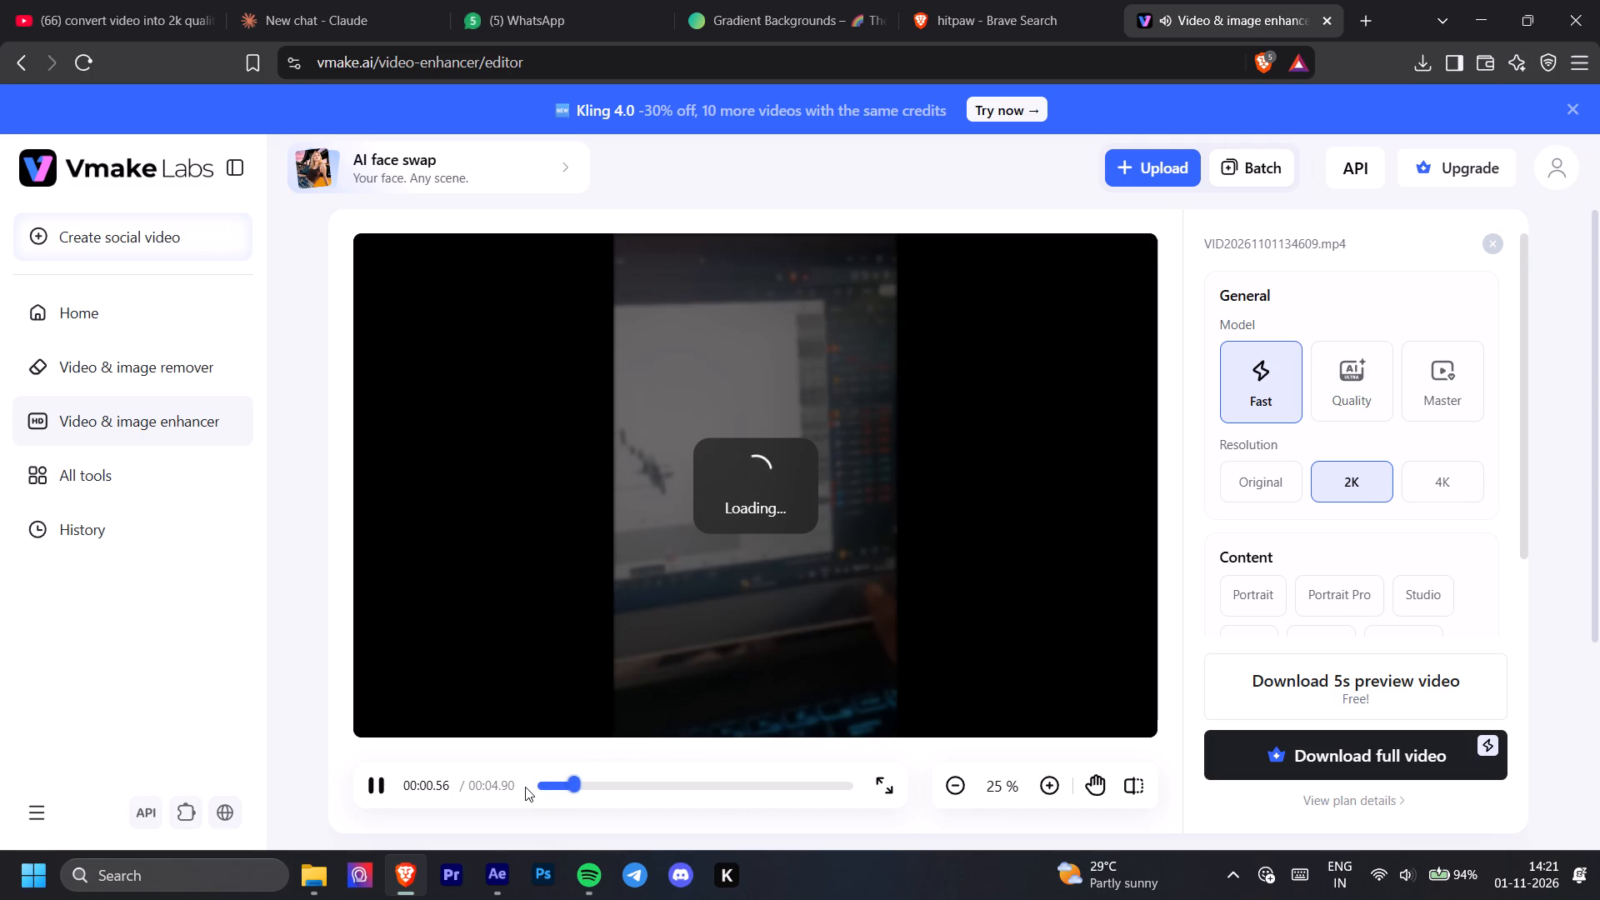
{"action": "left_click", "coordinate": [887, 790]}
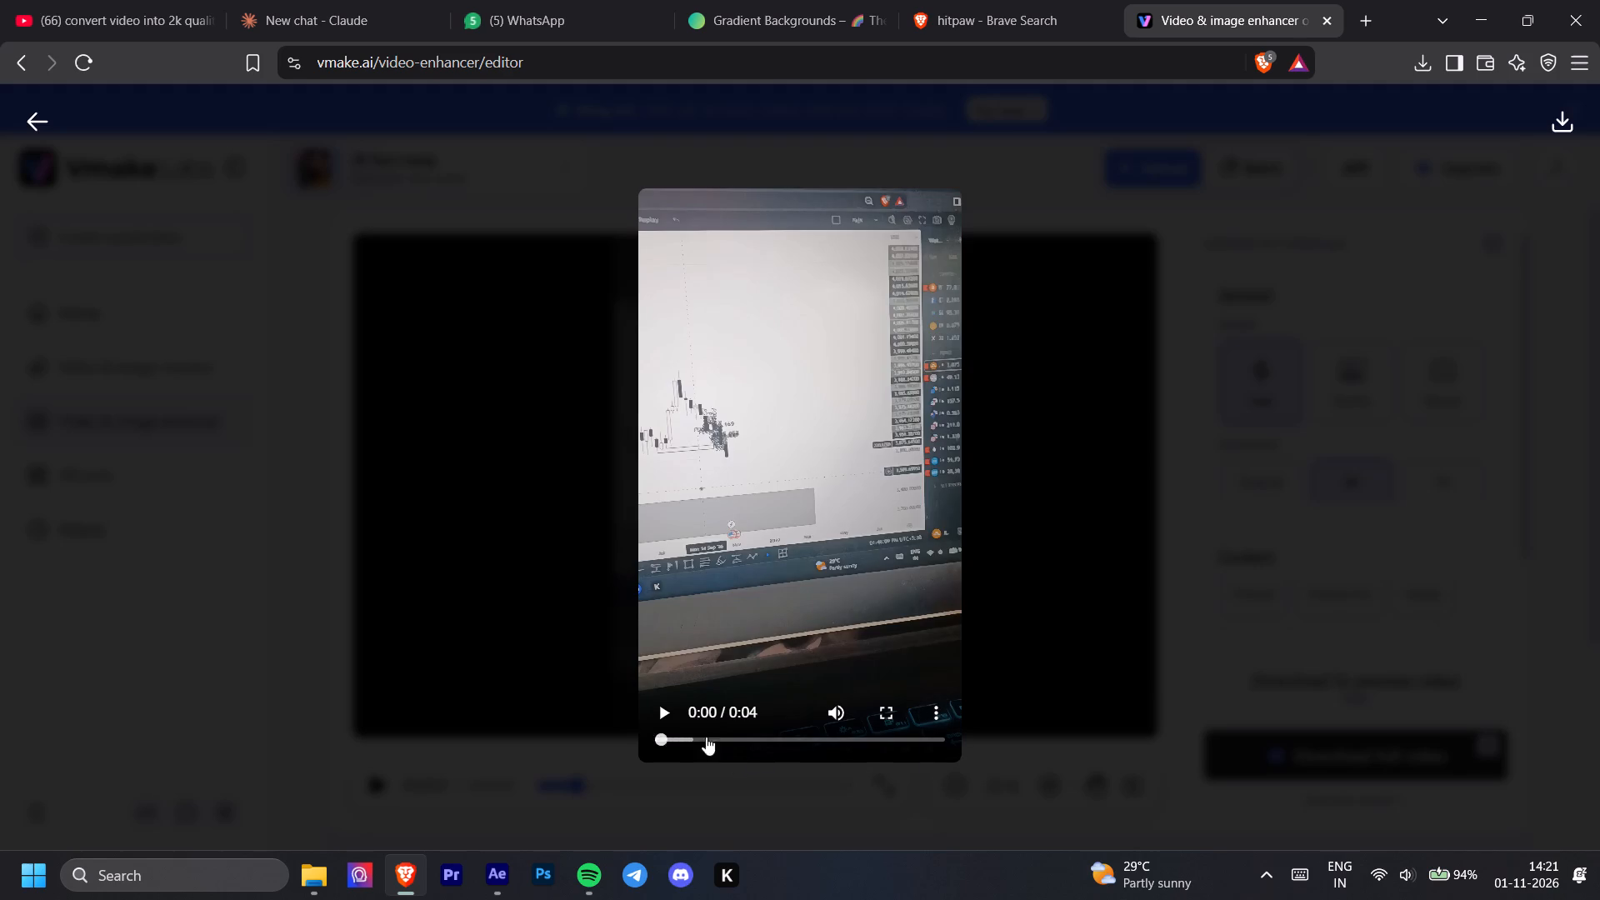
{"action": "left_click", "coordinate": [670, 722]}
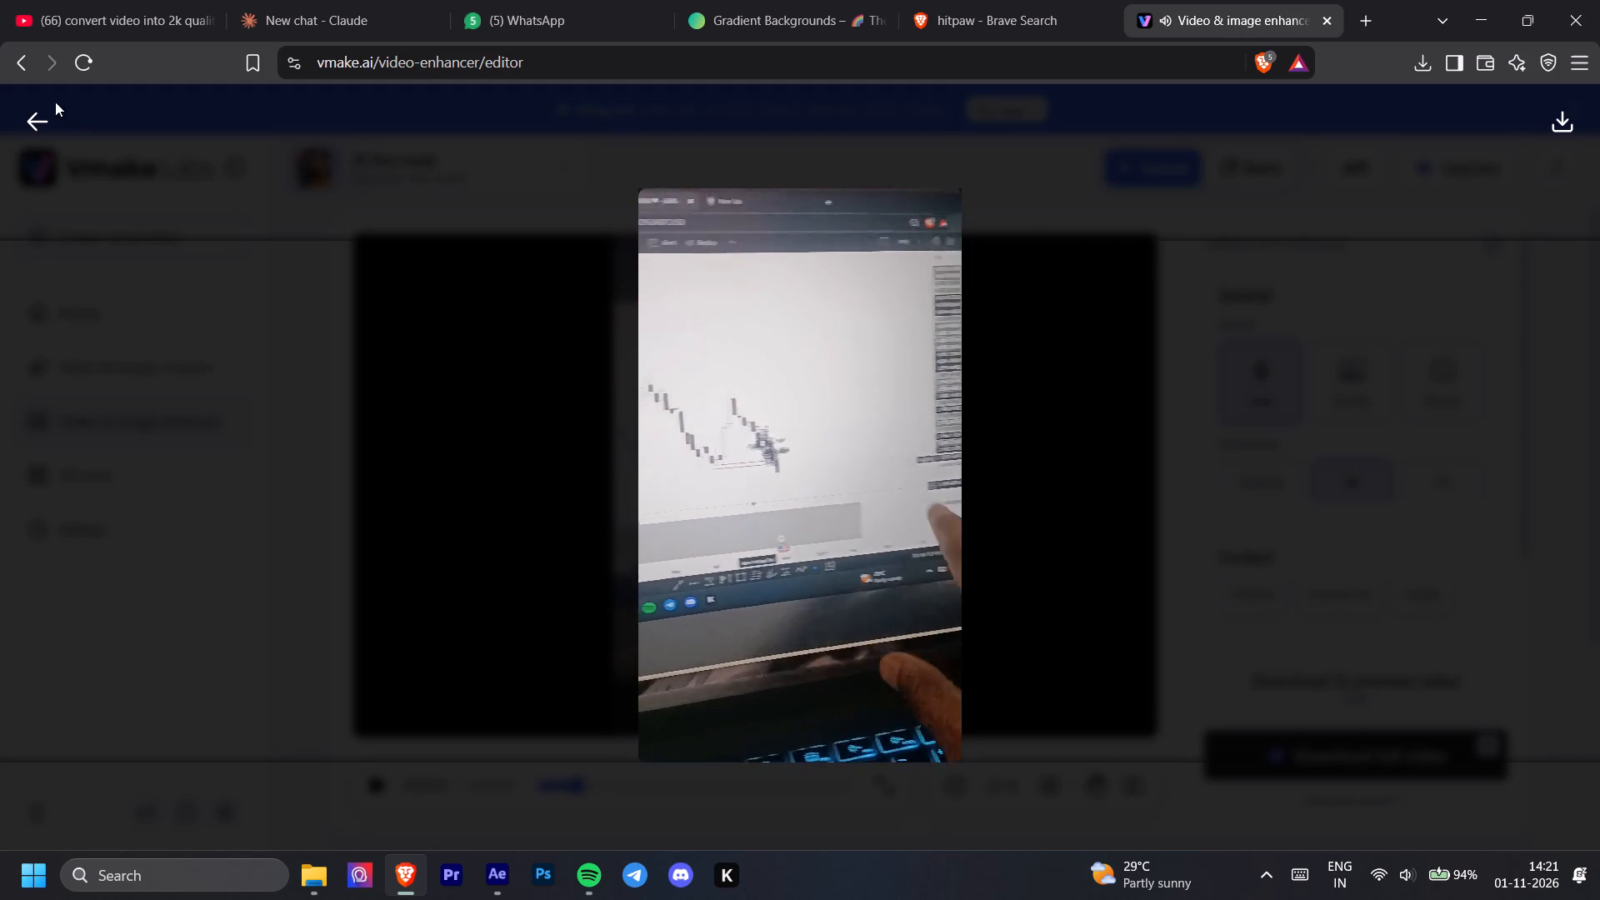
{"action": "left_click", "coordinate": [30, 109]}
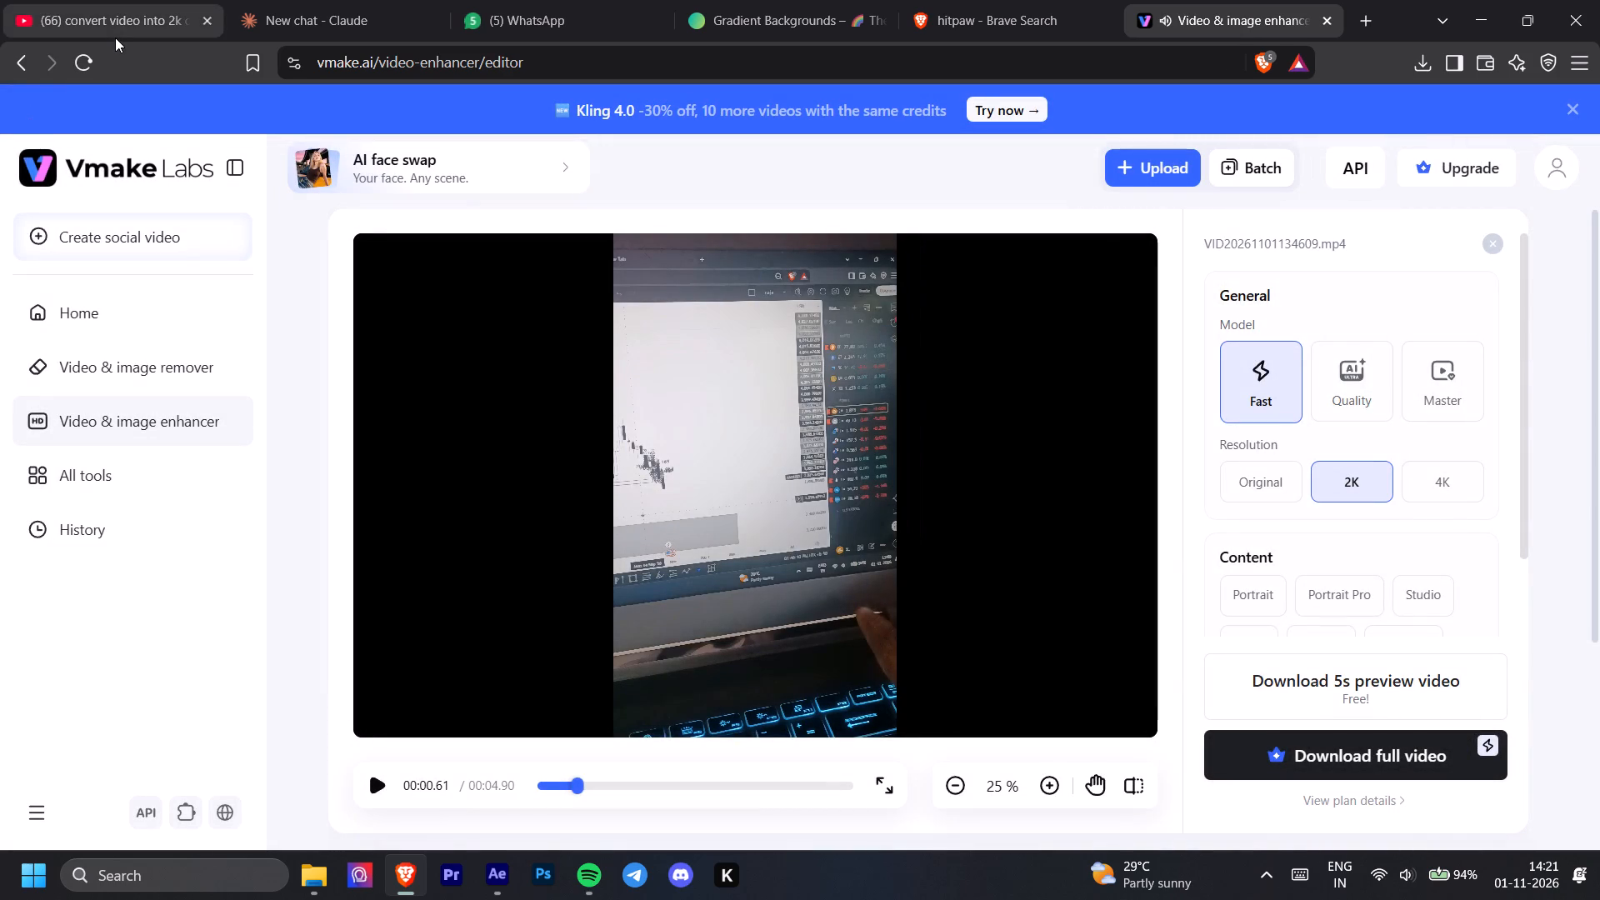
Return to the hitpaw search results and look over the official HitPaw enhancer listing.
{"action": "left_click", "coordinate": [1028, 0]}
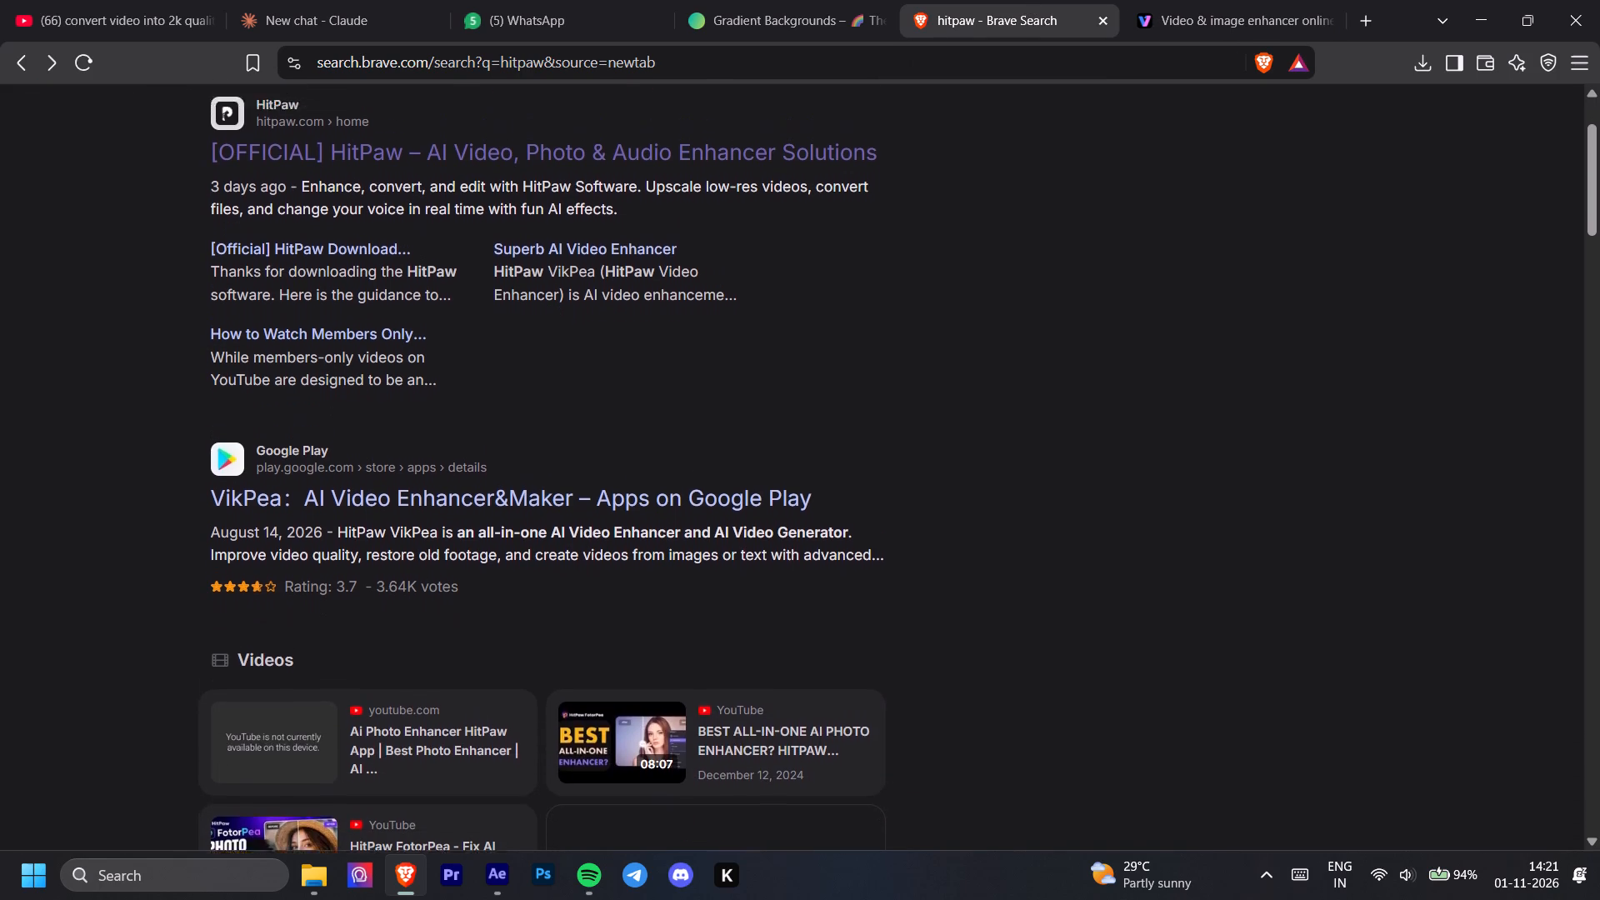
{"action": "left_click_drag", "start_coordinate": [812, 340], "coordinate": [866, 335]}
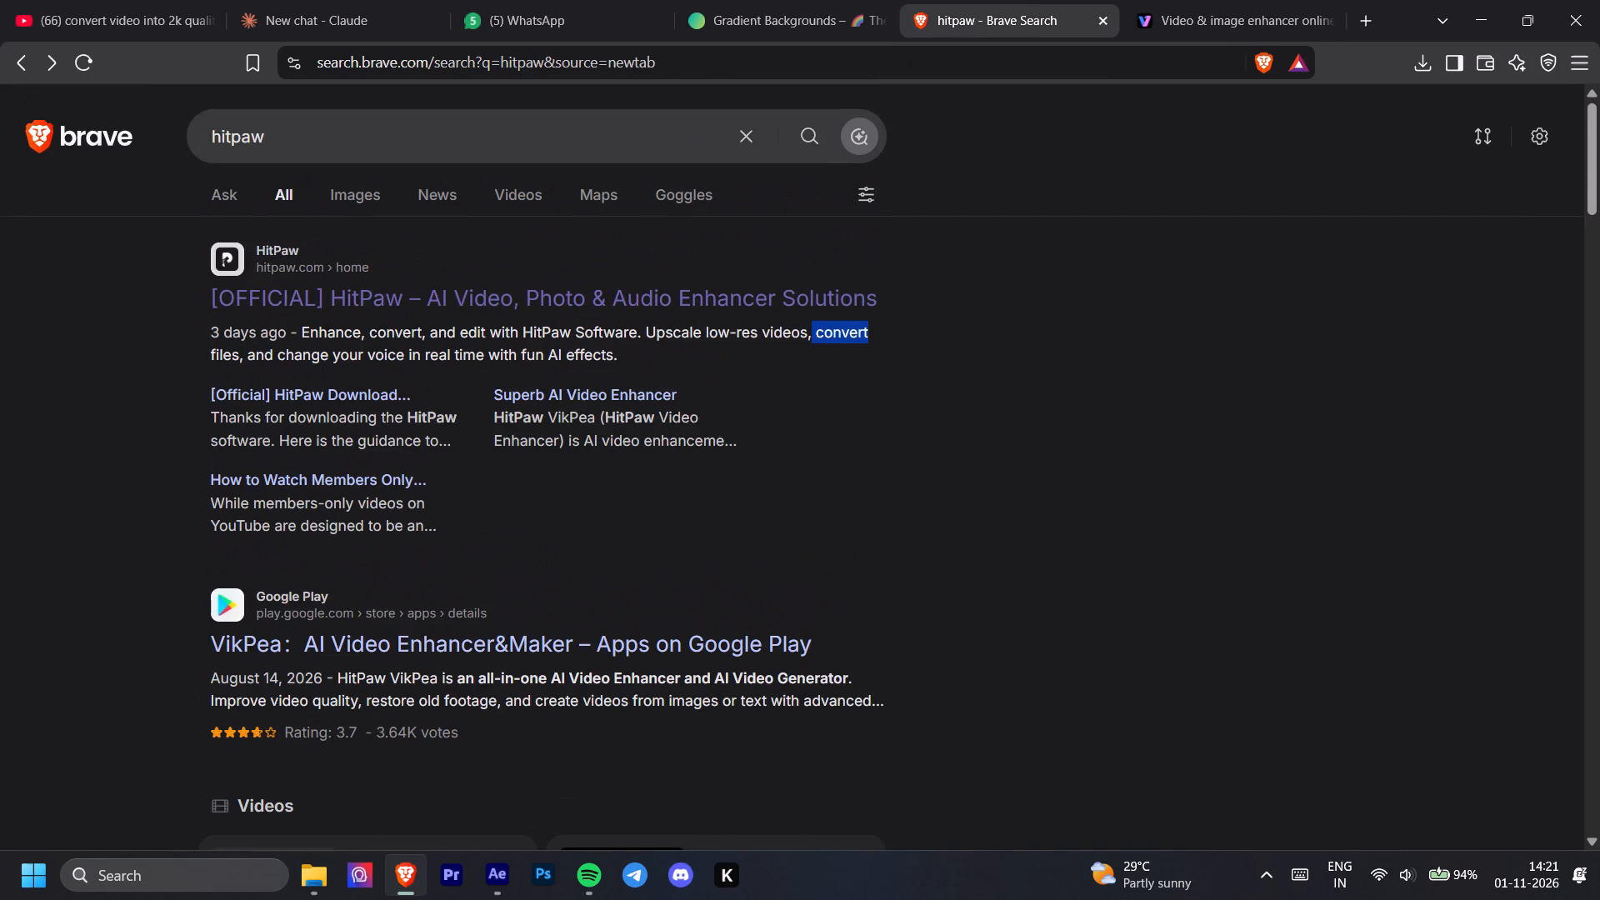
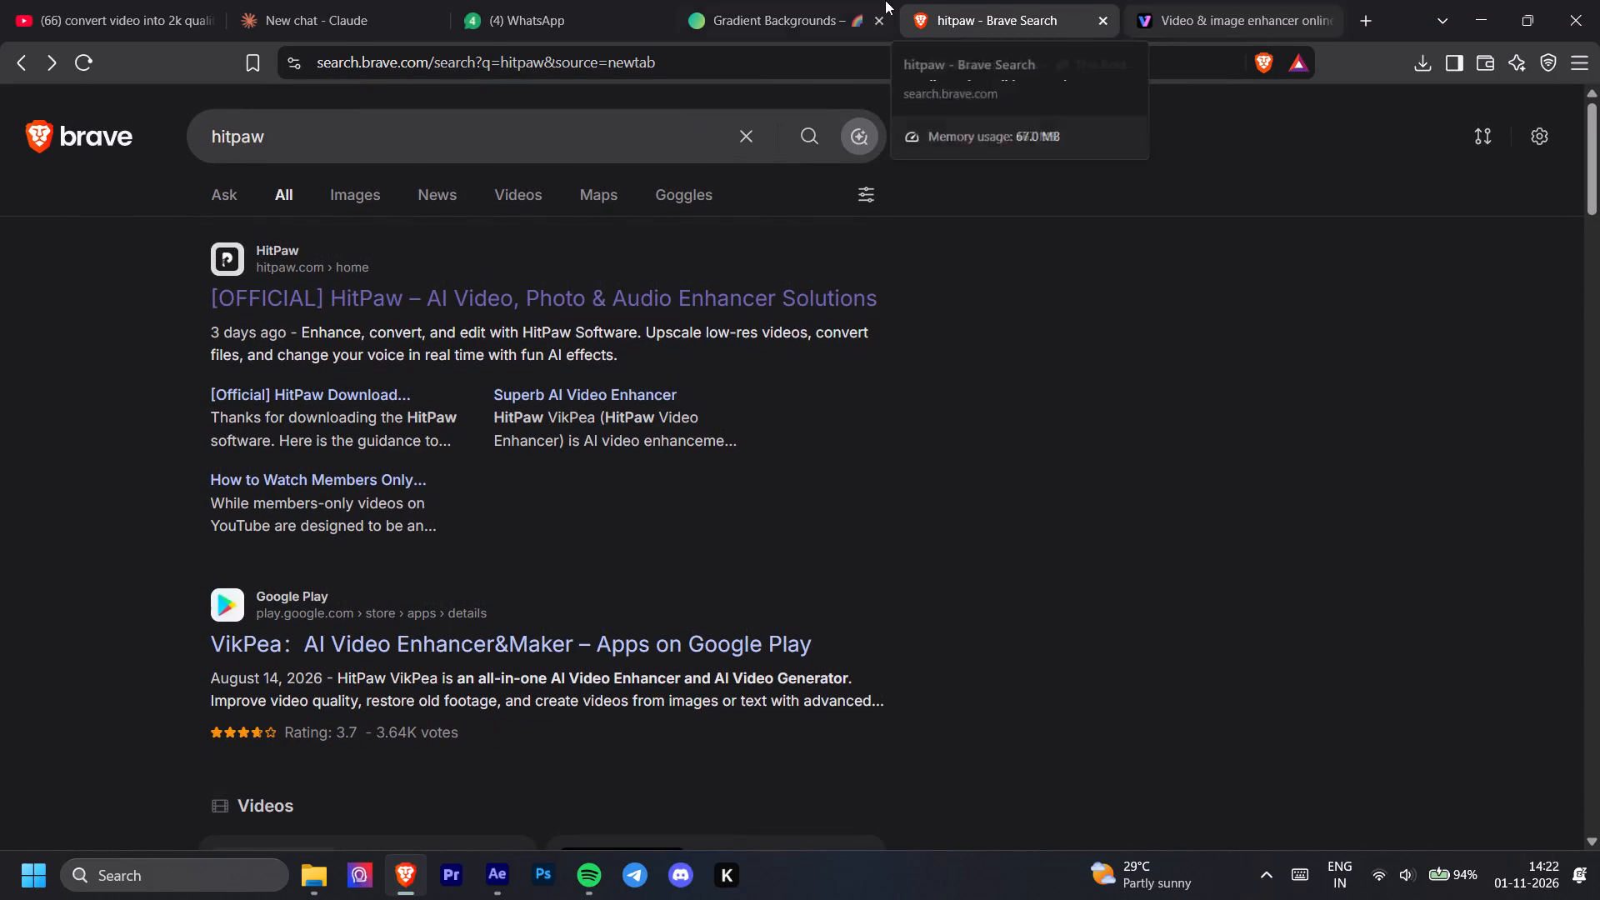
Close the Gradient Backgrounds browser tab.
{"action": "left_click", "coordinate": [837, 0]}
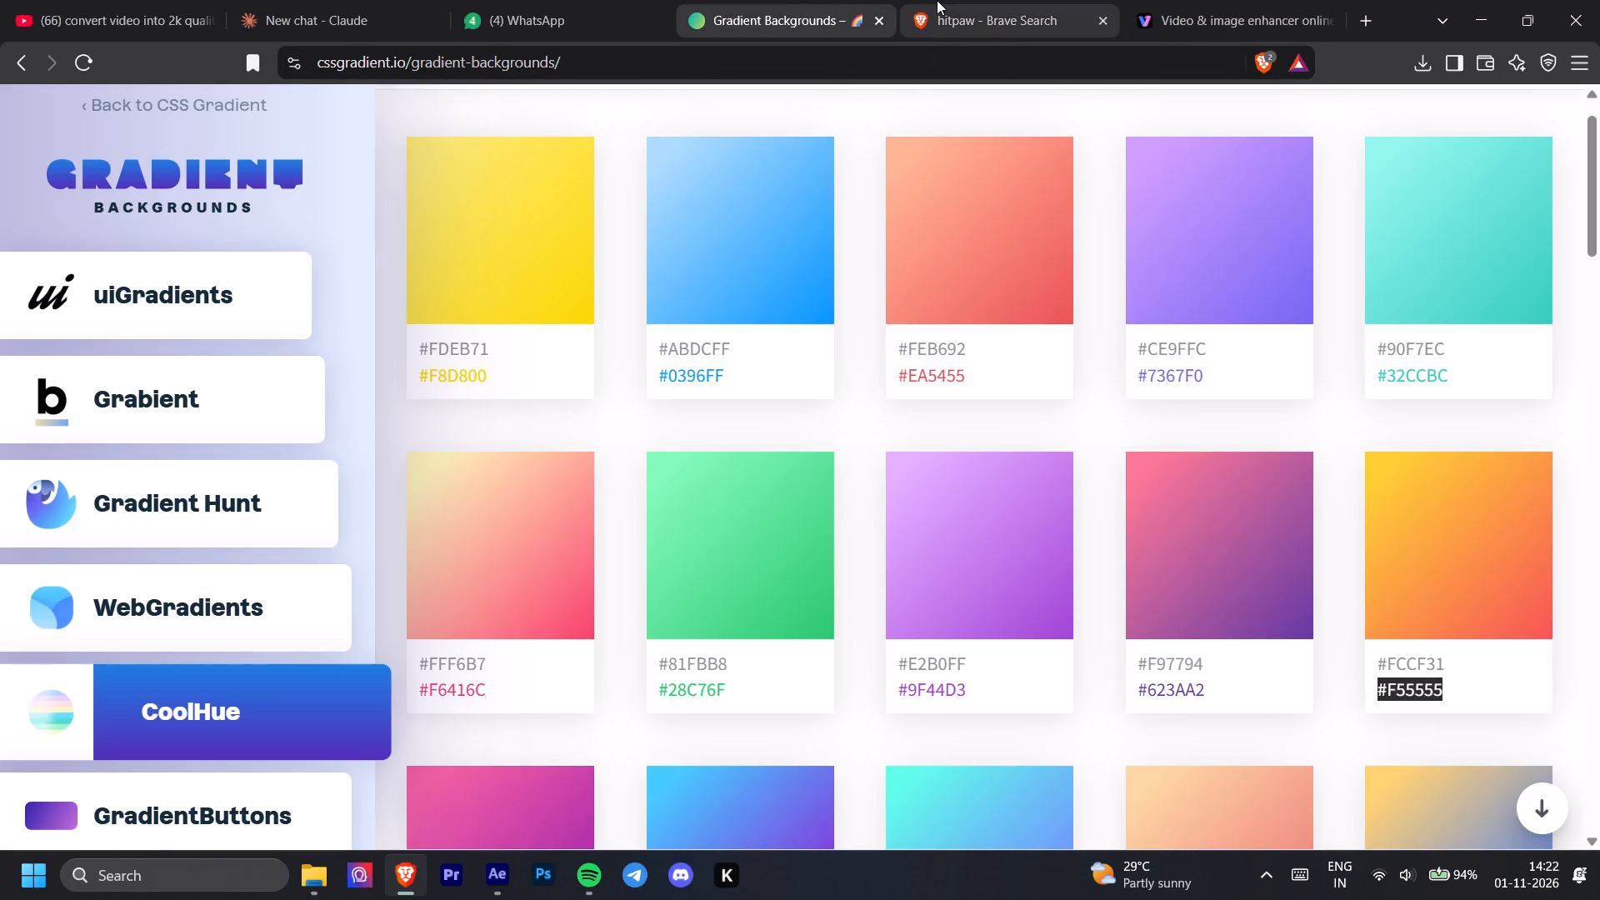
{"action": "left_click", "coordinate": [937, 0]}
{"action": "left_click", "coordinate": [877, 22]}
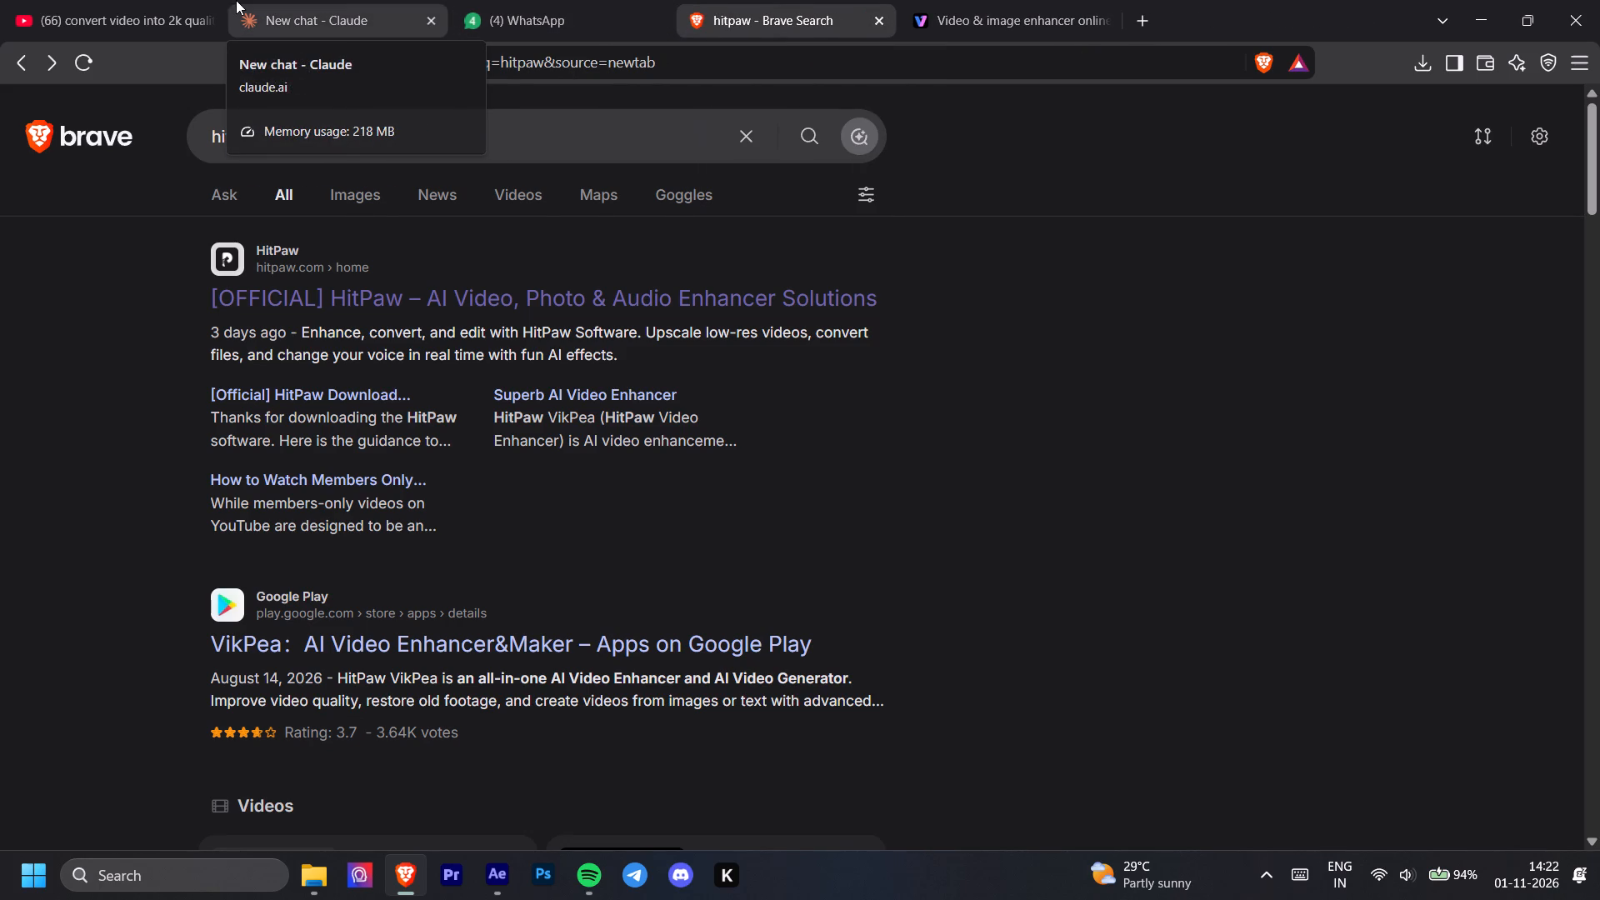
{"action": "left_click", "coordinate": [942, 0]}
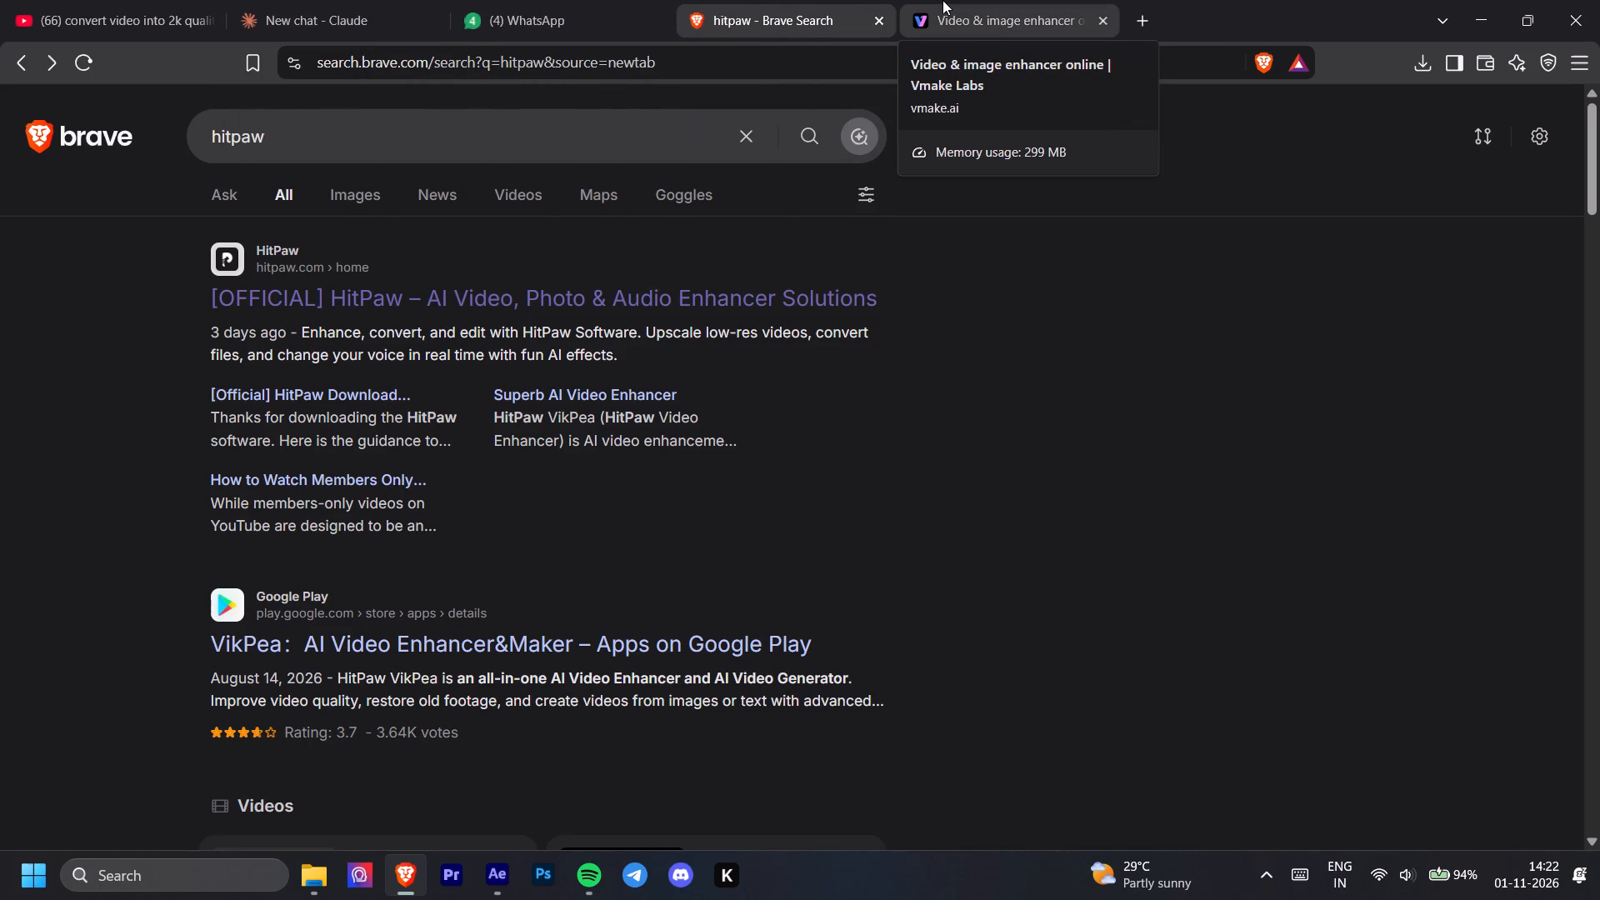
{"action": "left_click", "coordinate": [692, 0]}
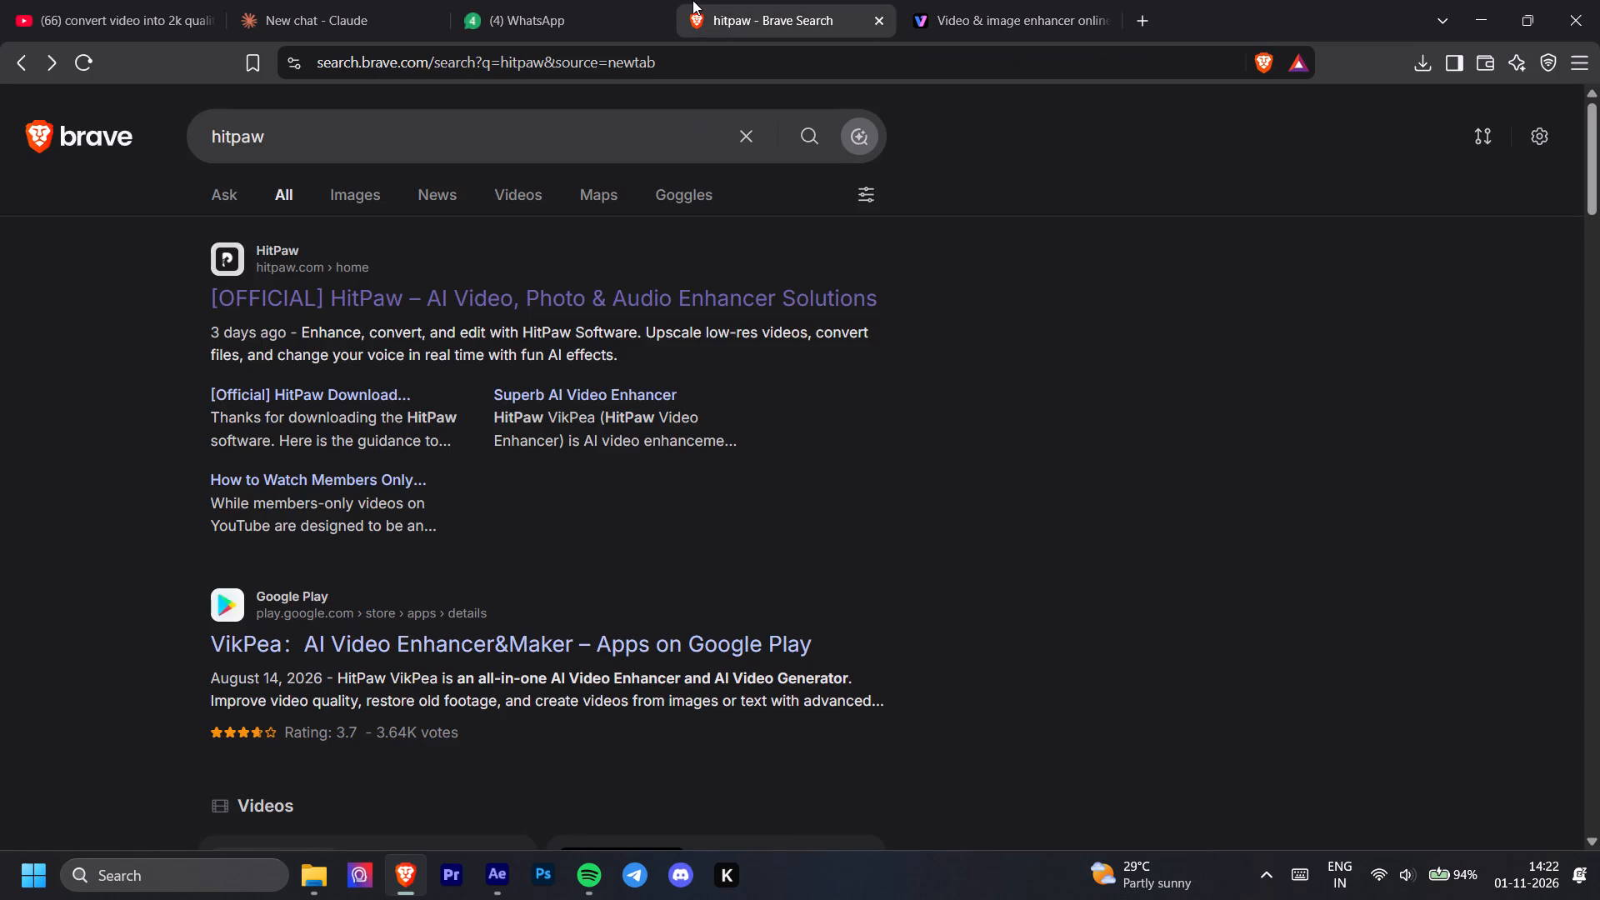
{"action": "left_click", "coordinate": [1134, 14]}
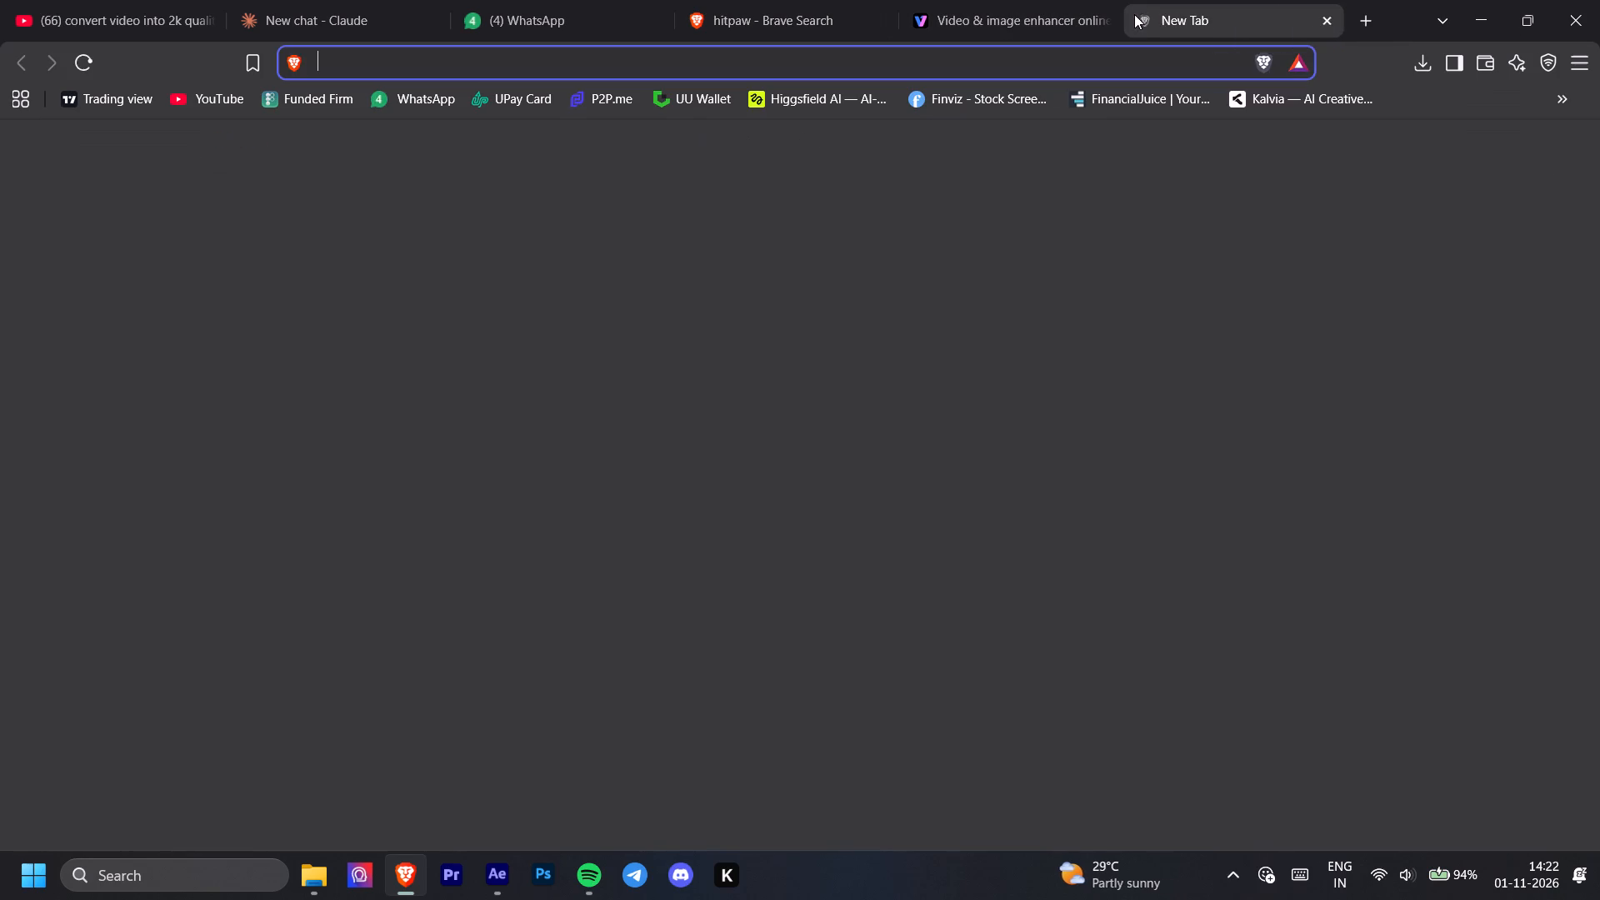
{"action": "left_click", "coordinate": [686, 334]}
{"action": "type", "text": "video enhancer"}
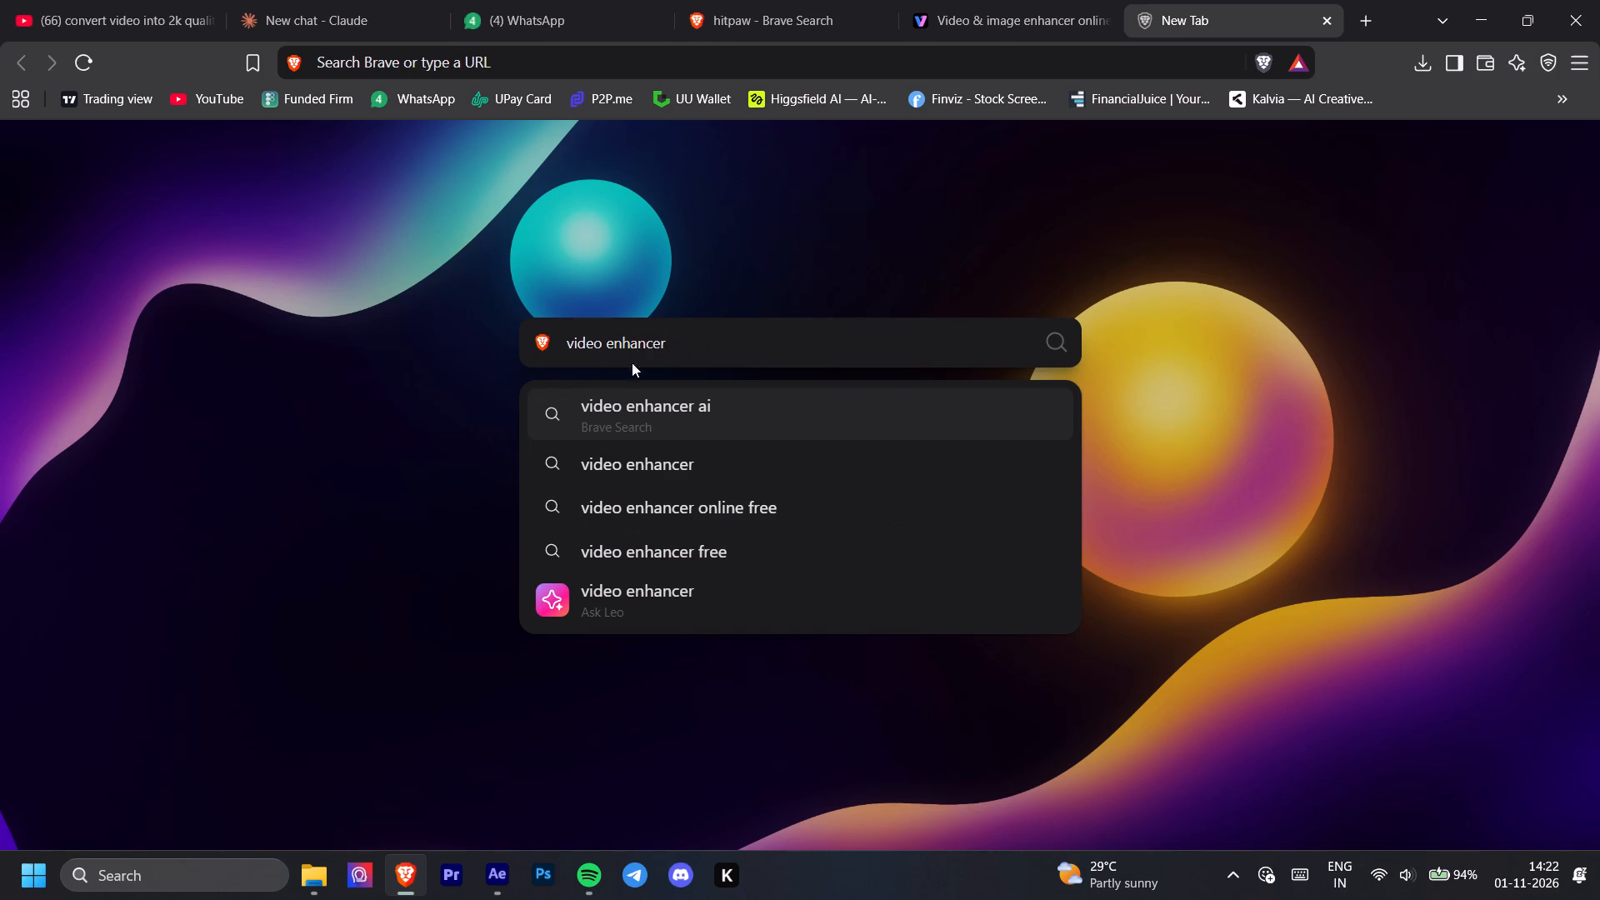
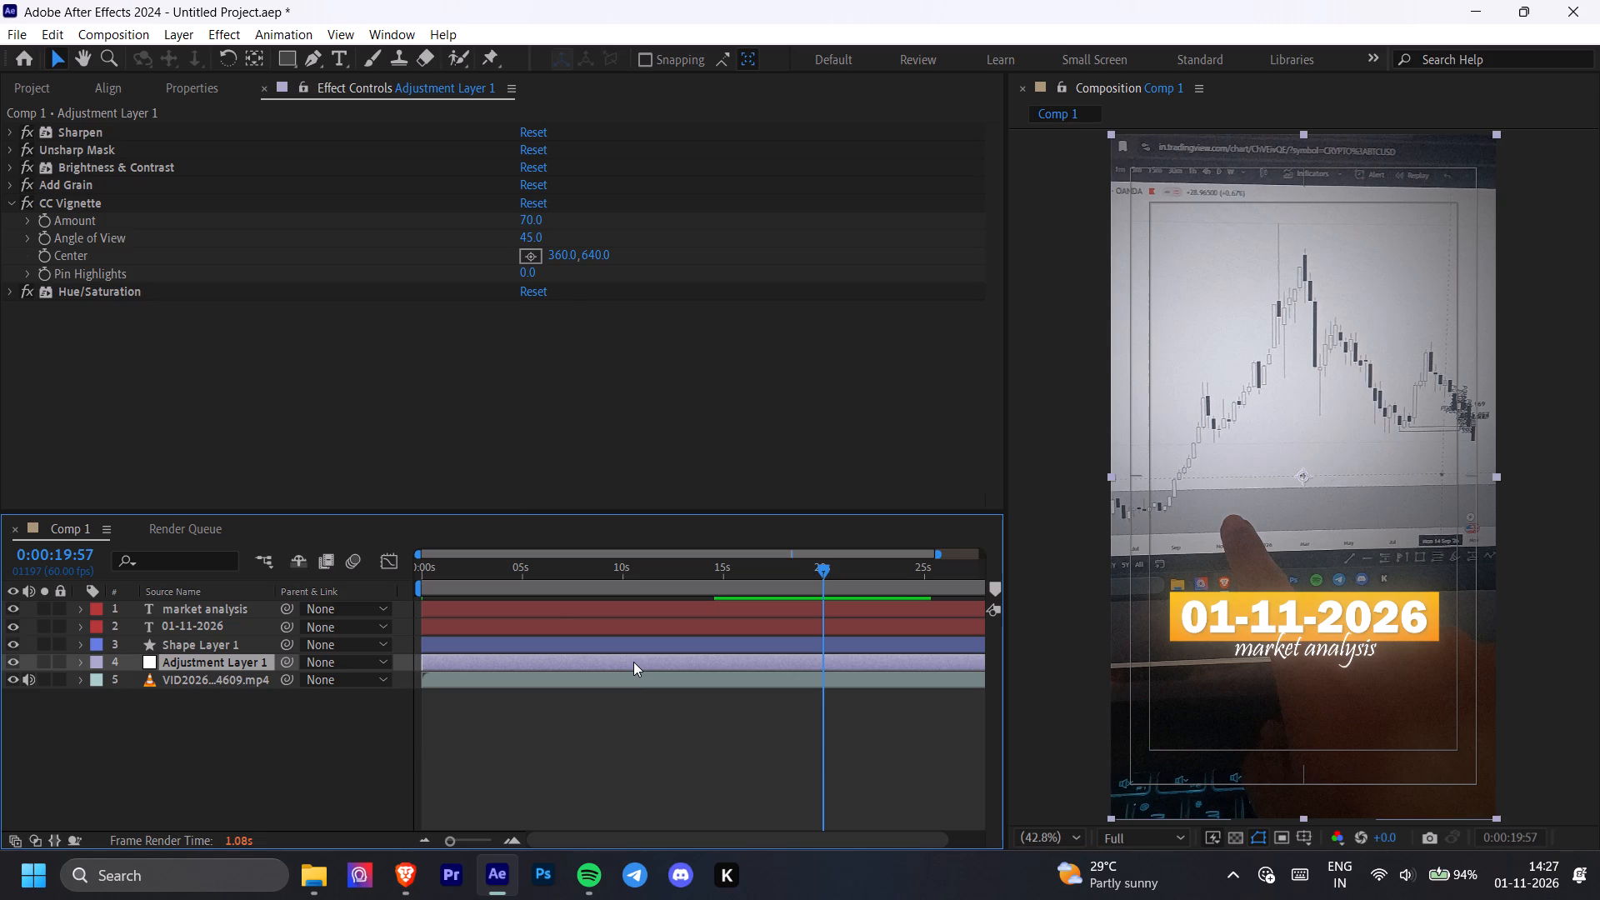
{"action": "left_click", "coordinate": [633, 662], "text": "ctrl"}
{"action": "key", "text": "ctrl+space"}
{"action": "key", "text": "h"}
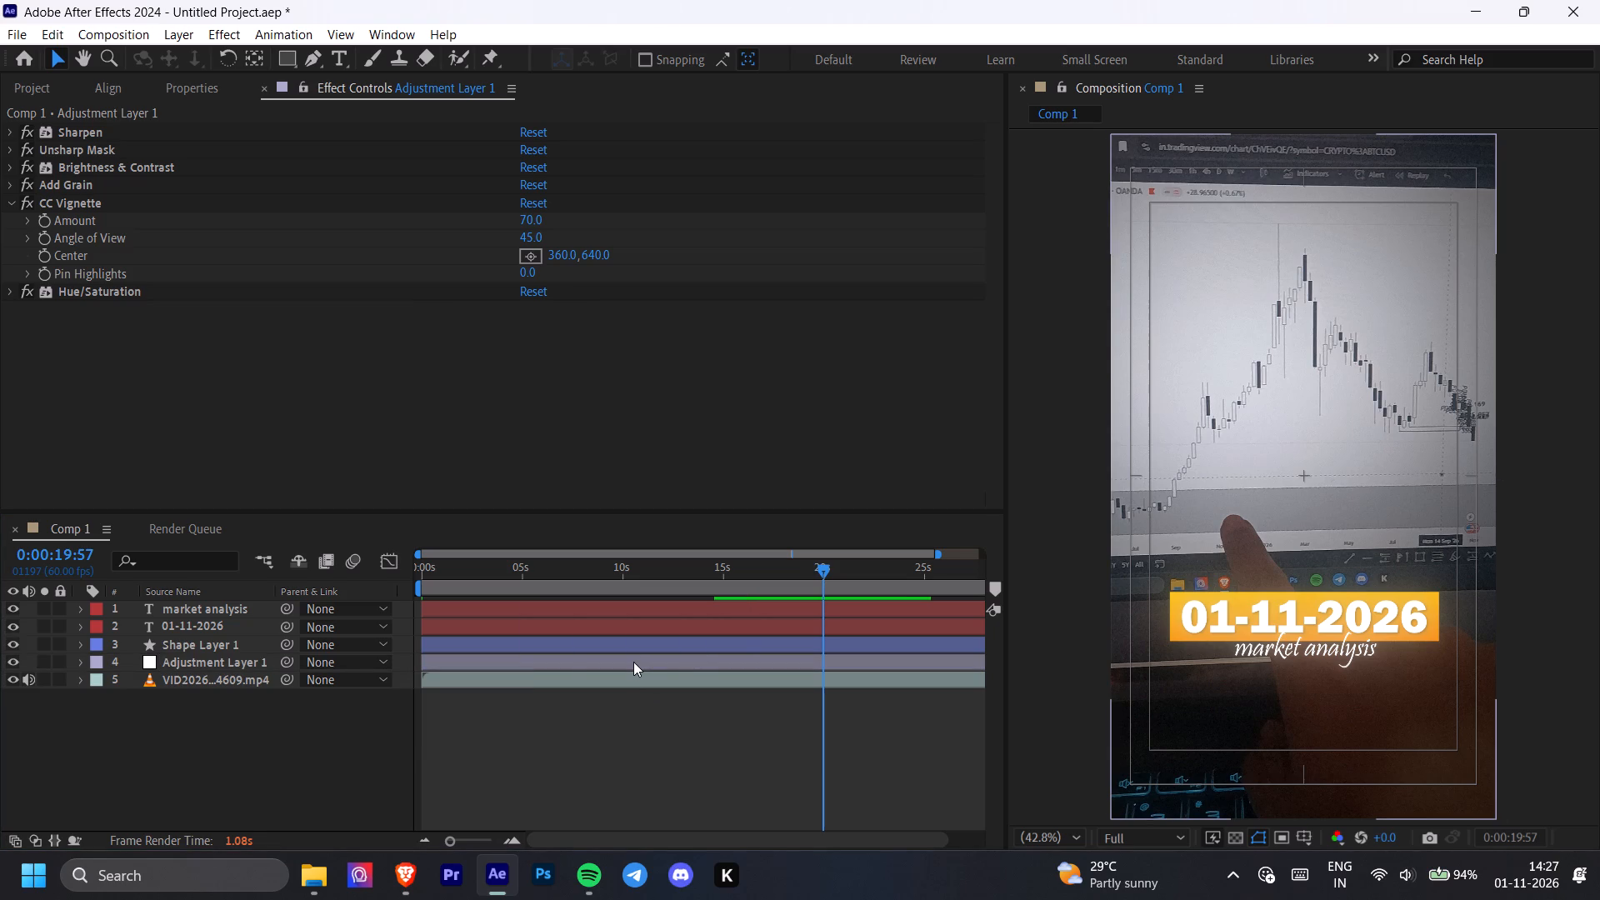
{"action": "key", "text": "ctrl+space"}
{"action": "left_click", "coordinate": [633, 662]}
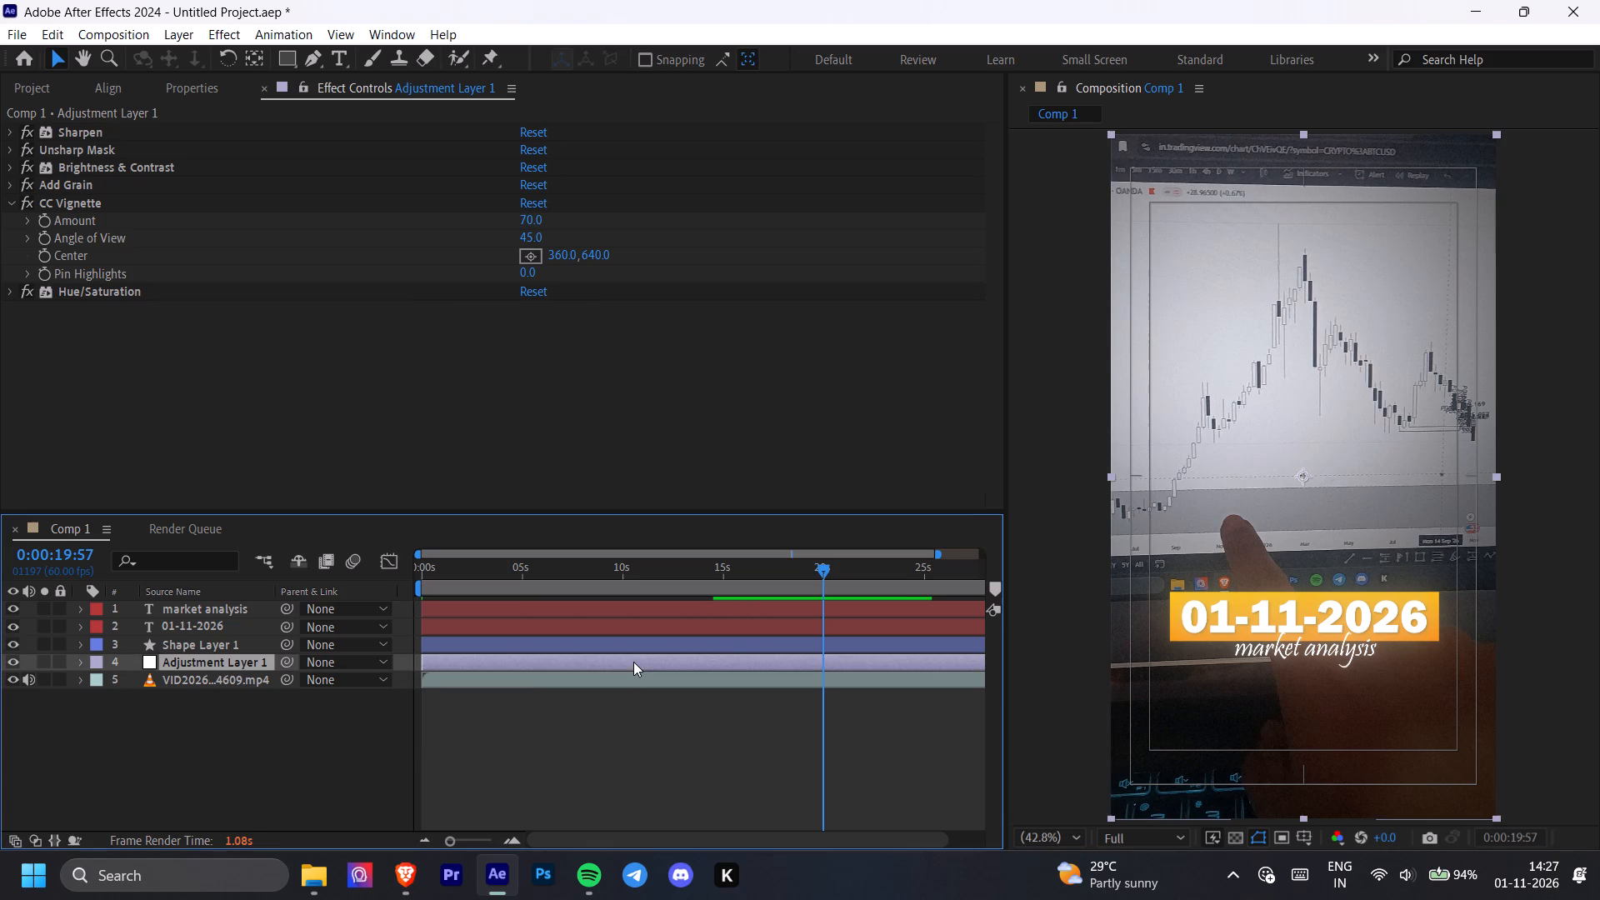
{"action": "key", "text": "ctrl+space"}
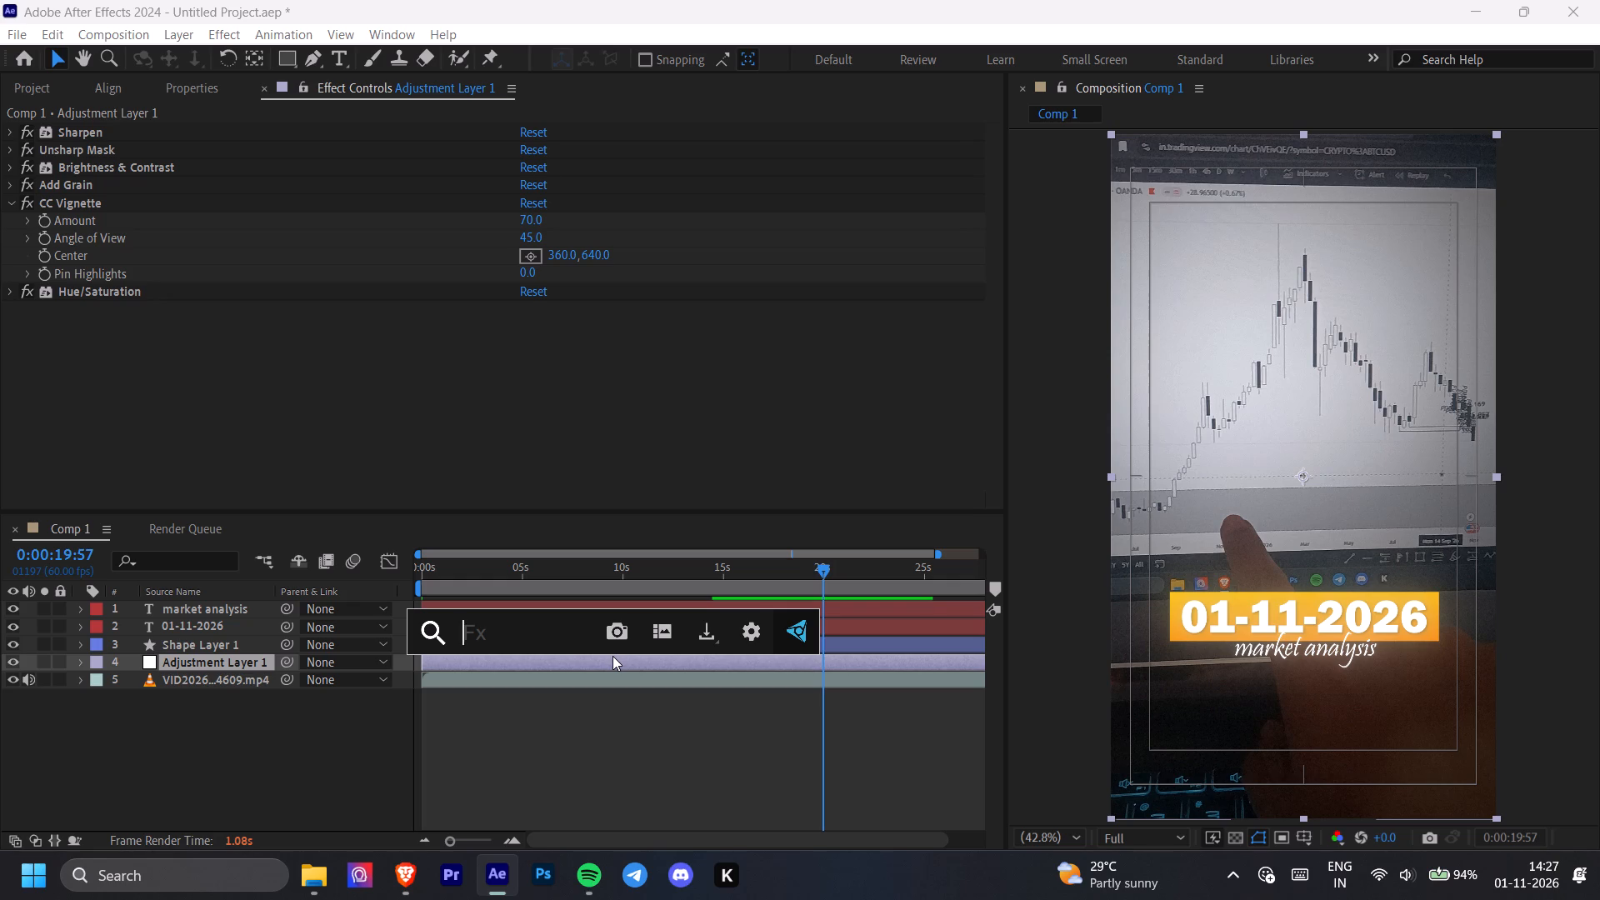
{"action": "type", "text": "hdr"}
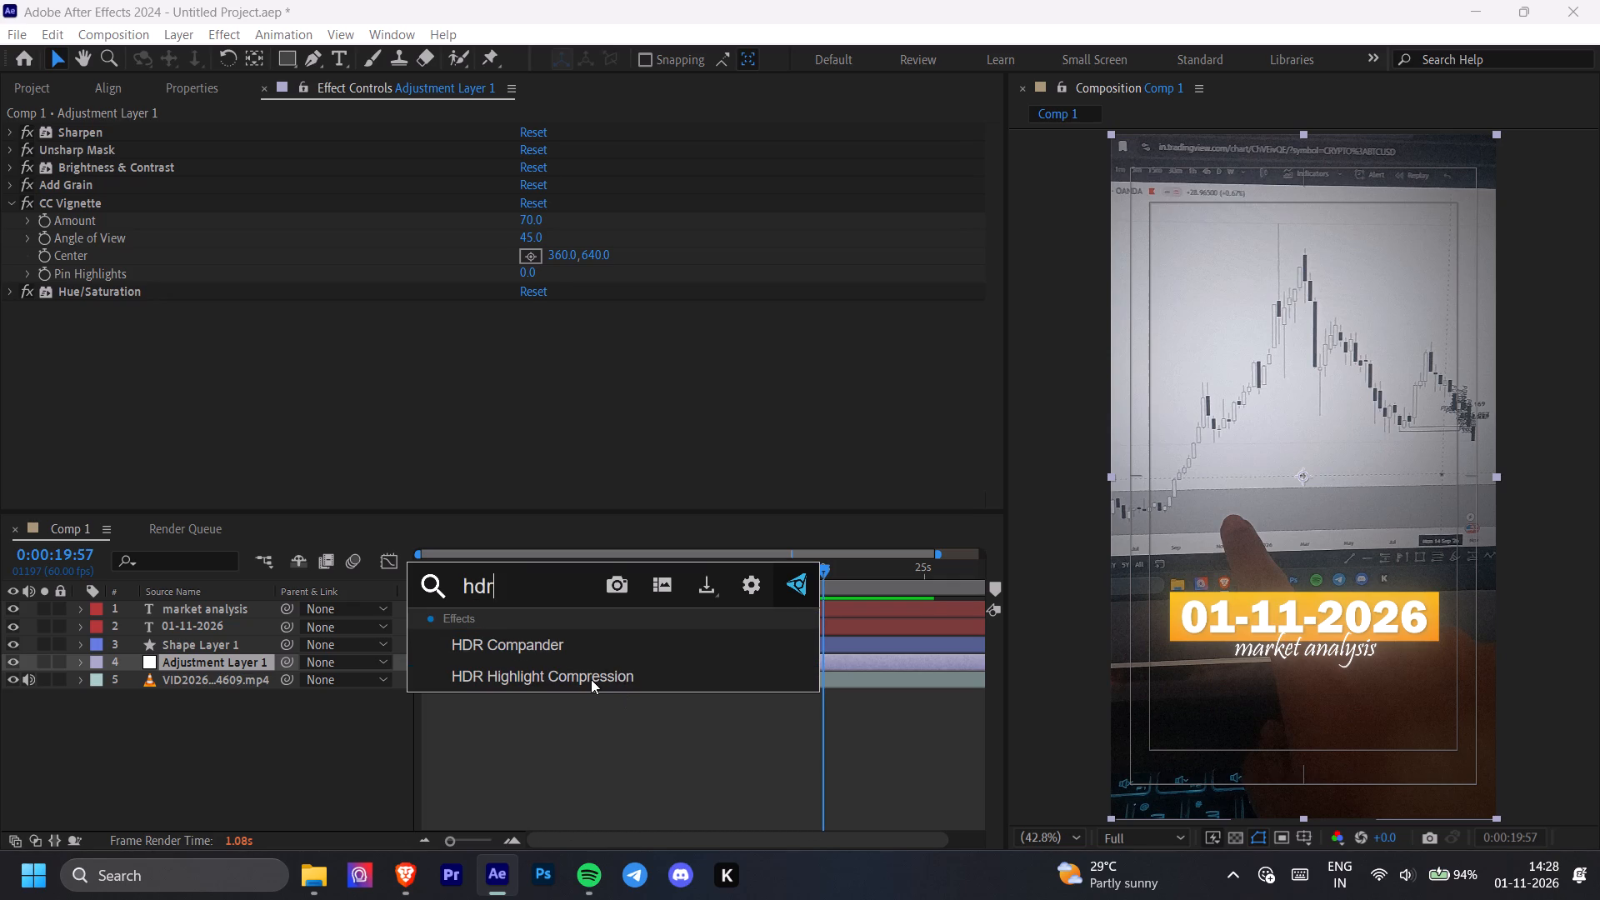
{"action": "left_click", "coordinate": [591, 679]}
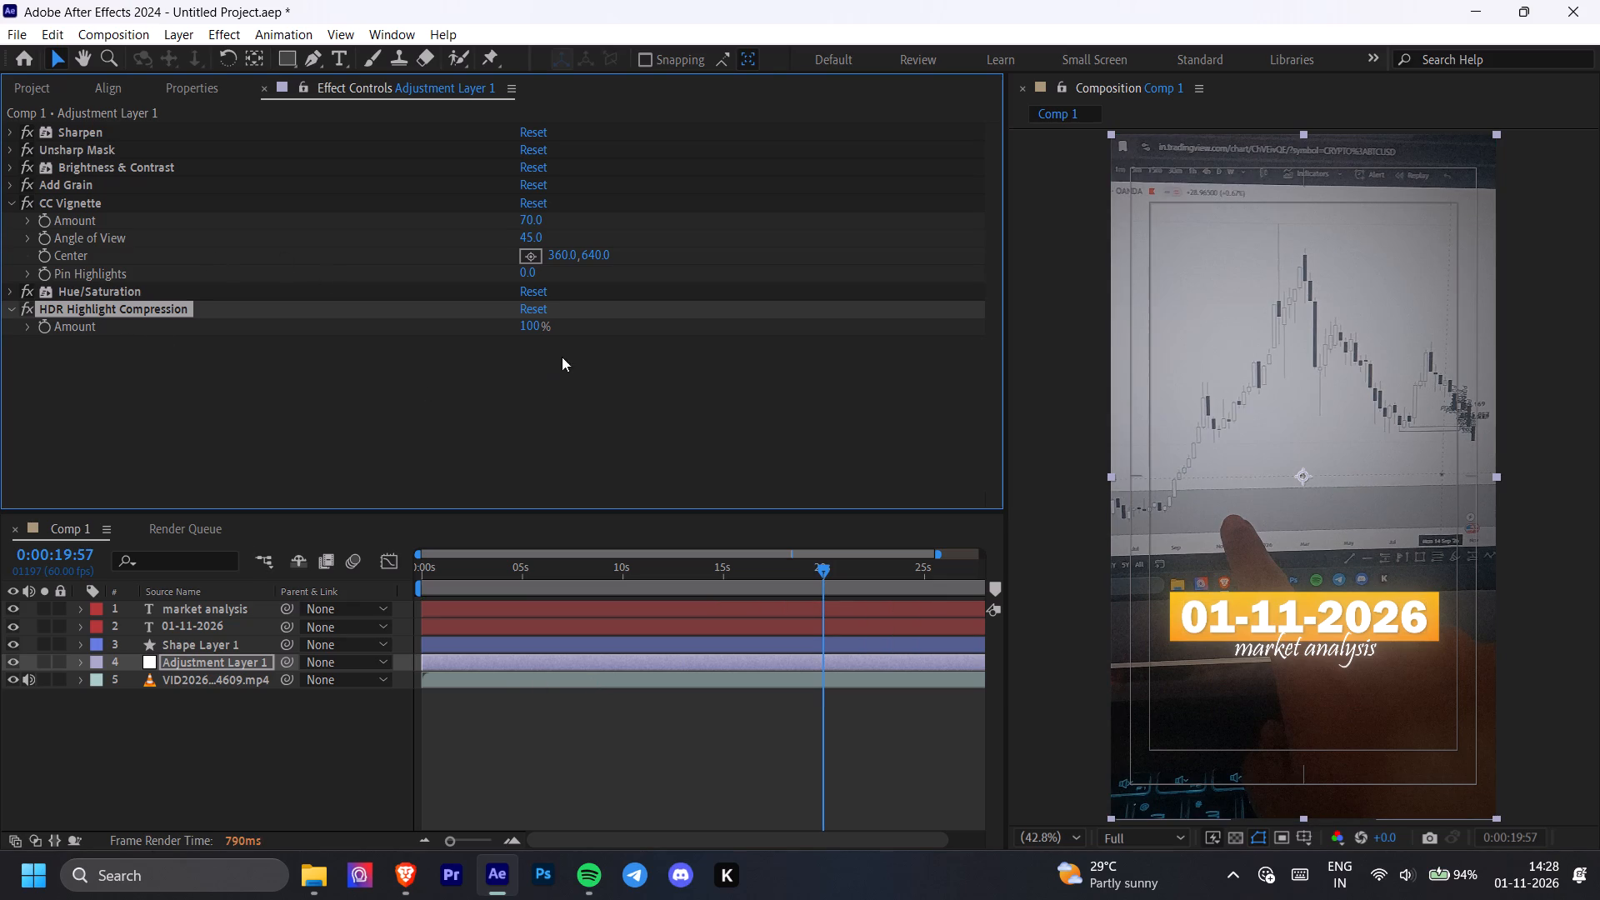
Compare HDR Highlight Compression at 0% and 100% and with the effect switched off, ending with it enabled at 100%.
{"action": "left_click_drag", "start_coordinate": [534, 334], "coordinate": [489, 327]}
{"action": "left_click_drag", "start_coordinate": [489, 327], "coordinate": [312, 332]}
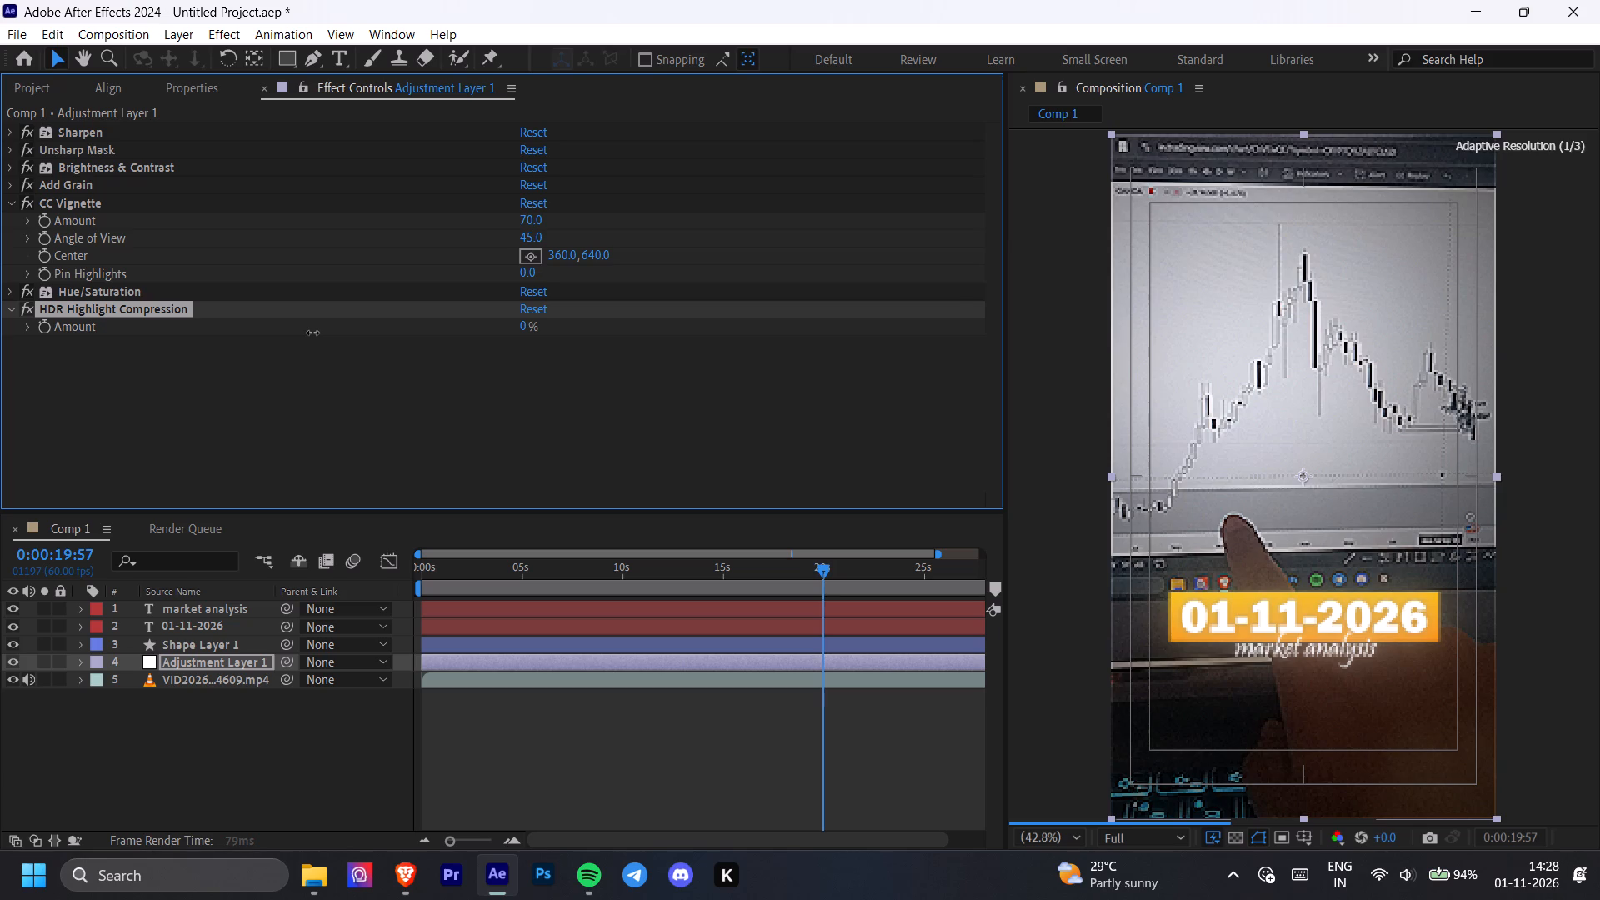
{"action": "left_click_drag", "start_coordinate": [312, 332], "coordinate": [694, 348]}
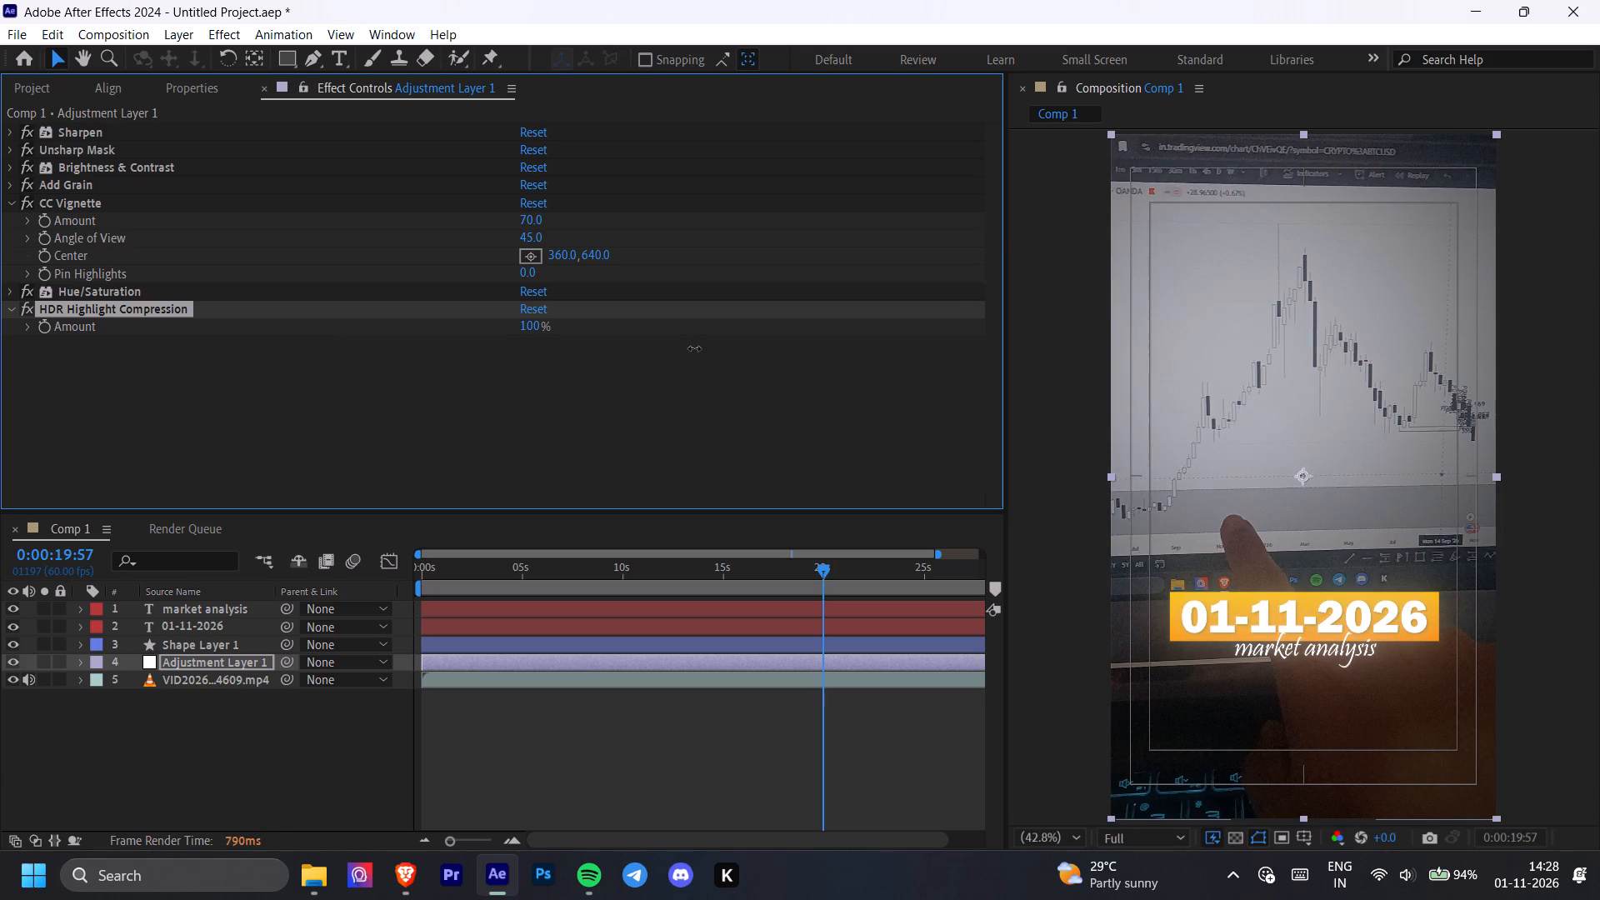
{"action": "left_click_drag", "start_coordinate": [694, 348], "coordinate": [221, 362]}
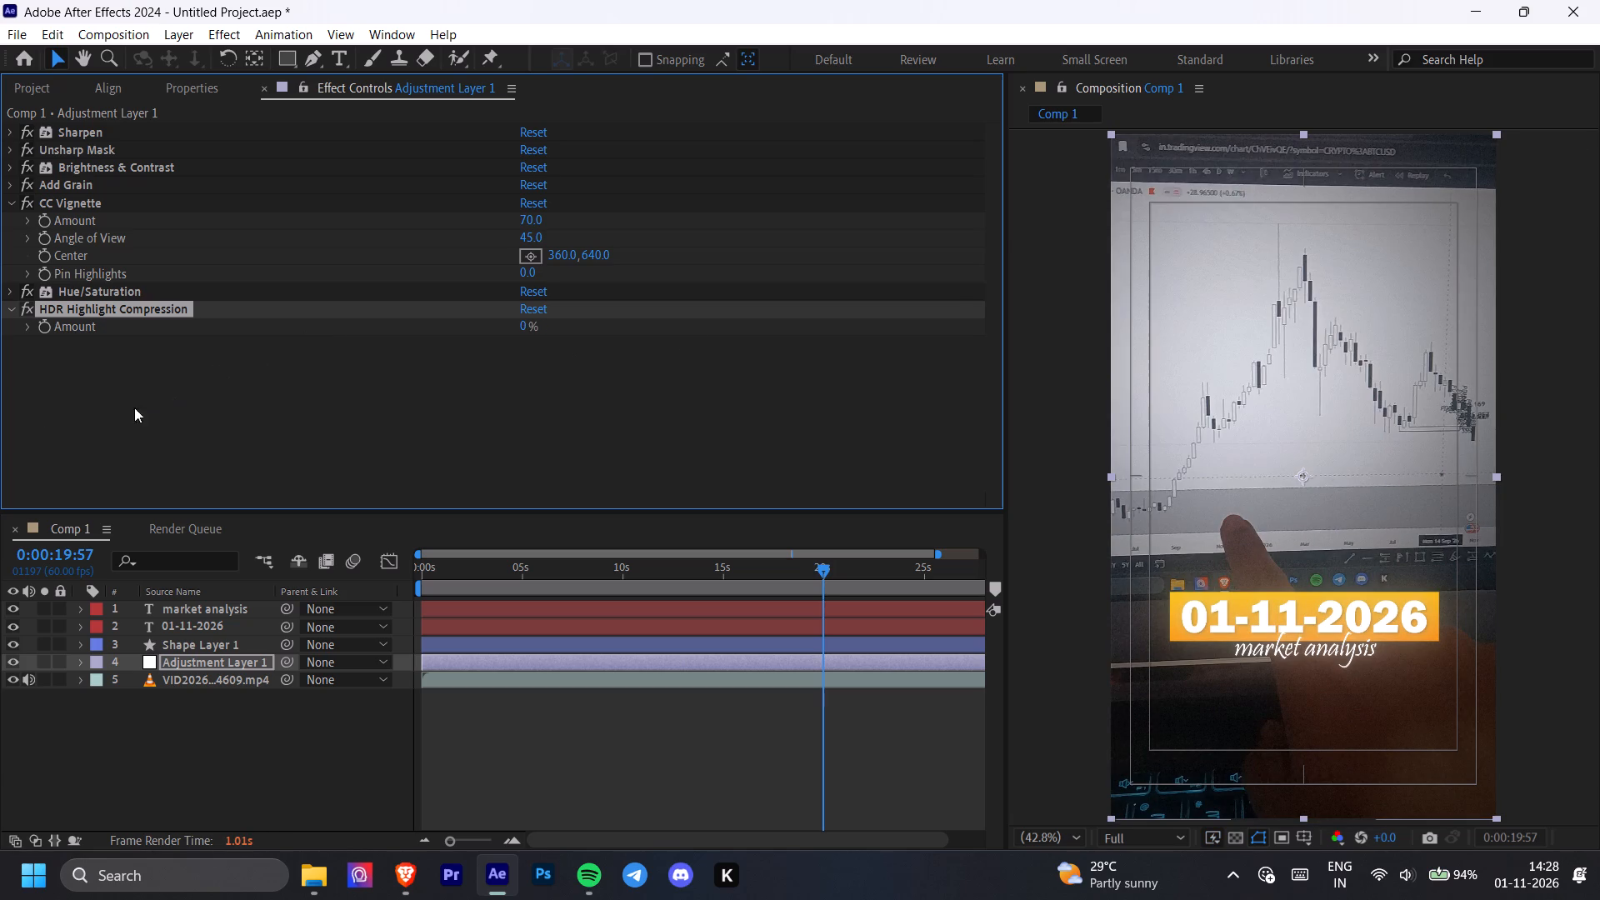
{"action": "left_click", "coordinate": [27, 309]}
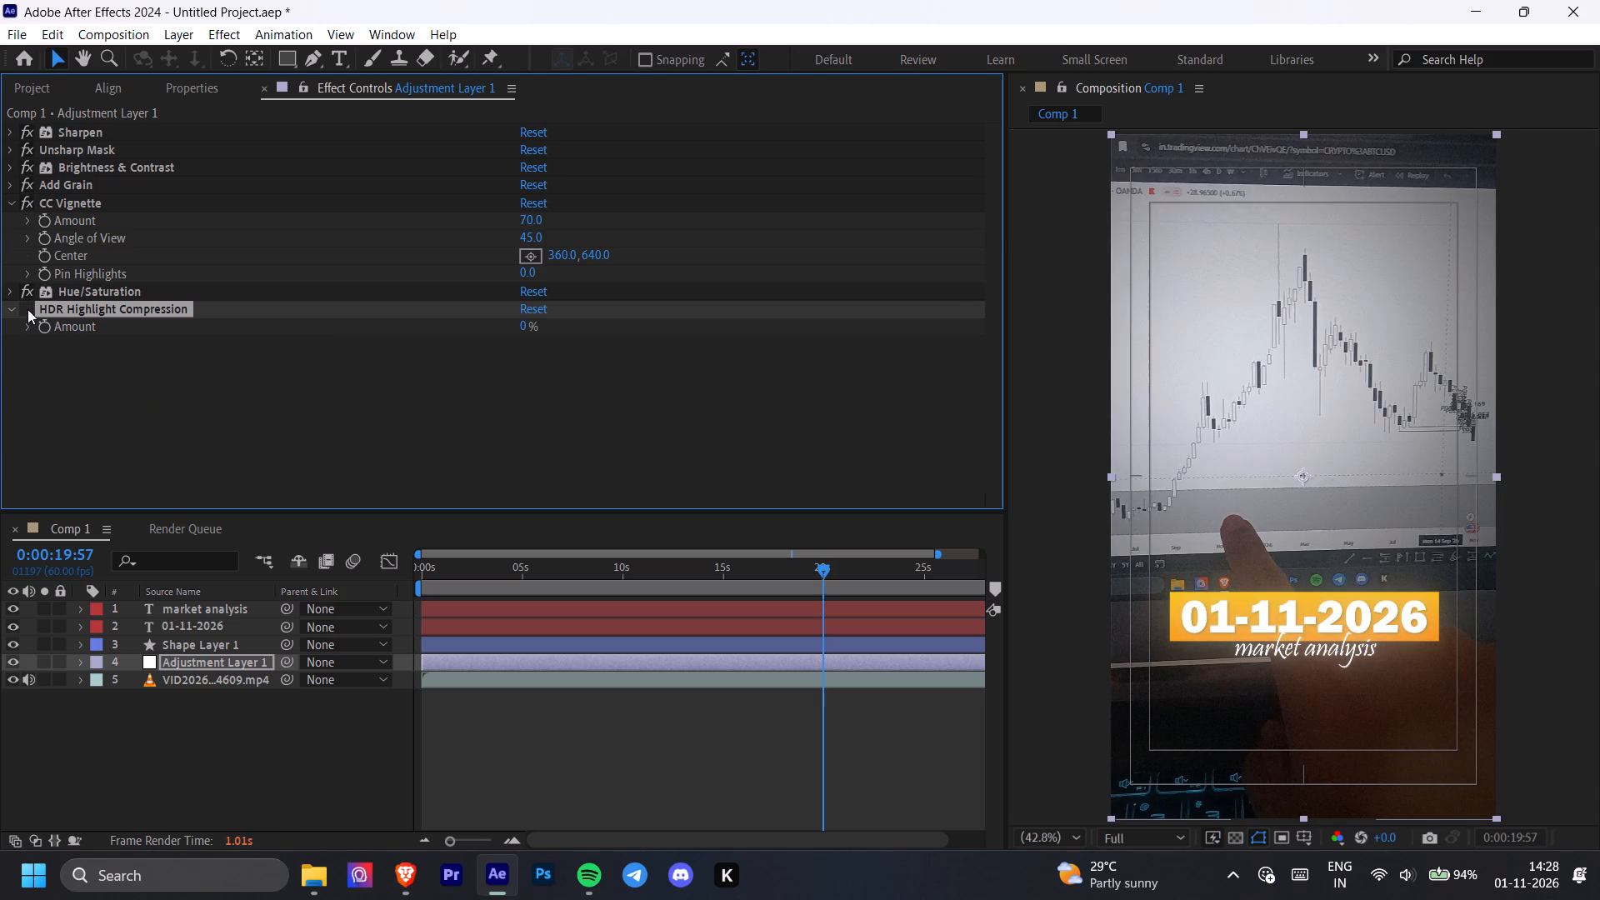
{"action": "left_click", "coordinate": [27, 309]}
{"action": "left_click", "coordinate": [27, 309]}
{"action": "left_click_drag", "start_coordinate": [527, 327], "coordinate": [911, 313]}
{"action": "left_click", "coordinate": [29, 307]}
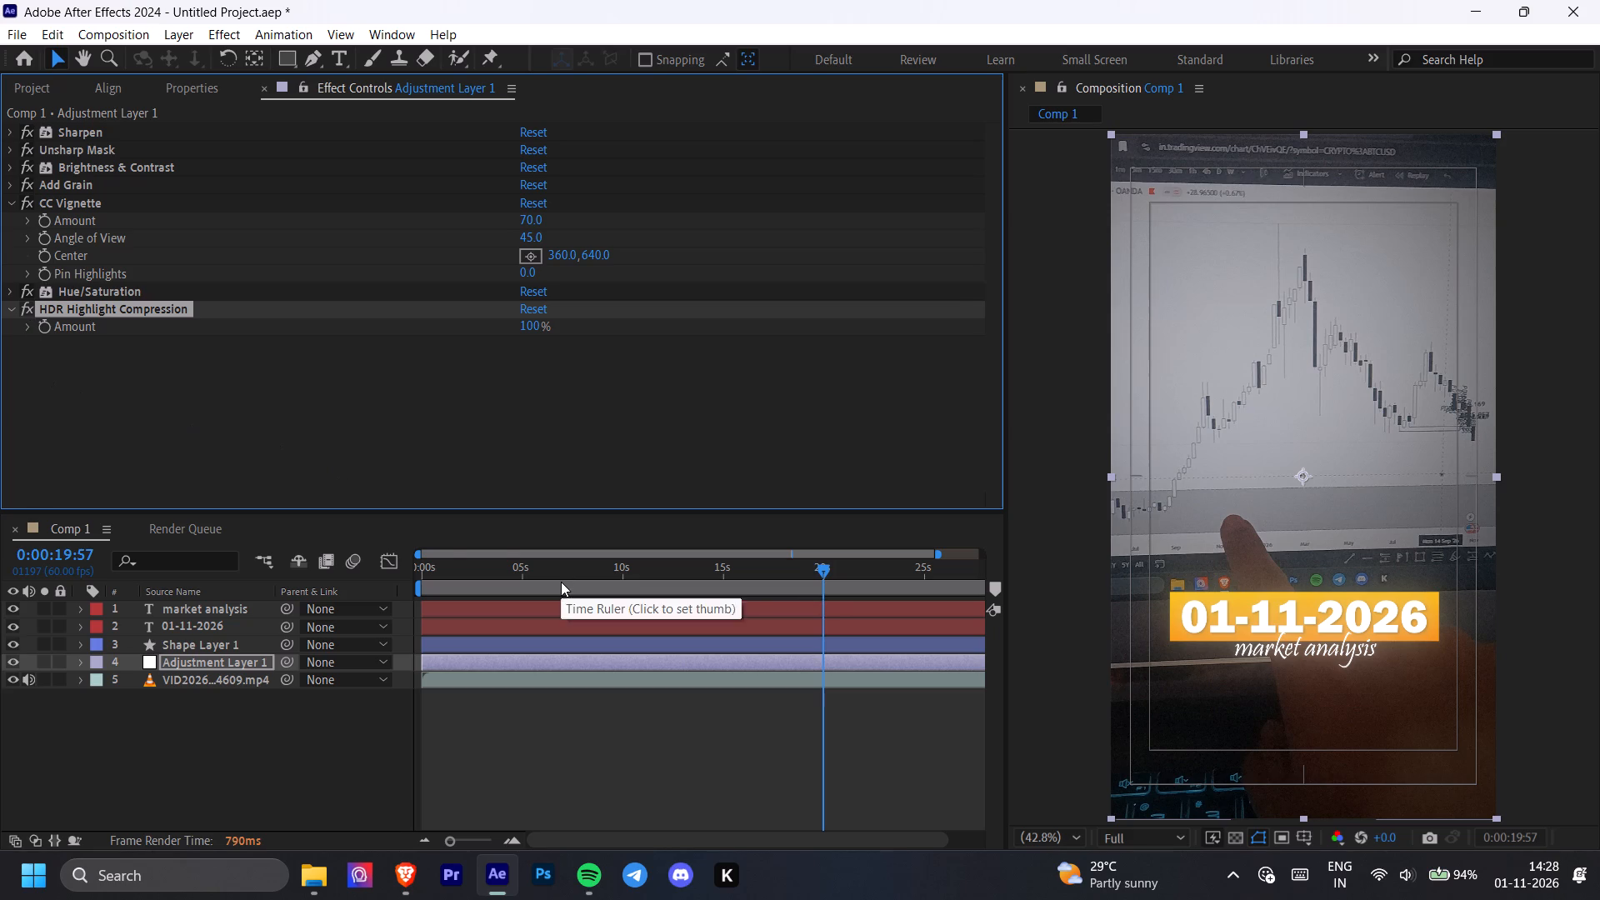
Preview Comp 1 from the start and check the graded frame at about 10 seconds.
{"action": "left_click_drag", "start_coordinate": [657, 568], "coordinate": [418, 568]}
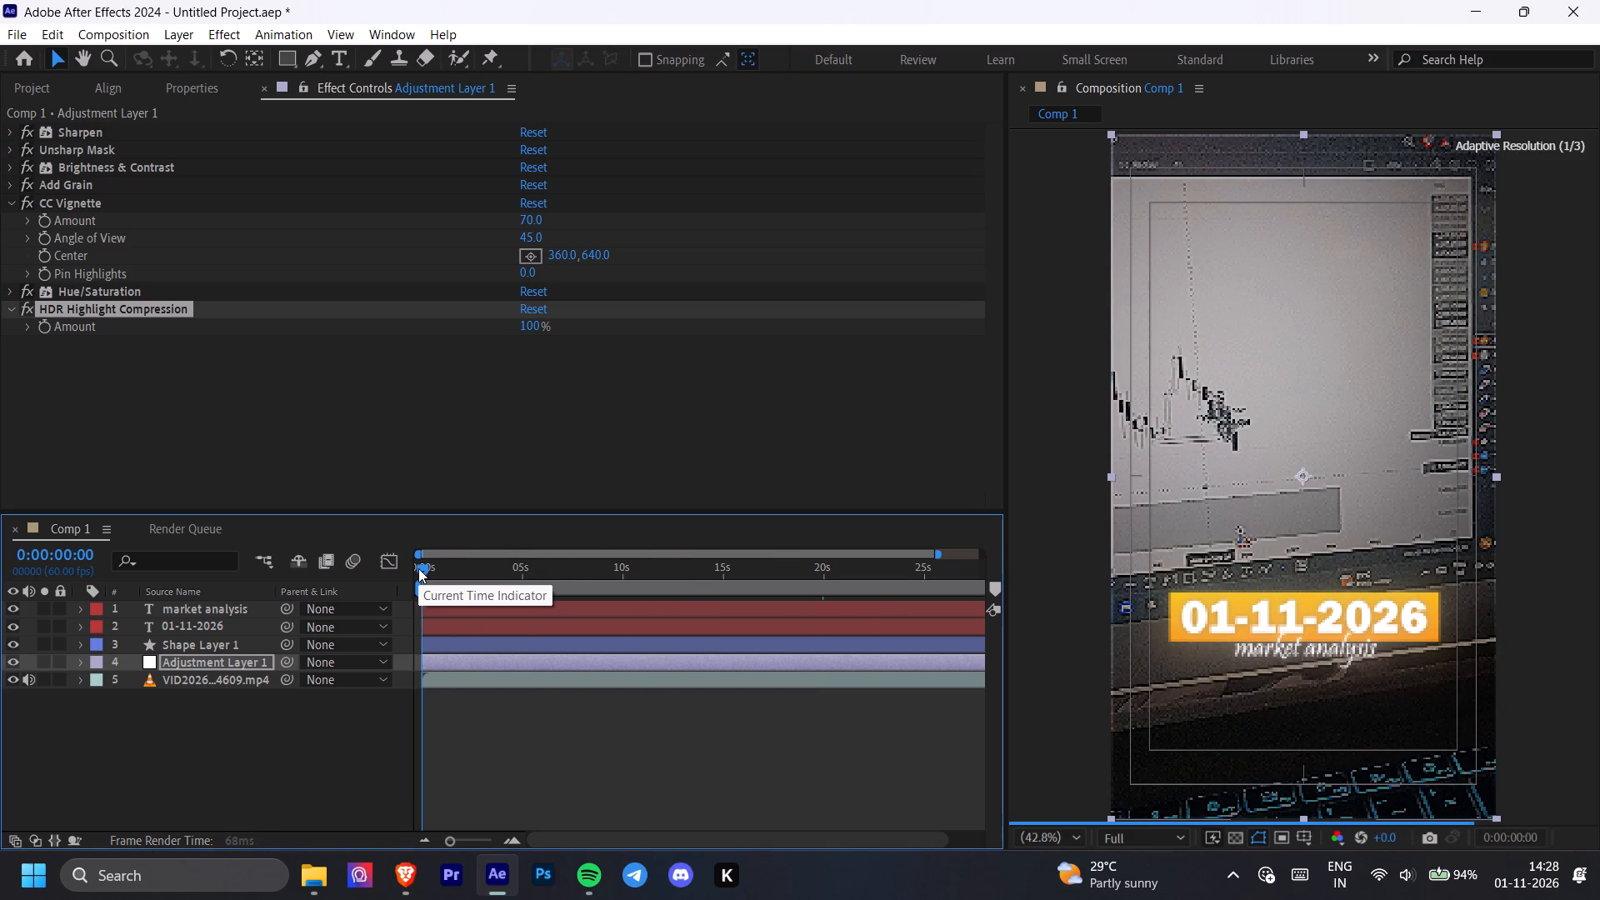
{"action": "key", "text": "space"}
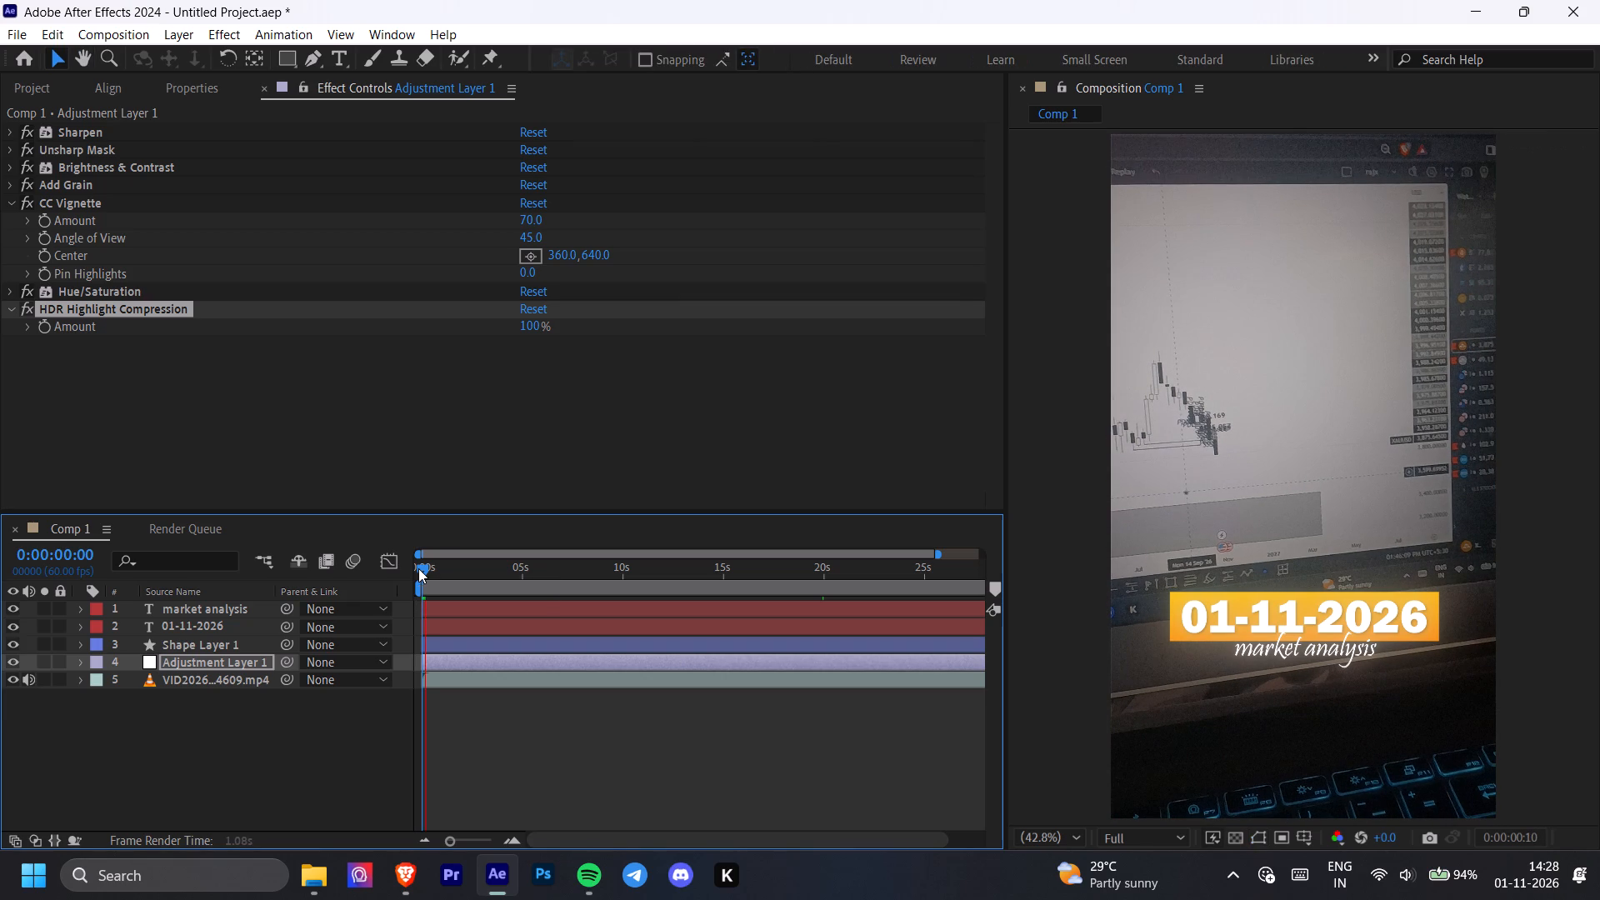
{"action": "left_click_drag", "start_coordinate": [601, 562], "coordinate": [618, 570]}
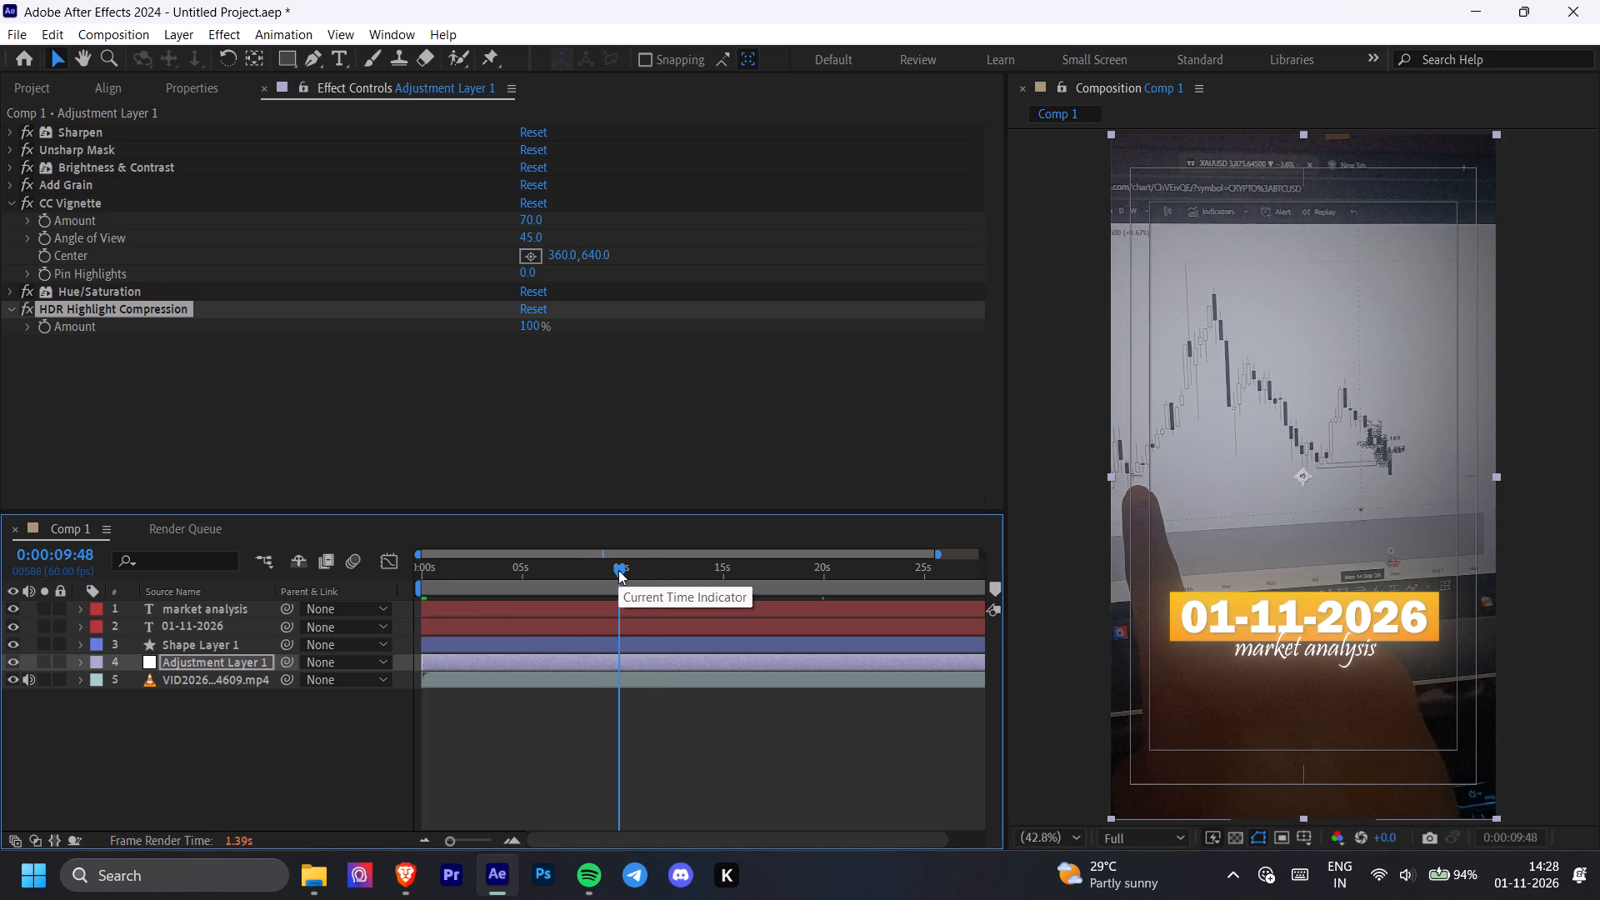
{"action": "left_click", "coordinate": [648, 730]}
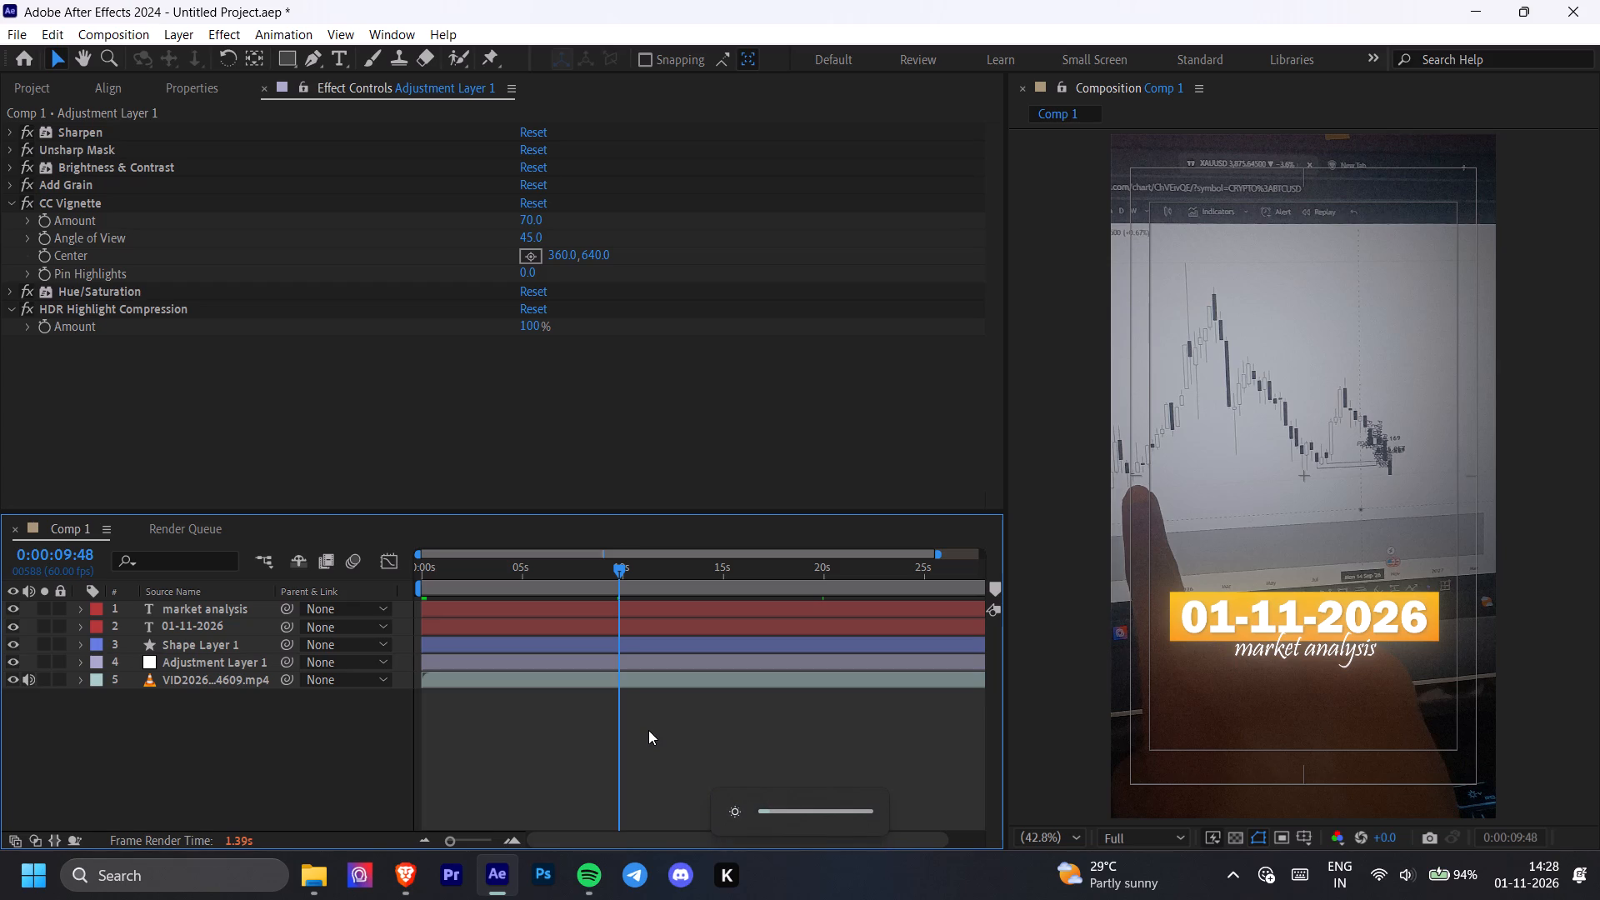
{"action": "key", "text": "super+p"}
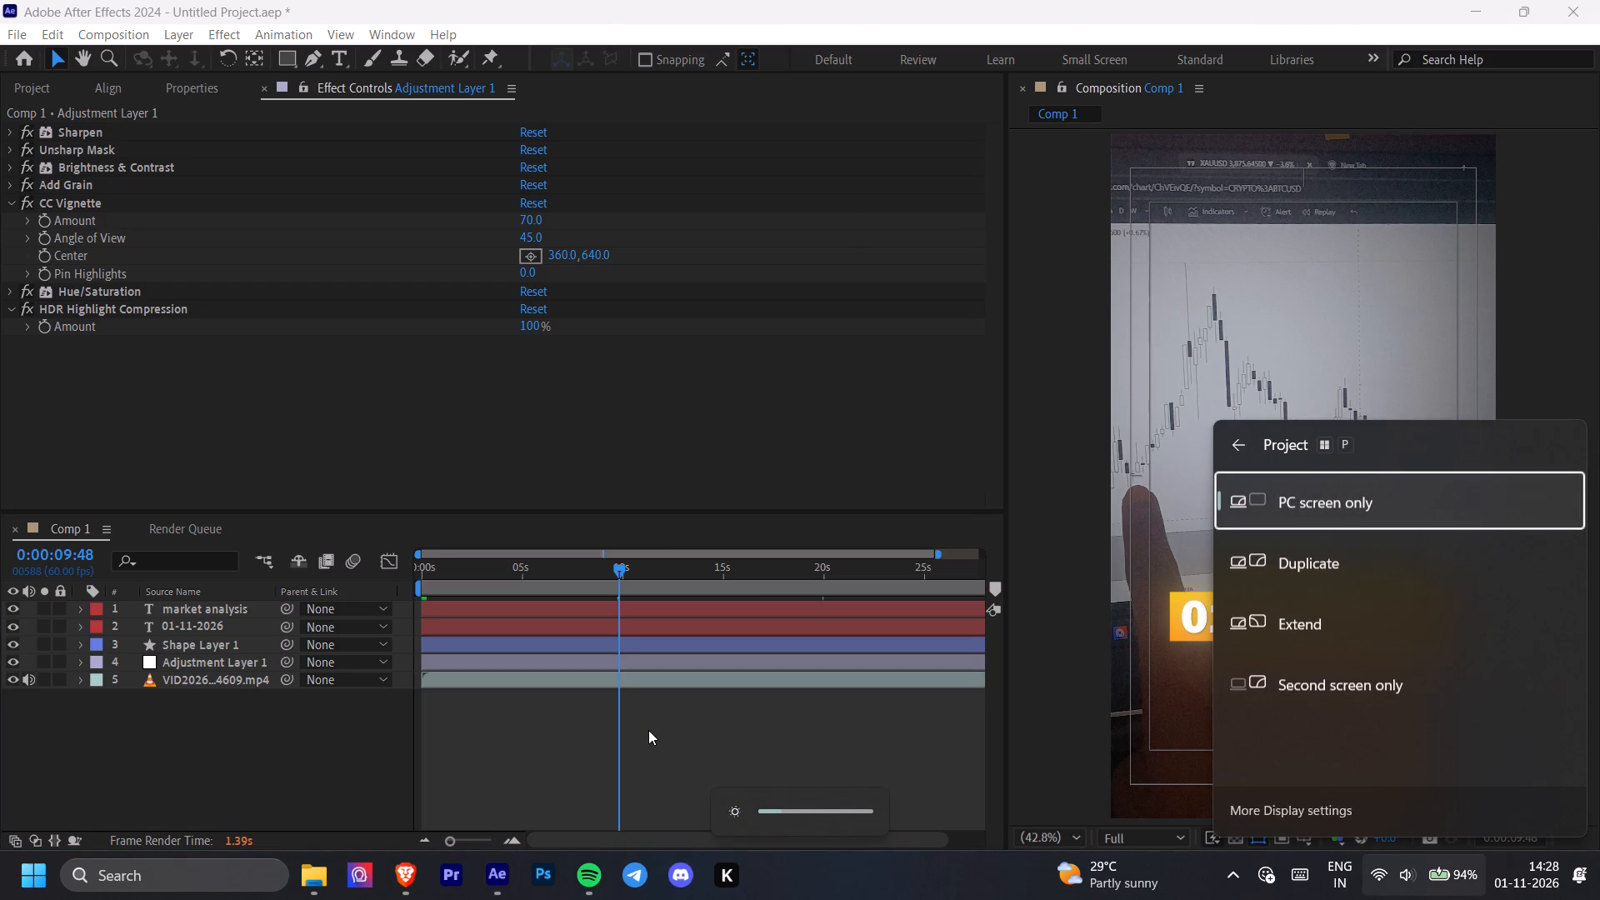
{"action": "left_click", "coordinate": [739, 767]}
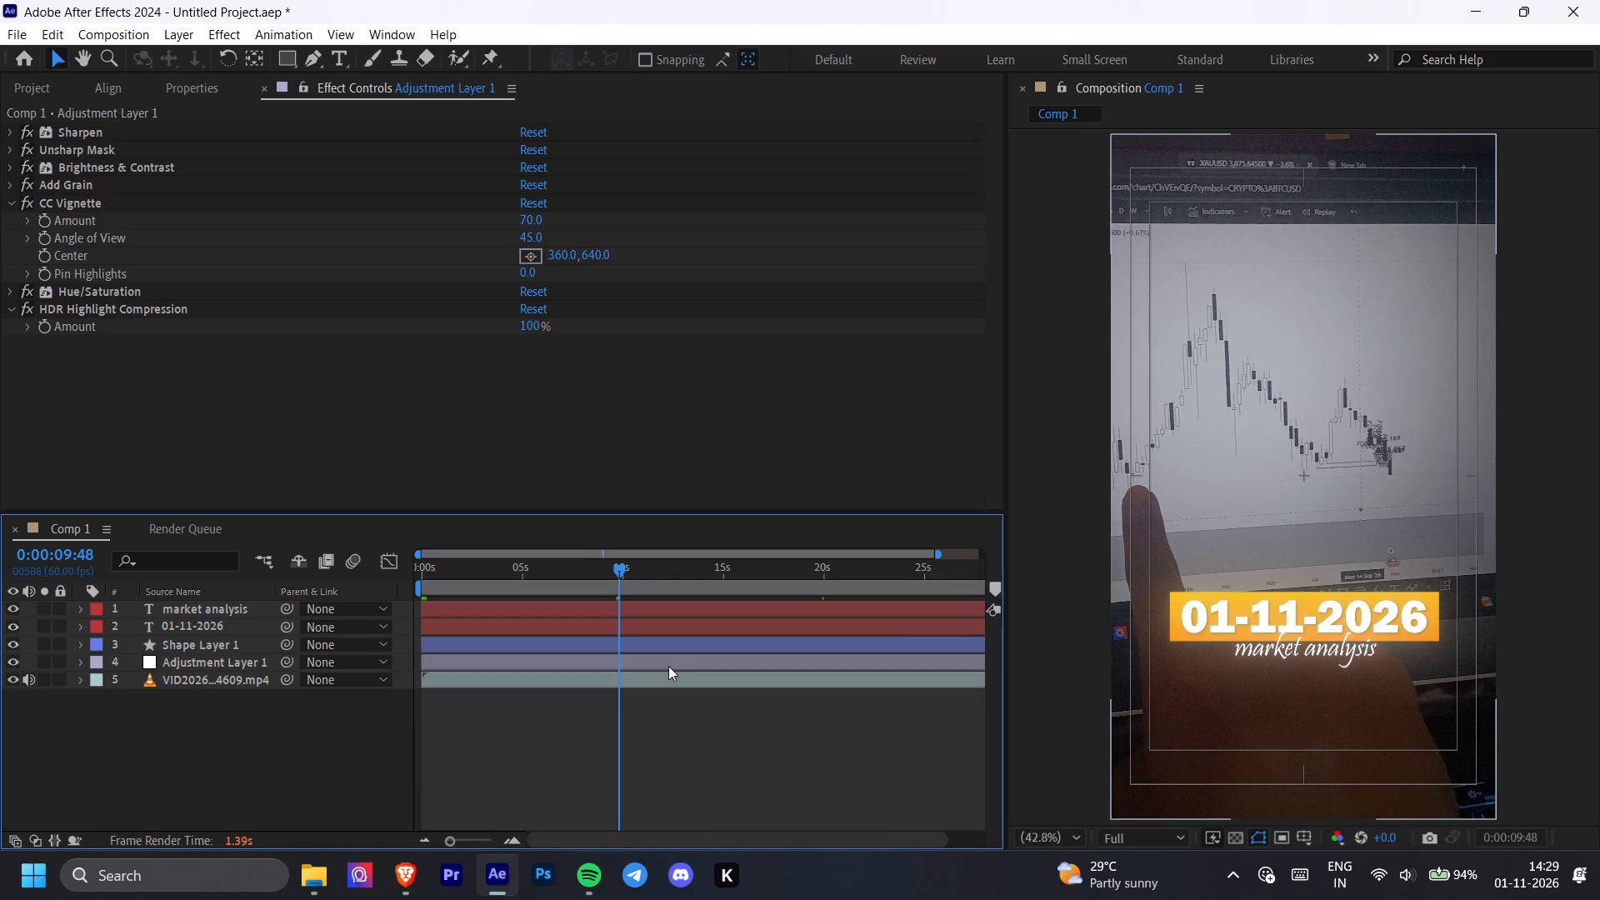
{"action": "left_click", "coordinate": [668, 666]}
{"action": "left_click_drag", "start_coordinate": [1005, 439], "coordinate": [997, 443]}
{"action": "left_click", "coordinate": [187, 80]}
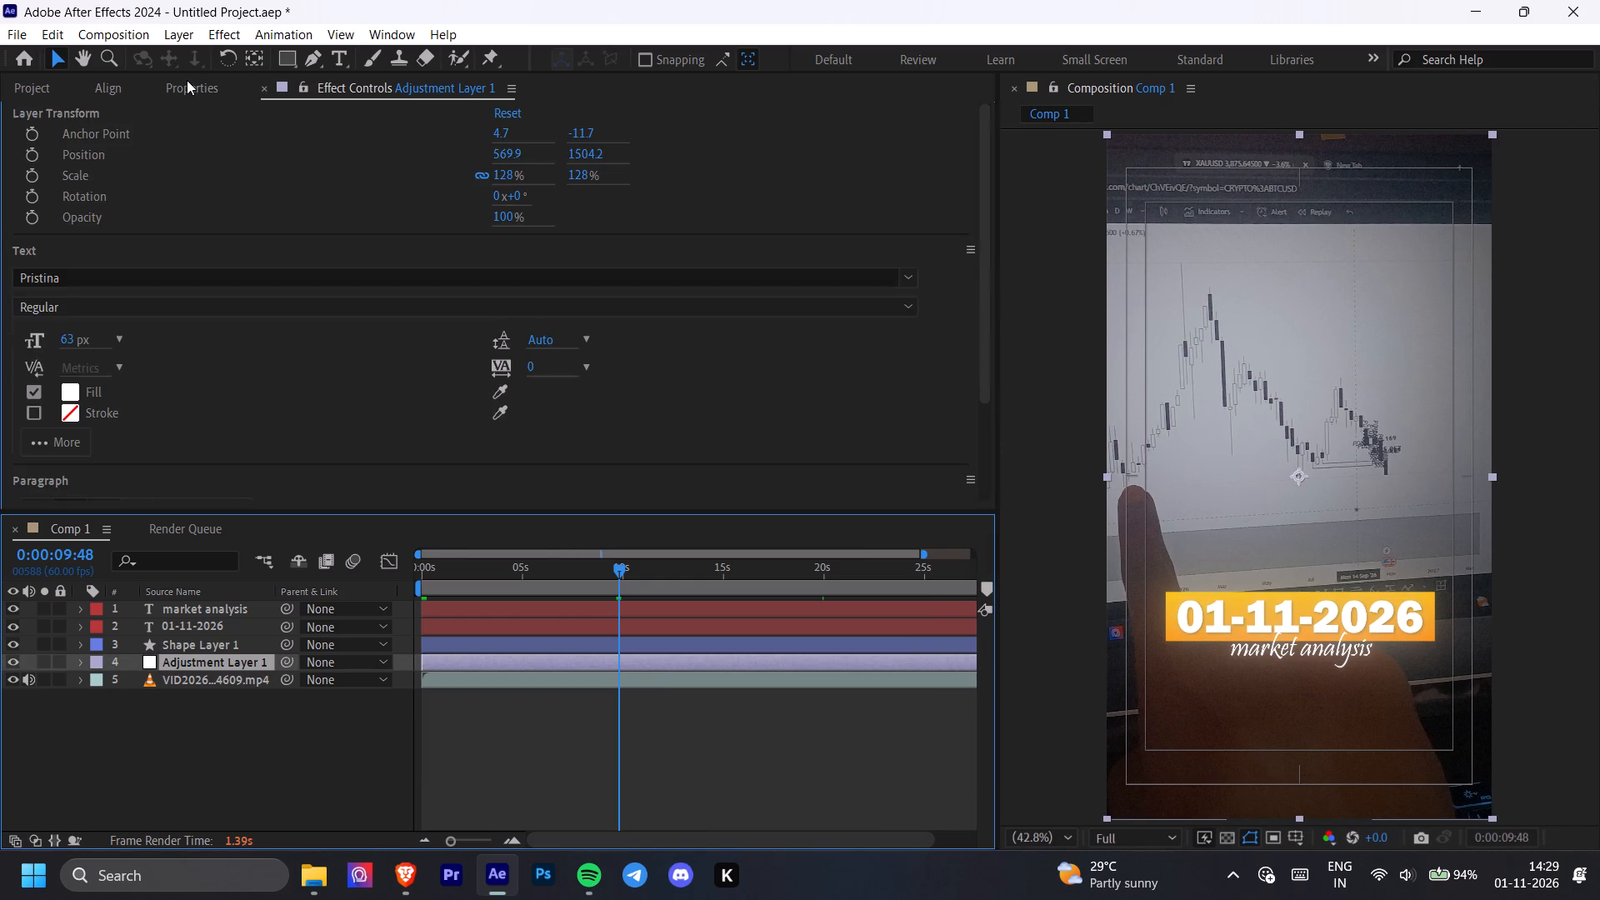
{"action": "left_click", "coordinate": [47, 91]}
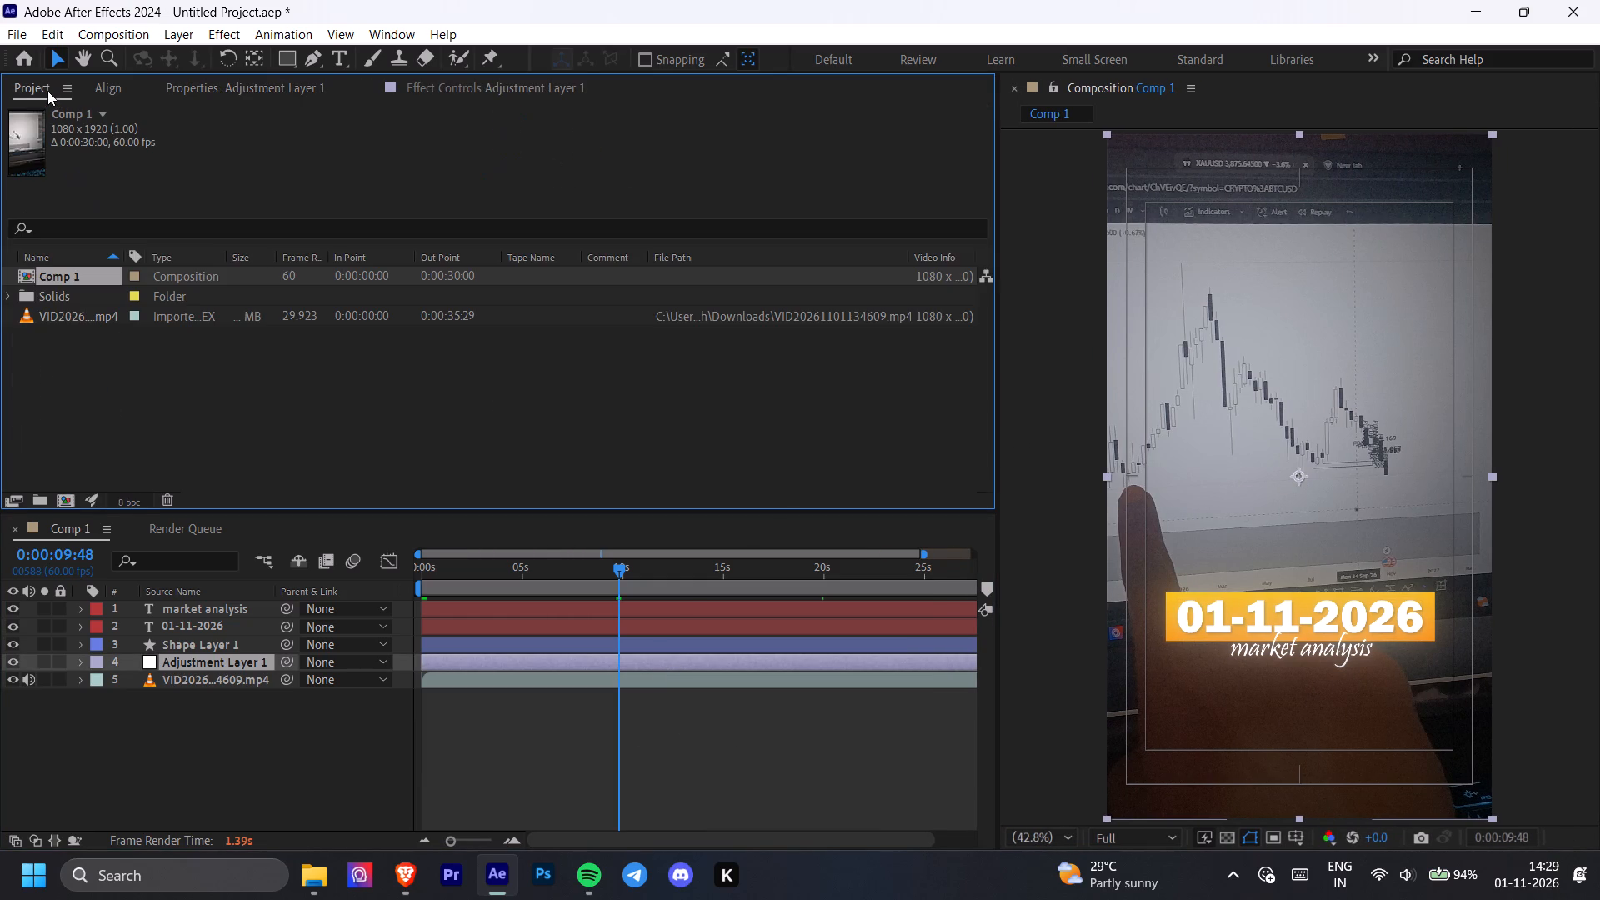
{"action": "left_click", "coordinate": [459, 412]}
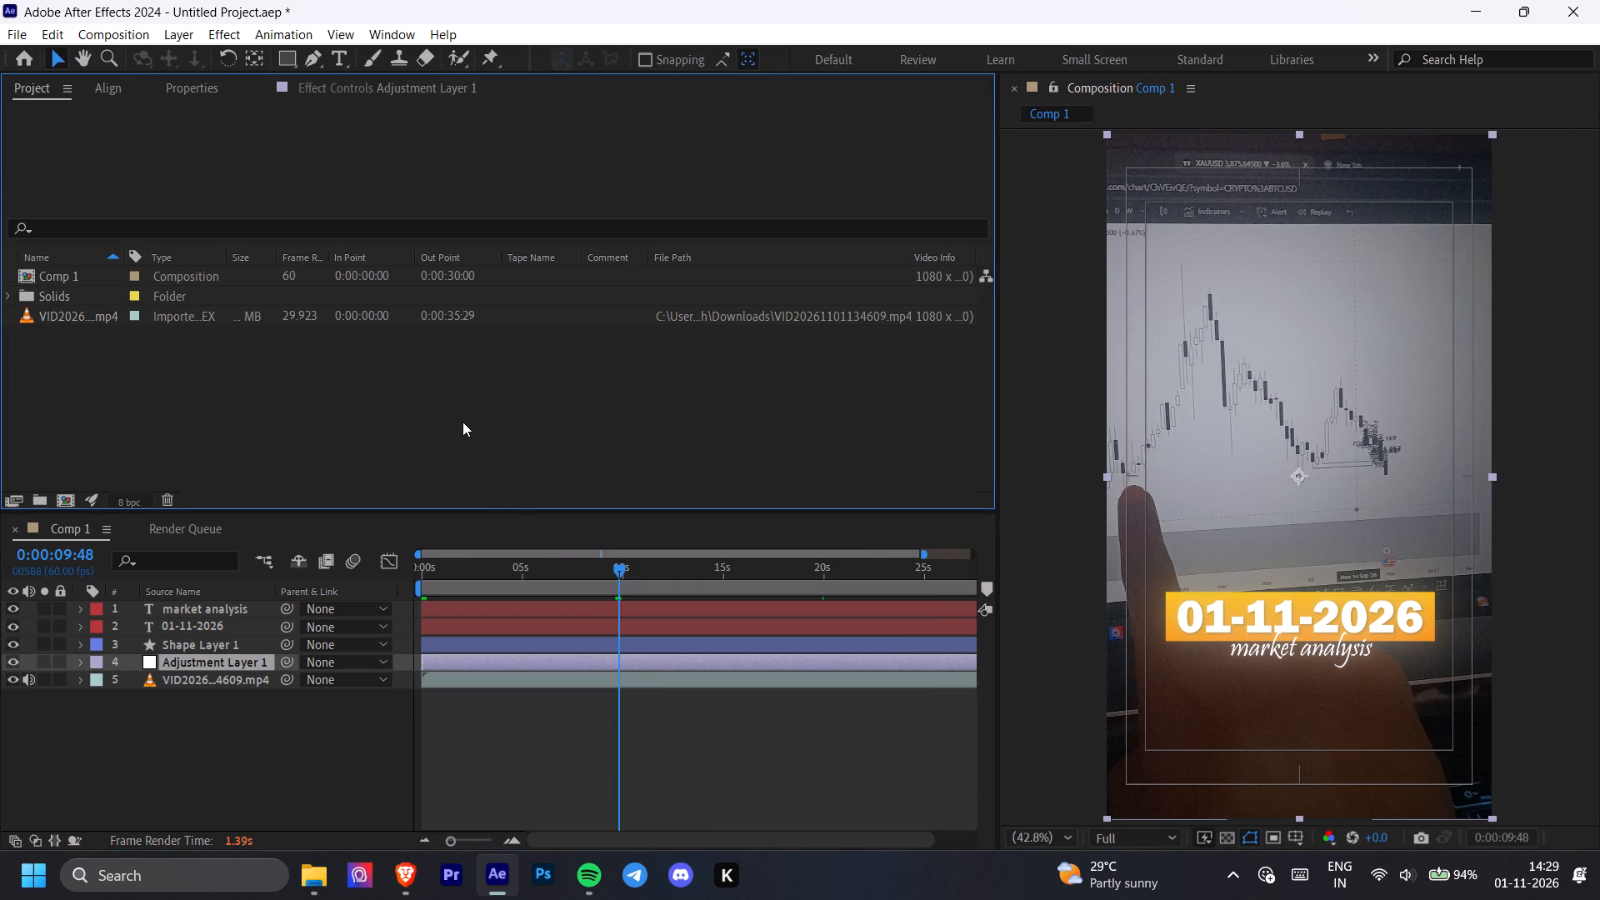
Scrub through roughly the first 11 seconds of Comp 1 to examine the graded footage and title.
{"action": "left_click_drag", "start_coordinate": [623, 563], "coordinate": [649, 568]}
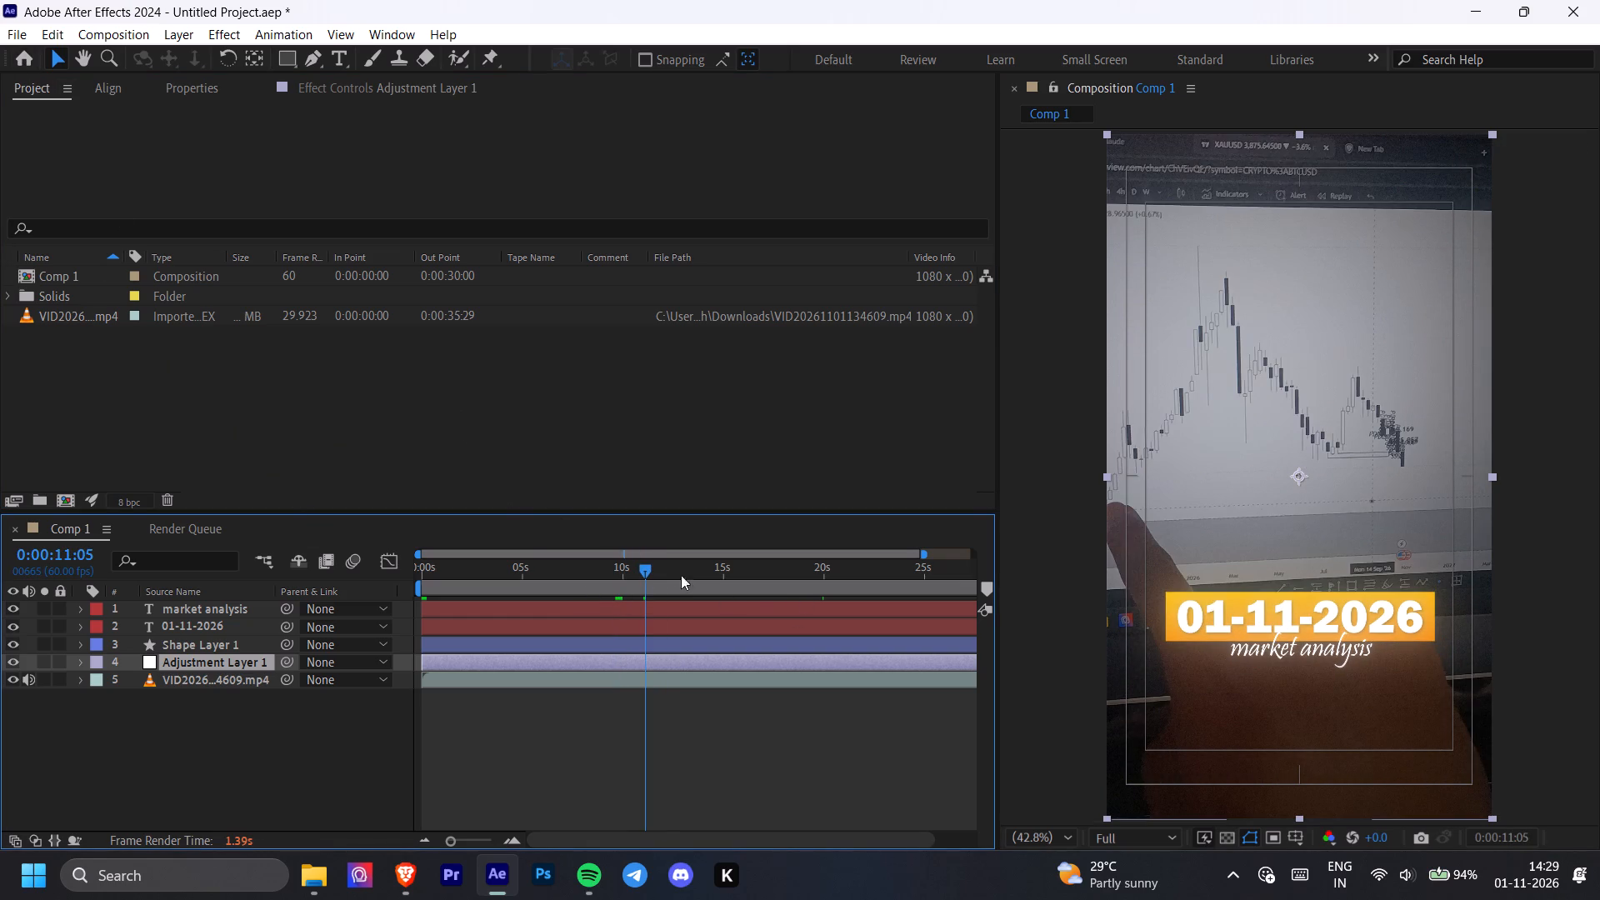
{"action": "left_click_drag", "start_coordinate": [640, 565], "coordinate": [555, 567]}
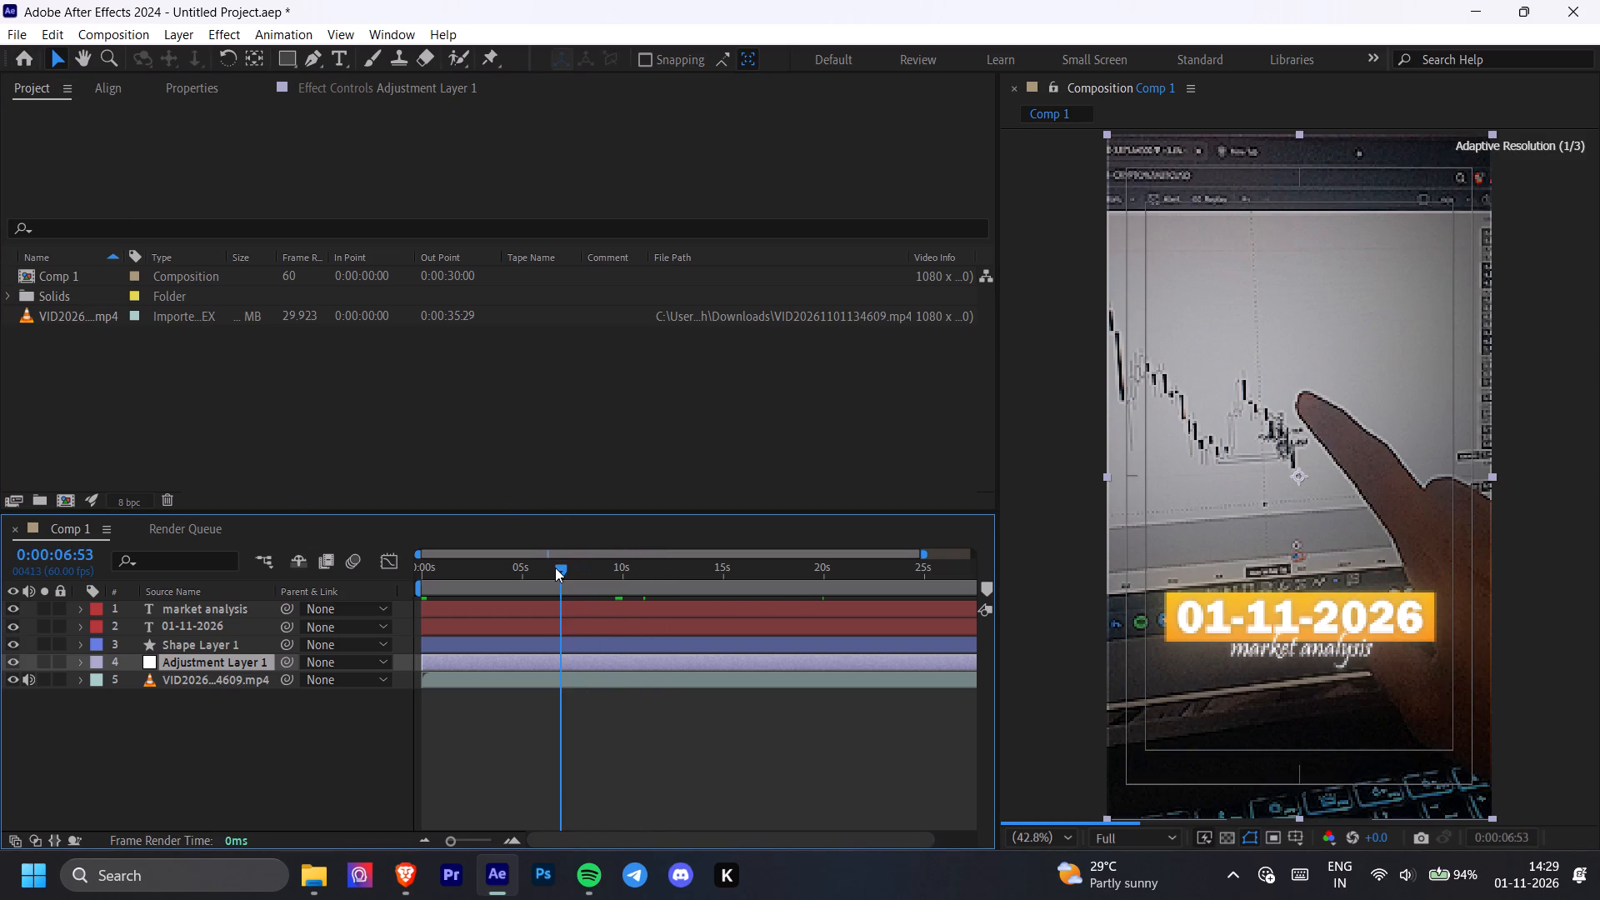
{"action": "left_click_drag", "start_coordinate": [555, 567], "coordinate": [535, 571]}
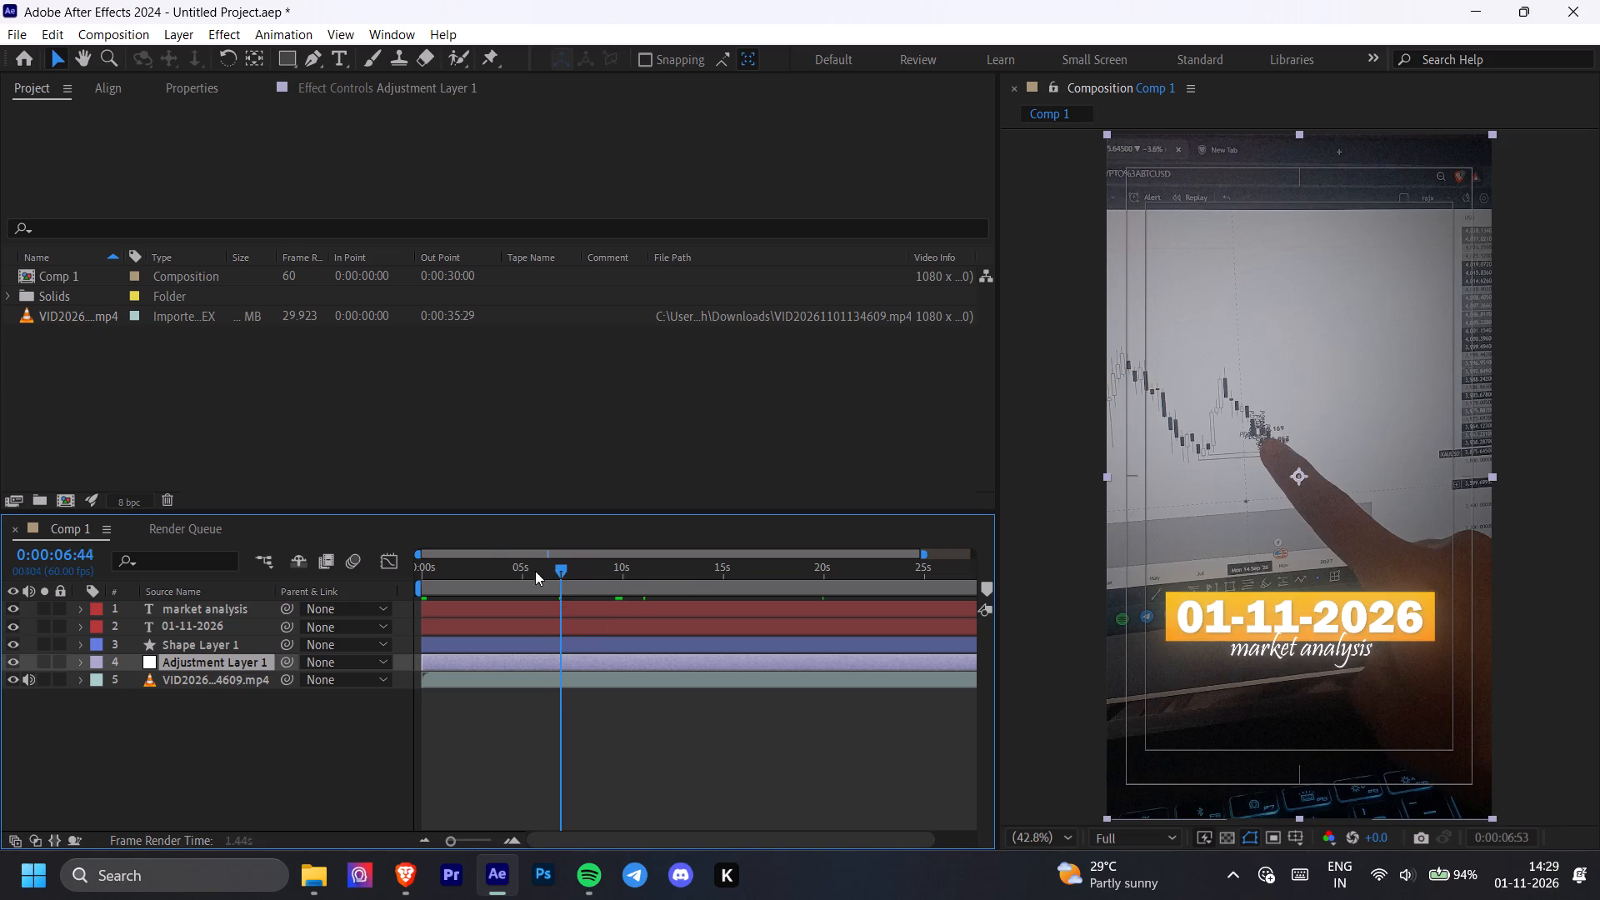
{"action": "left_click_drag", "start_coordinate": [535, 571], "coordinate": [486, 579]}
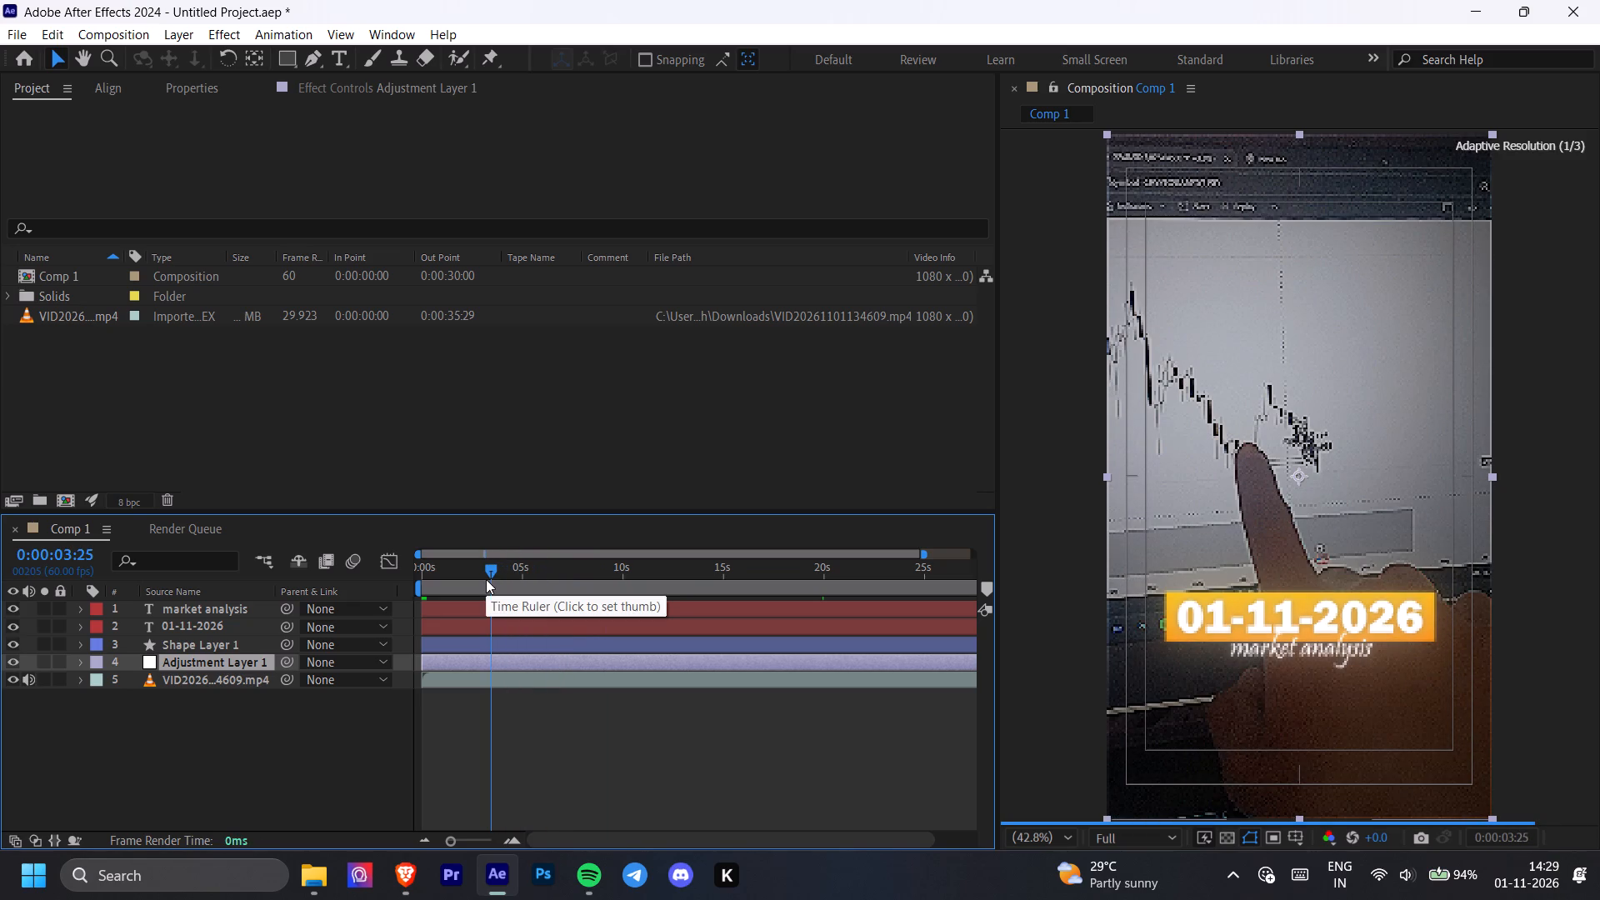
{"action": "left_click_drag", "start_coordinate": [507, 583], "coordinate": [522, 587]}
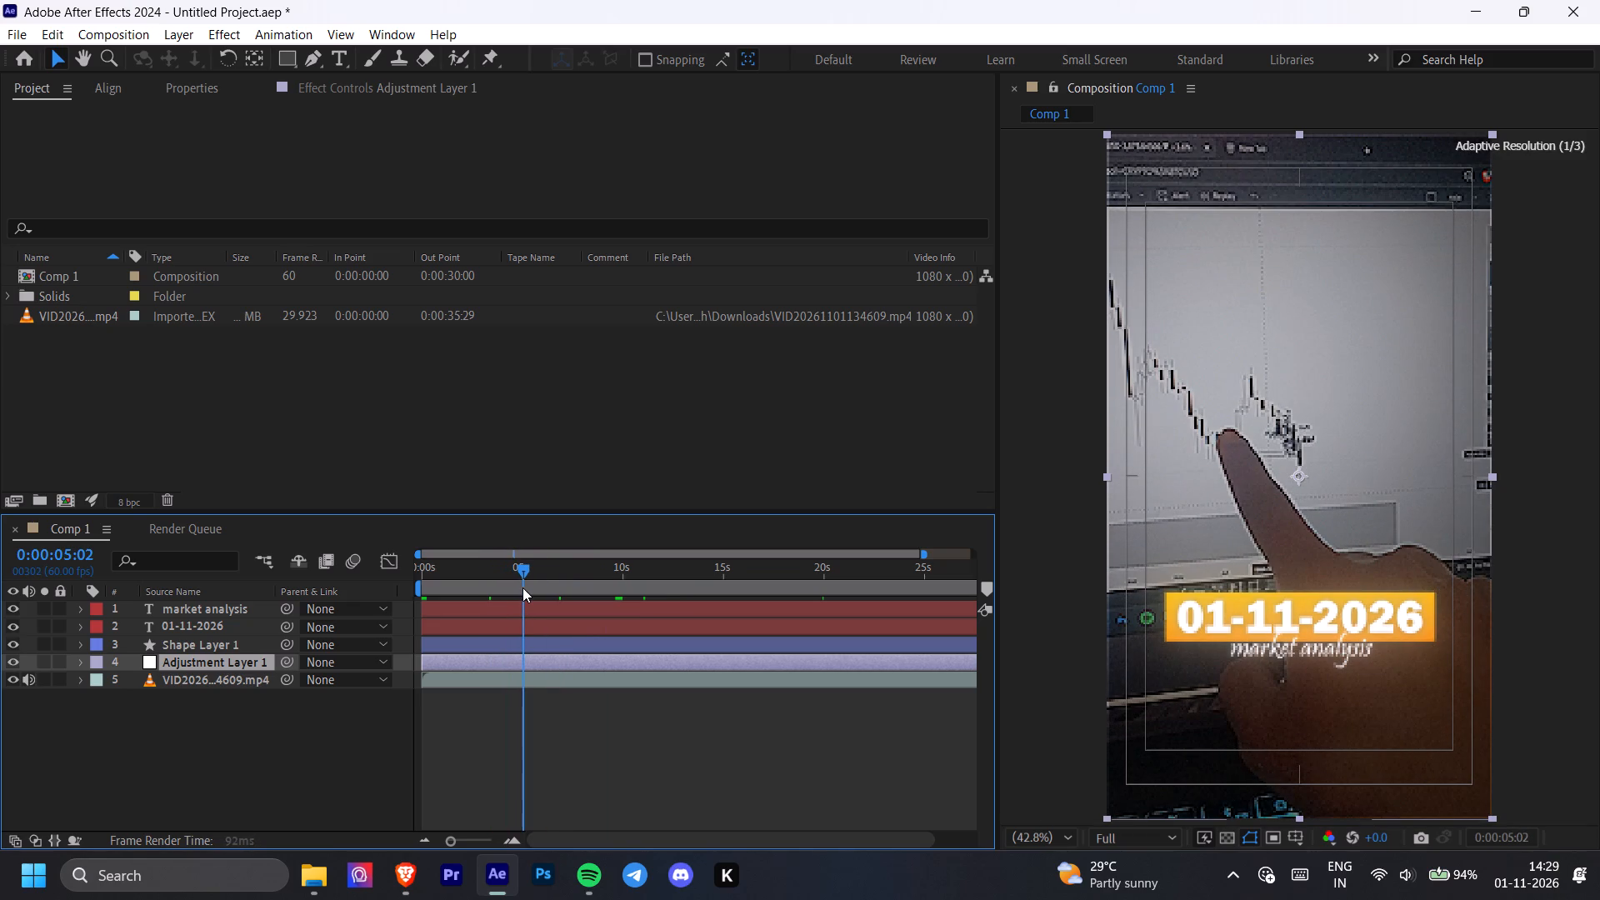
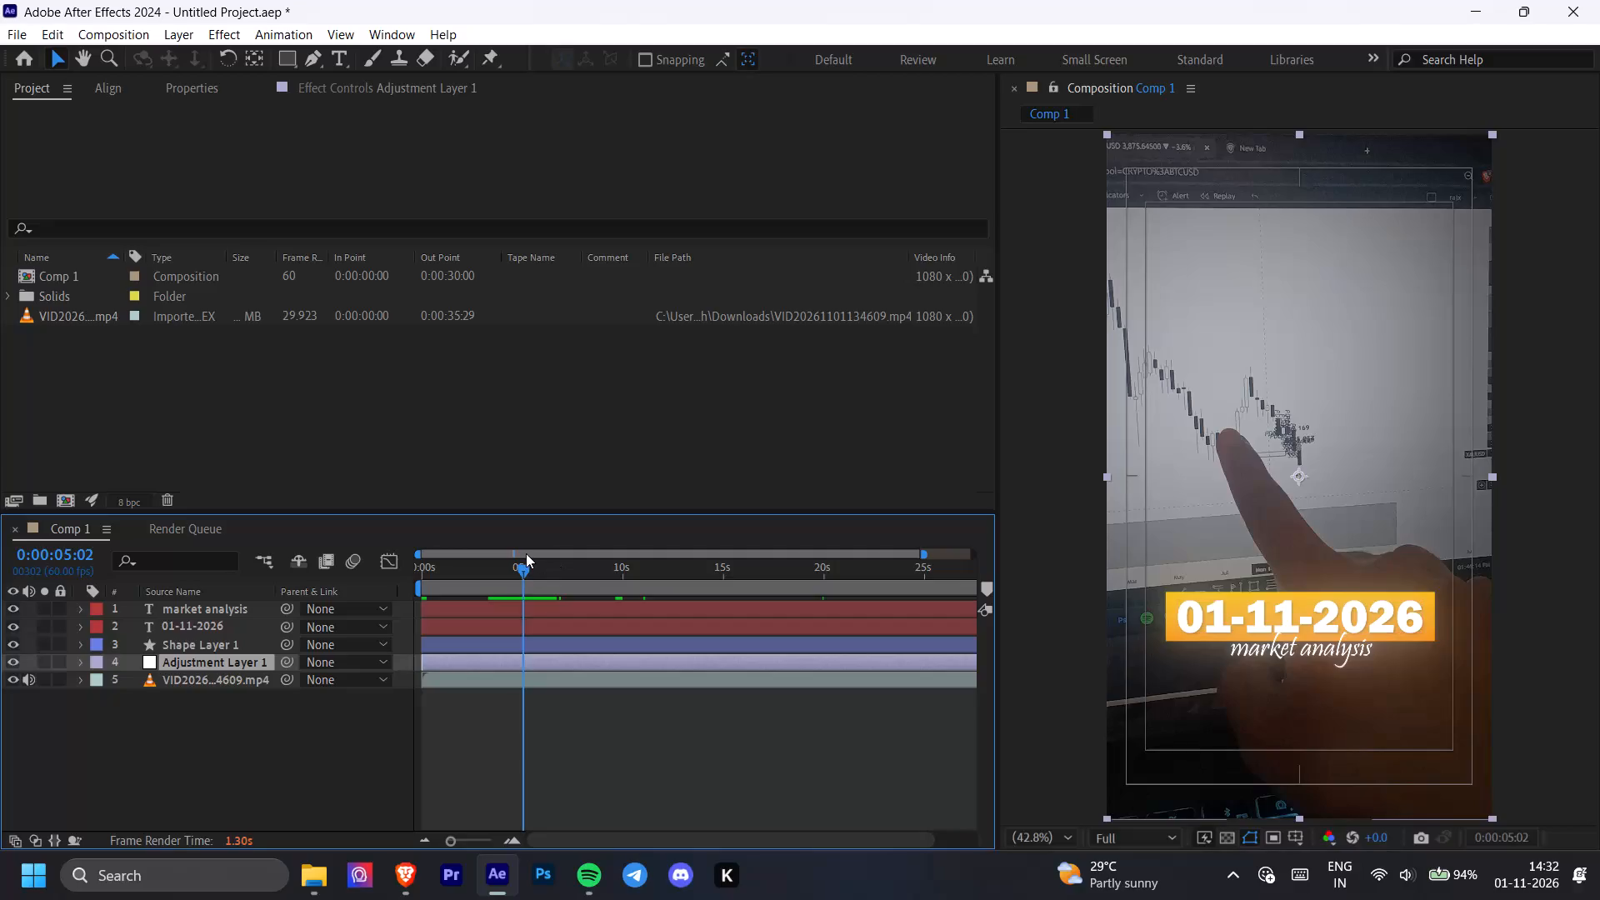
Scrub Comp 1 between about 4 and 6 seconds to examine the graded footage behind the title.
{"action": "left_click_drag", "start_coordinate": [525, 576], "coordinate": [510, 580]}
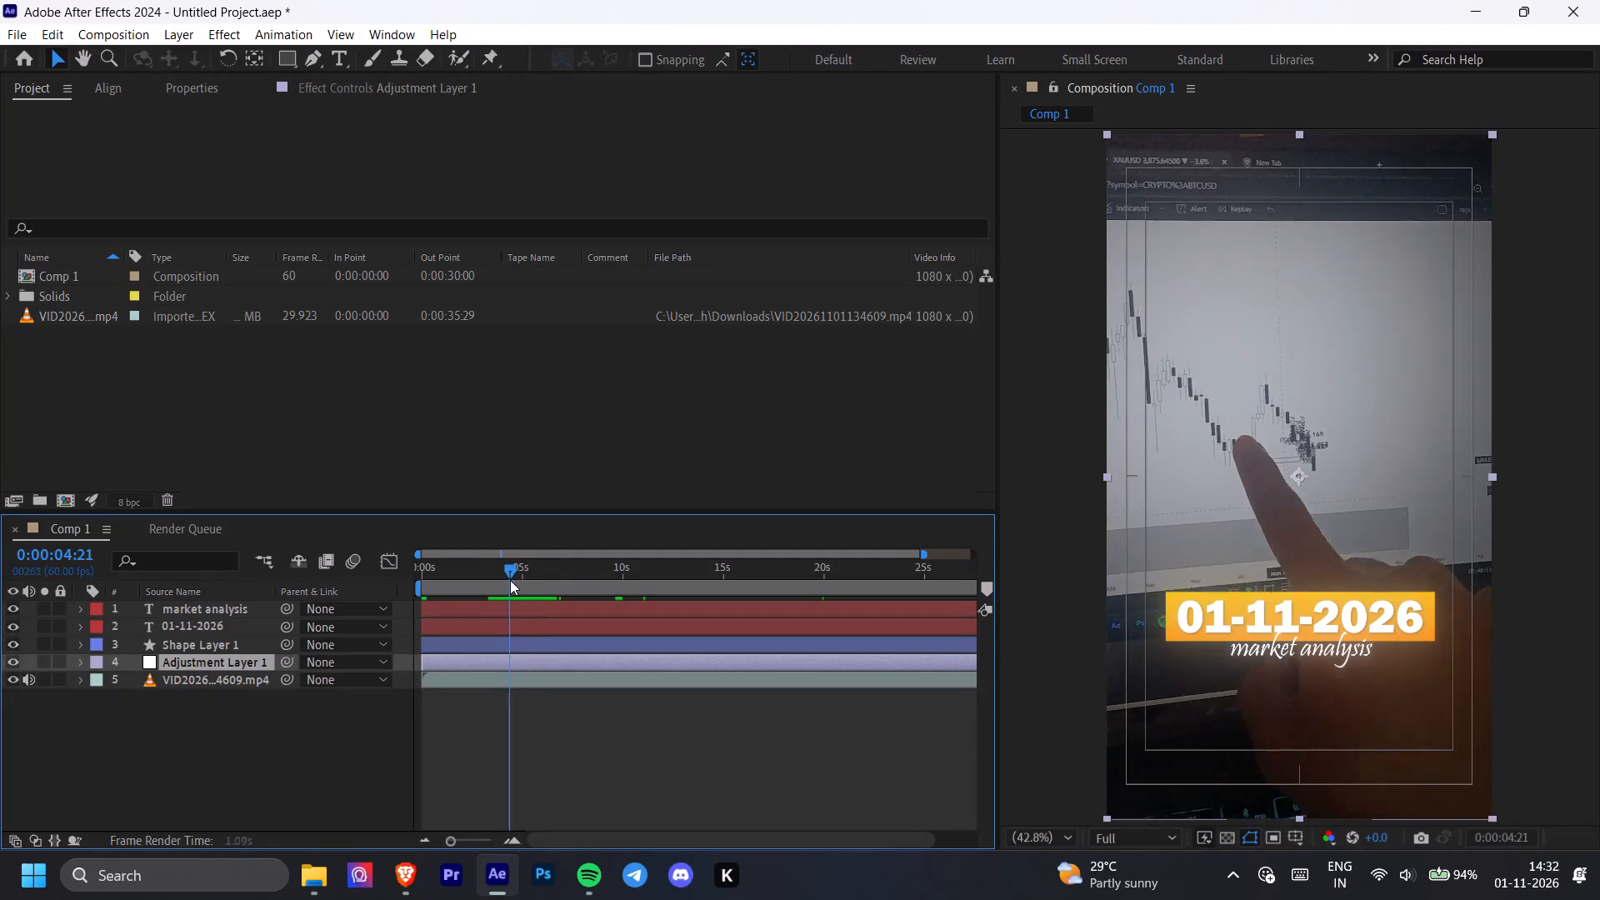
{"action": "left_click_drag", "start_coordinate": [510, 580], "coordinate": [546, 587]}
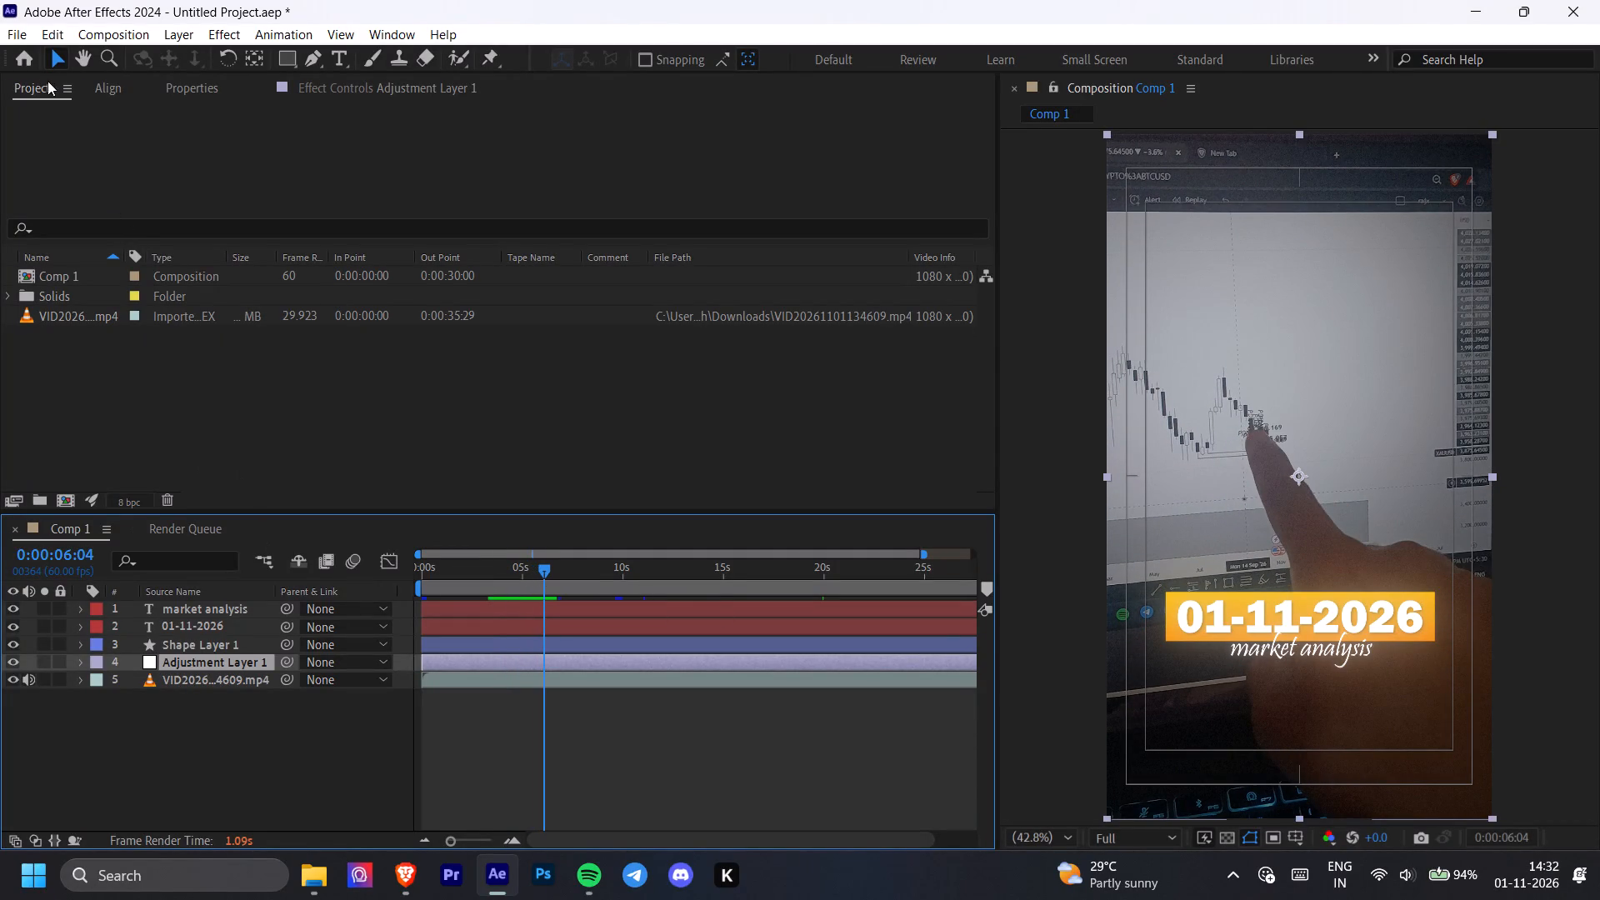
Switch to Spotify, start playing the next track, "Boom Shaka", and return to After Effects.
{"action": "left_click", "coordinate": [582, 872]}
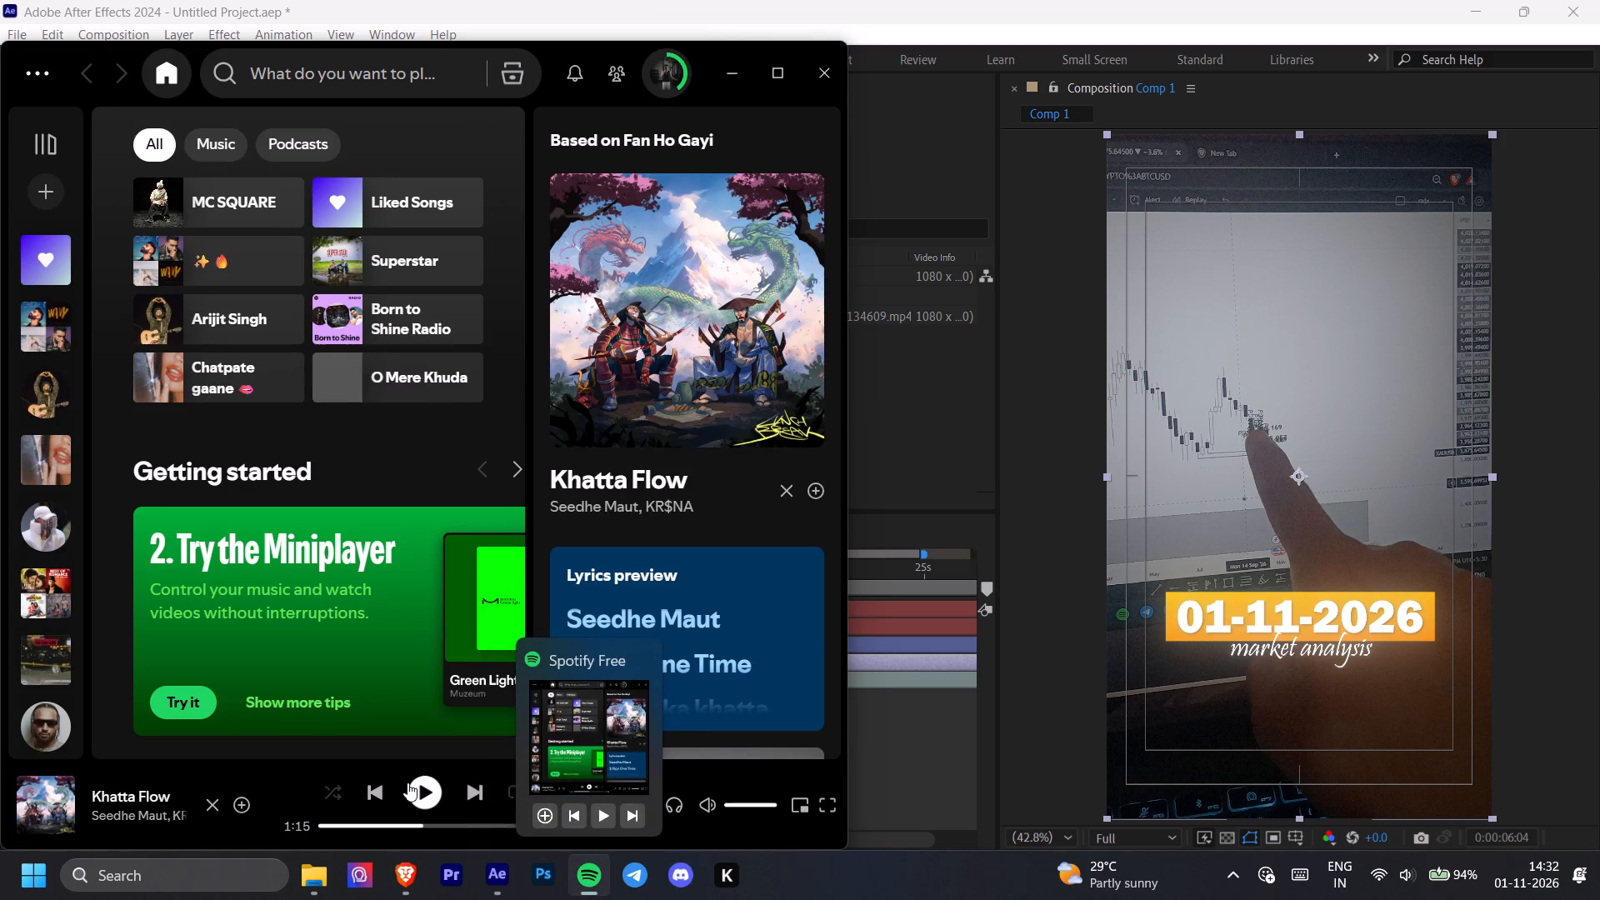
{"action": "left_click", "coordinate": [393, 780]}
{"action": "left_click", "coordinate": [475, 804]}
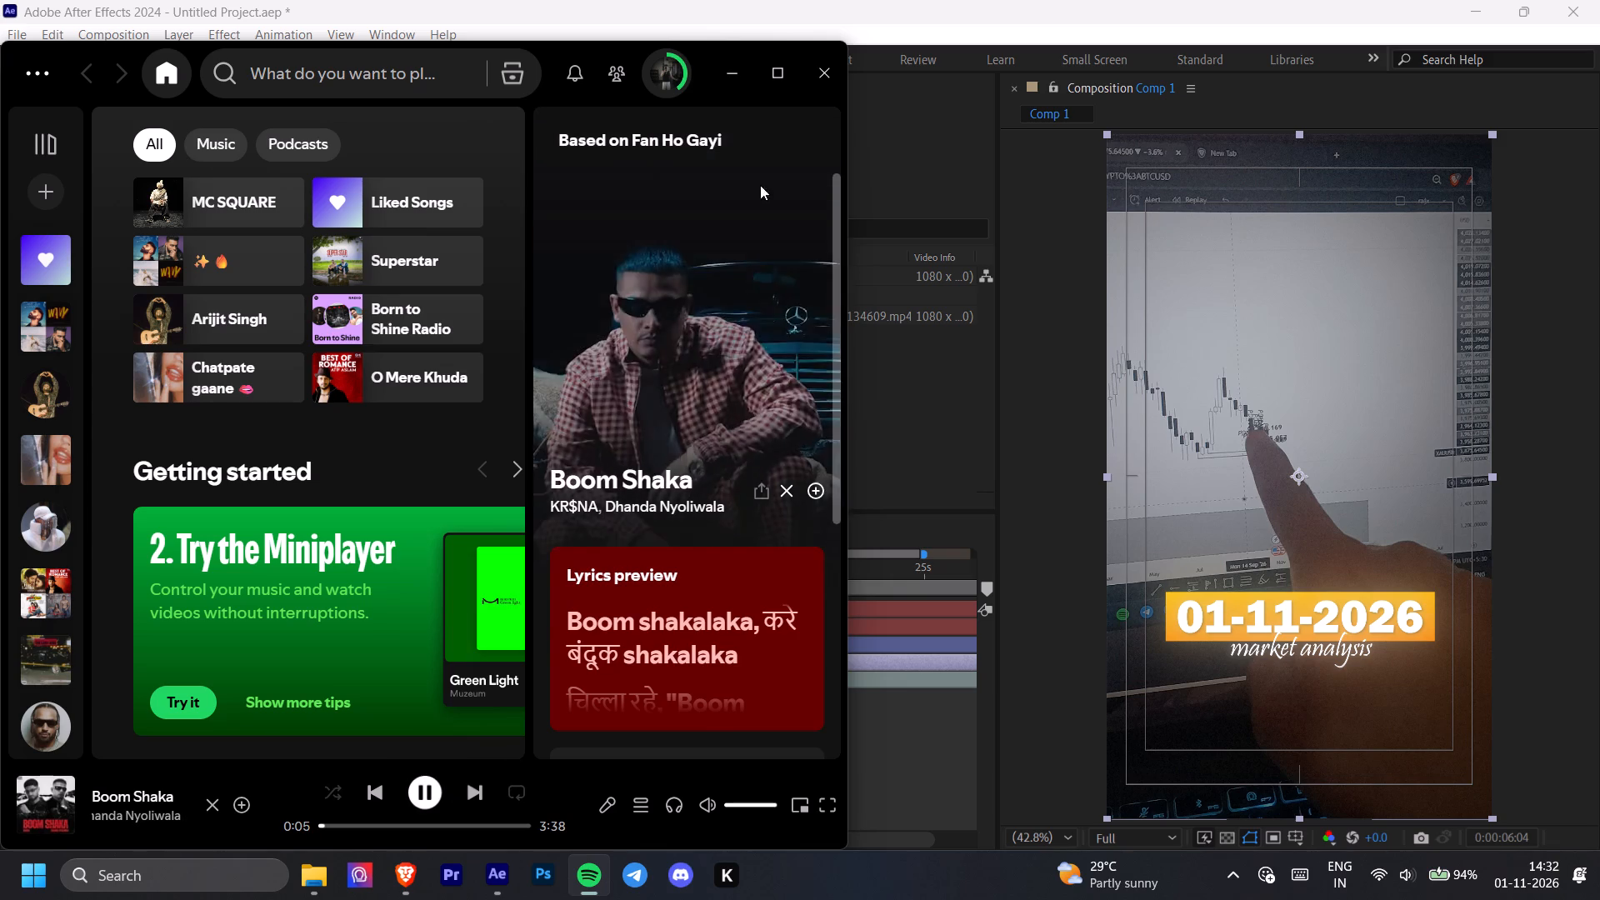
{"action": "left_click", "coordinate": [749, 85]}
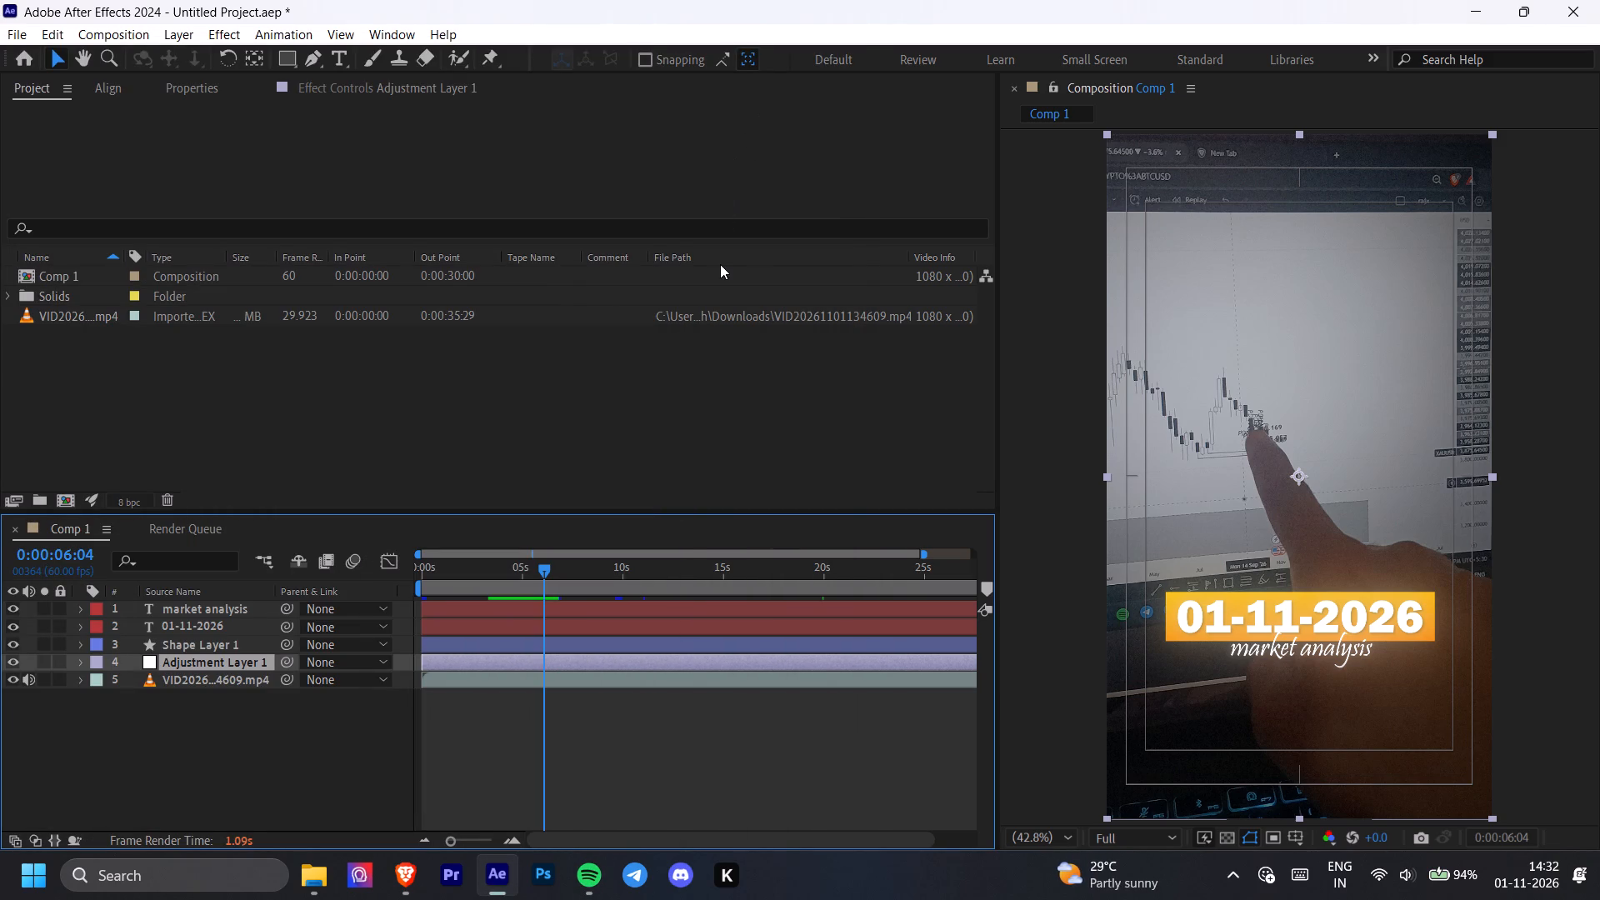
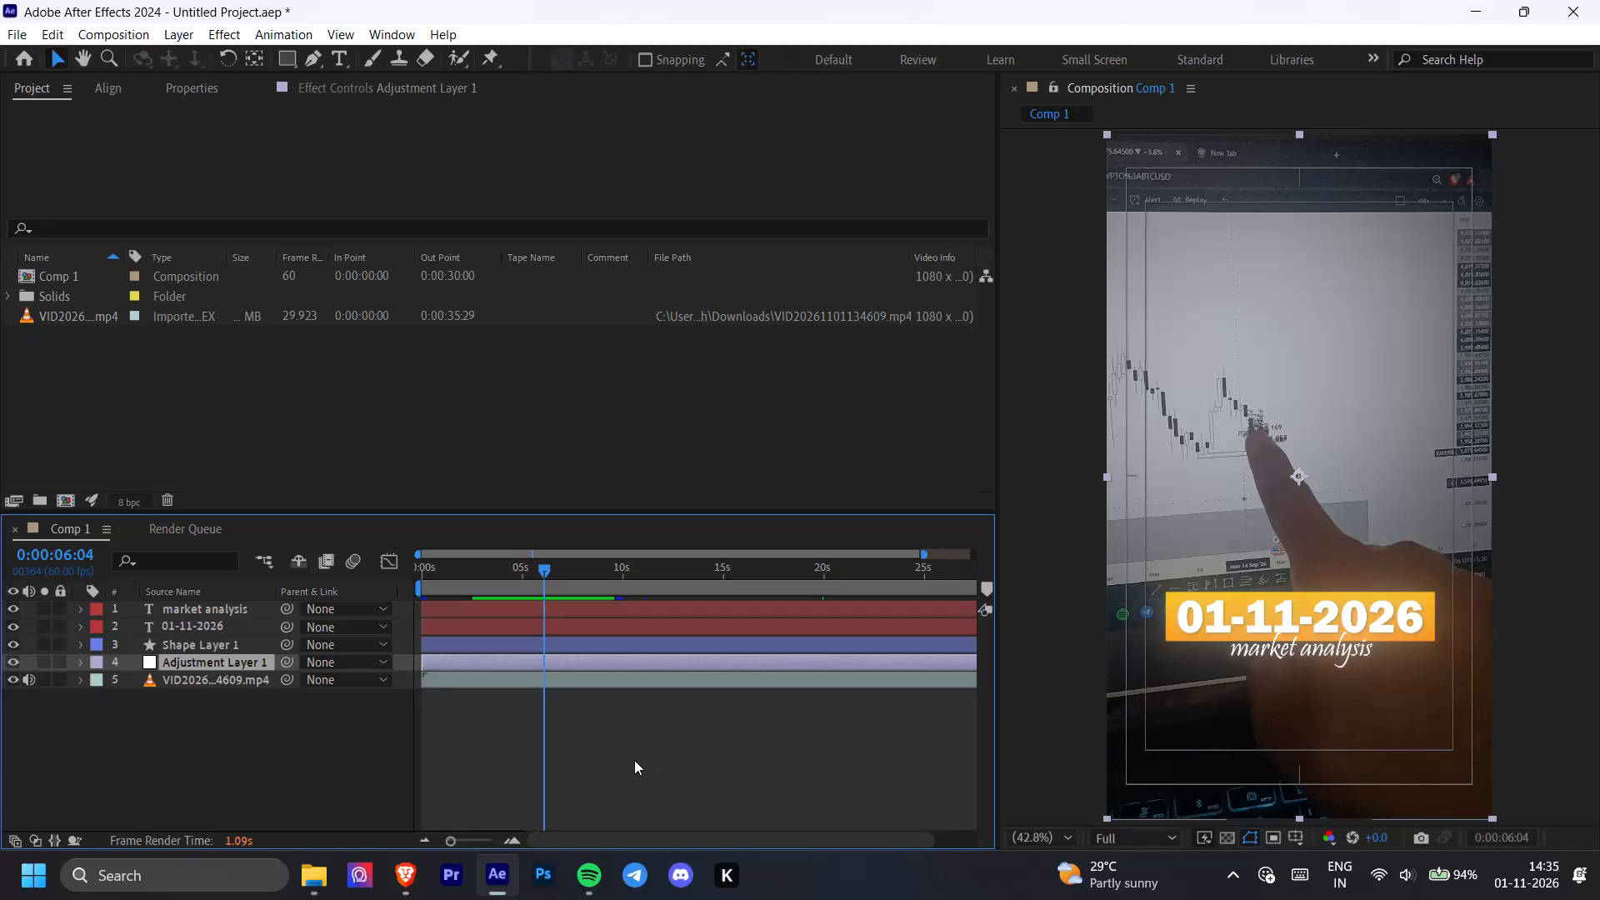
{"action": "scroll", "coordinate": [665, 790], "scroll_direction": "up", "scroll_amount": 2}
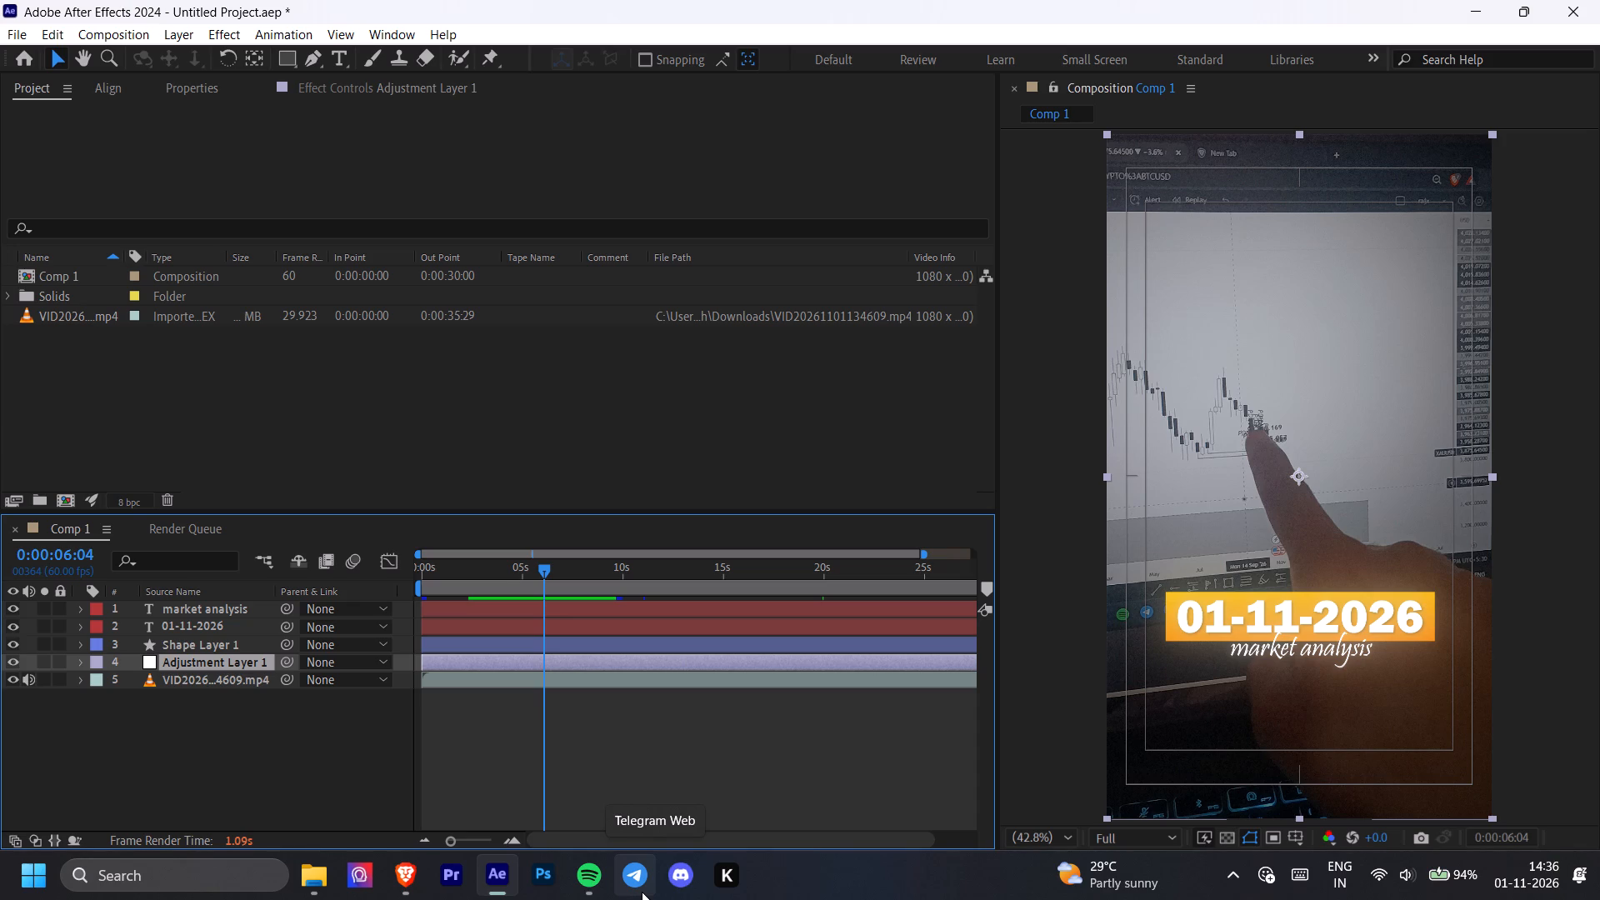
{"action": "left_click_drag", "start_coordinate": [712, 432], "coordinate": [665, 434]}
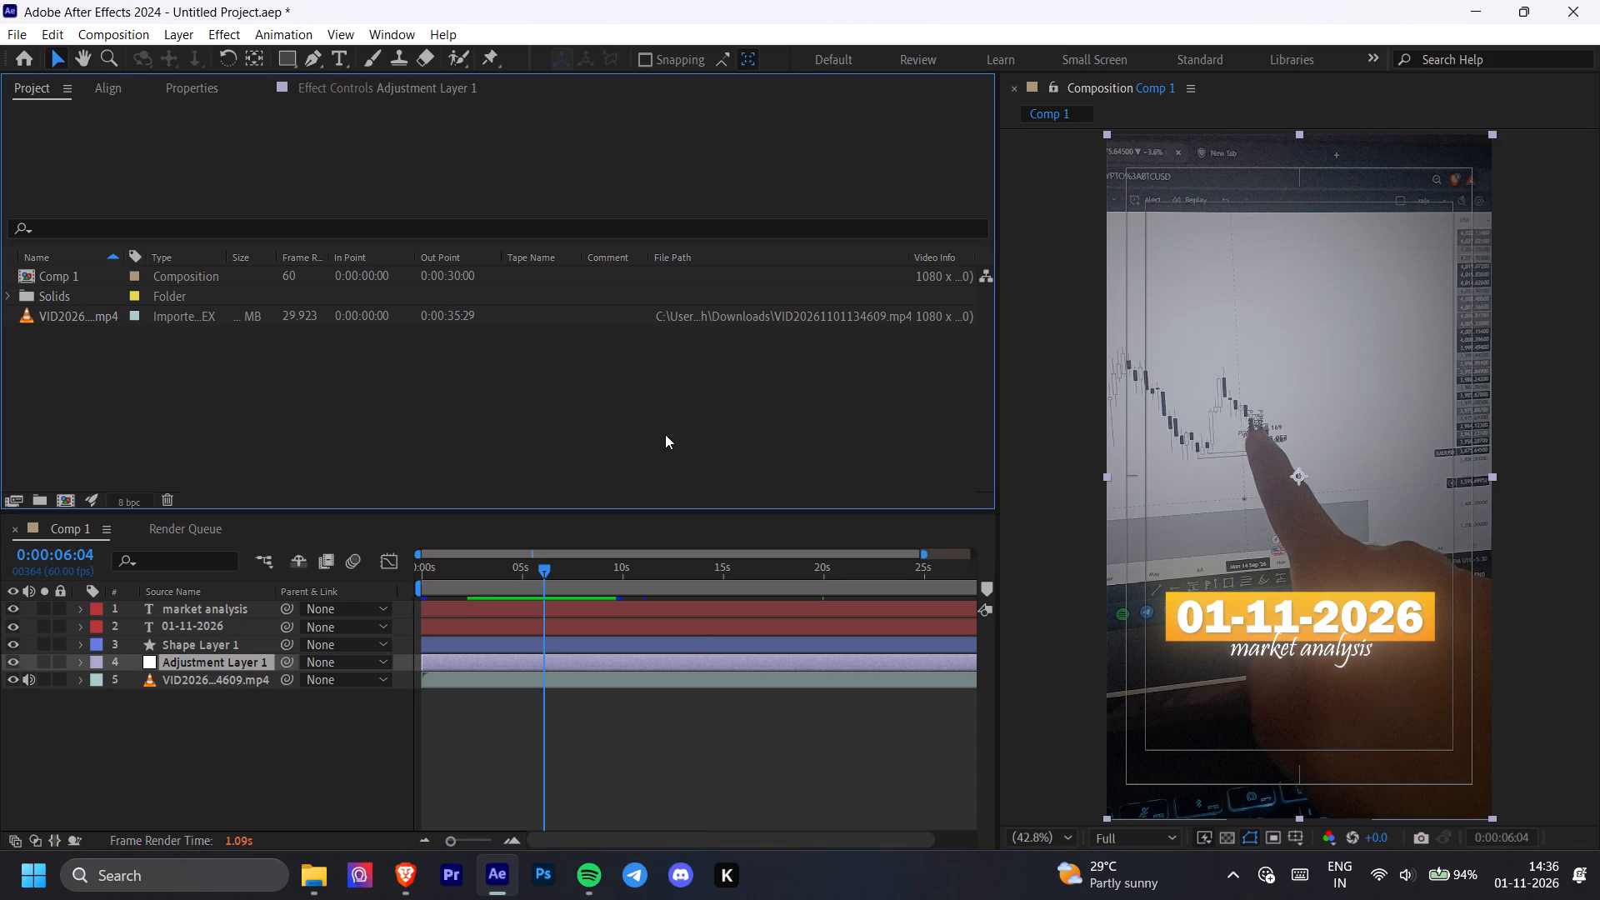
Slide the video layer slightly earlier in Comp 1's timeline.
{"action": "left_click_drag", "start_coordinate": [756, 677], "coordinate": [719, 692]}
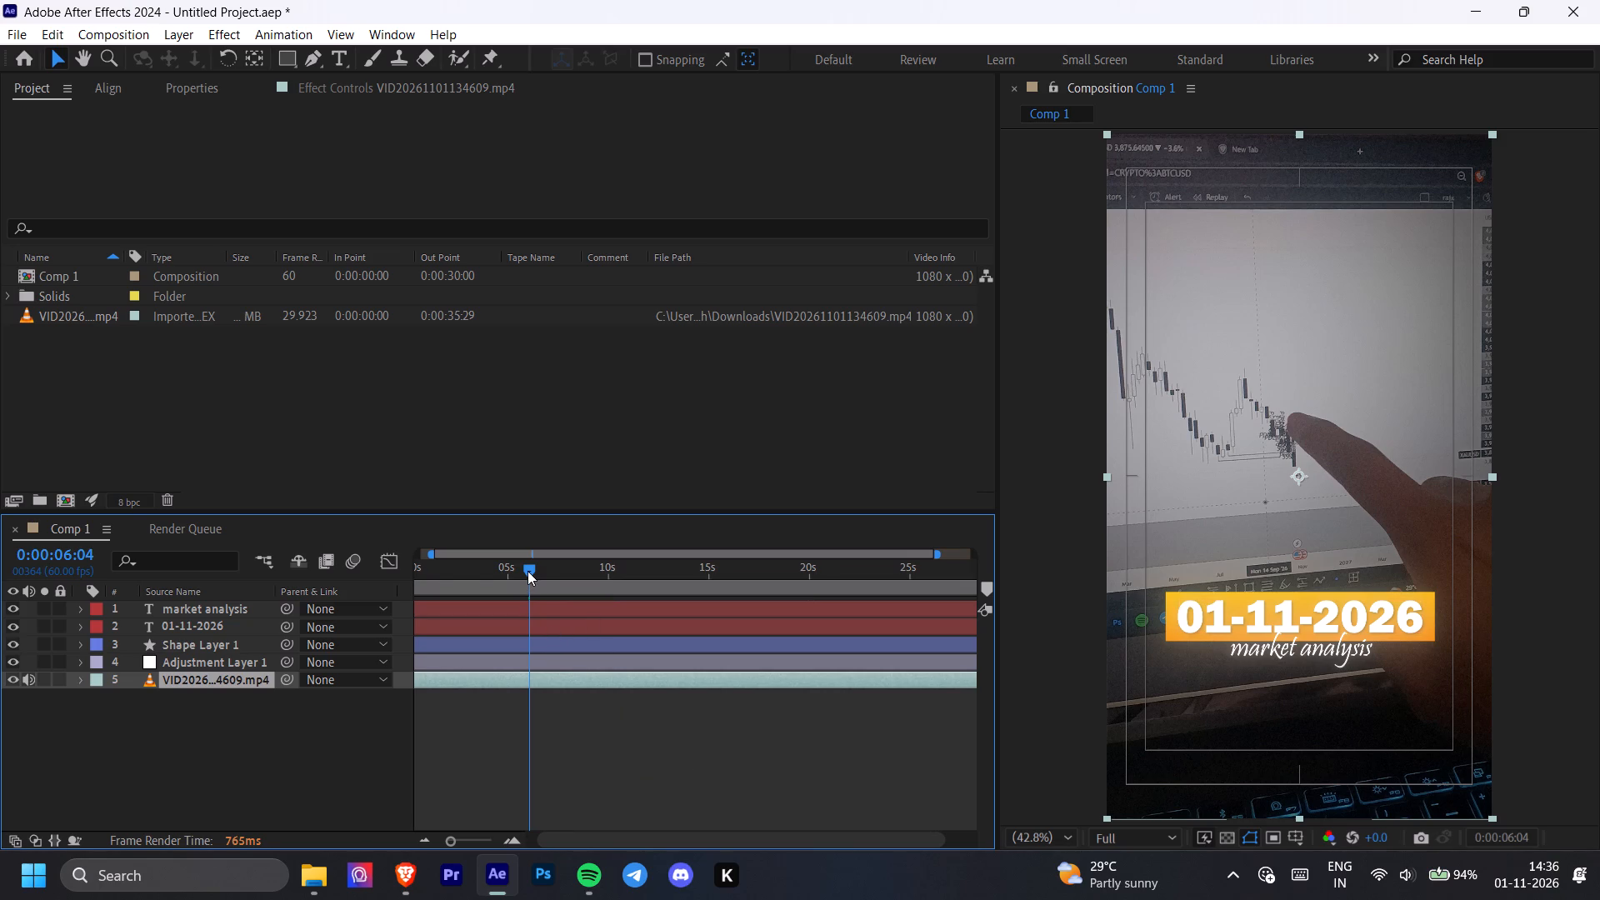
Scrub Comp 1 from about 6 seconds through to its last frame to examine the footage behind the title.
{"action": "left_click_drag", "start_coordinate": [527, 571], "coordinate": [588, 570]}
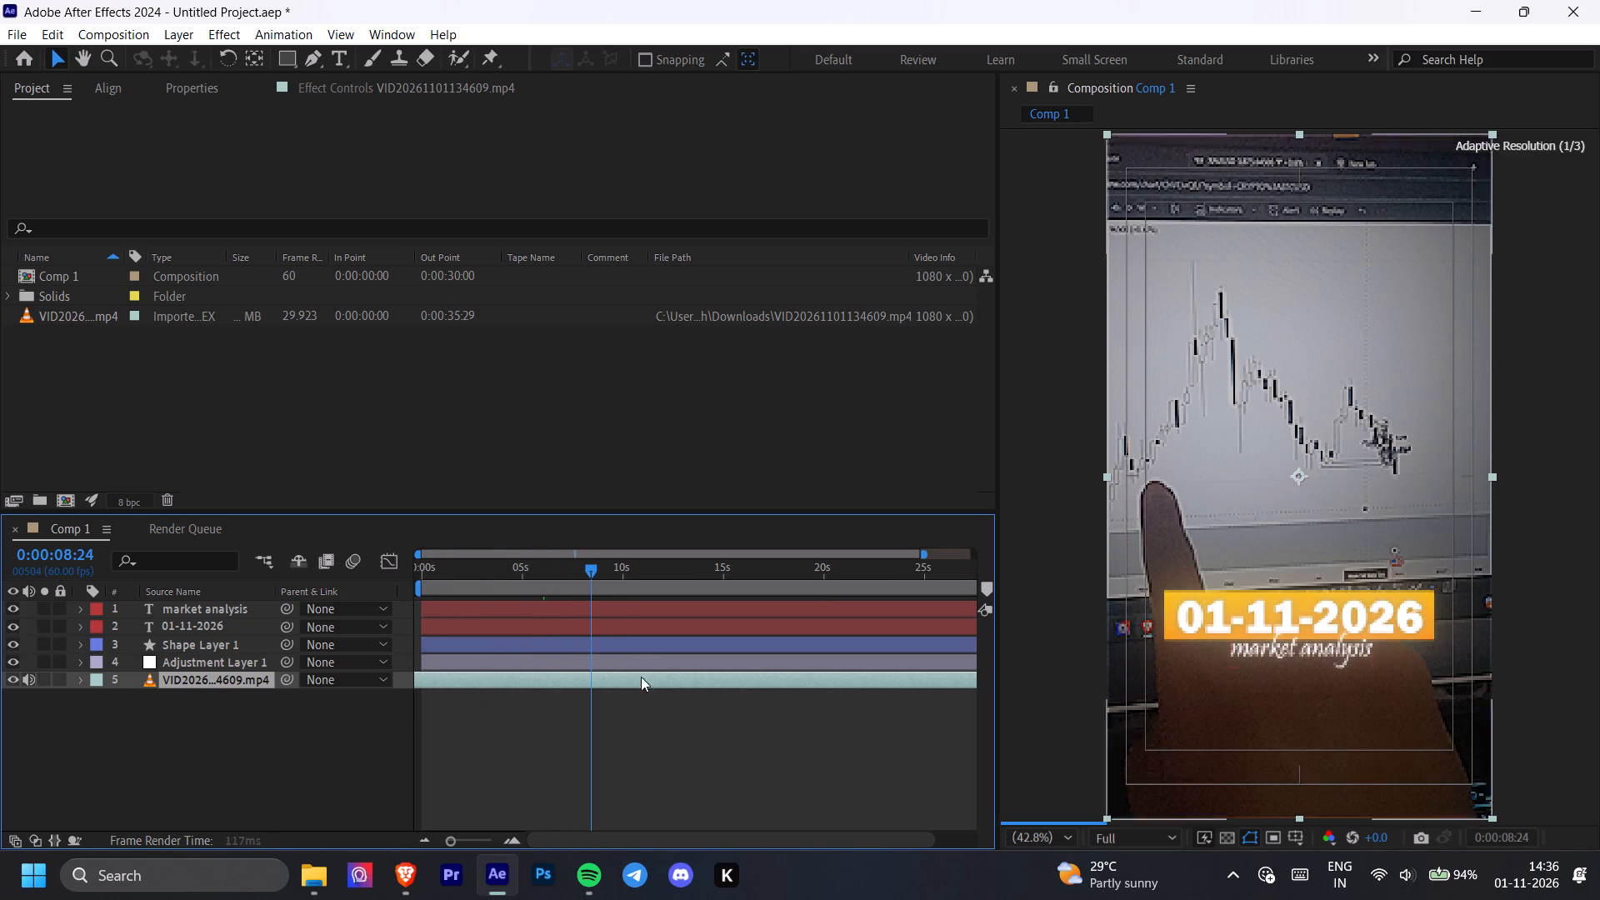
{"action": "scroll", "coordinate": [642, 685], "scroll_direction": "down", "scroll_amount": 8, "text": "ctrl"}
{"action": "left_click_drag", "start_coordinate": [452, 840], "coordinate": [390, 832]}
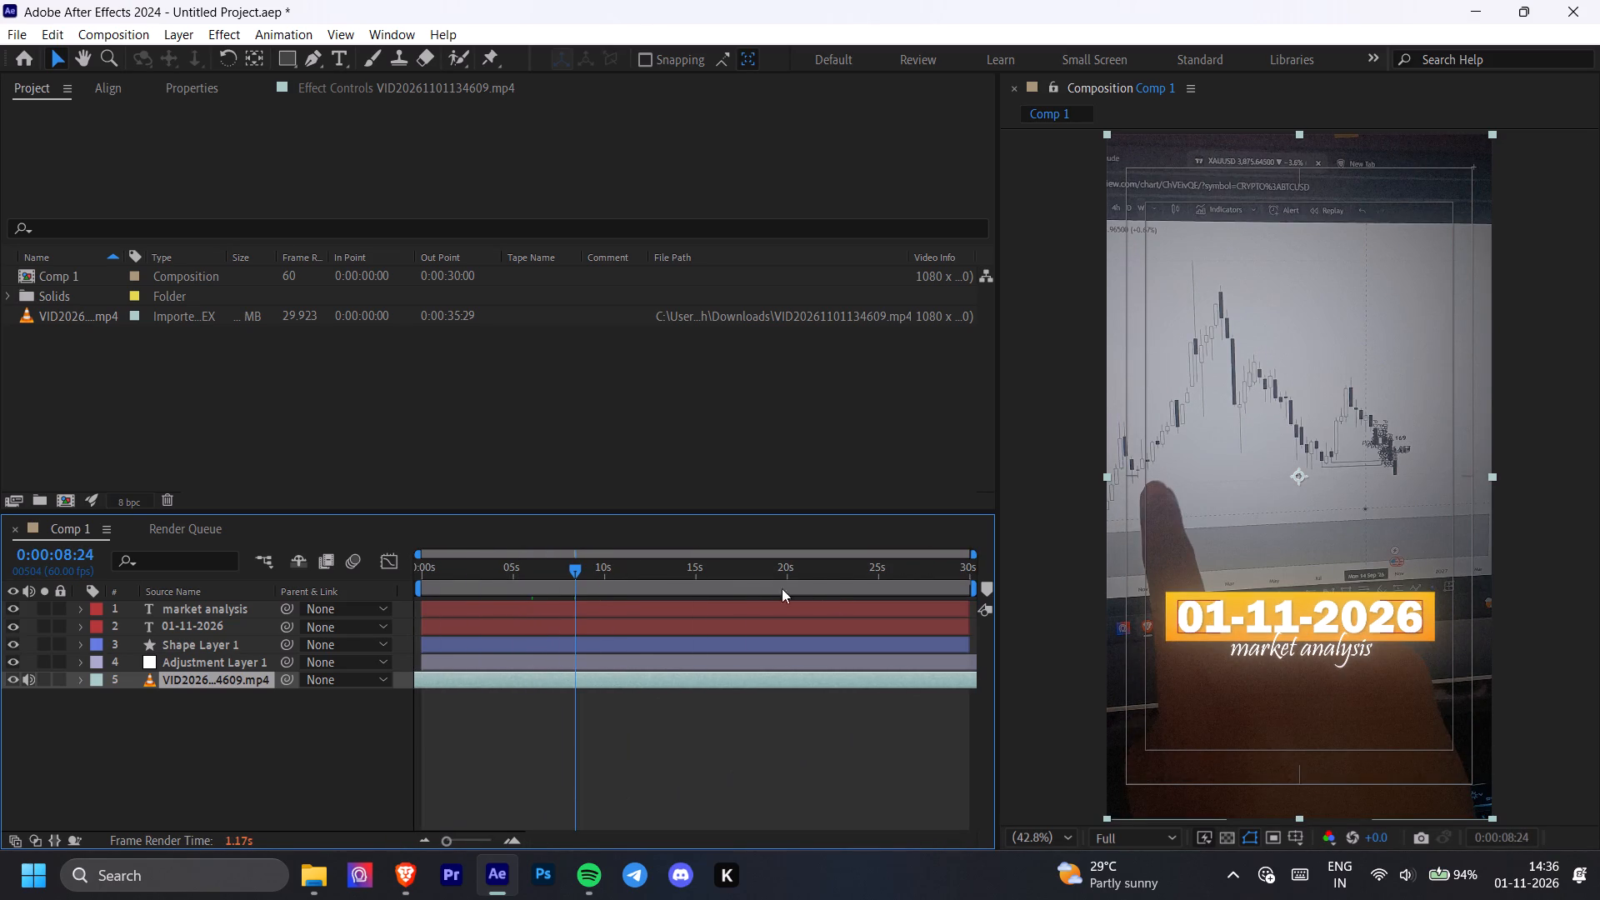
{"action": "left_click_drag", "start_coordinate": [574, 563], "coordinate": [874, 615]}
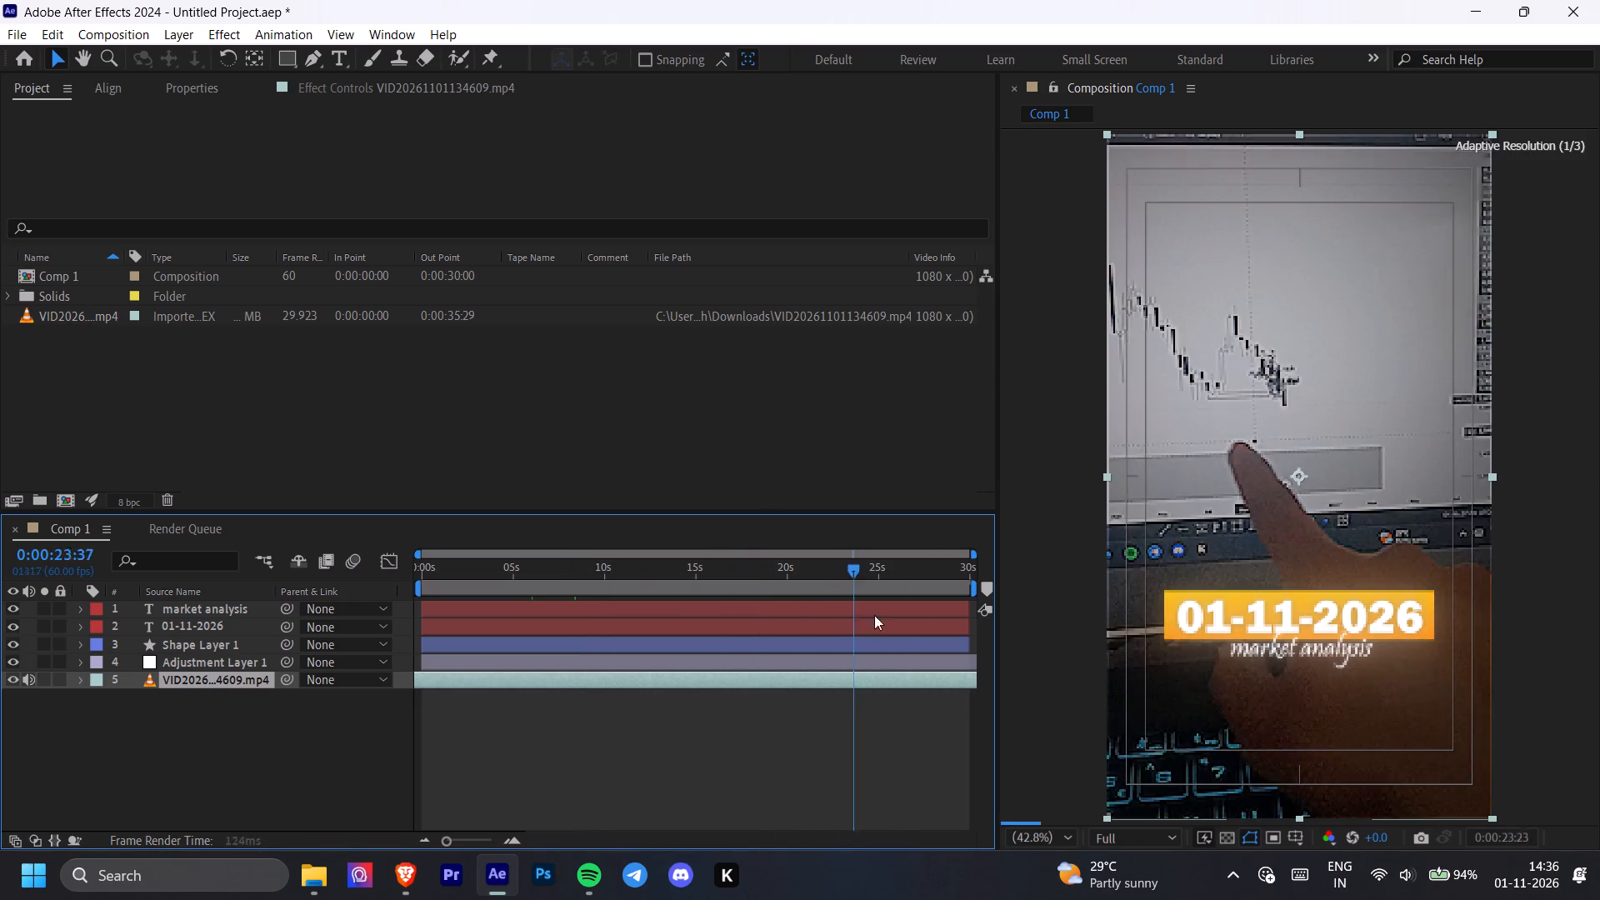
{"action": "left_click_drag", "start_coordinate": [874, 615], "coordinate": [972, 617]}
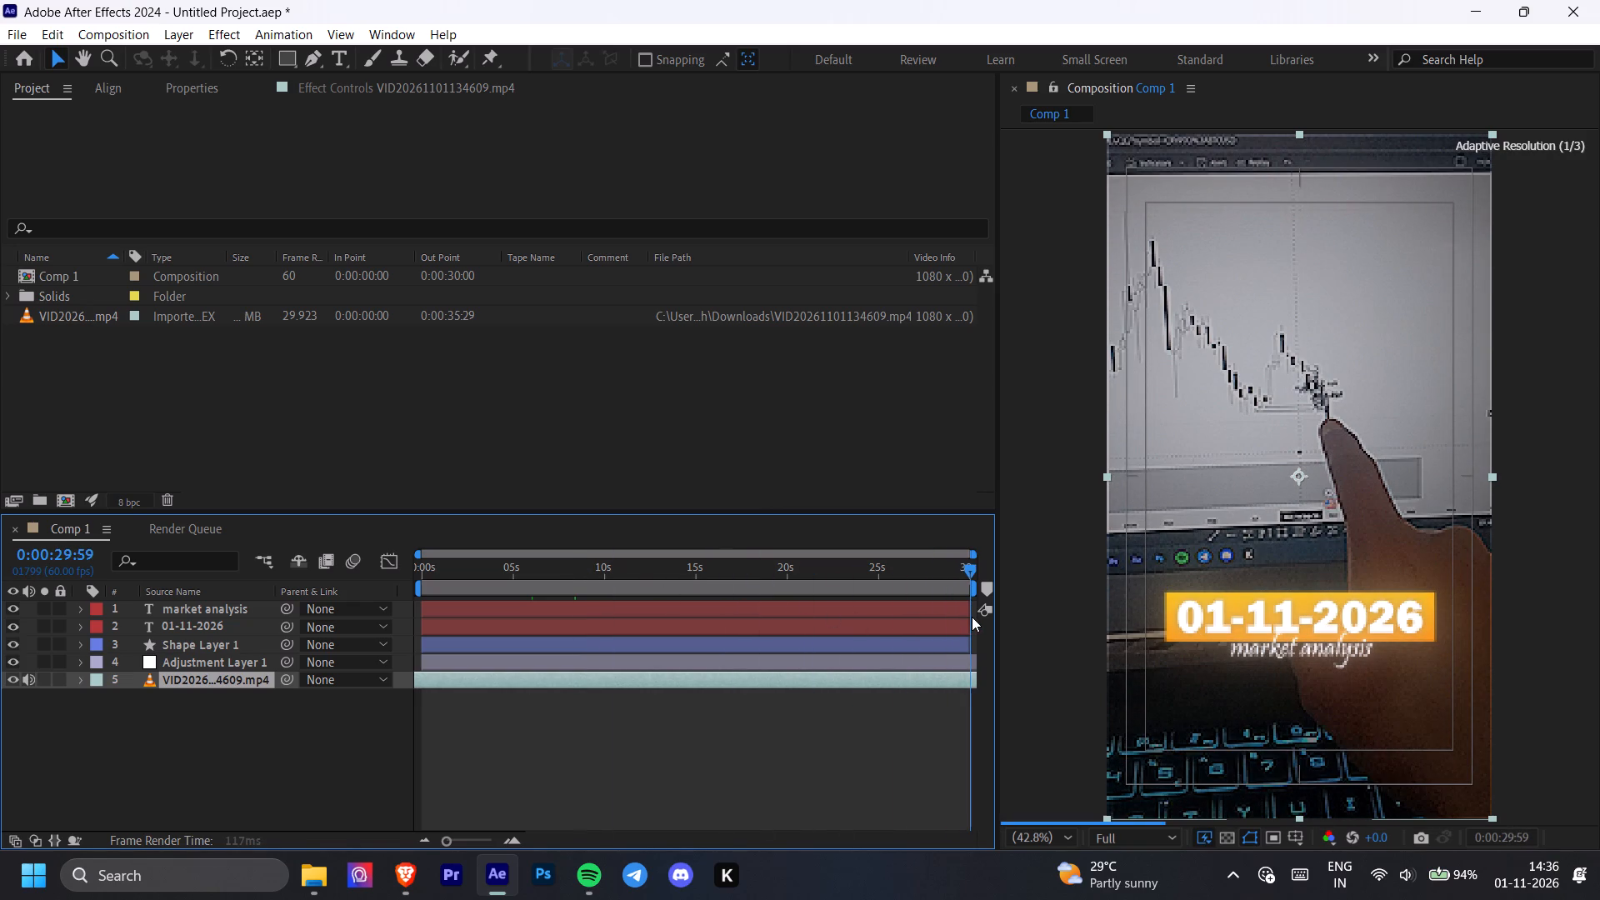
{"action": "left_click_drag", "start_coordinate": [972, 617], "coordinate": [982, 620]}
Widen the timeline area and reposition the video layer so its footage begins at the start of Comp 1.
{"action": "left_click_drag", "start_coordinate": [996, 460], "coordinate": [1076, 472]}
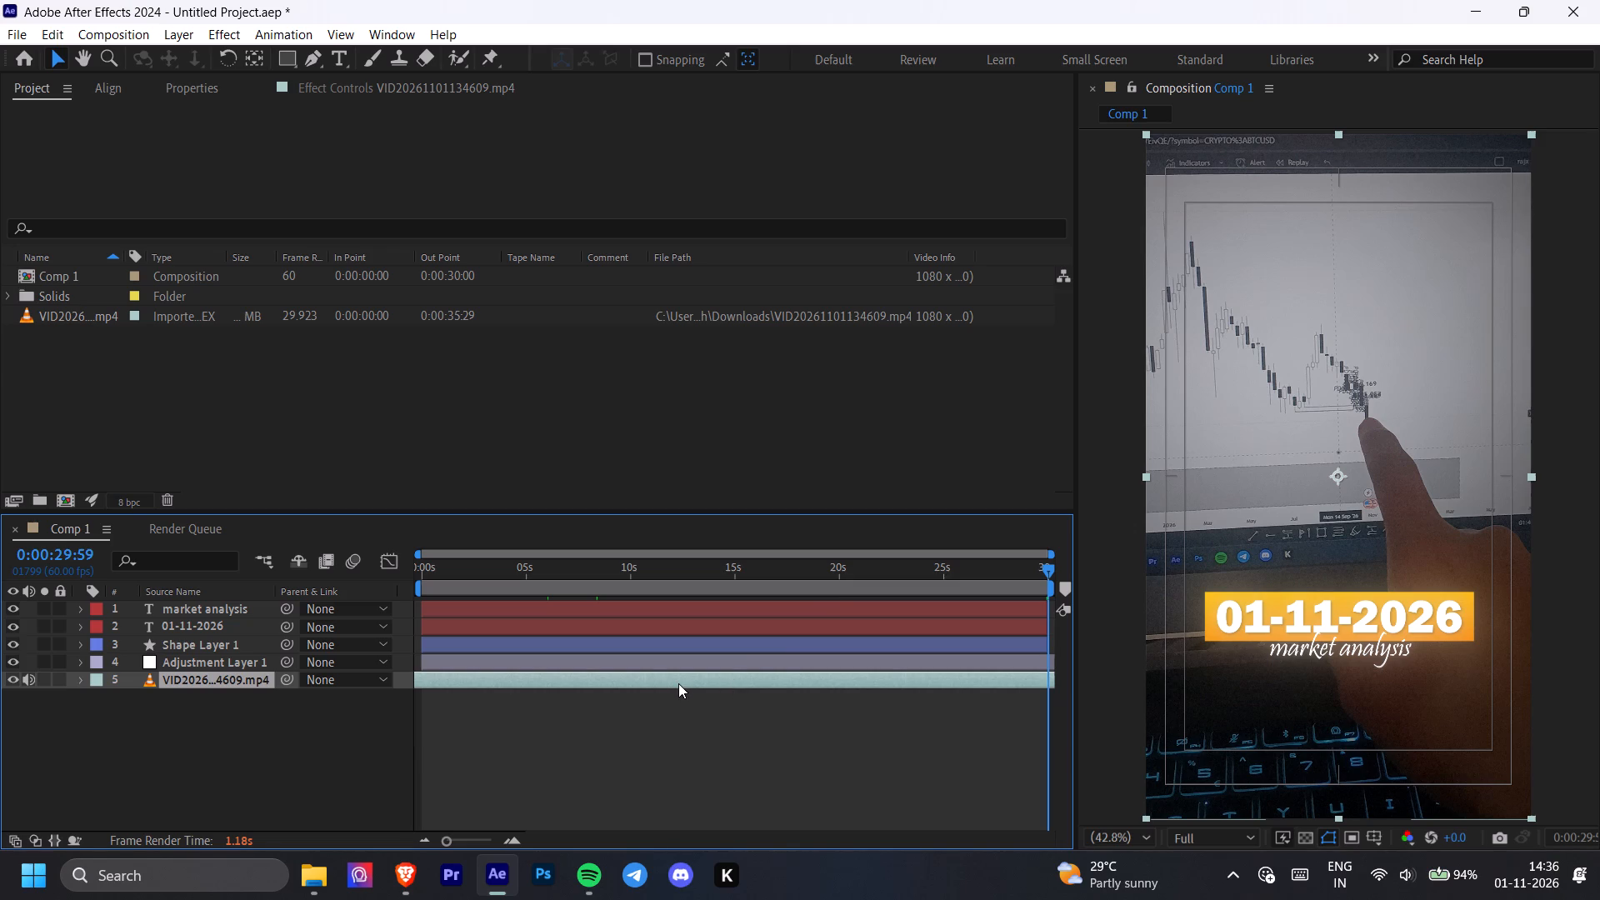
{"action": "left_click_drag", "start_coordinate": [841, 685], "coordinate": [667, 677]}
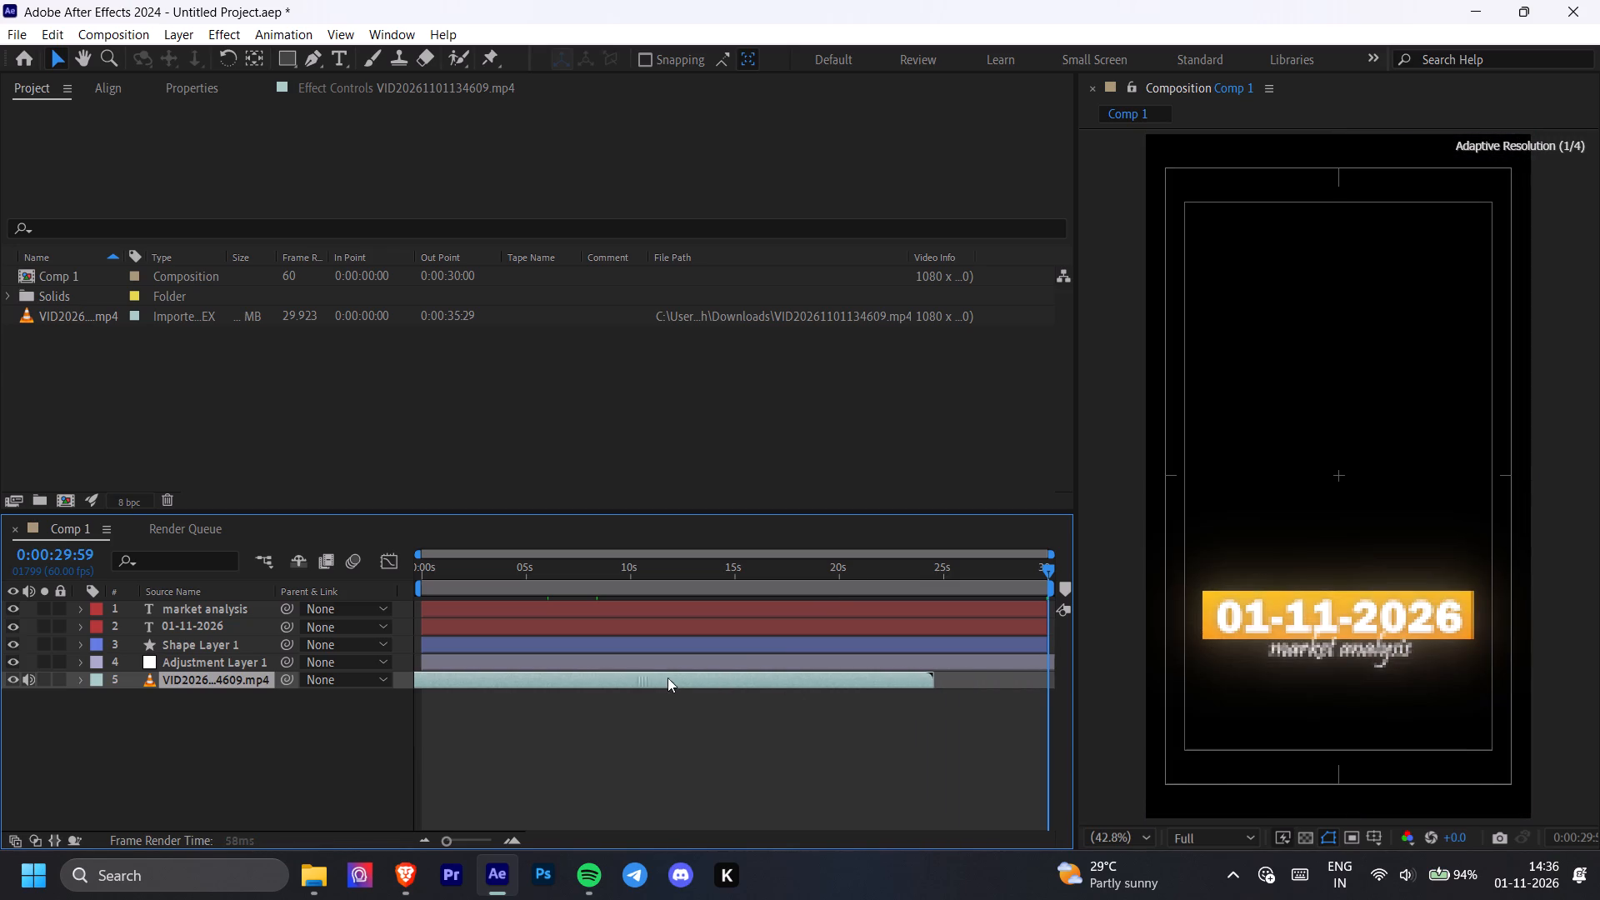
{"action": "left_click_drag", "start_coordinate": [667, 677], "coordinate": [880, 682]}
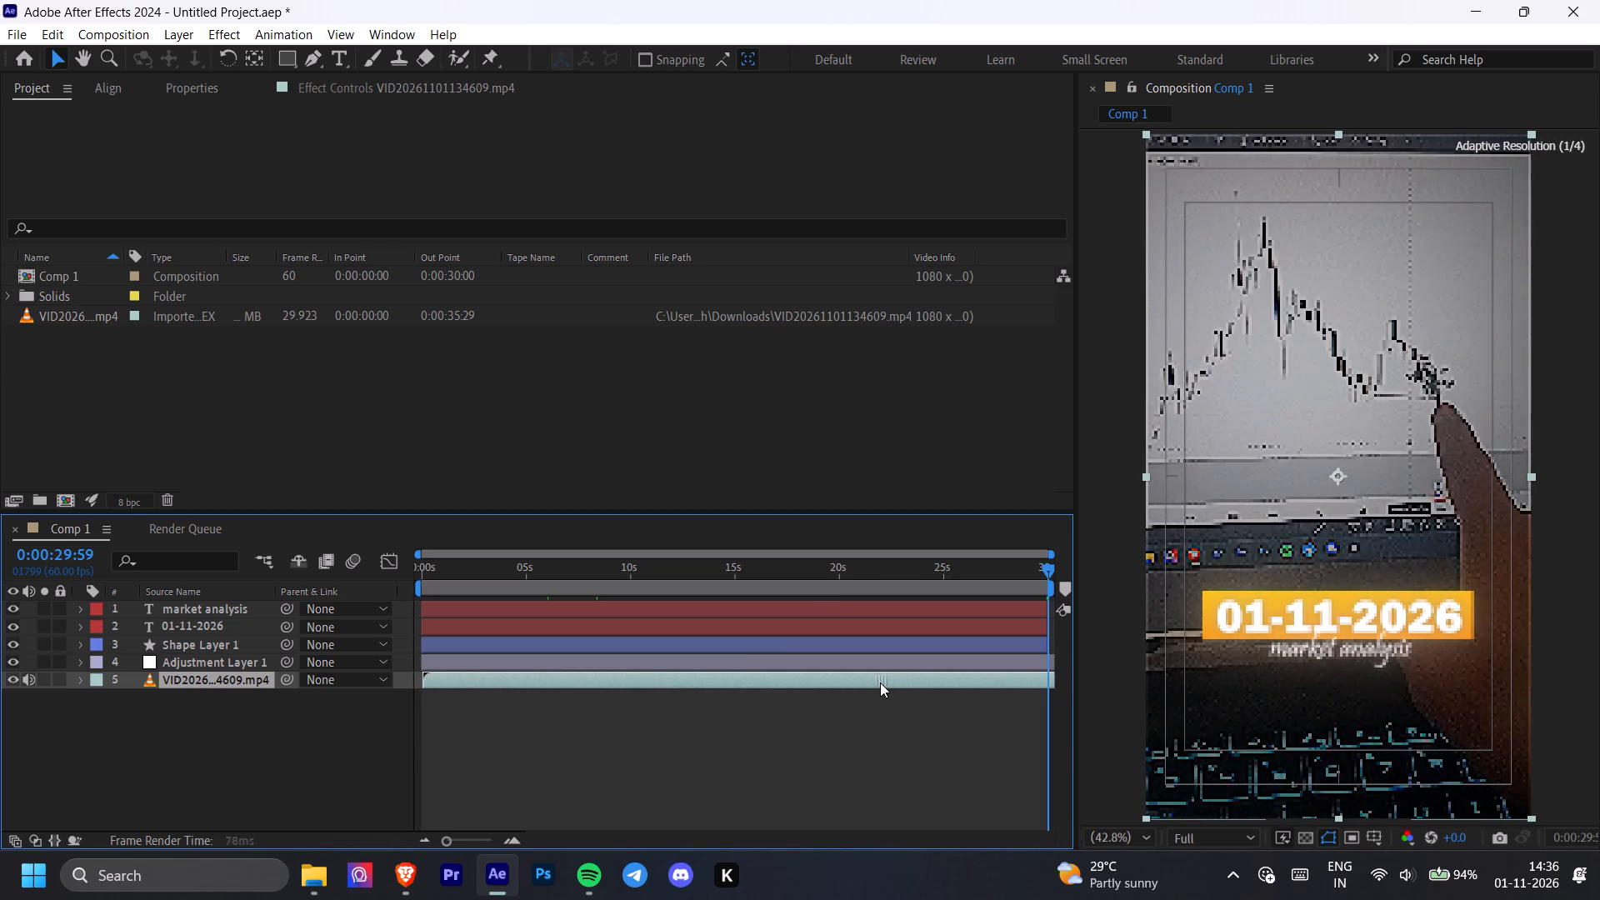
{"action": "left_click_drag", "start_coordinate": [880, 682], "coordinate": [877, 682]}
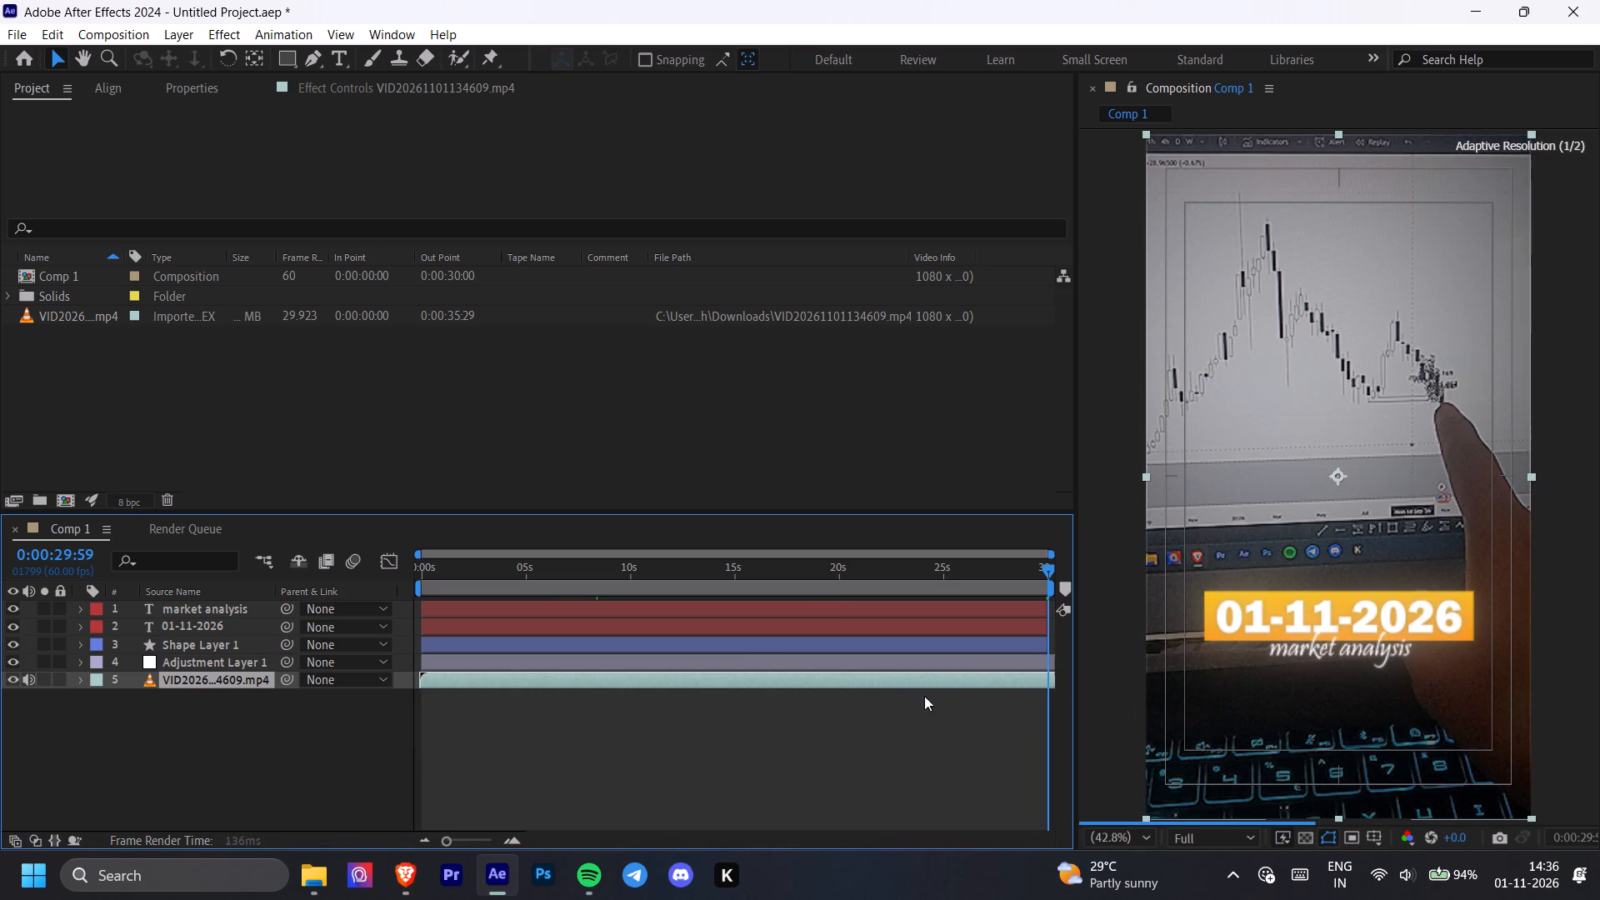
{"action": "left_click_drag", "start_coordinate": [938, 727], "coordinate": [916, 730]}
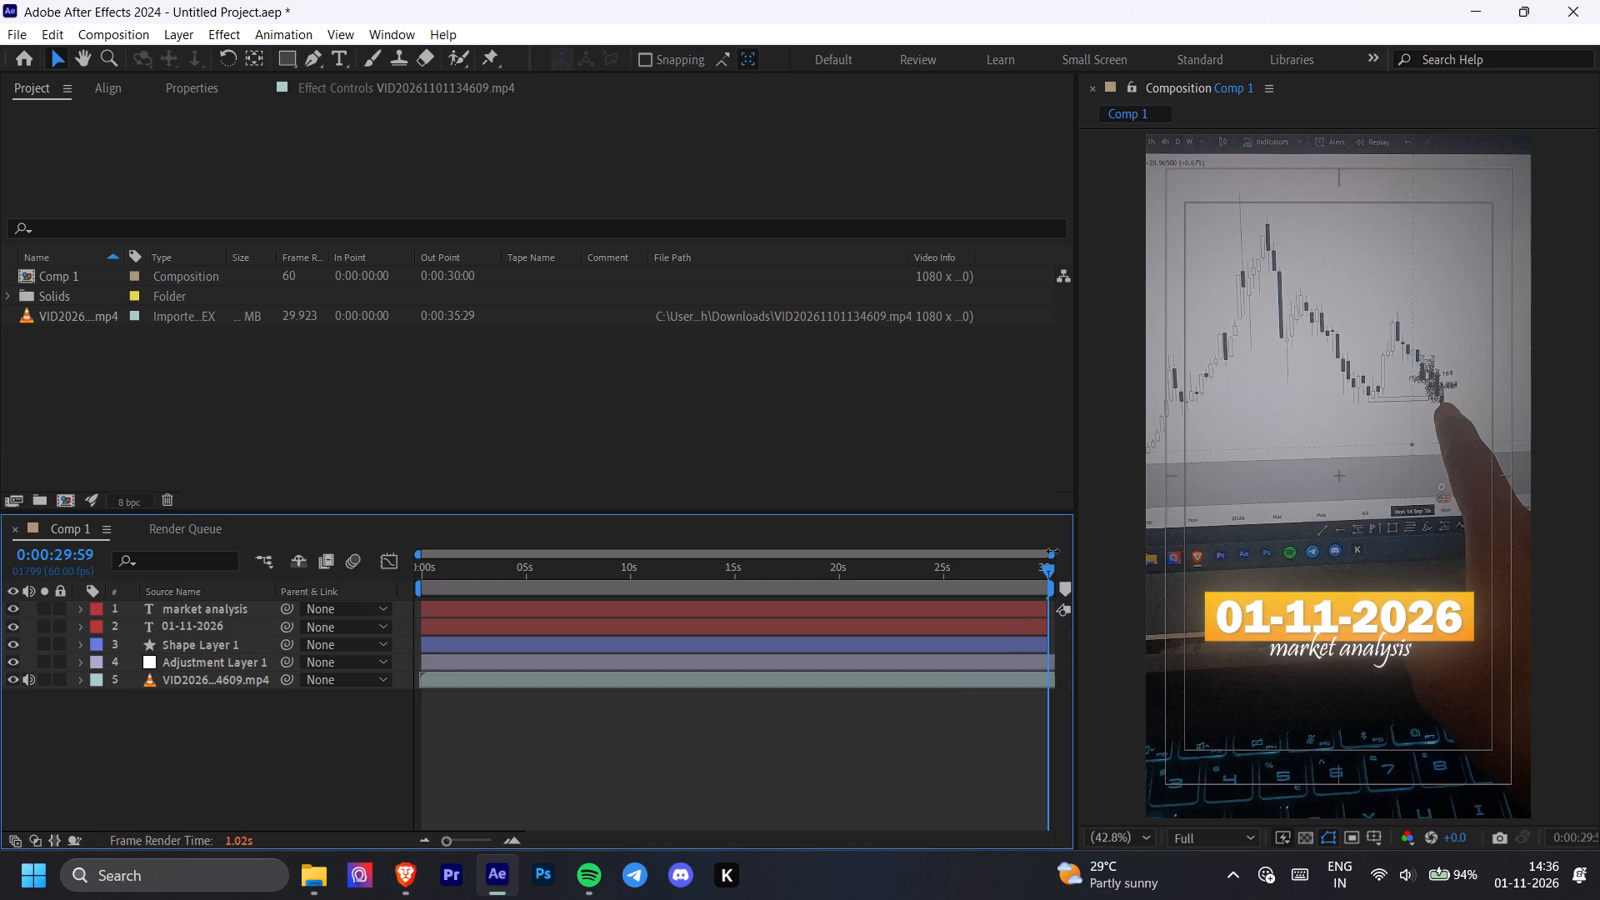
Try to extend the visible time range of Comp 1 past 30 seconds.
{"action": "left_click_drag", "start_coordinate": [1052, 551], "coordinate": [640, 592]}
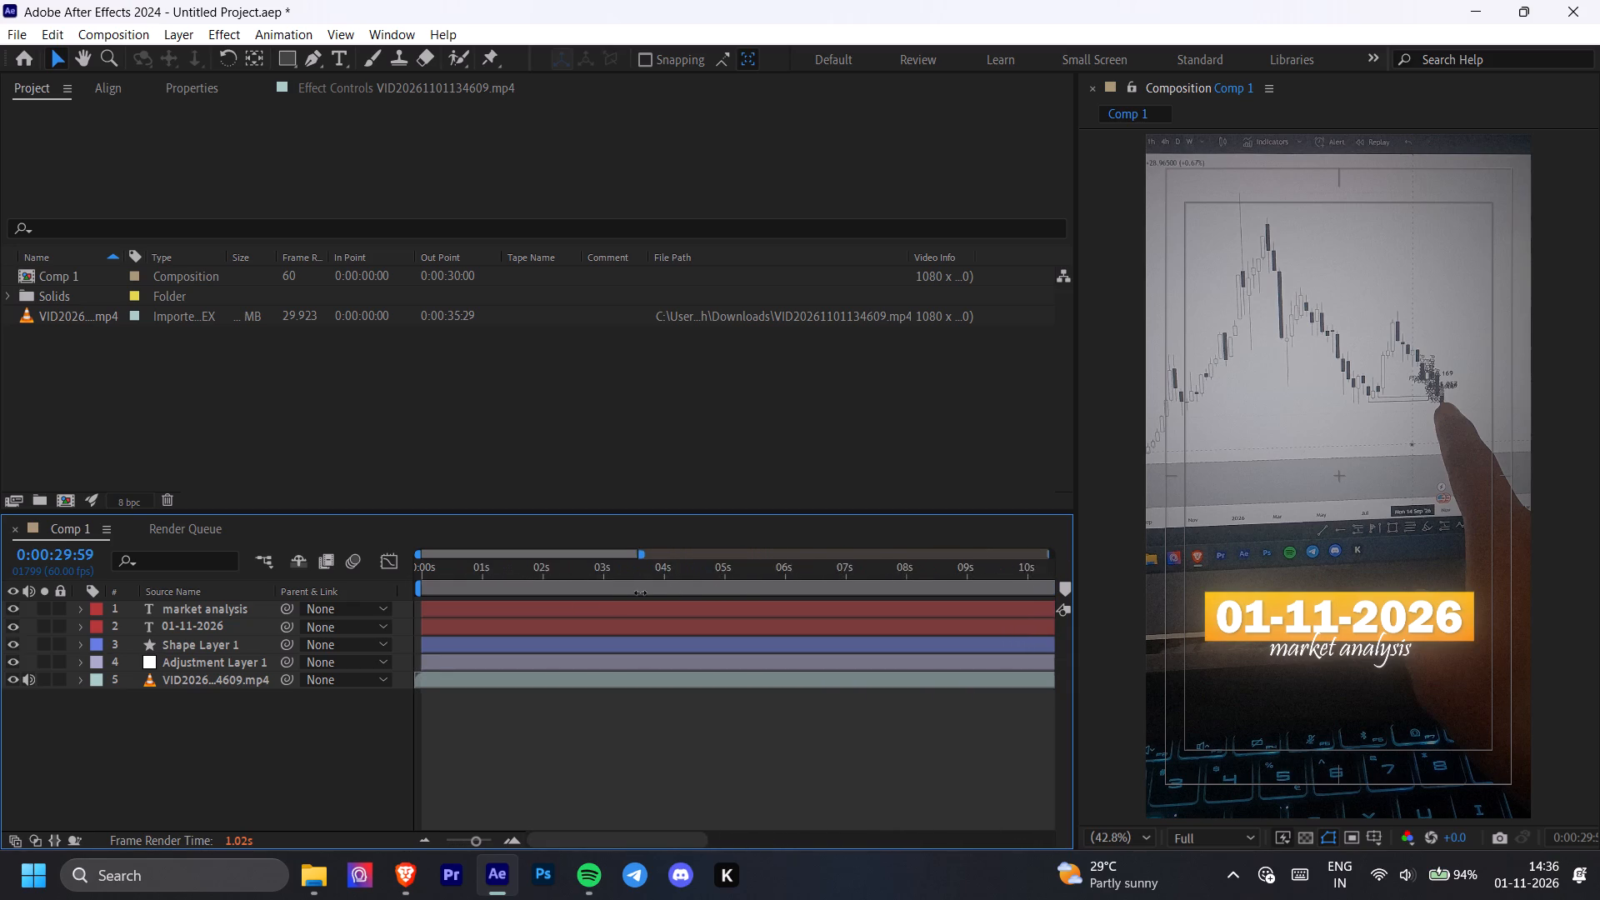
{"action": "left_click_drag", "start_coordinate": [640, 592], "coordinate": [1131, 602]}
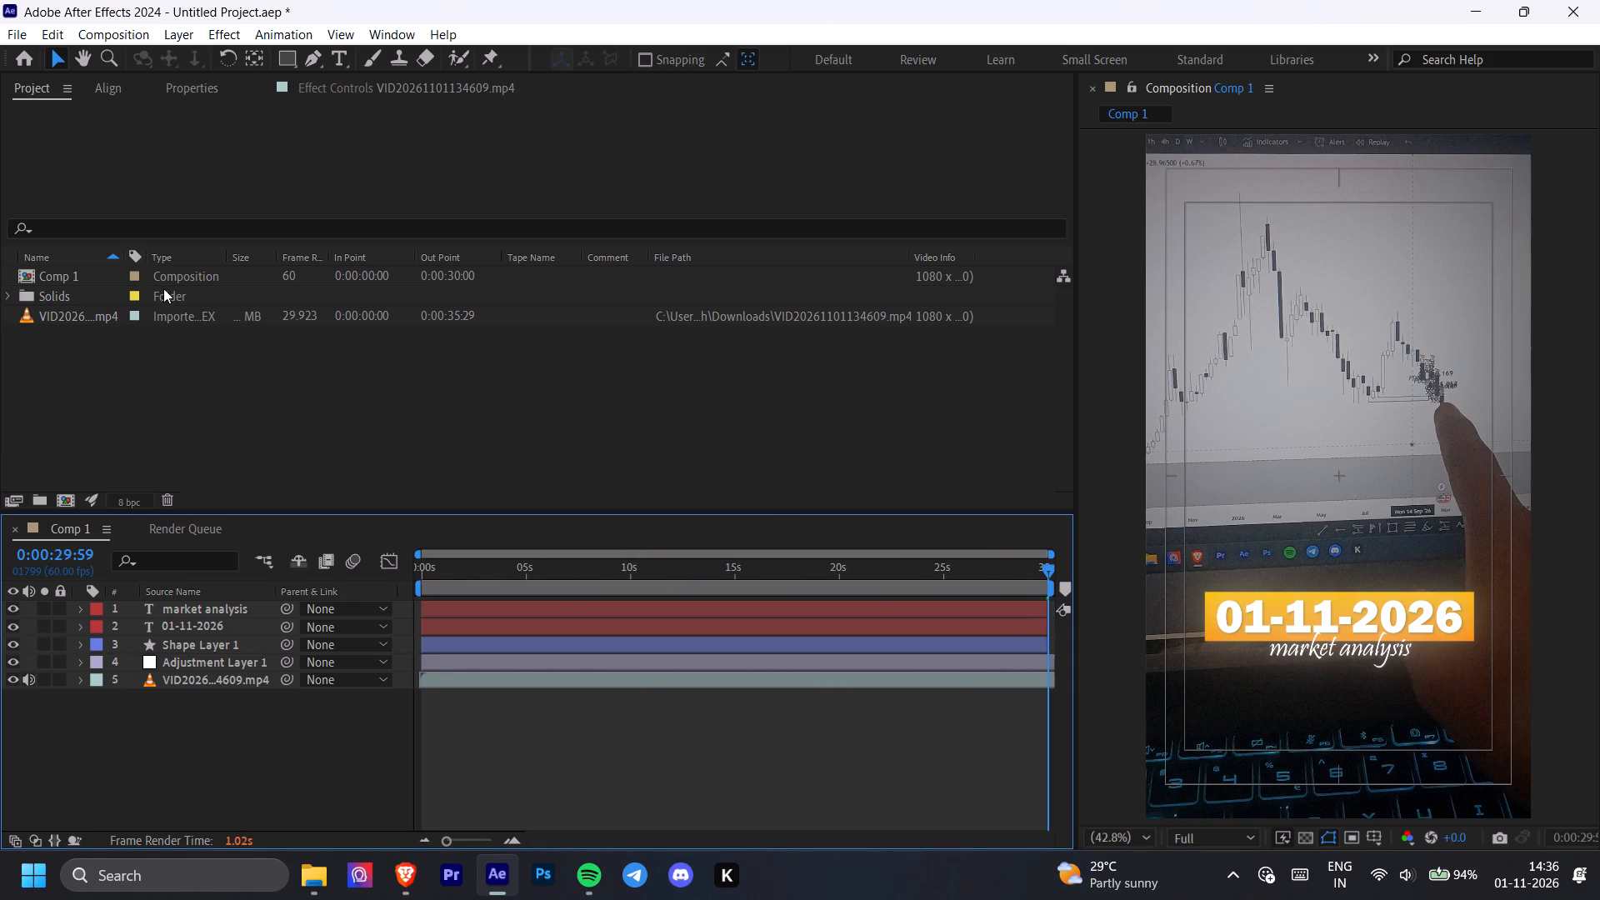
Examine the resolution, frame-rate preservation and 3D renderer options in Comp 1's composition settings, leaving without applying changes.
{"action": "left_click", "coordinate": [163, 279]}
{"action": "right_click", "coordinate": [163, 279]}
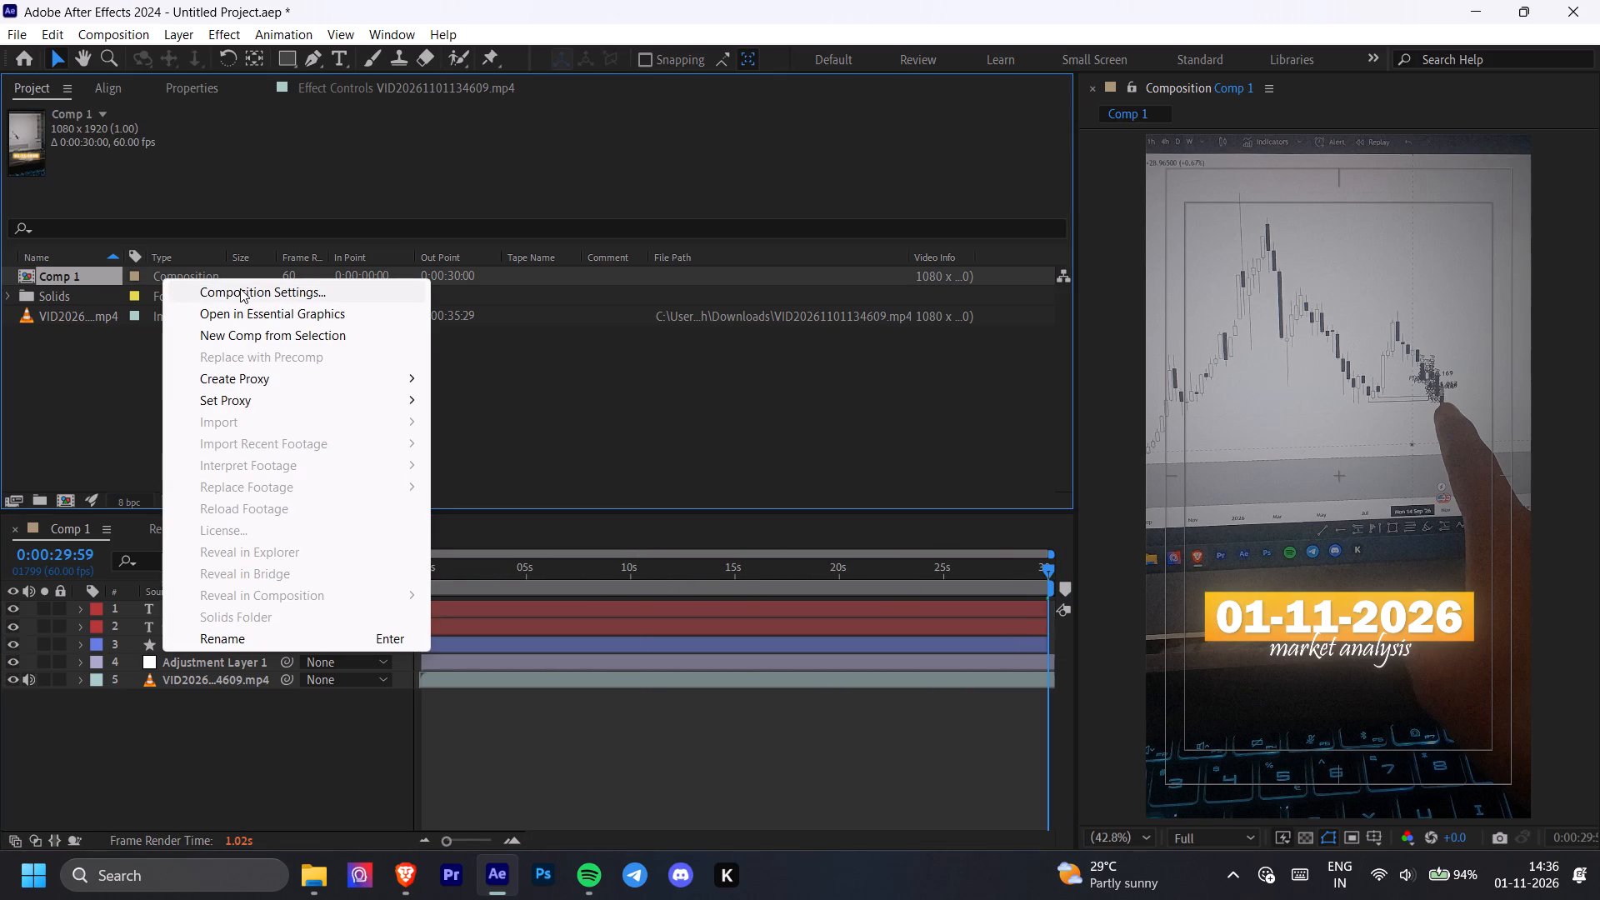
{"action": "left_click", "coordinate": [240, 288]}
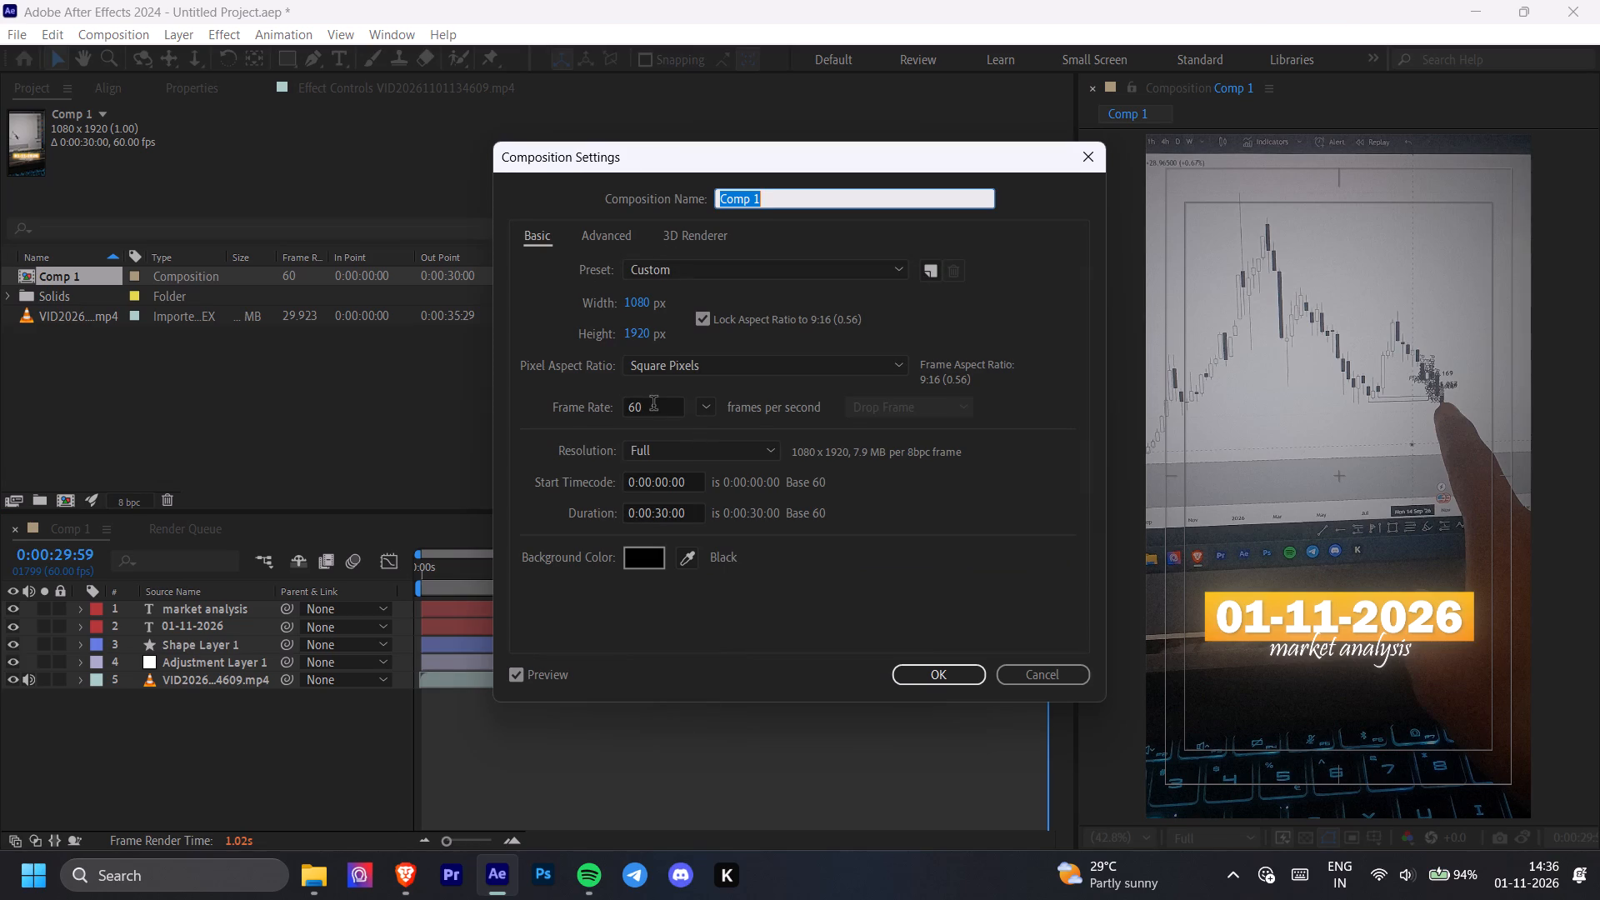
{"action": "left_click", "coordinate": [712, 456]}
{"action": "left_click", "coordinate": [712, 456]}
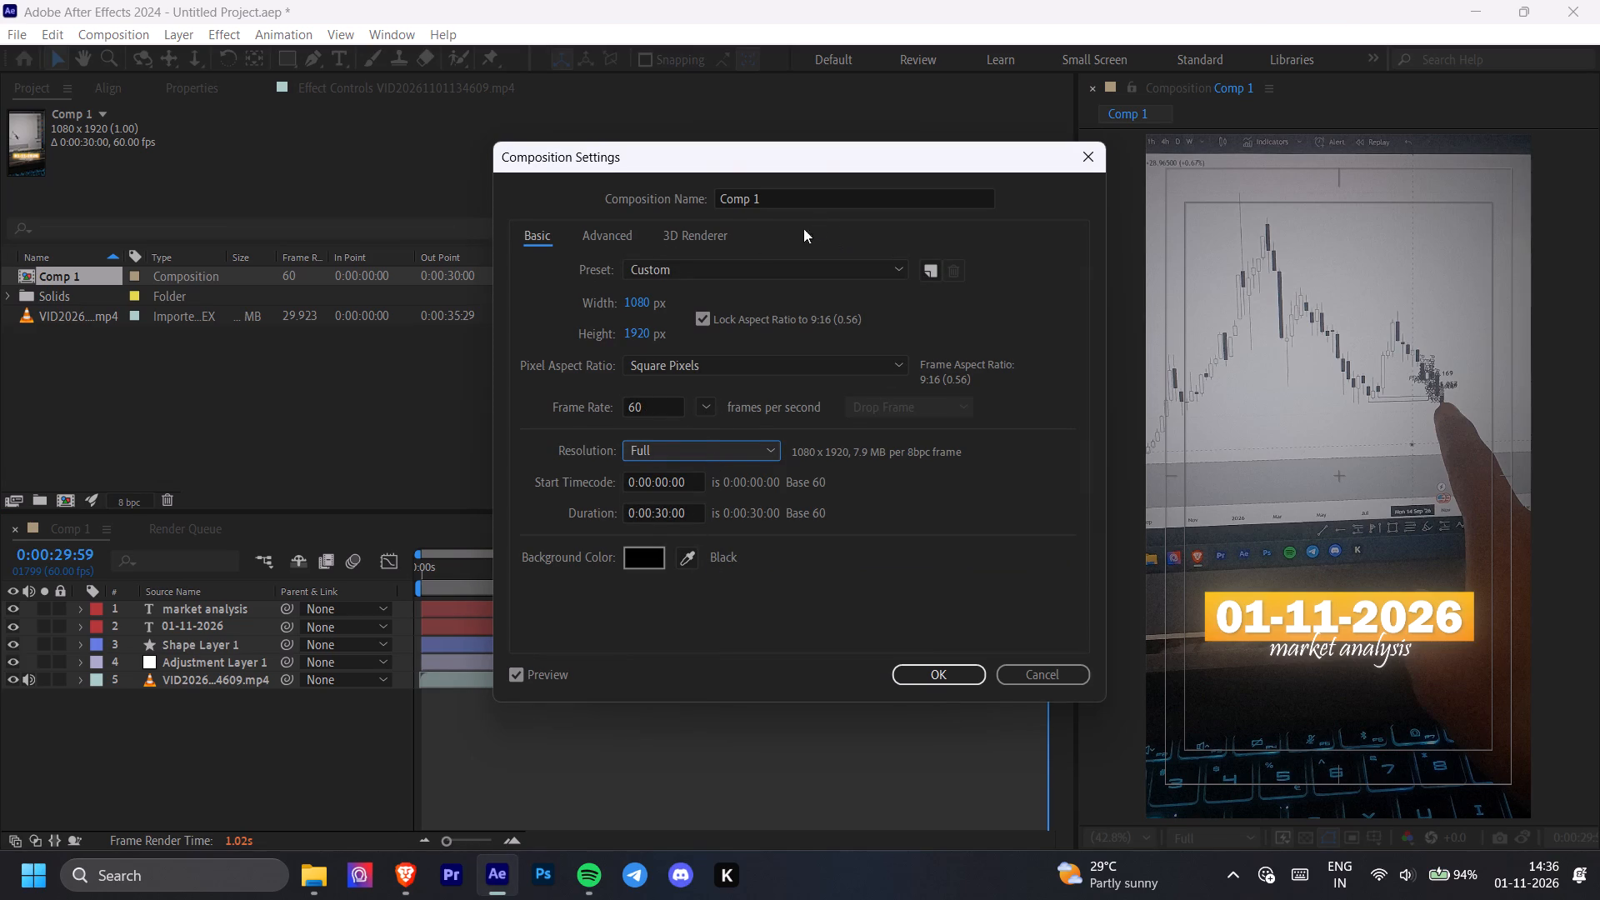
{"action": "left_click", "coordinate": [607, 242]}
{"action": "left_click", "coordinate": [692, 291]}
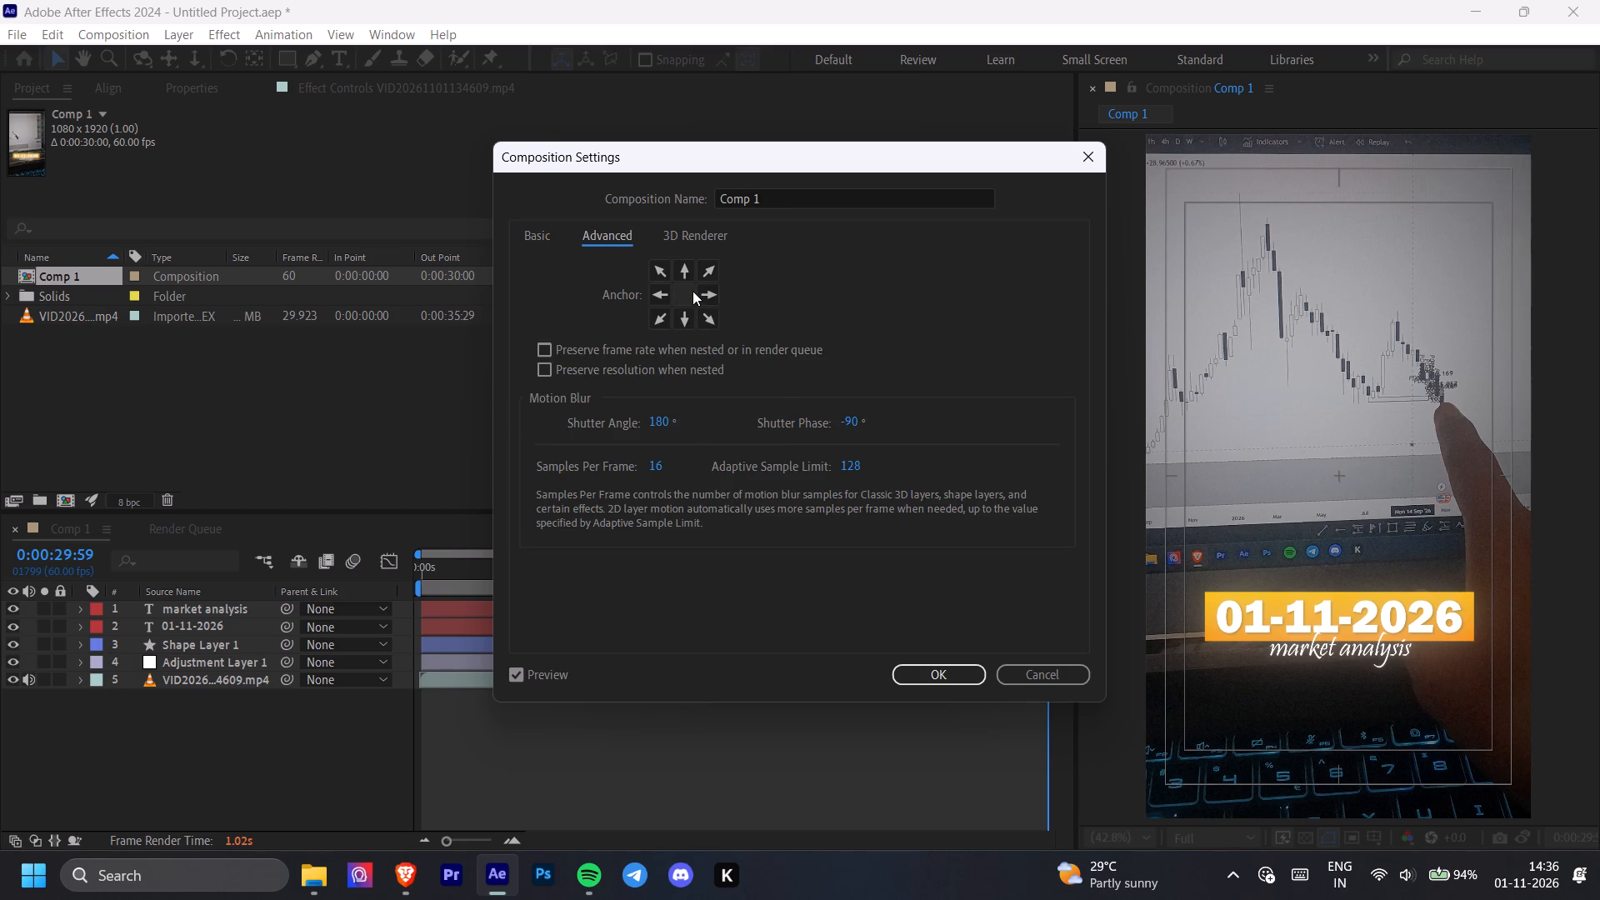
{"action": "left_click", "coordinate": [685, 293]}
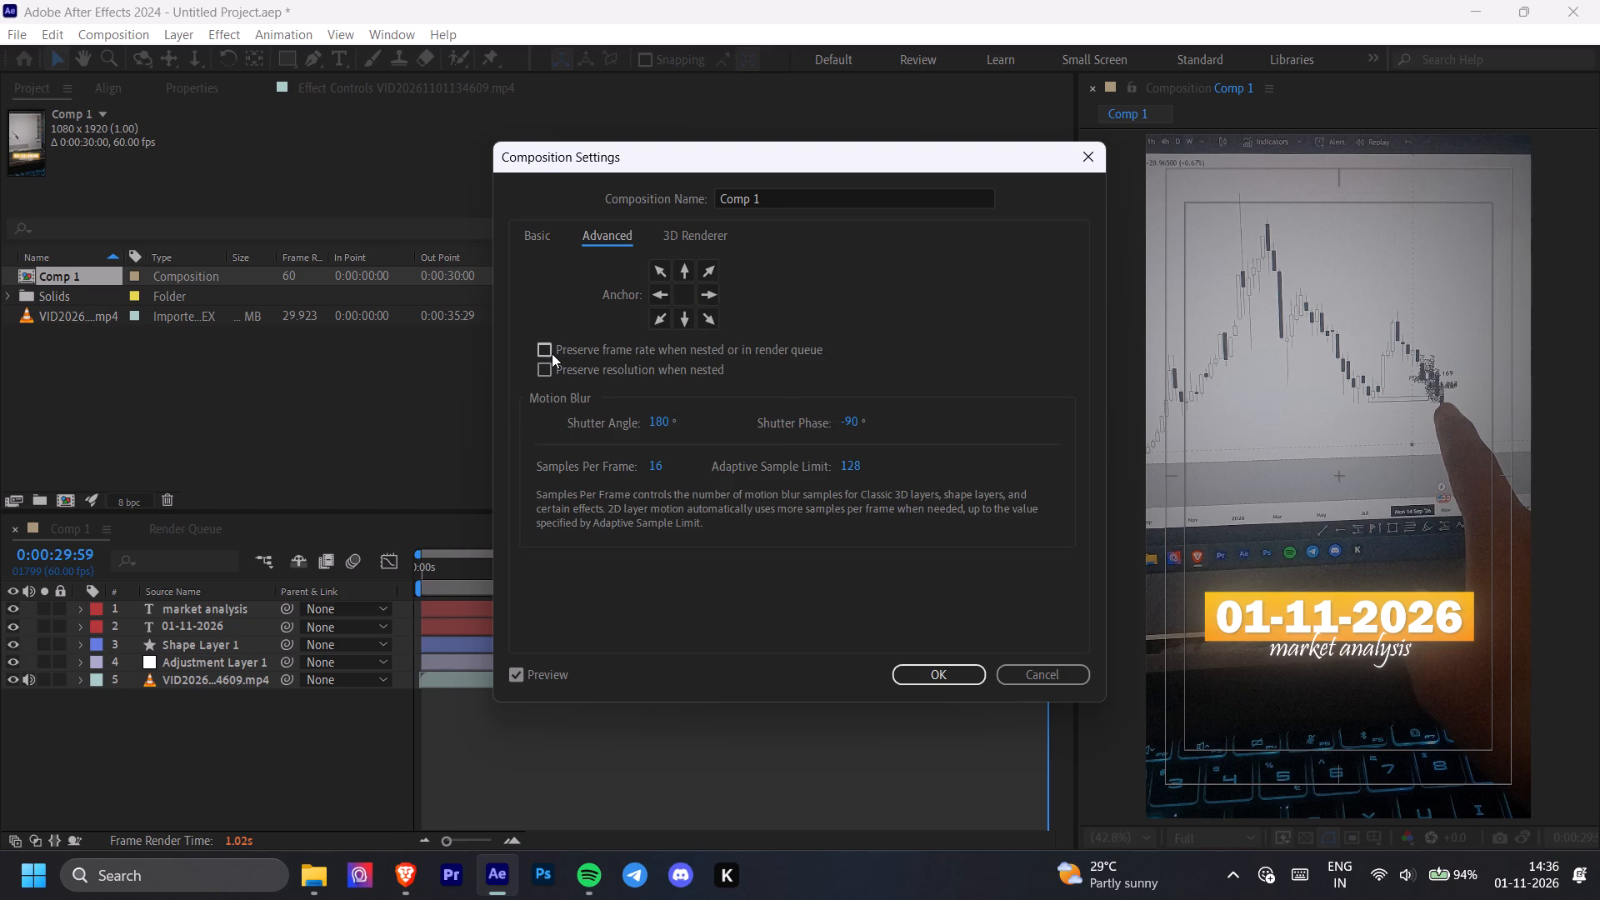
{"action": "left_click", "coordinate": [543, 353]}
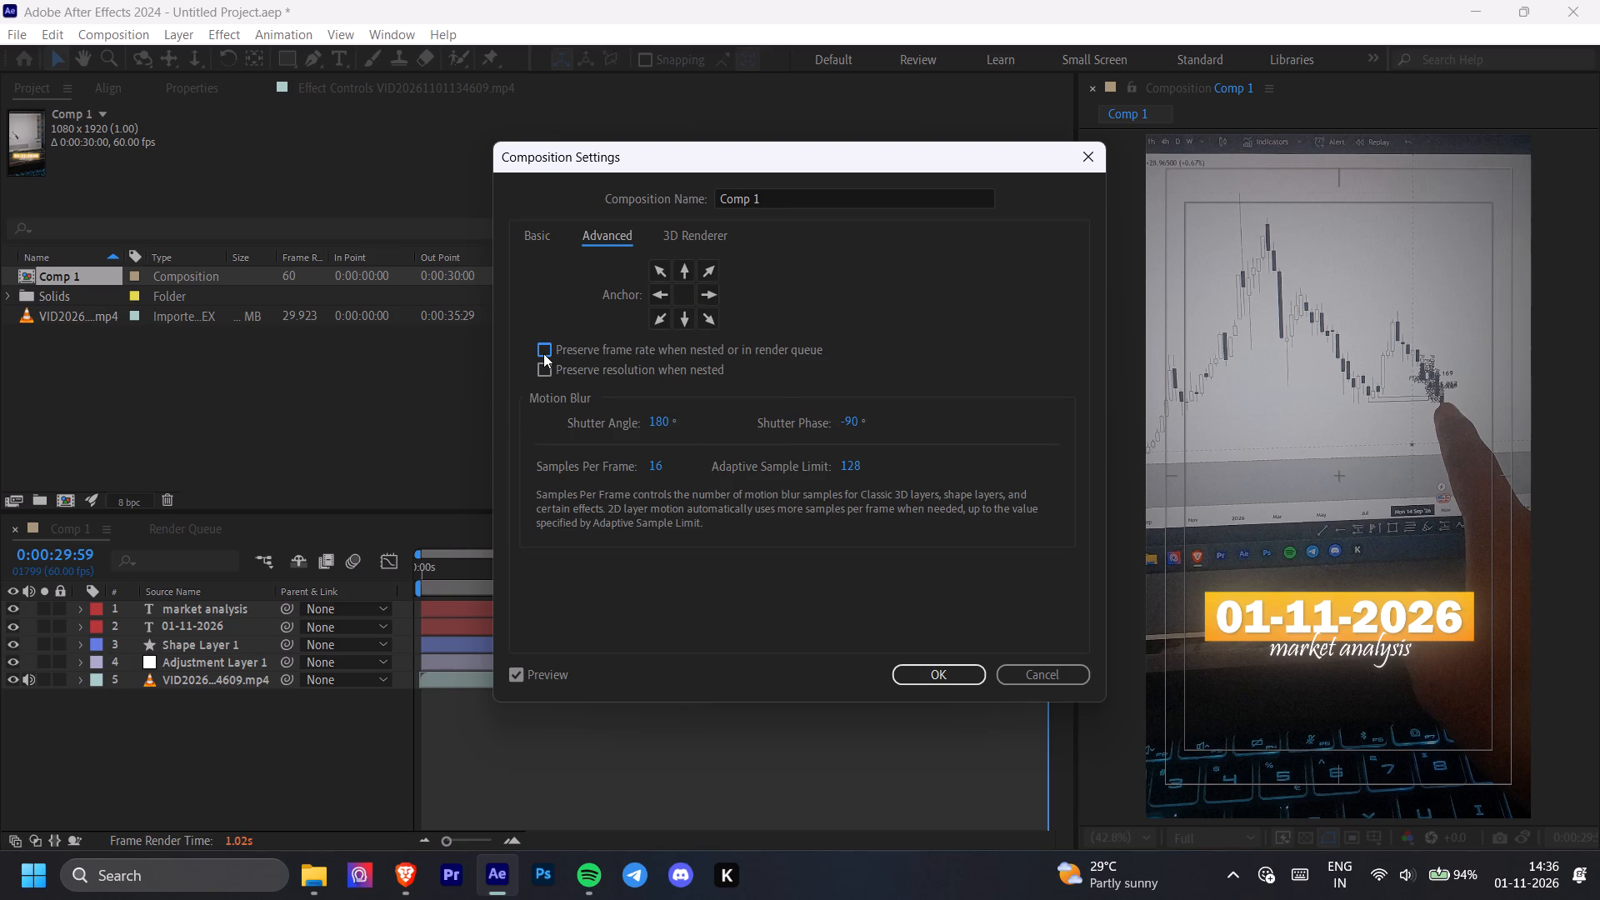
{"action": "left_click", "coordinate": [543, 371]}
{"action": "left_click", "coordinate": [543, 345]}
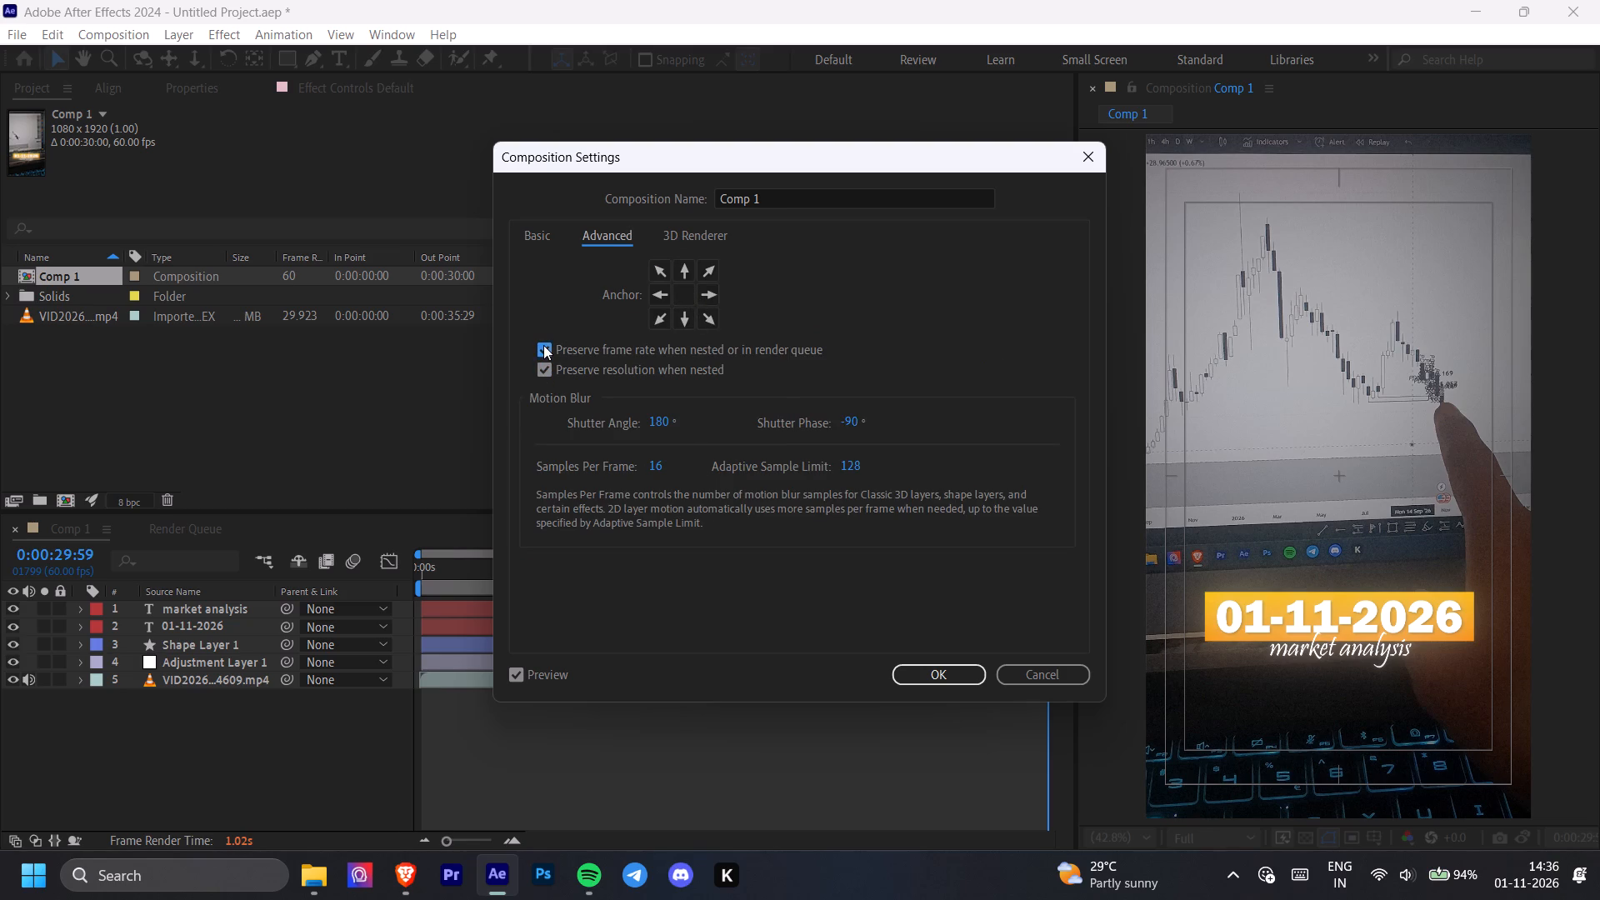
{"action": "left_click", "coordinate": [543, 360]}
{"action": "left_click", "coordinate": [550, 369]}
{"action": "left_click", "coordinate": [713, 235]}
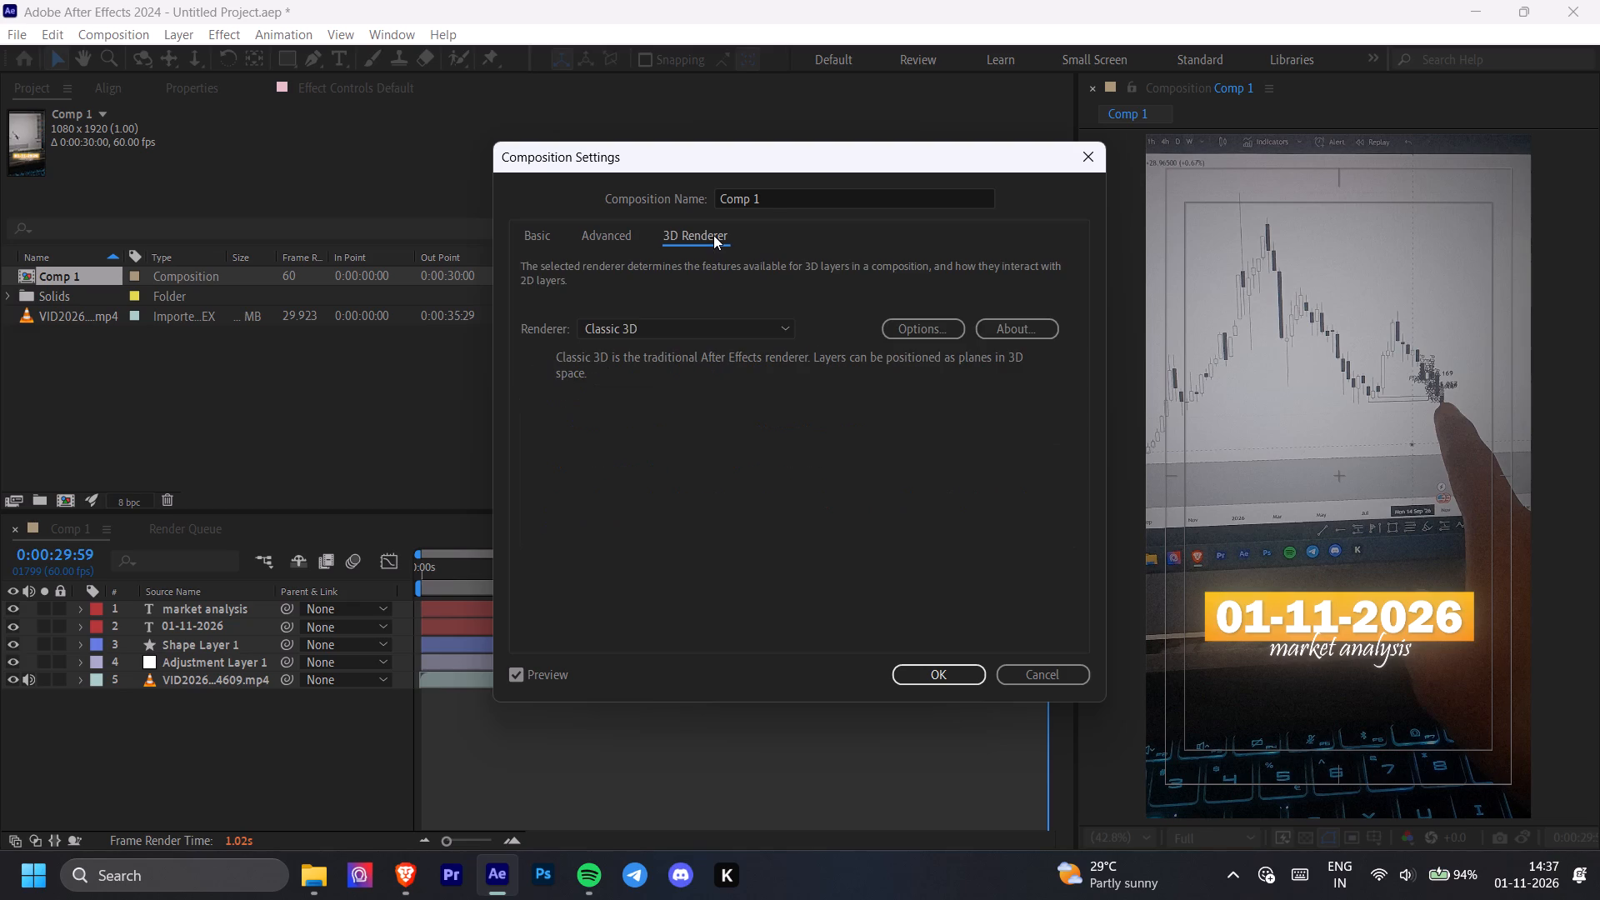
{"action": "left_click", "coordinate": [712, 331]}
{"action": "left_click", "coordinate": [712, 331]}
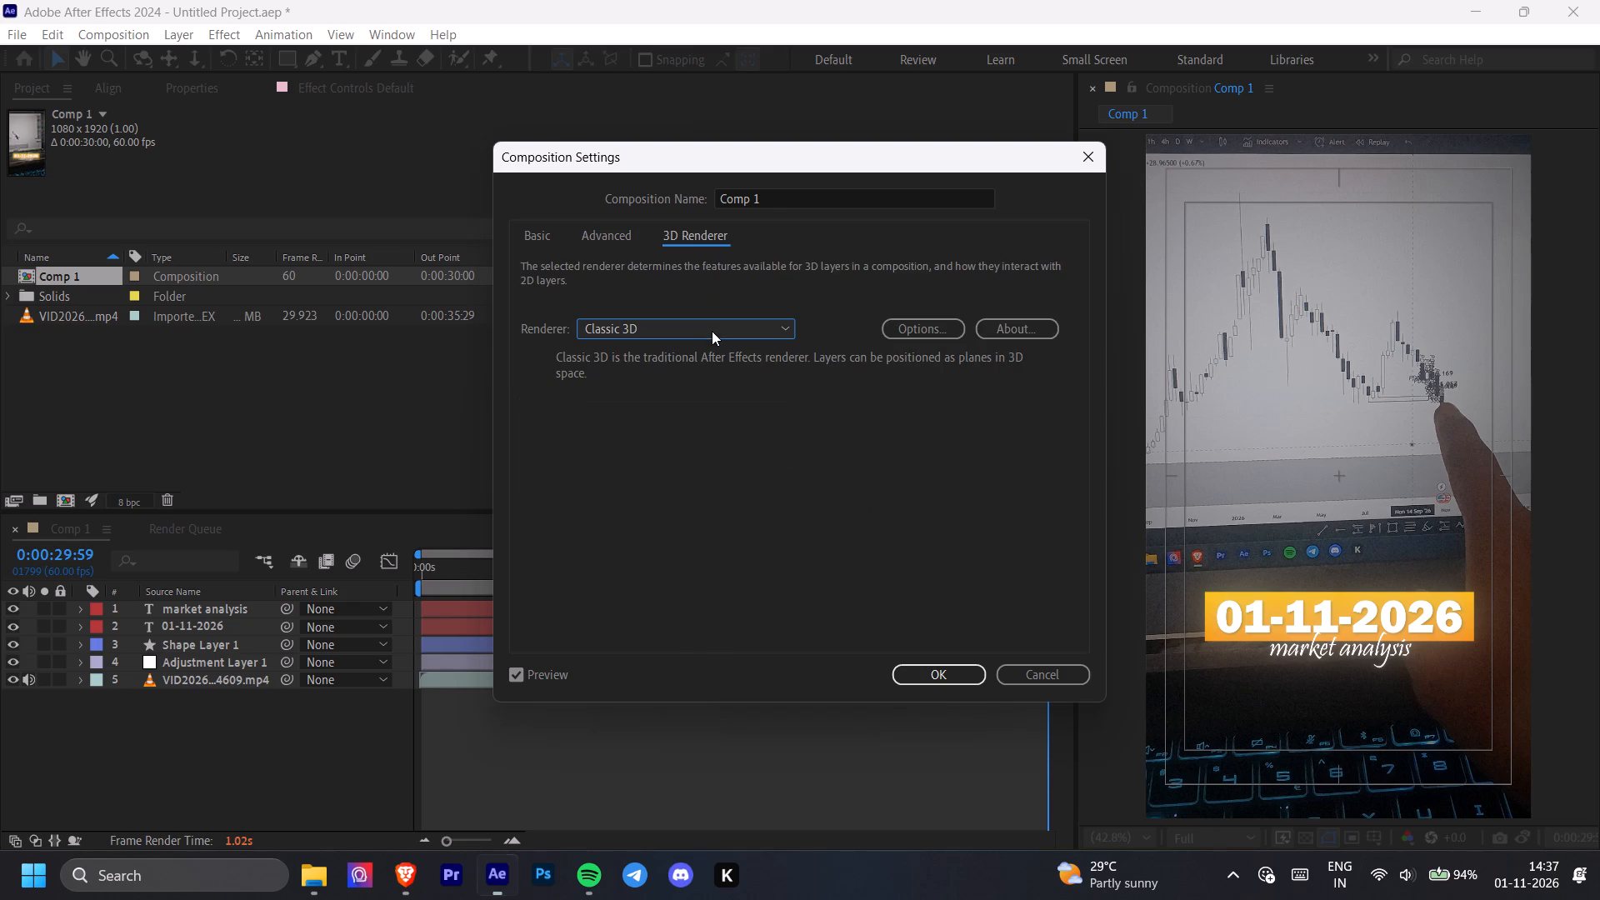
{"action": "left_click", "coordinate": [752, 583]}
{"action": "left_click", "coordinate": [1065, 675]}
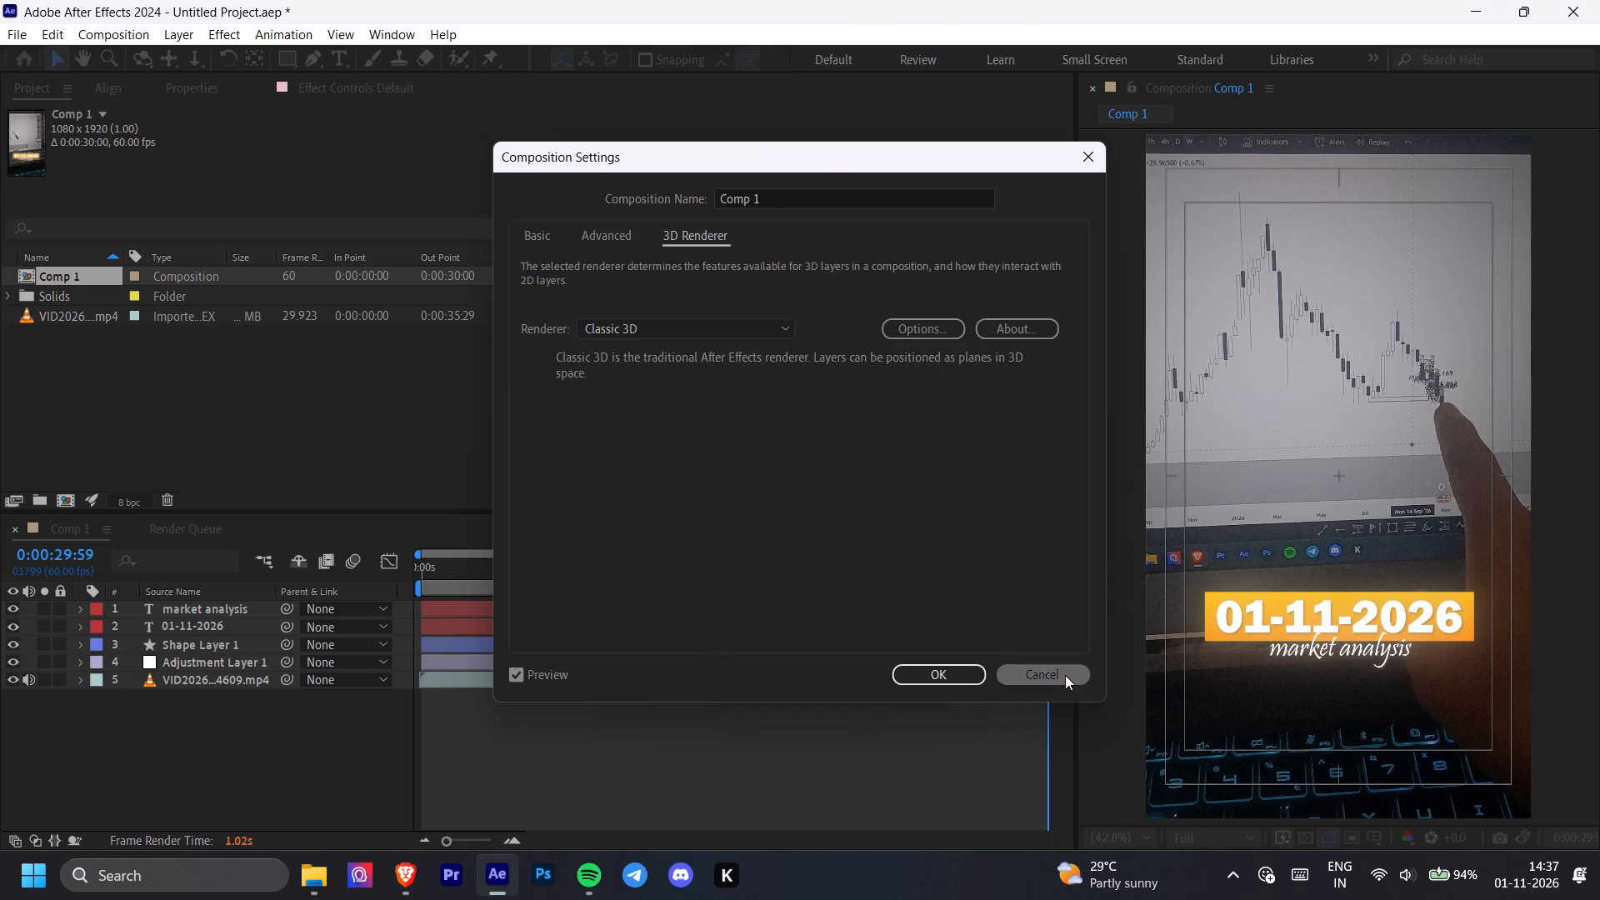
Scrub Comp 1 from its last frame back to about 25 seconds to check the footage.
{"action": "left_click_drag", "start_coordinate": [878, 780], "coordinate": [846, 781]}
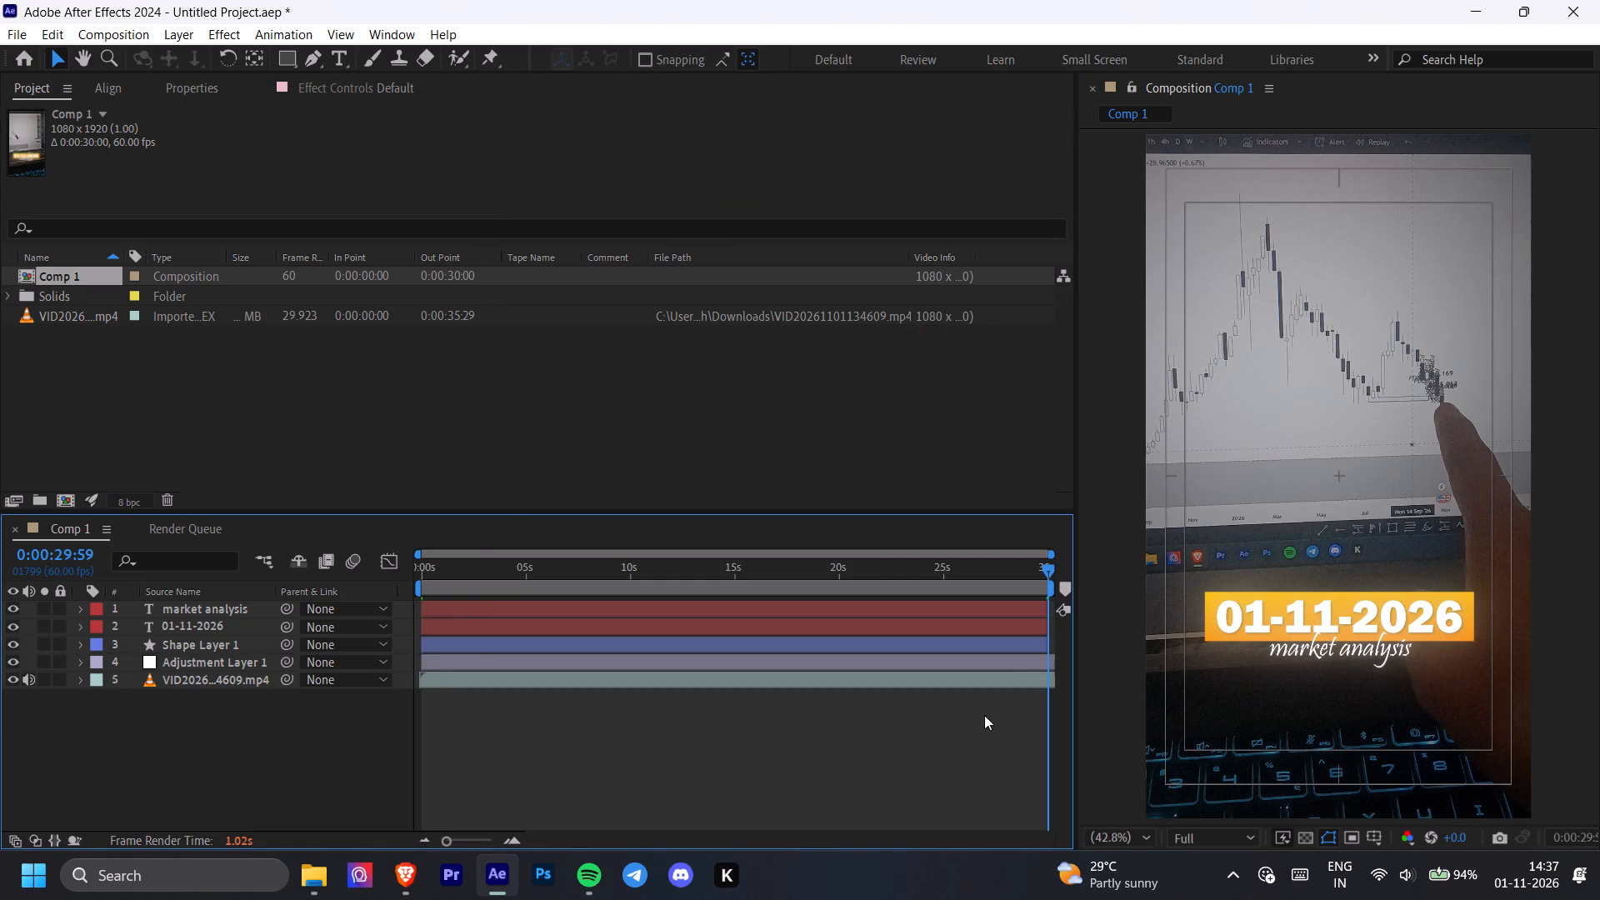
{"action": "left_click_drag", "start_coordinate": [1047, 567], "coordinate": [1014, 572]}
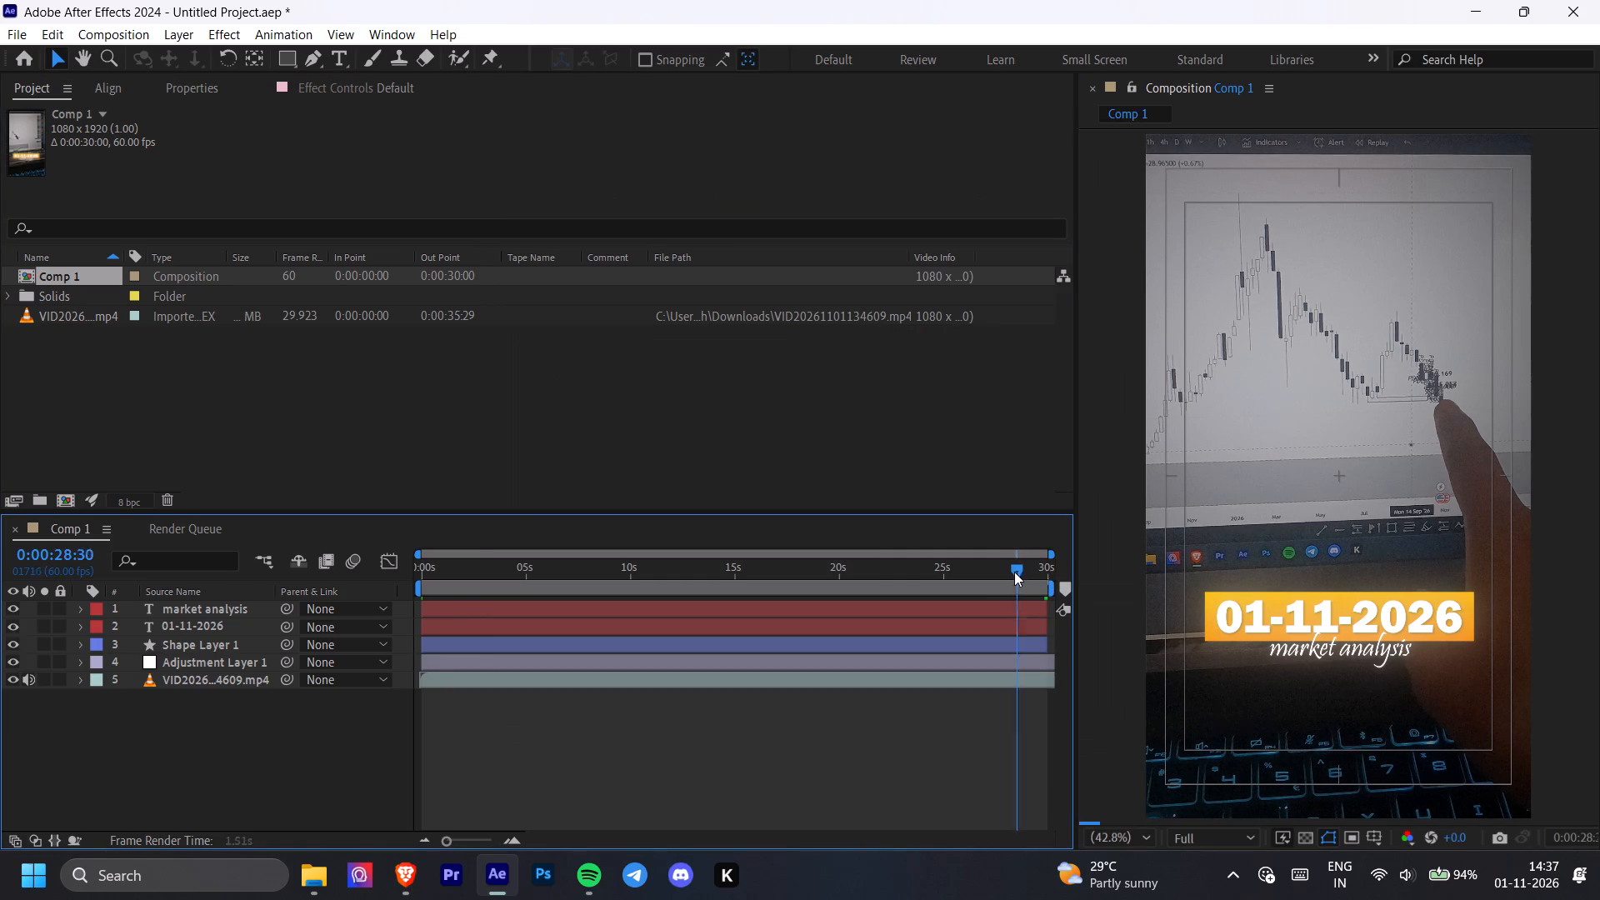
{"action": "left_click_drag", "start_coordinate": [1014, 572], "coordinate": [942, 679]}
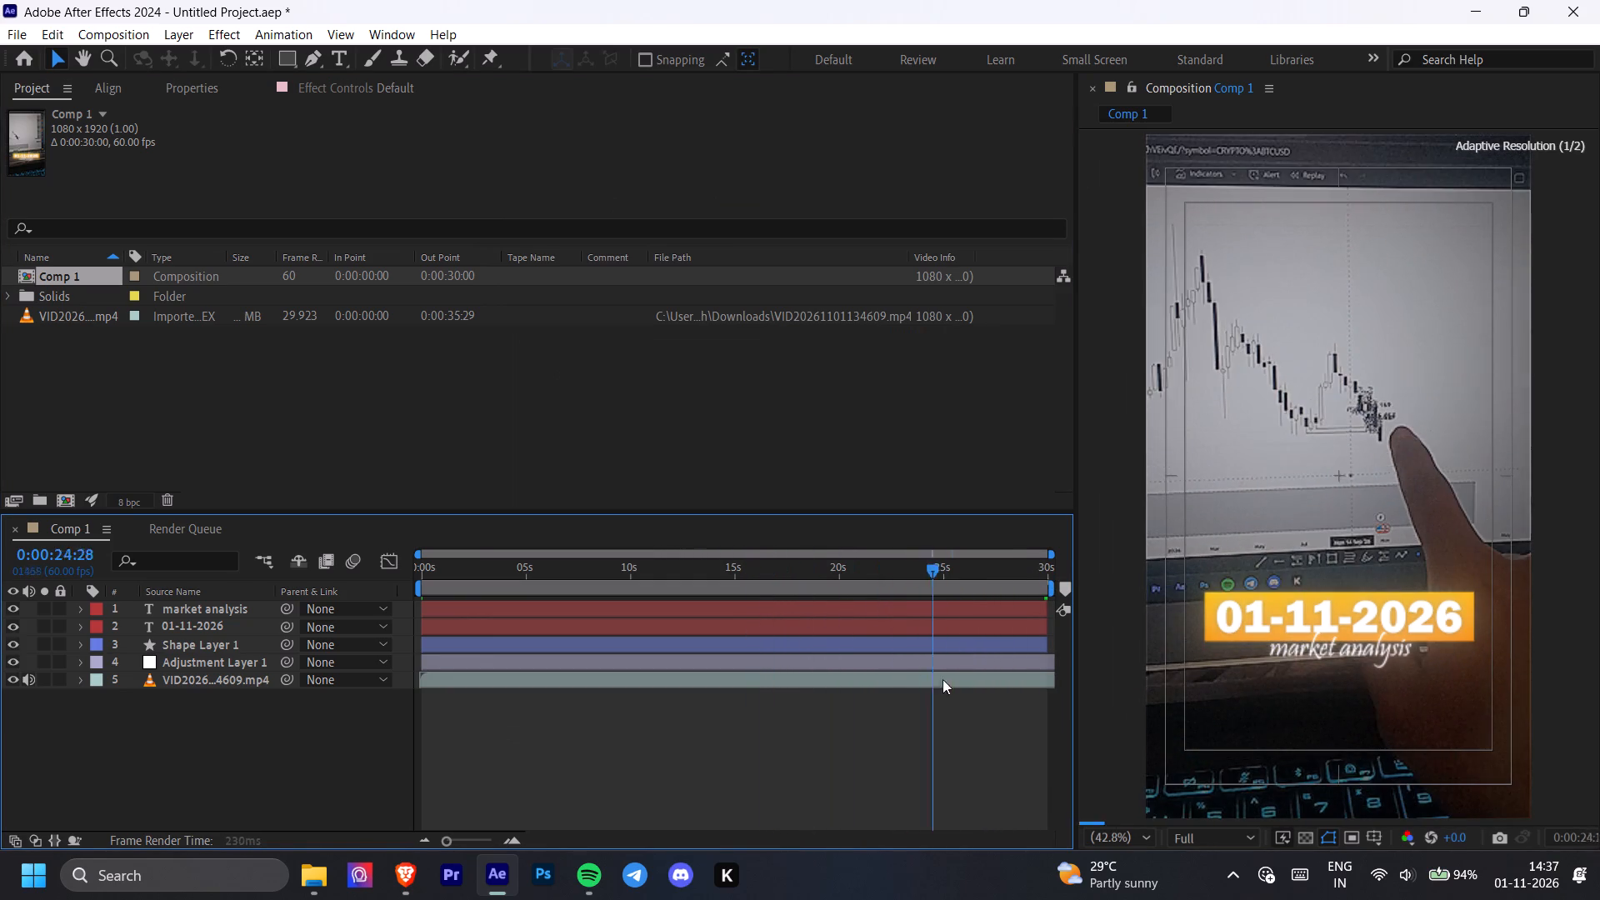
{"action": "left_click_drag", "start_coordinate": [942, 679], "coordinate": [946, 762]}
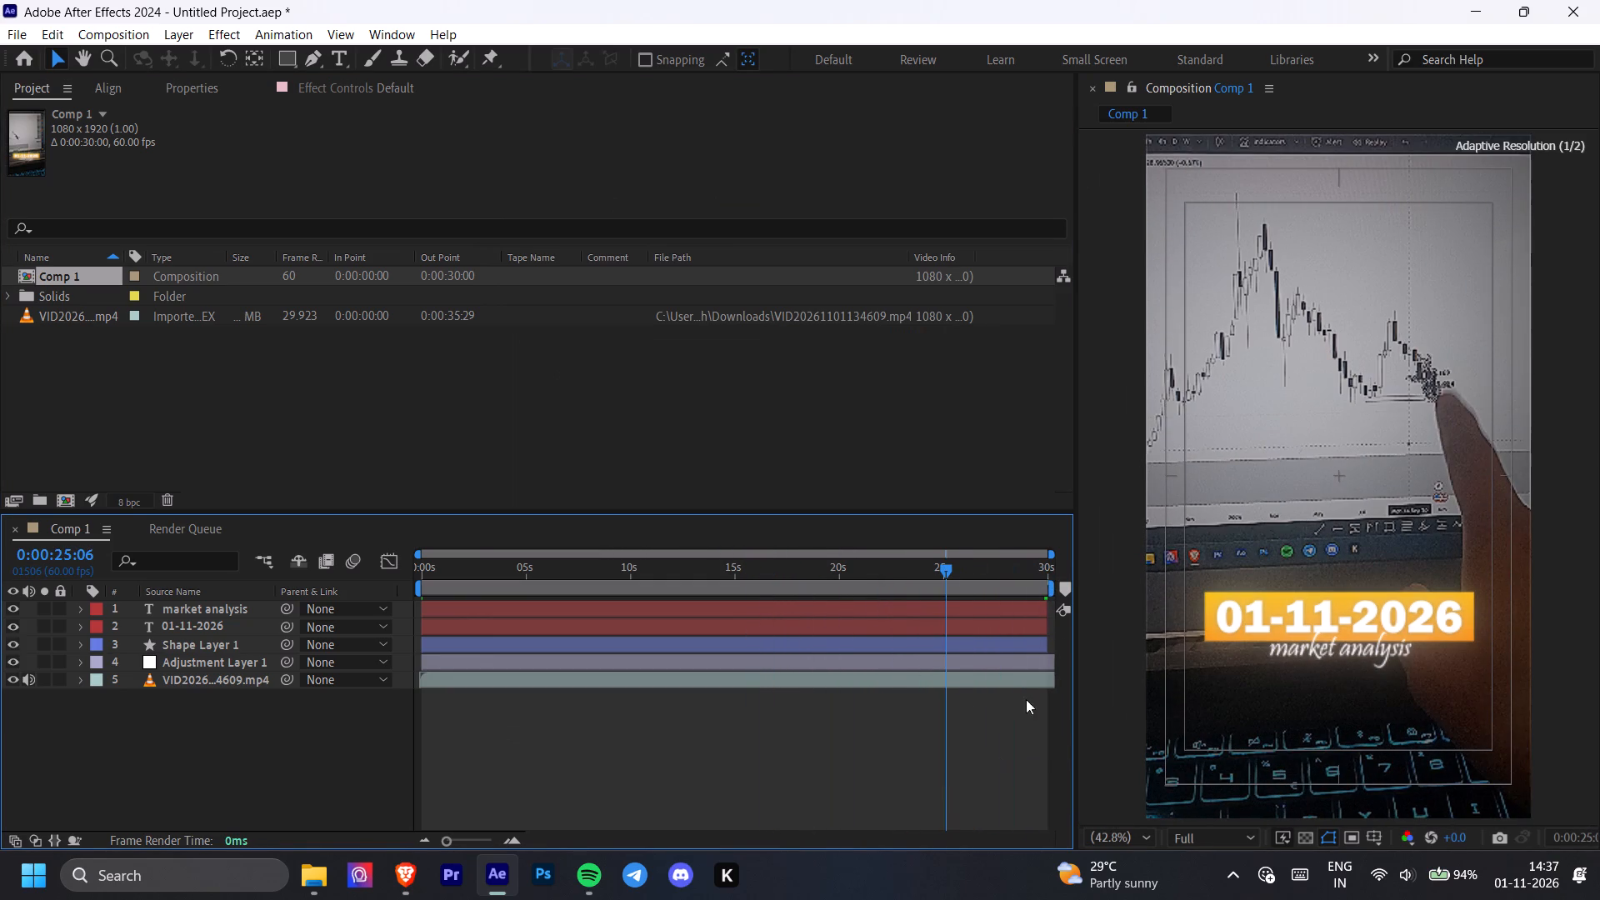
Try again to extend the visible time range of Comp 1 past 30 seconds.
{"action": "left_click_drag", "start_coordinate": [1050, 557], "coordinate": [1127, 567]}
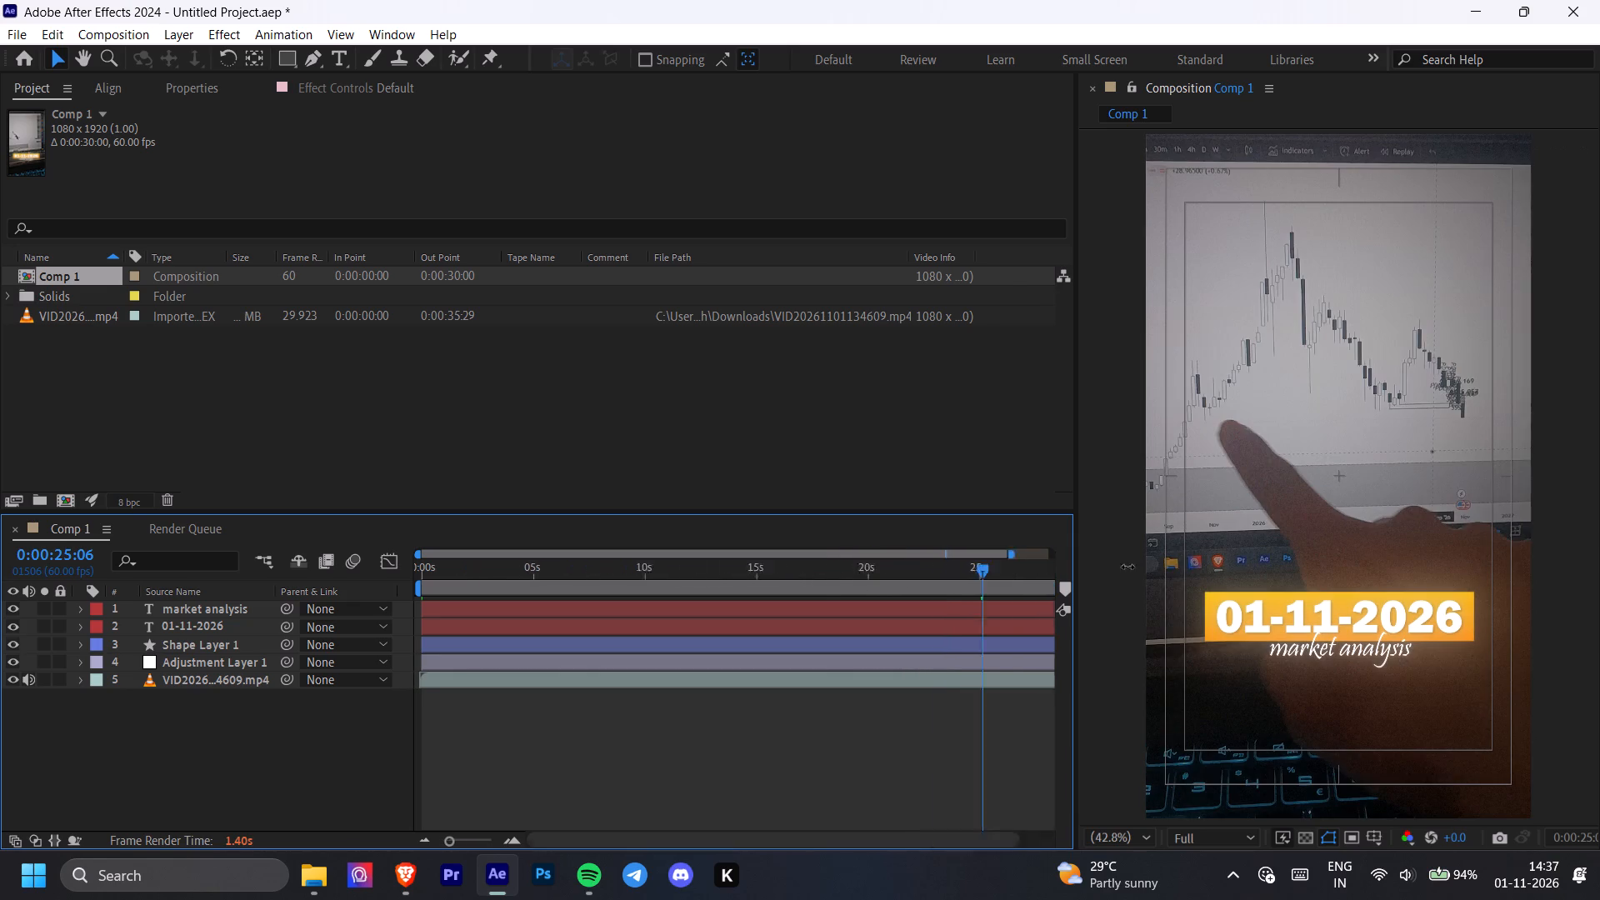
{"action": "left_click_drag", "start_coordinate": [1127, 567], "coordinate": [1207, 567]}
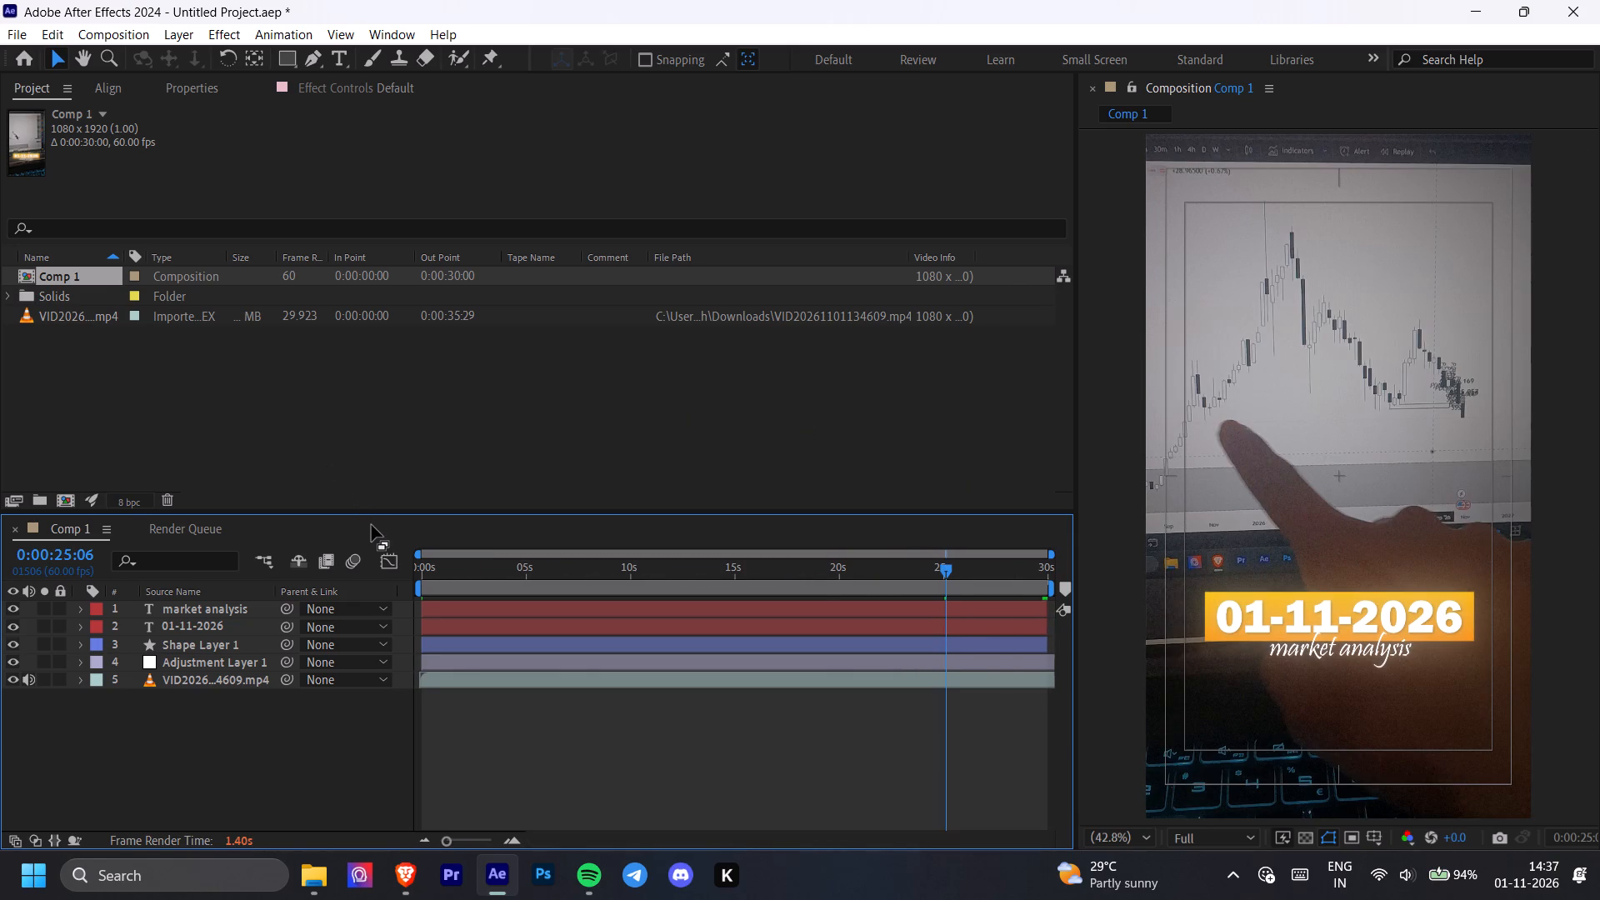
Set Comp 1's duration to 60 seconds in its composition settings.
{"action": "right_click", "coordinate": [99, 283]}
{"action": "left_click", "coordinate": [140, 295]}
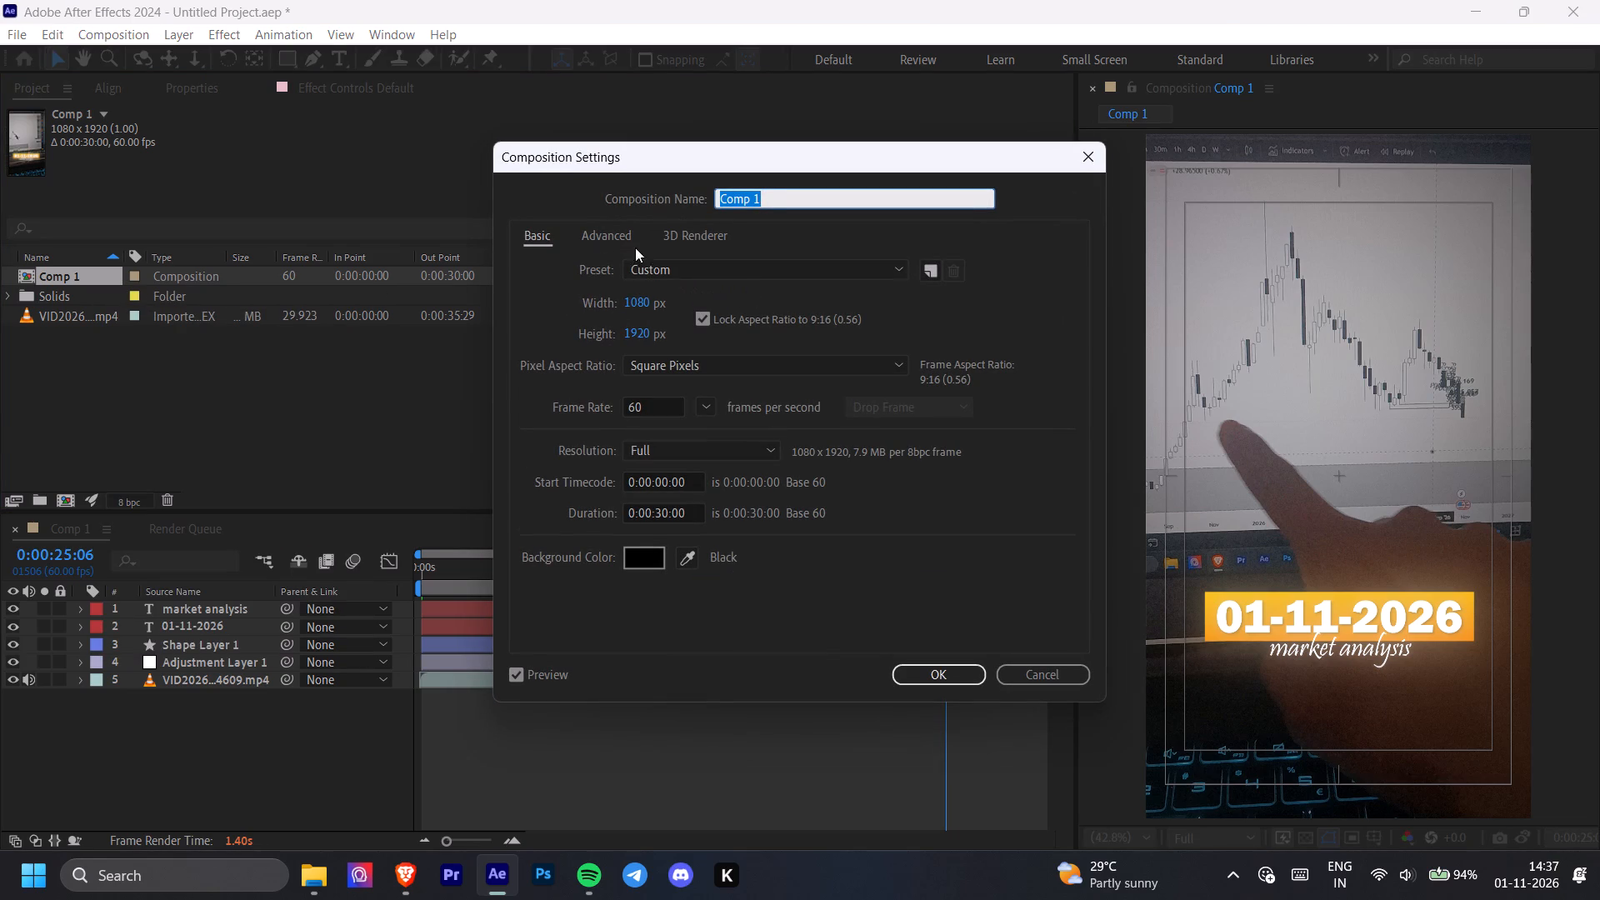
{"action": "left_click", "coordinate": [732, 359]}
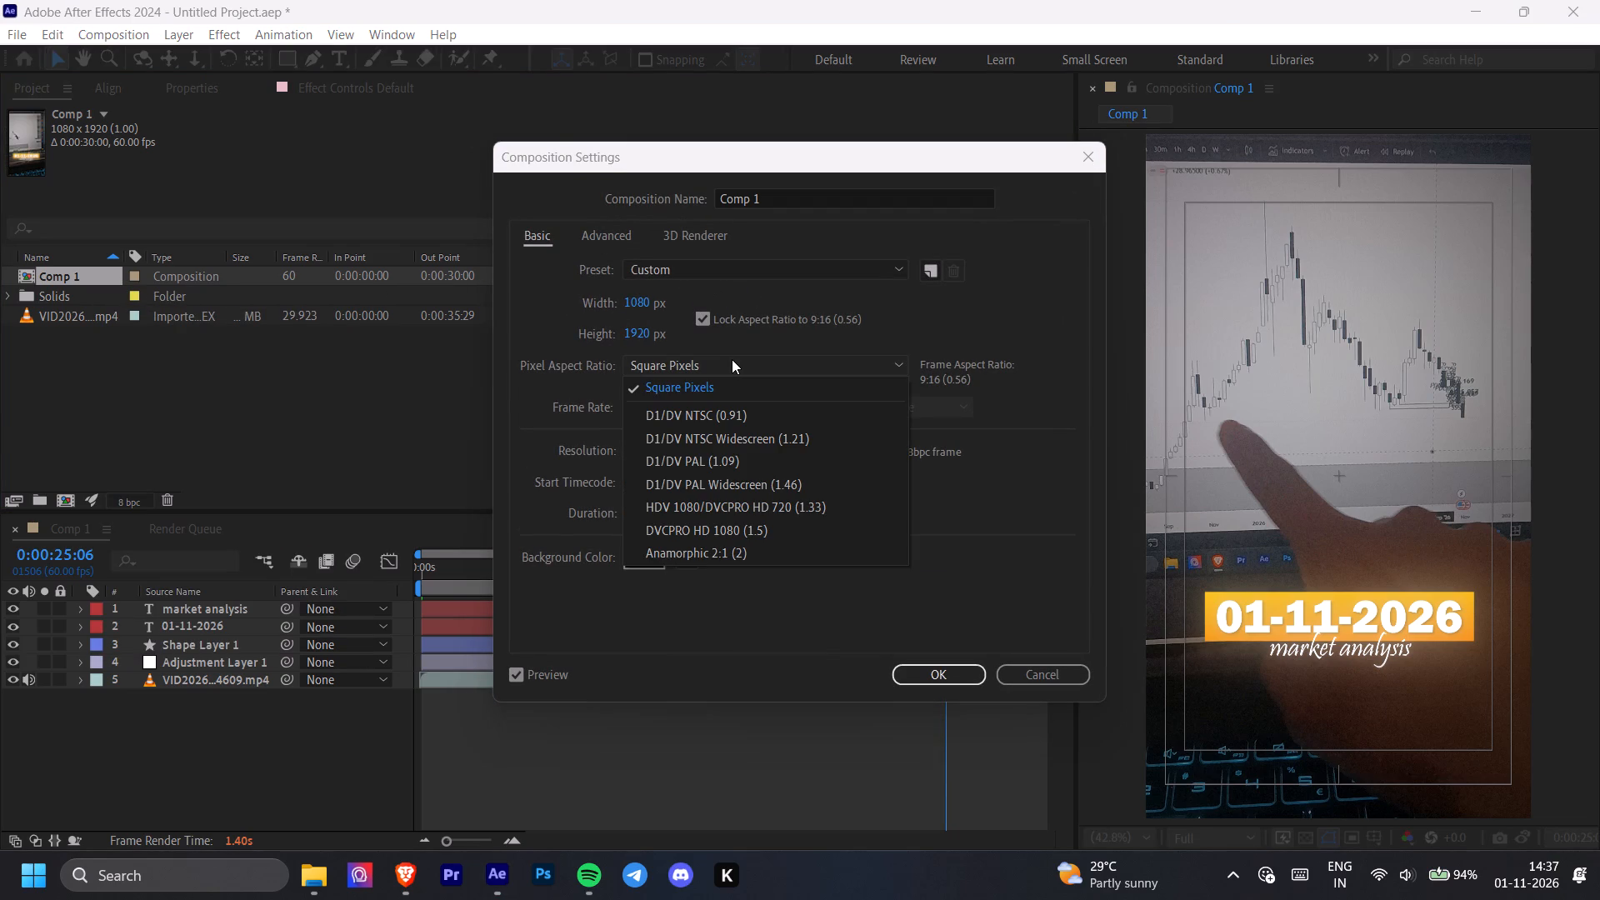
{"action": "left_click", "coordinate": [732, 359]}
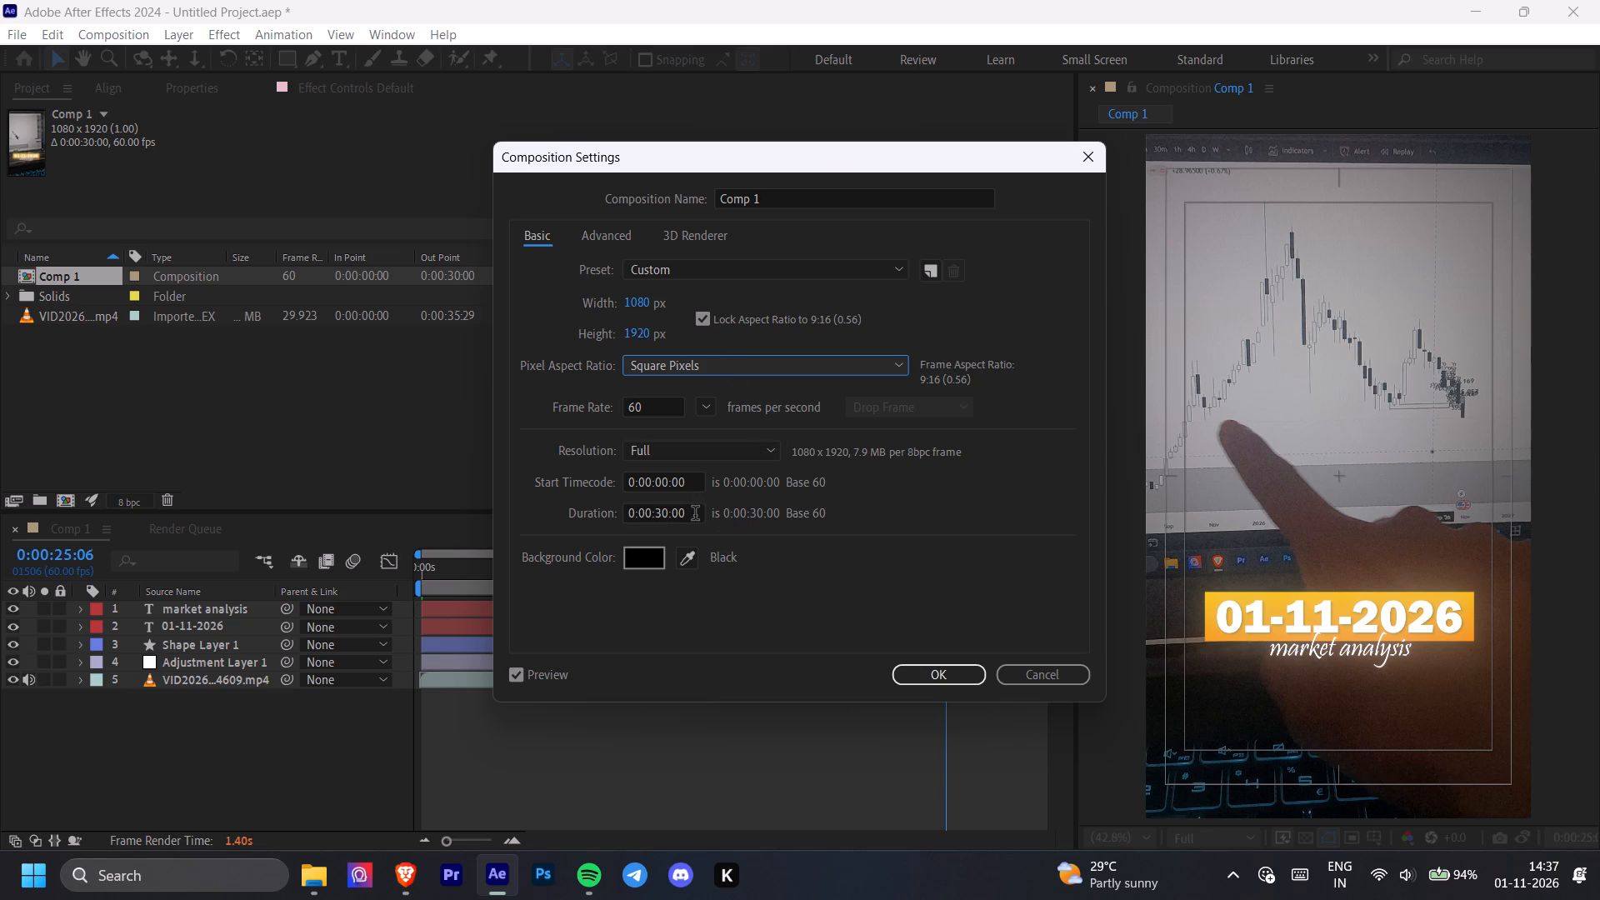
{"action": "left_click_drag", "start_coordinate": [695, 515], "coordinate": [687, 515]}
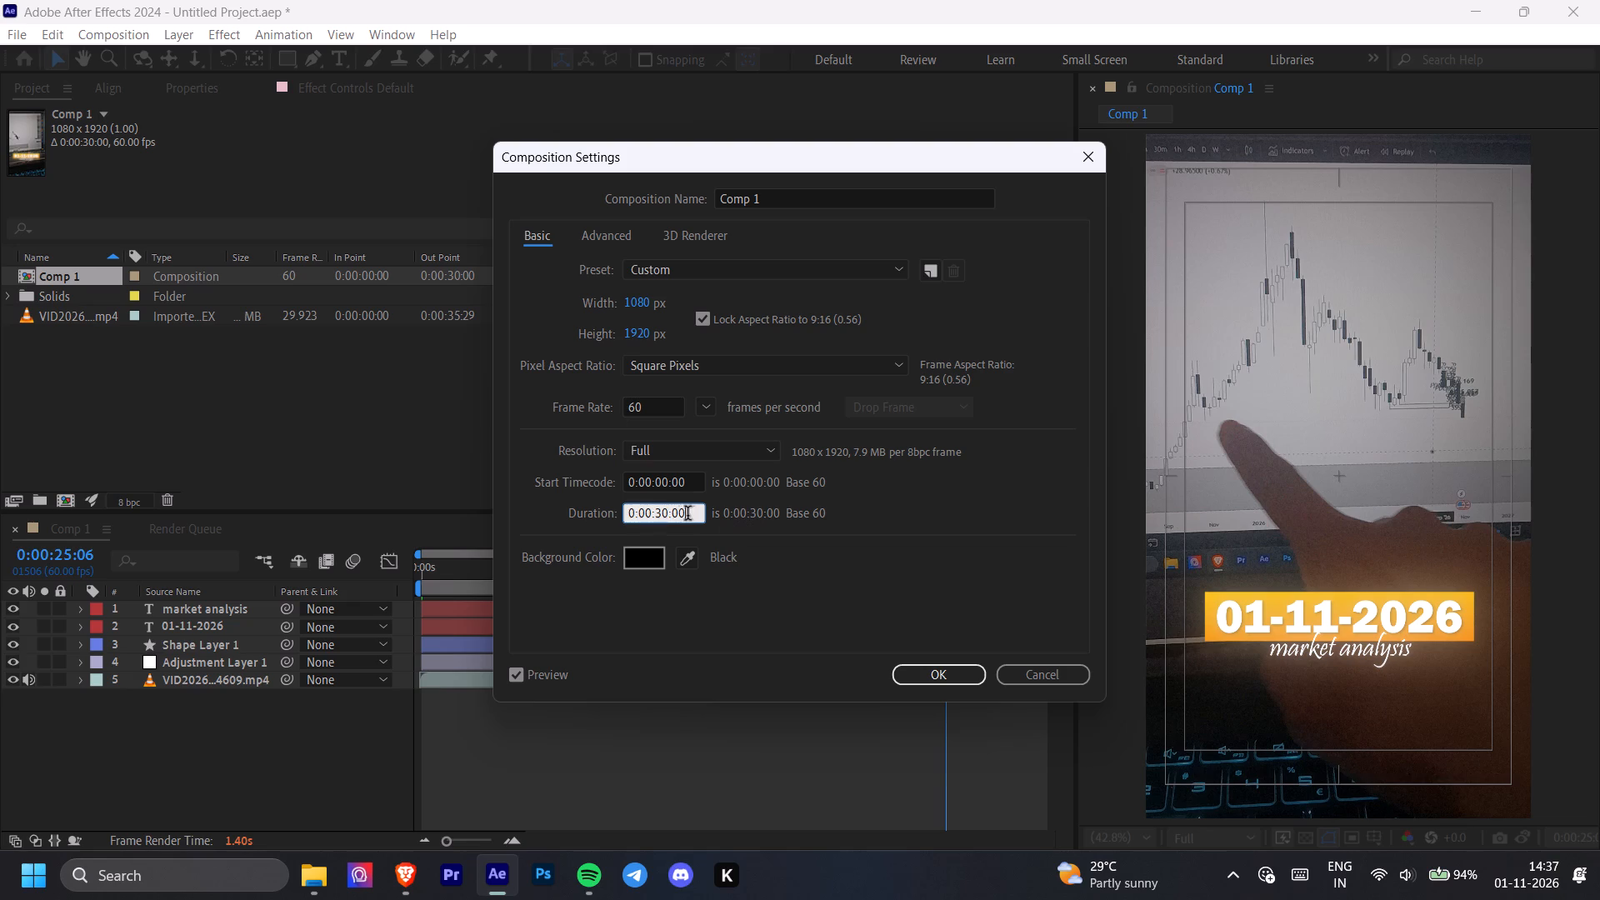
{"action": "left_click_drag", "start_coordinate": [687, 515], "coordinate": [617, 523]}
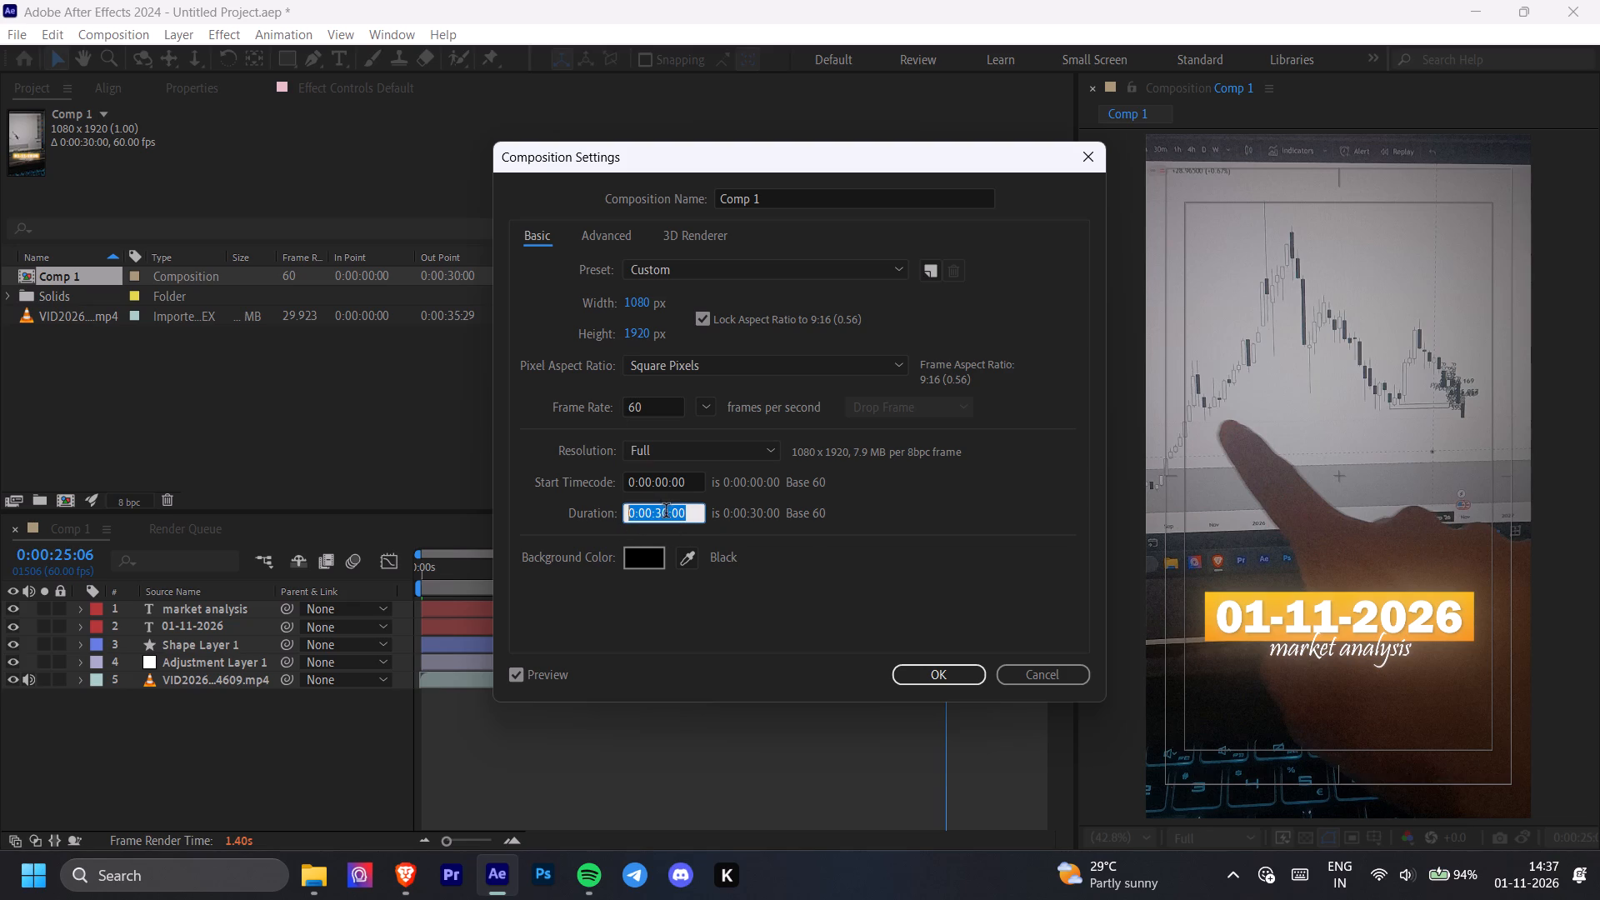
{"action": "left_click", "coordinate": [667, 514]}
{"action": "key", "text": "BackSpace"}
{"action": "key", "text": "BackSpace"}
{"action": "type", "text": "60"}
{"action": "key", "text": "Return"}
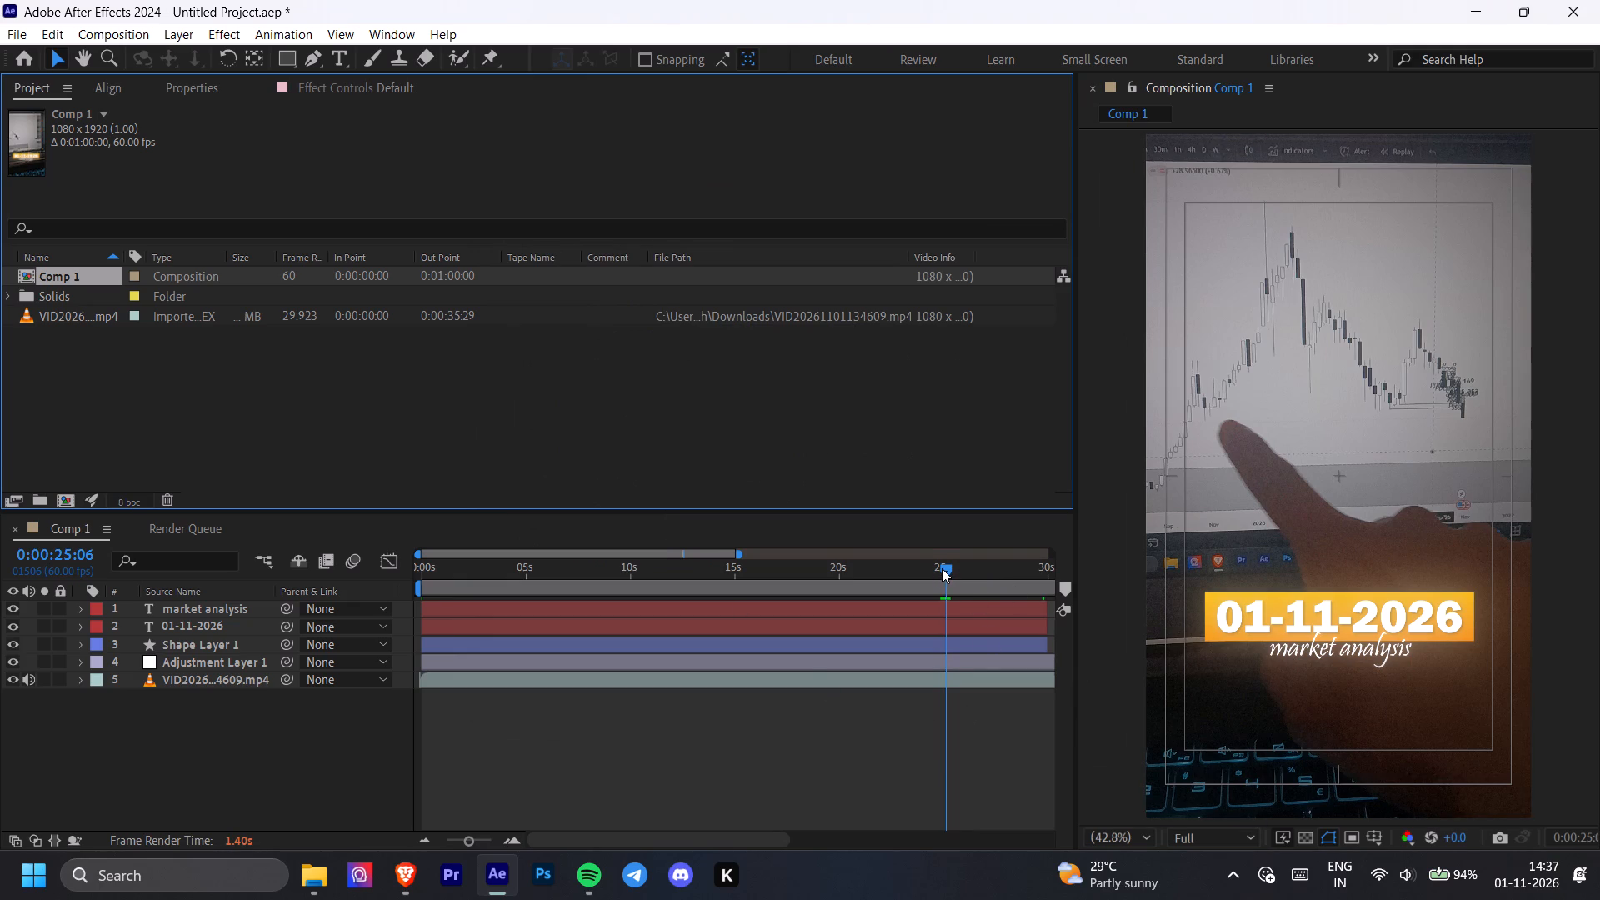
Scrub Comp 1 out to about 46 seconds and back to about 19 seconds to check where the layers end.
{"action": "left_click_drag", "start_coordinate": [942, 568], "coordinate": [737, 647]}
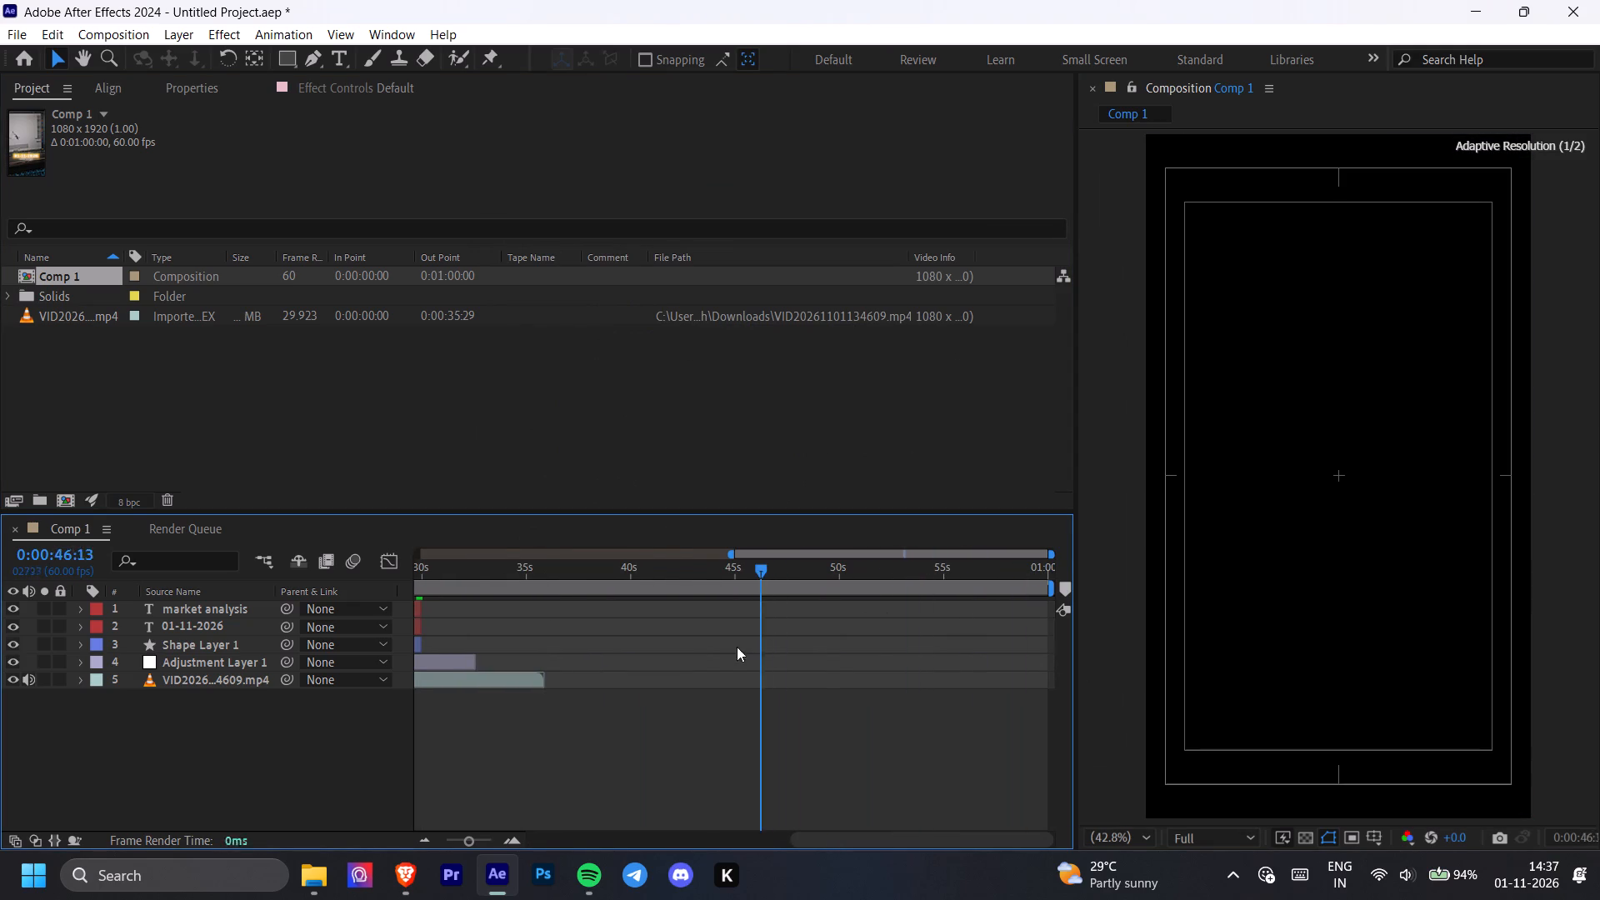
{"action": "left_click_drag", "start_coordinate": [737, 647], "coordinate": [770, 714]}
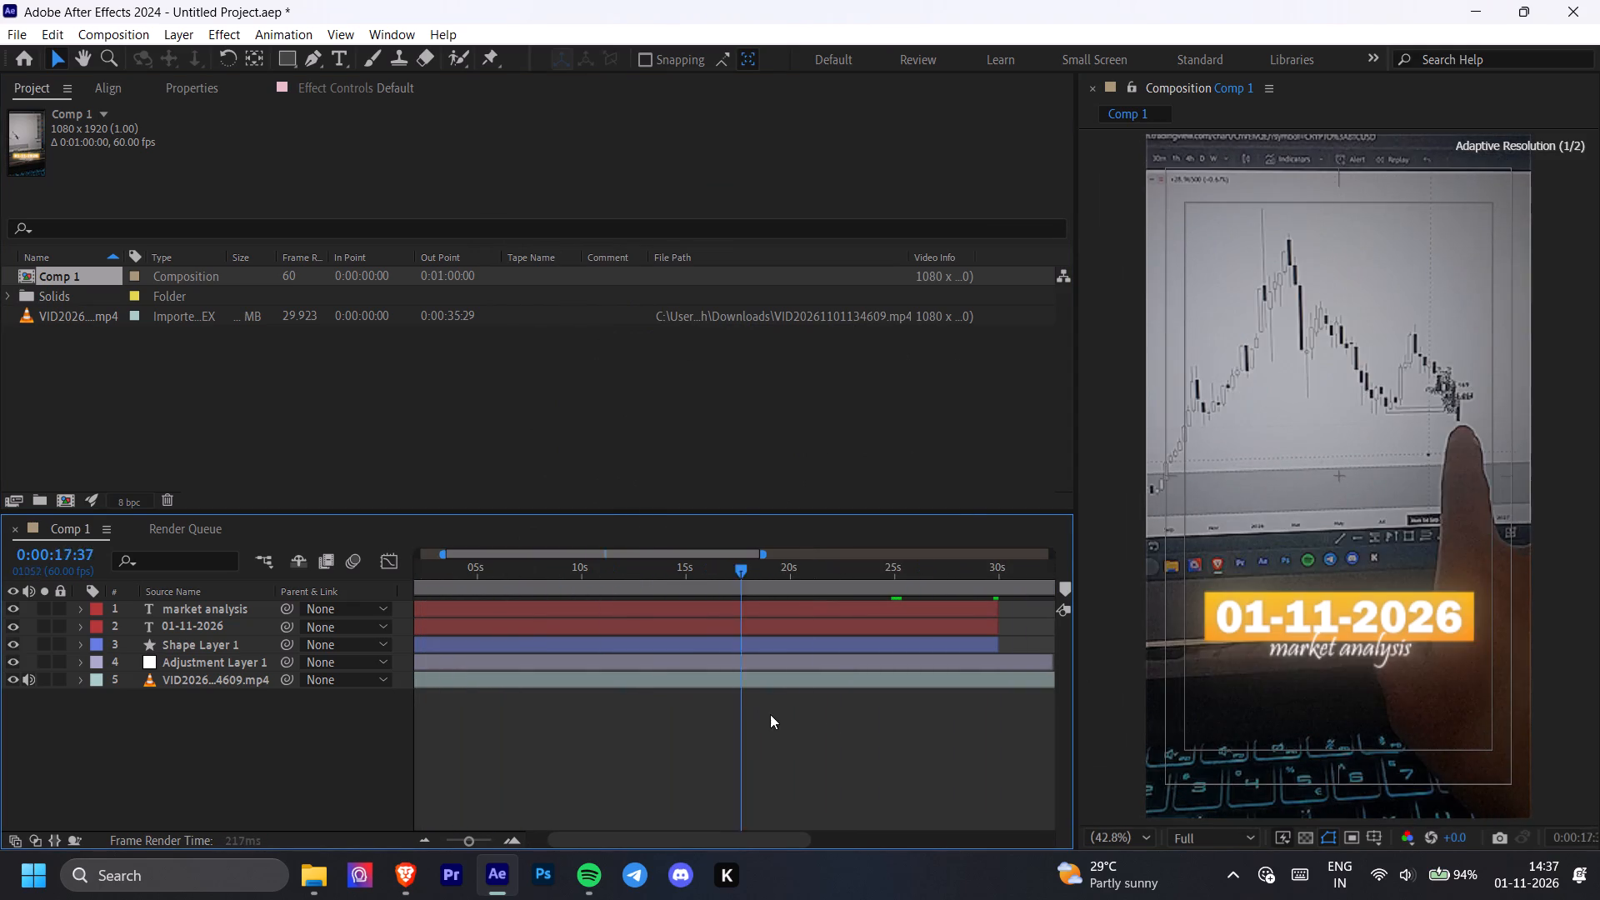
{"action": "left_click_drag", "start_coordinate": [770, 714], "coordinate": [768, 738]}
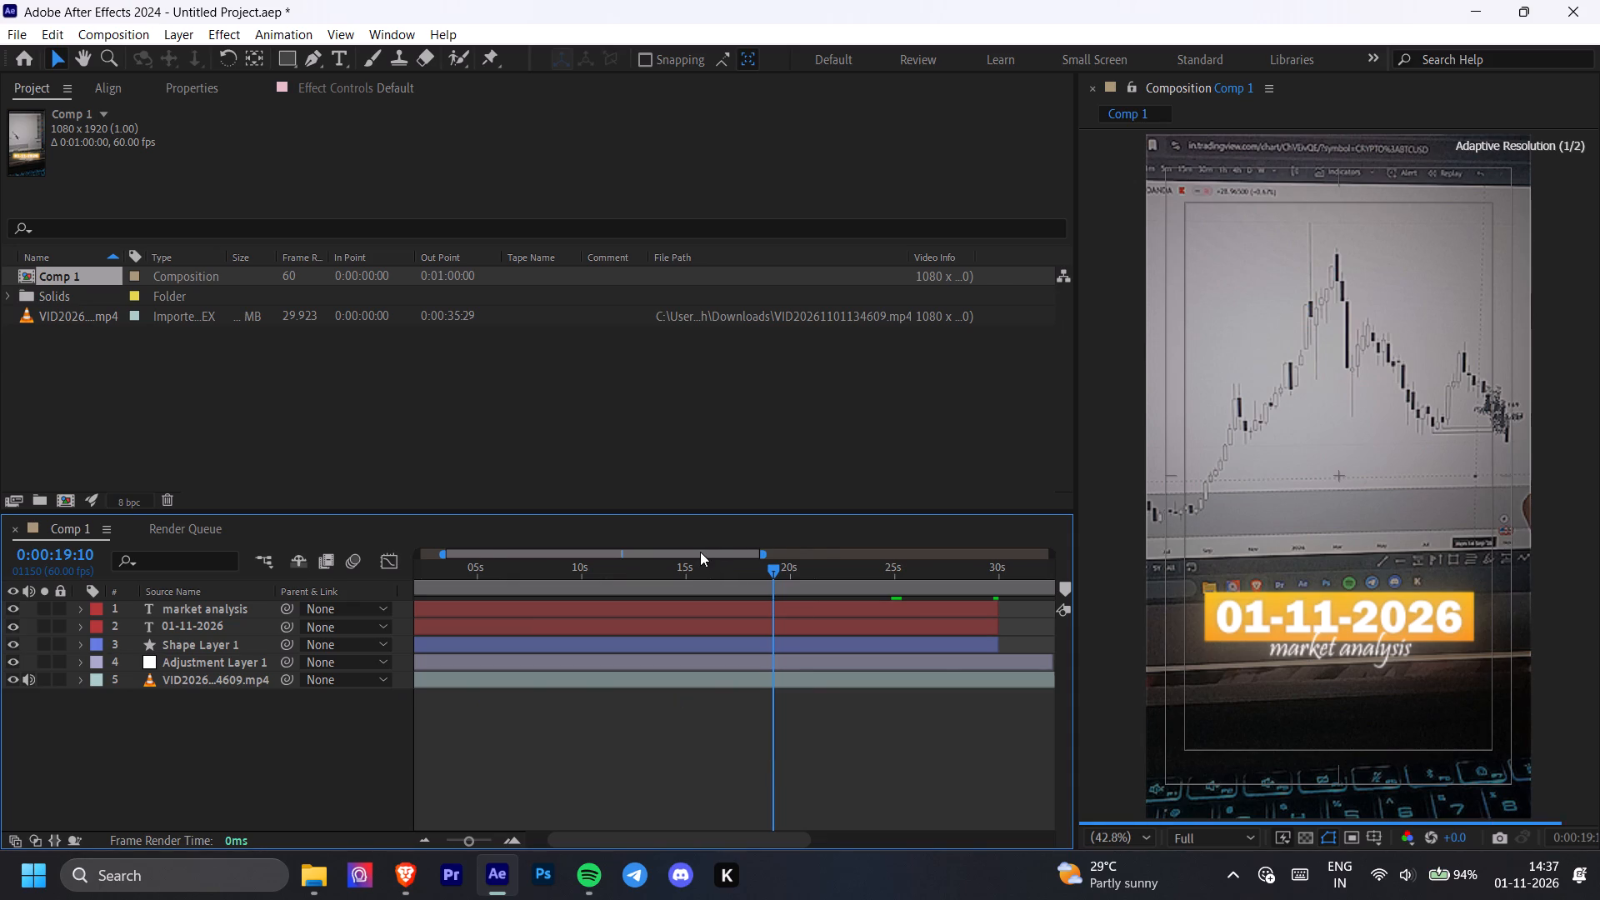
{"action": "left_click_drag", "start_coordinate": [700, 552], "coordinate": [835, 562]}
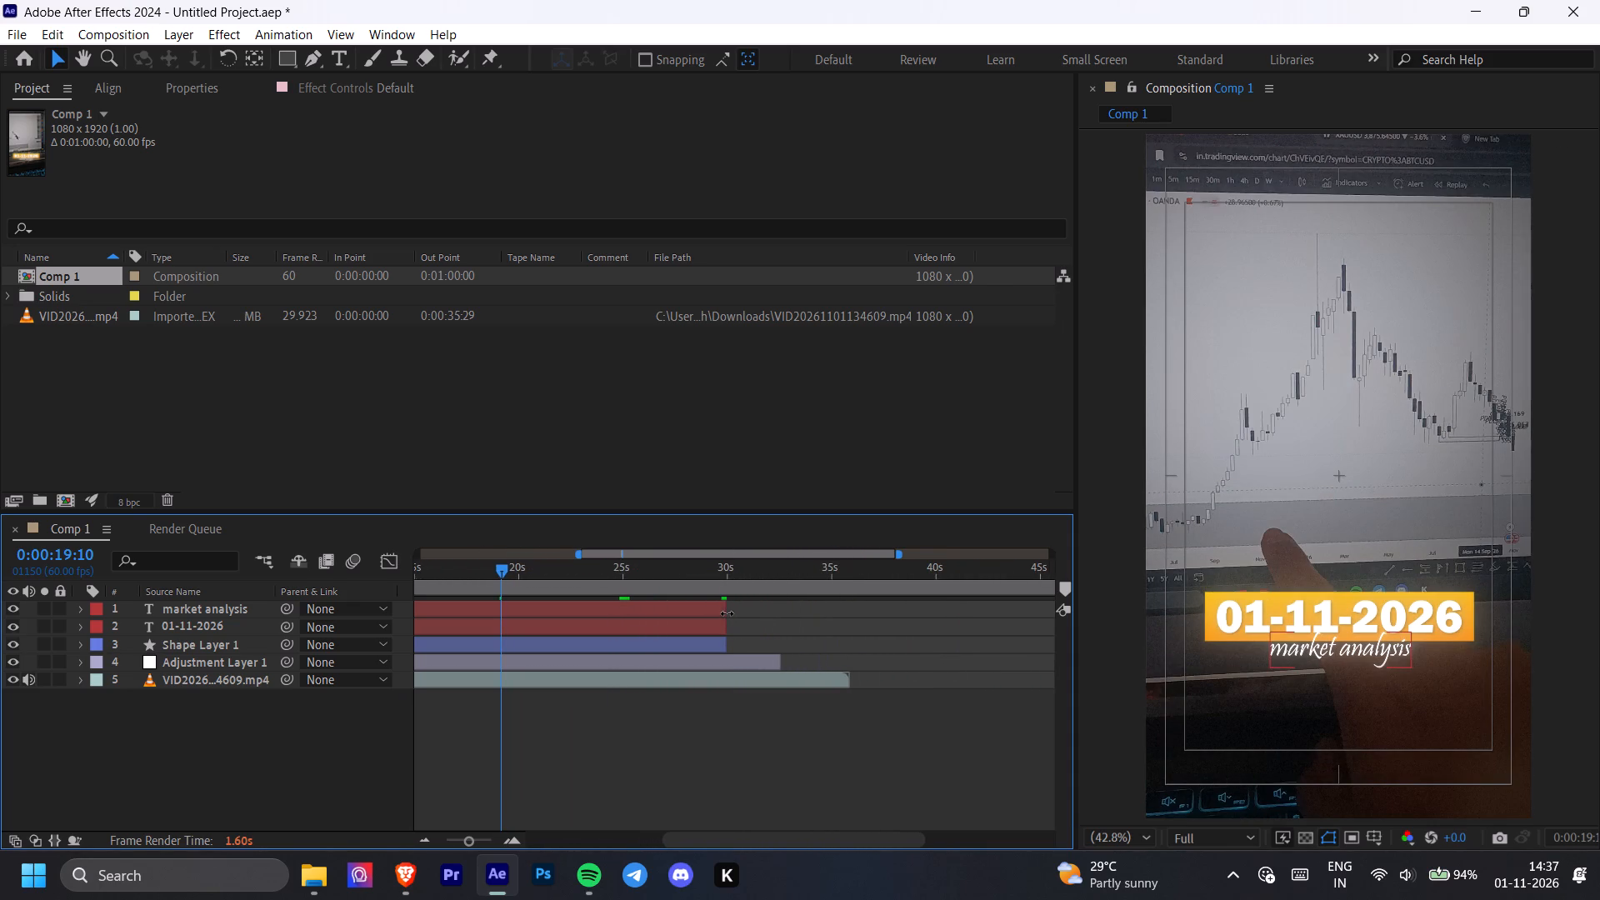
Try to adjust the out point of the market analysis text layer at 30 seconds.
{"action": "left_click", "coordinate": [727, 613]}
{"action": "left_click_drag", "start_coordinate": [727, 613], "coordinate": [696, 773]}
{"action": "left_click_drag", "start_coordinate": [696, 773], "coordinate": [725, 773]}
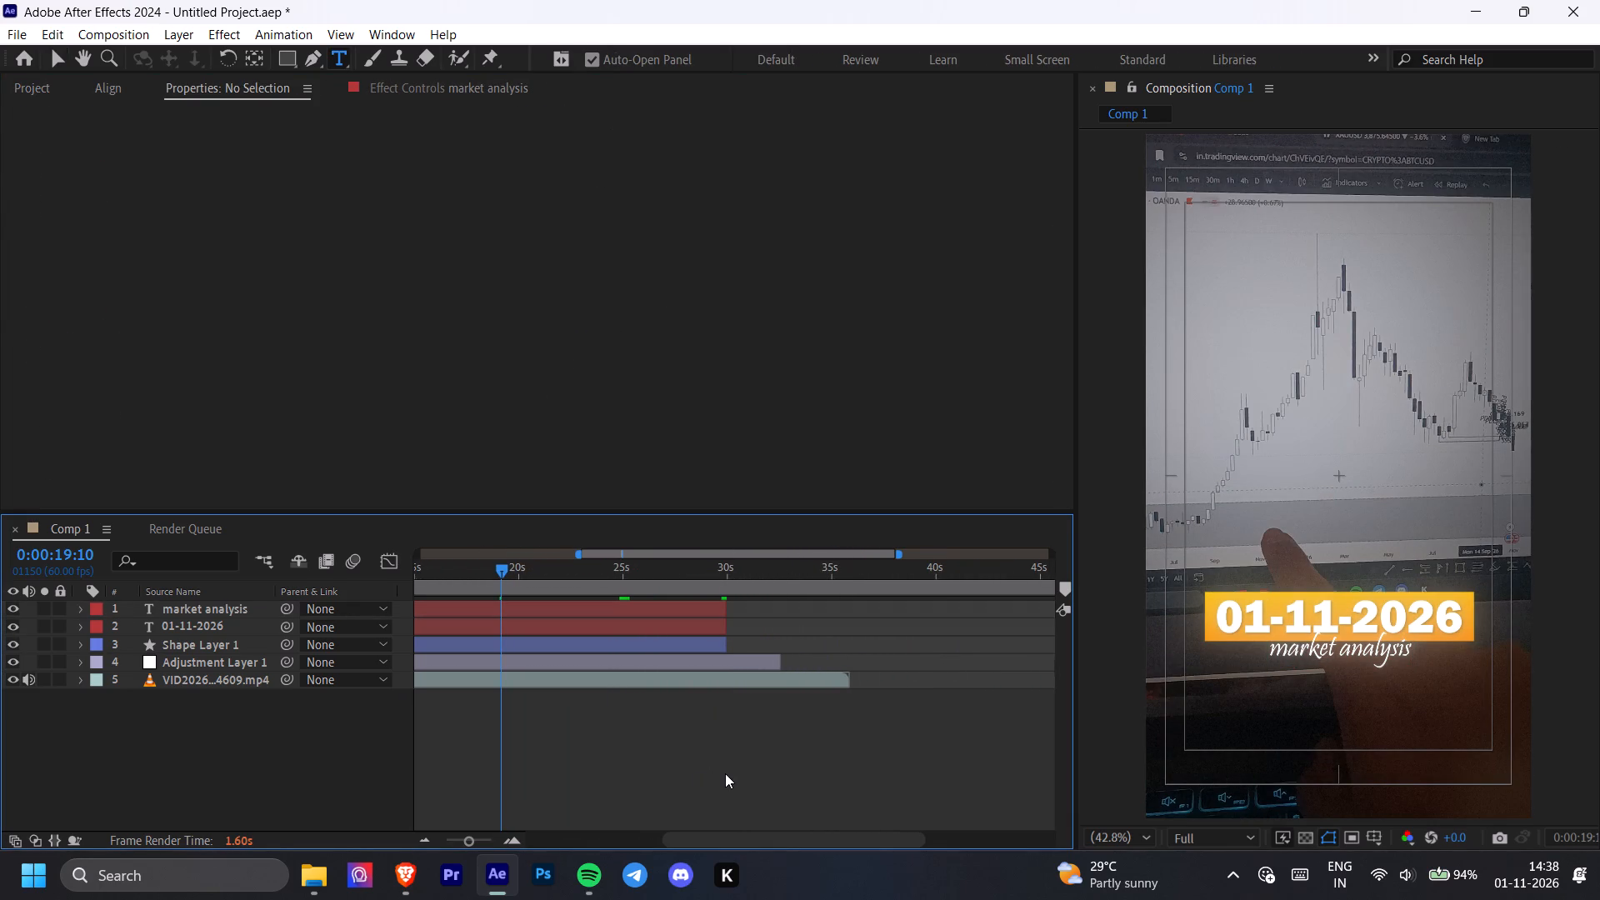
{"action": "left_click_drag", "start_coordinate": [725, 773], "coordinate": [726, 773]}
Show the effect settings of the market analysis text layer.
{"action": "scroll", "coordinate": [593, 759], "scroll_direction": "right", "scroll_amount": 1}
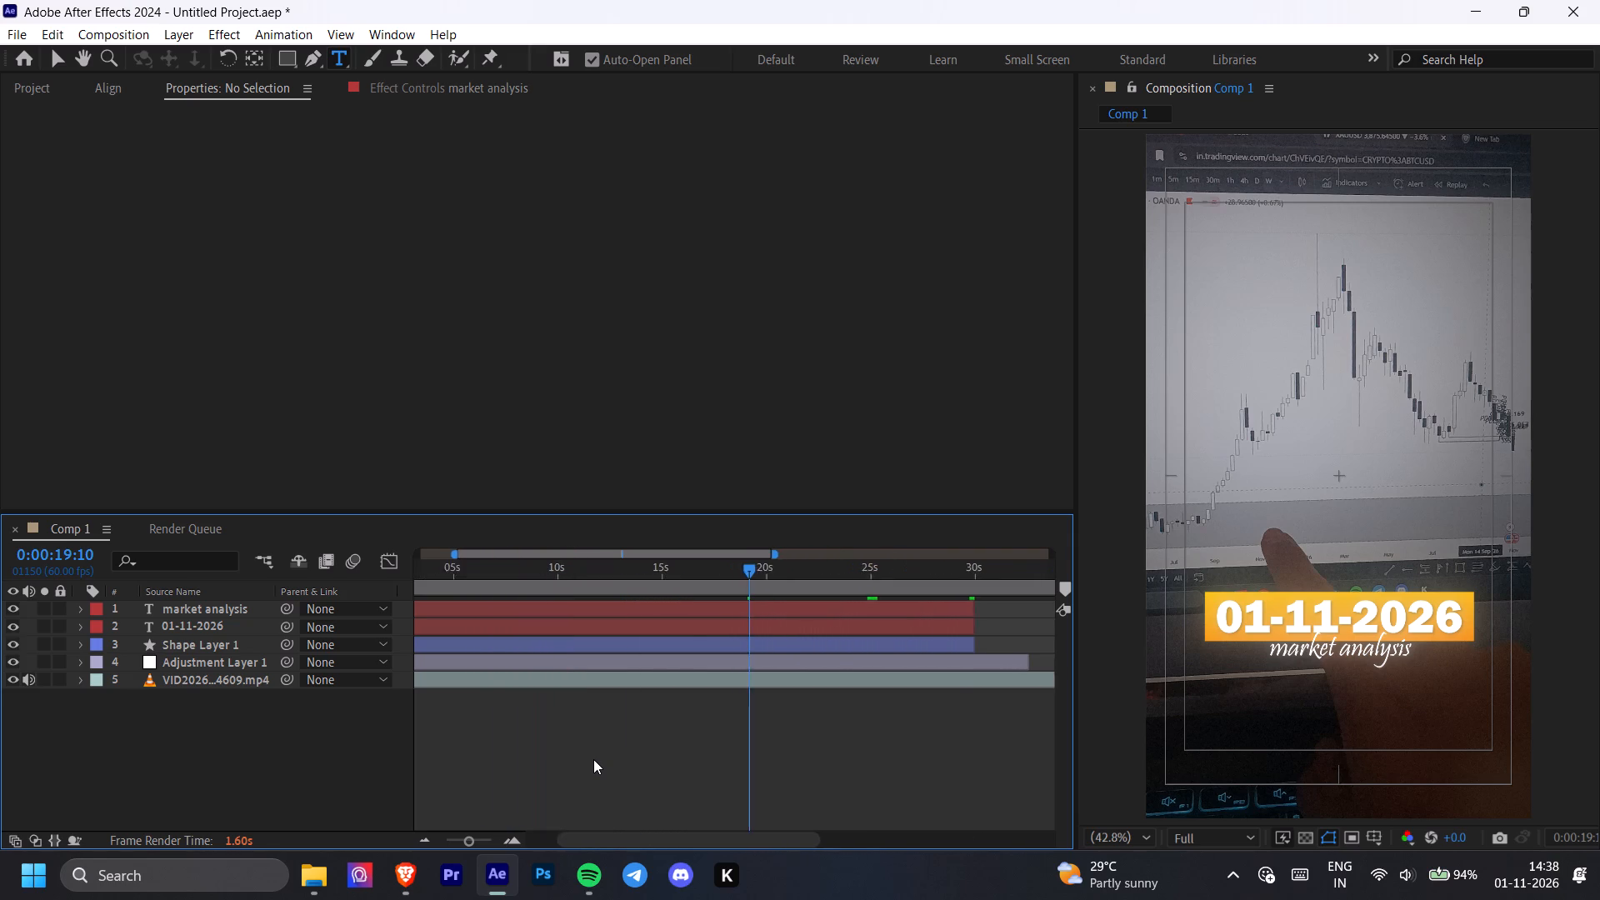
{"action": "scroll", "coordinate": [593, 759], "scroll_direction": "right", "scroll_amount": 1}
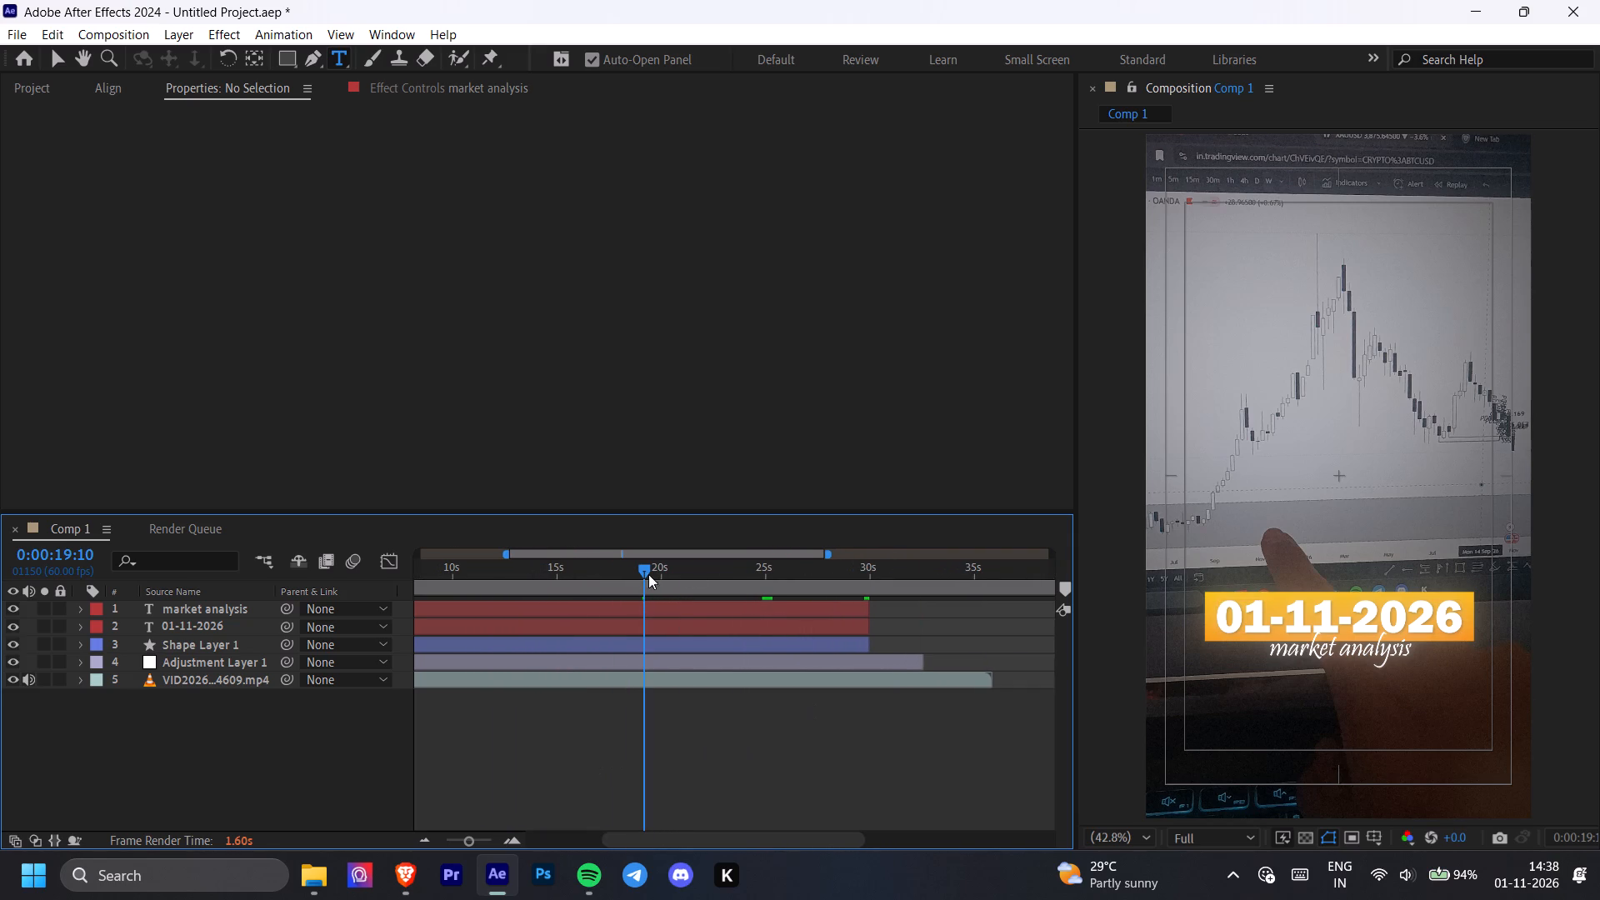
{"action": "left_click", "coordinate": [461, 71]}
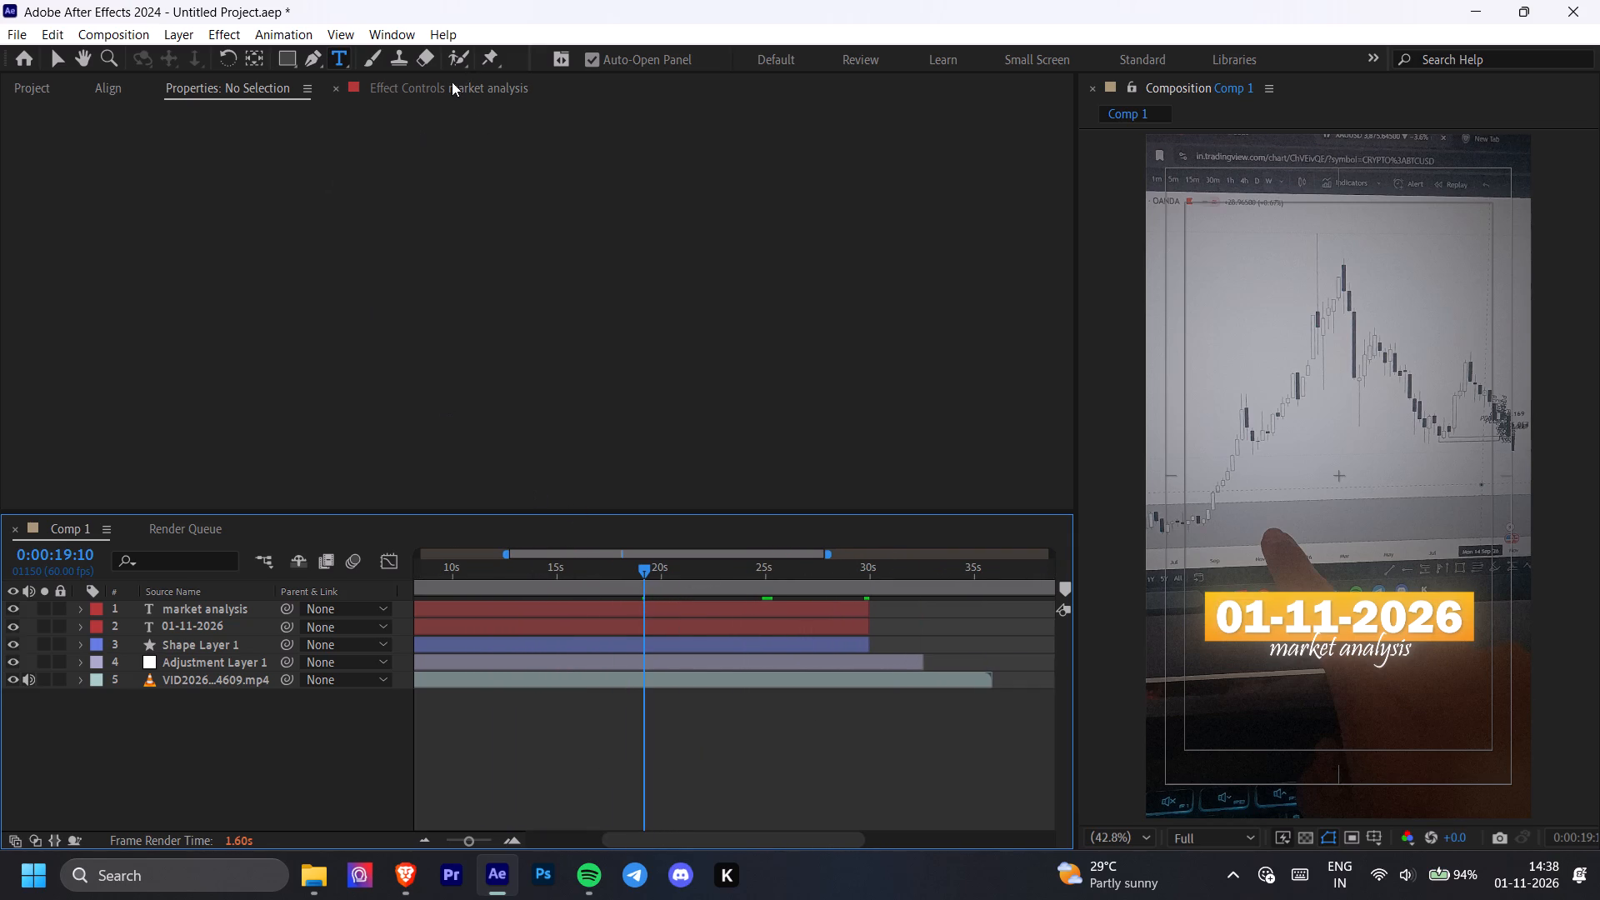
{"action": "left_click", "coordinate": [449, 85]}
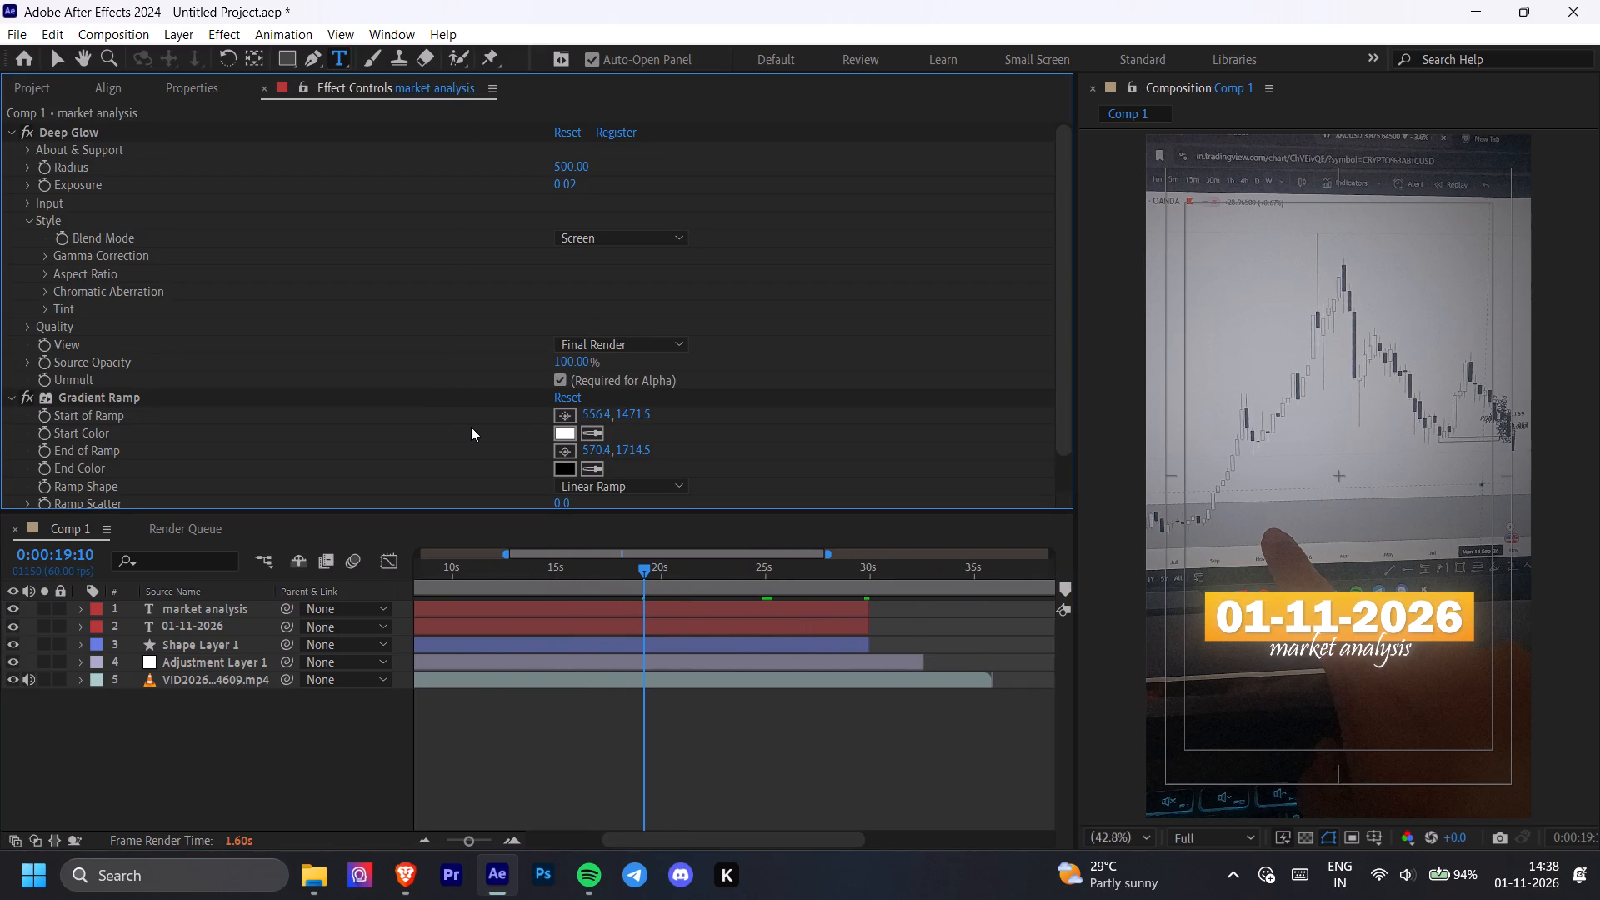
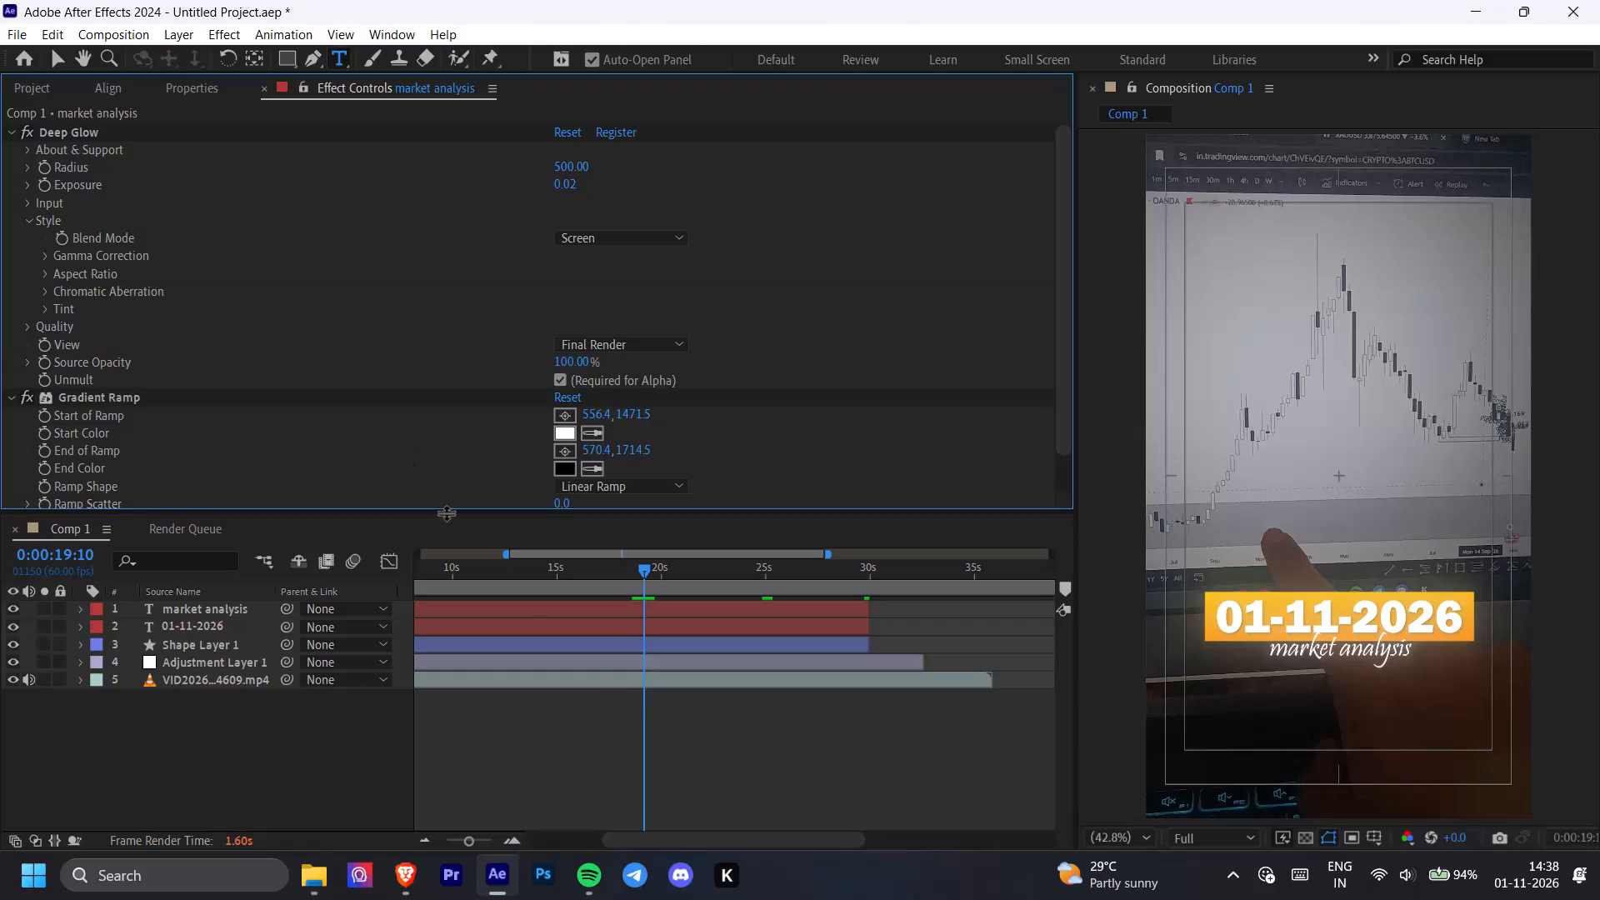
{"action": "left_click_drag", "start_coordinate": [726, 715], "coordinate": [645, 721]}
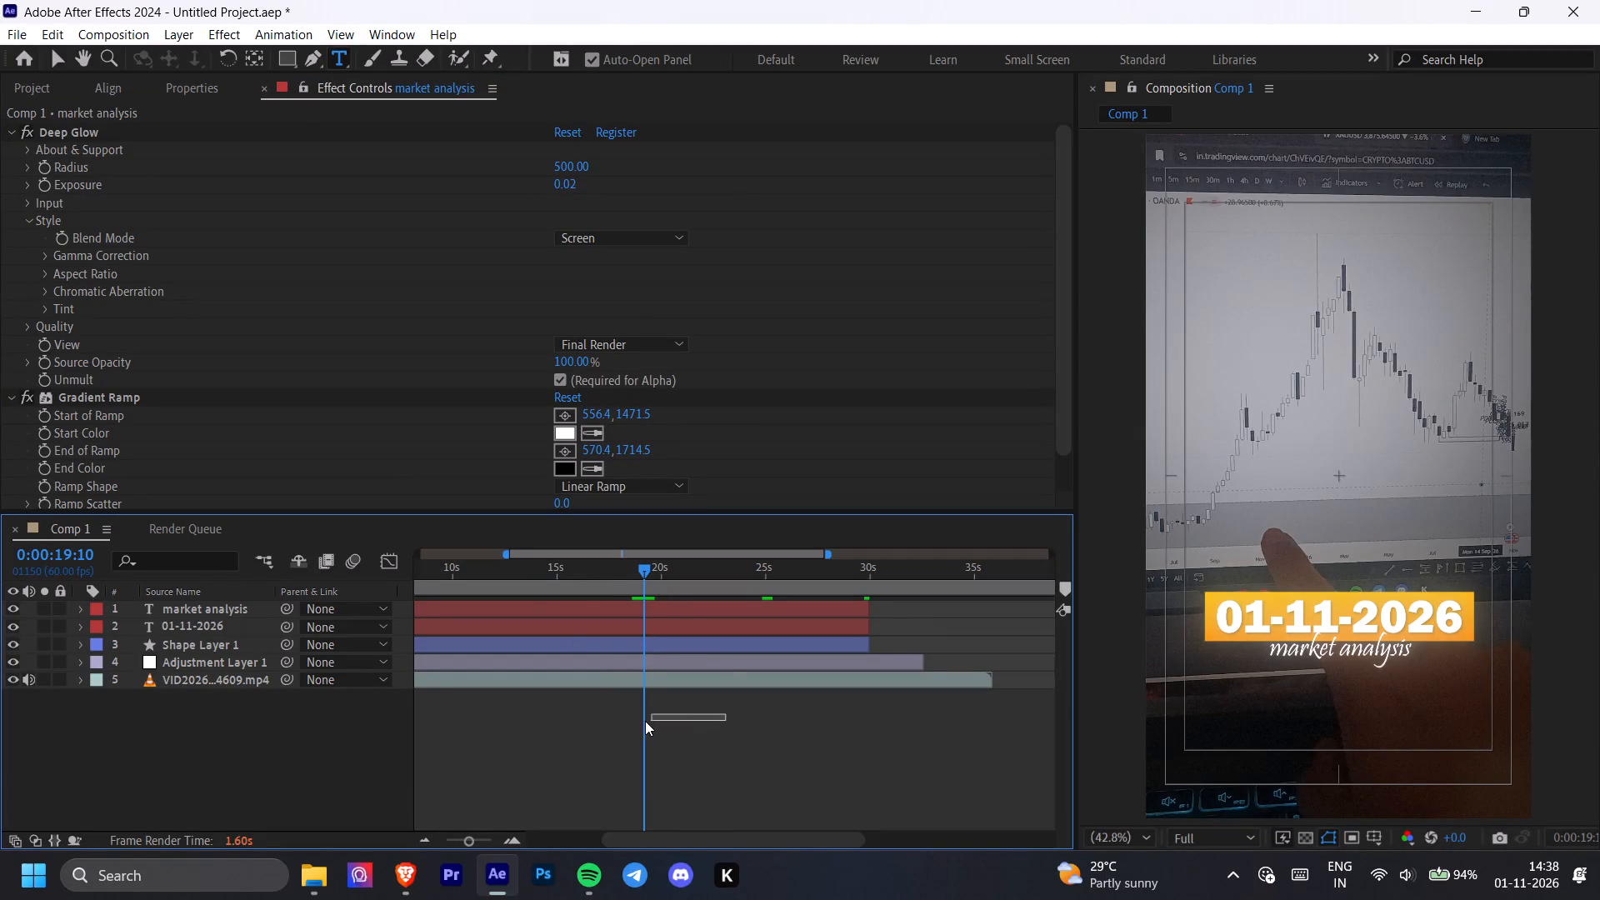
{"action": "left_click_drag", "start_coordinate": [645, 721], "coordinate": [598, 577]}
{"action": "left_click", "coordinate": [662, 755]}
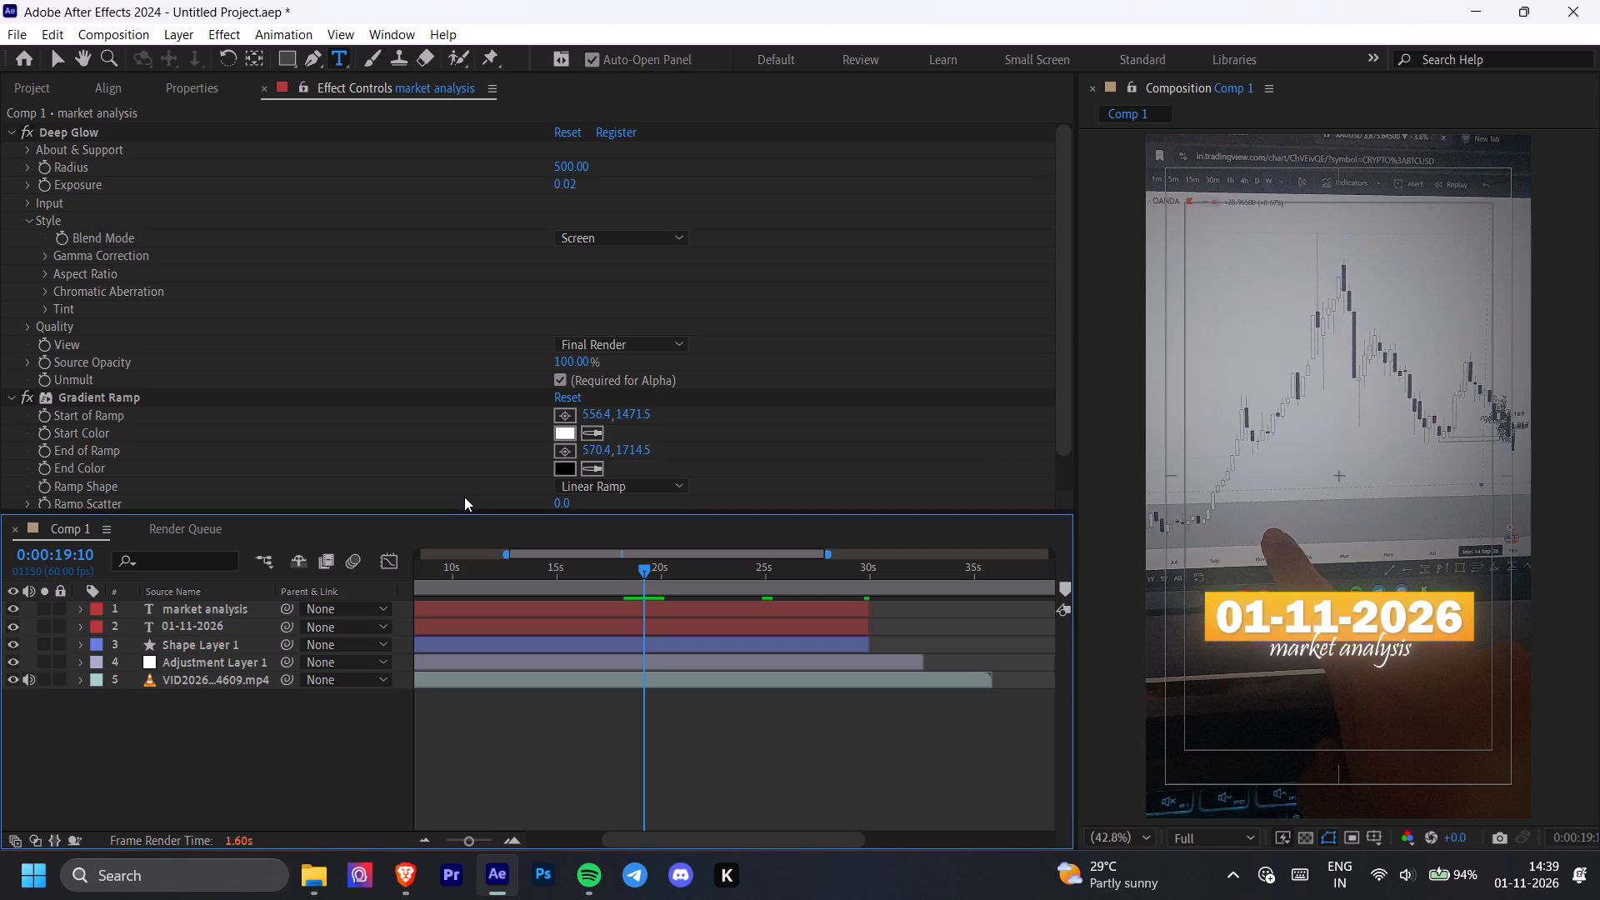
Show the effect settings of Shape Layer 1 and expand the properties of Shape Layer 1 and Adjustment Layer 1.
{"action": "double_click", "coordinate": [476, 641]}
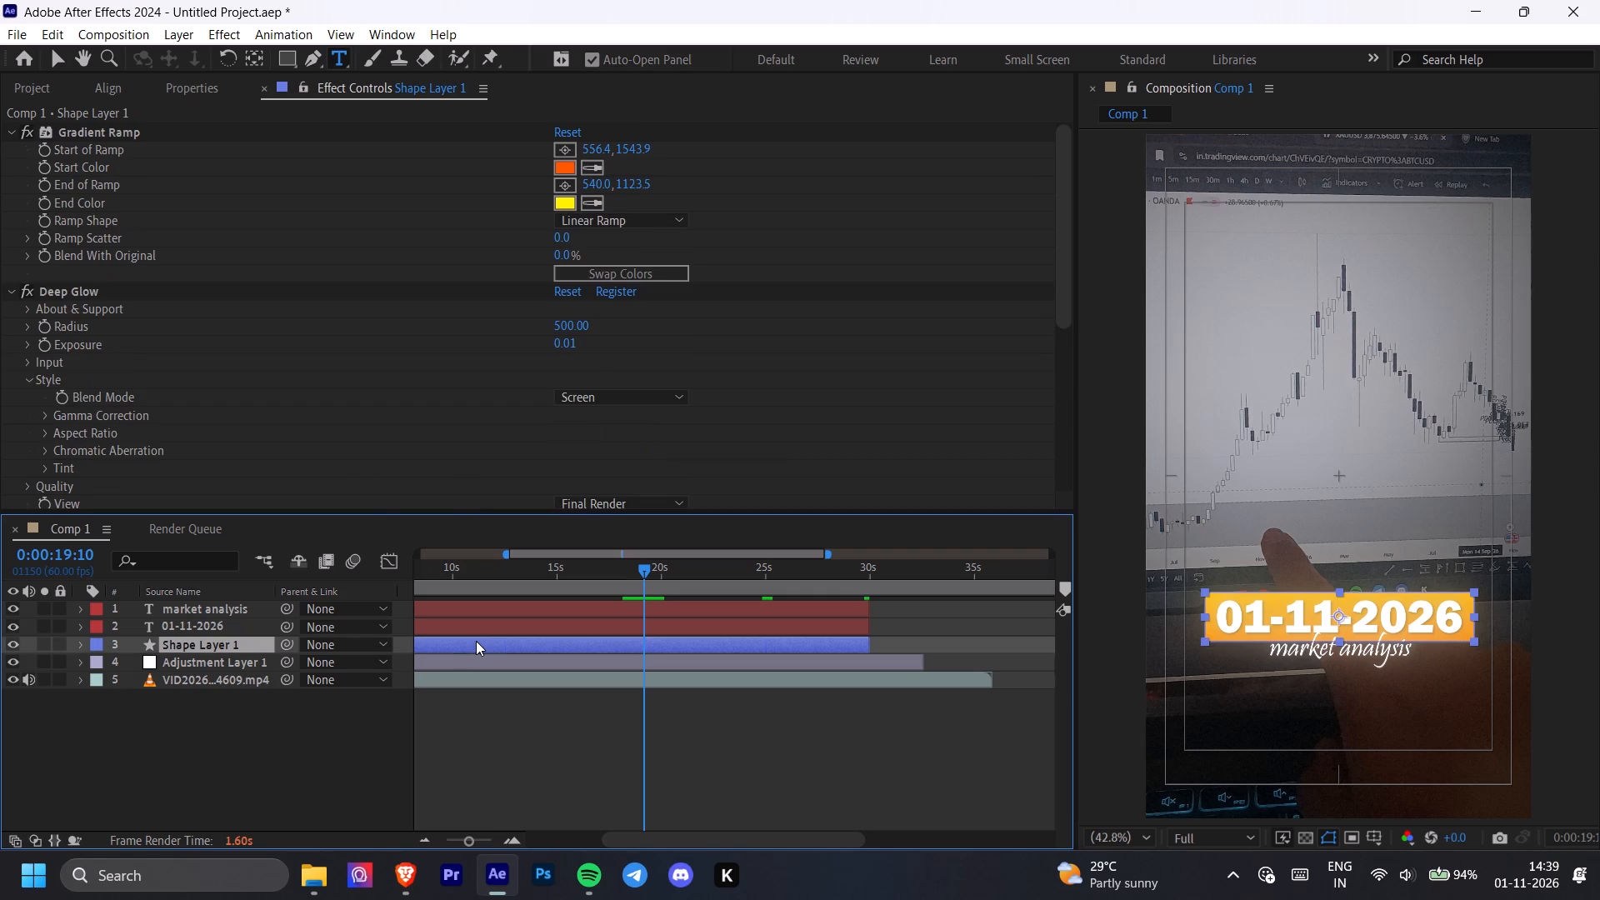
{"action": "left_click", "coordinate": [80, 647]}
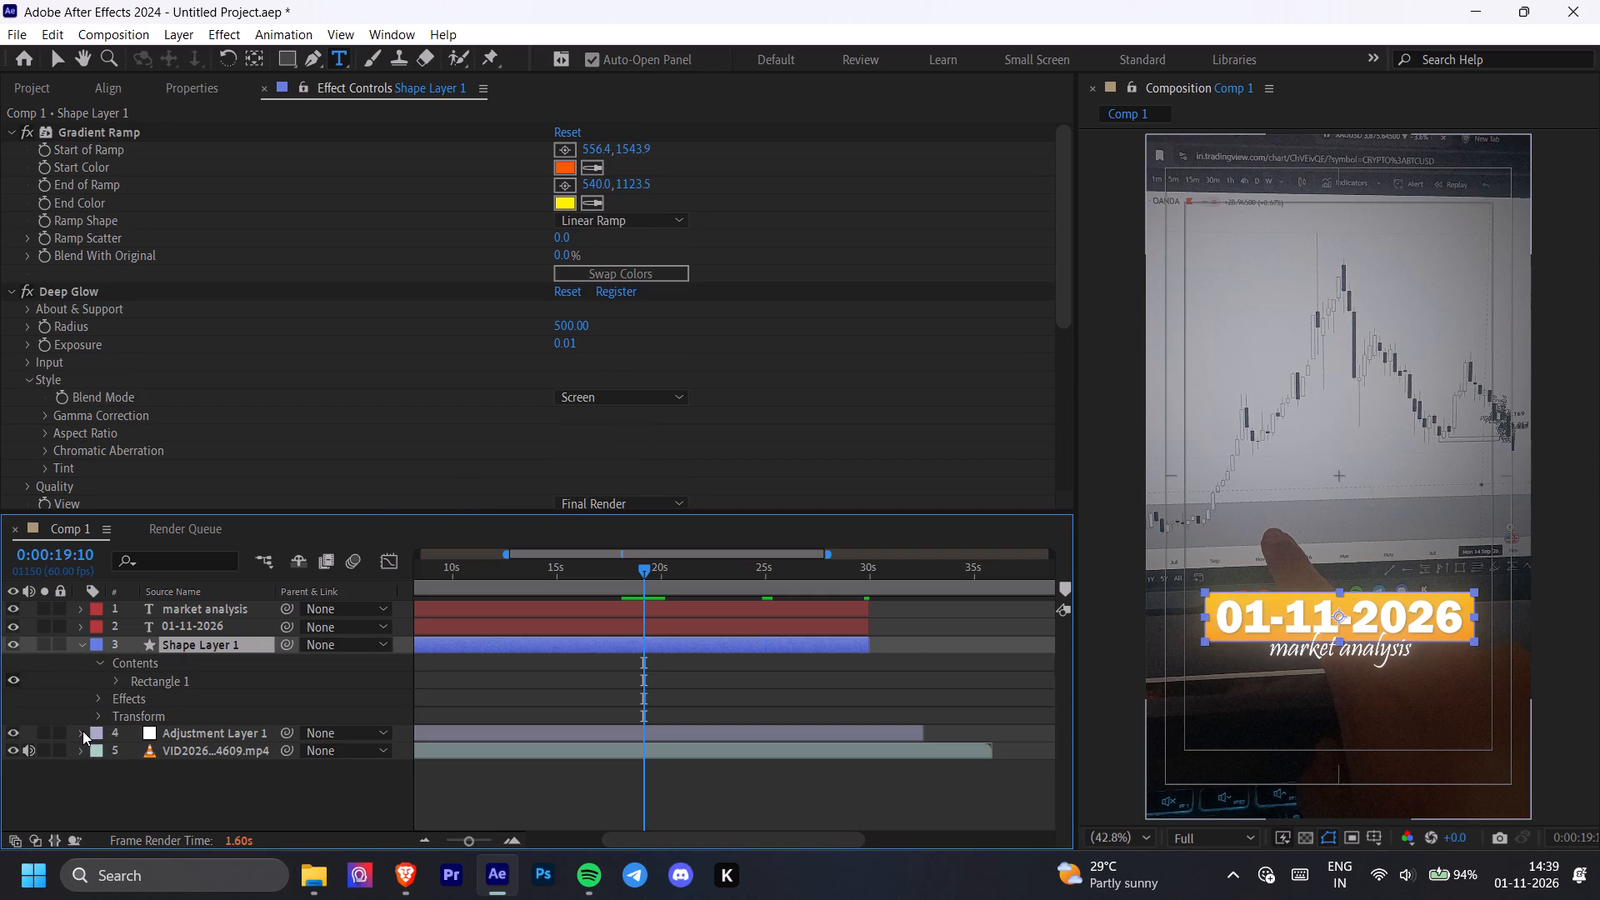
{"action": "left_click", "coordinate": [82, 731]}
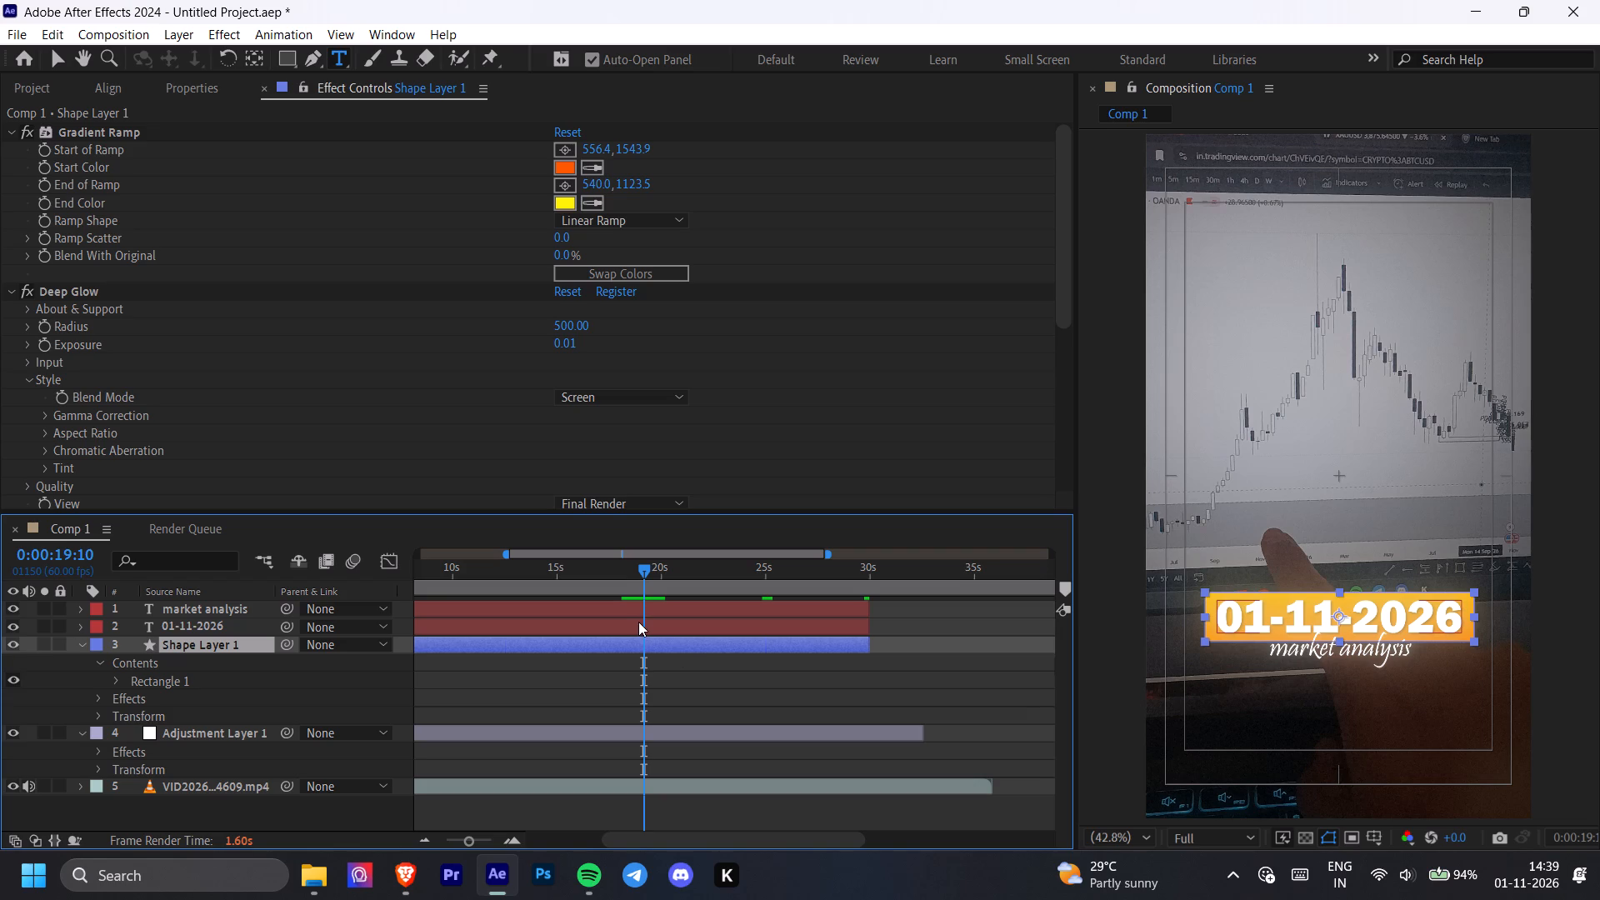
Open the quick effect search for the 01-11-2026 text layer.
{"action": "left_click", "coordinate": [638, 622]}
{"action": "key", "text": "ctrl+space"}
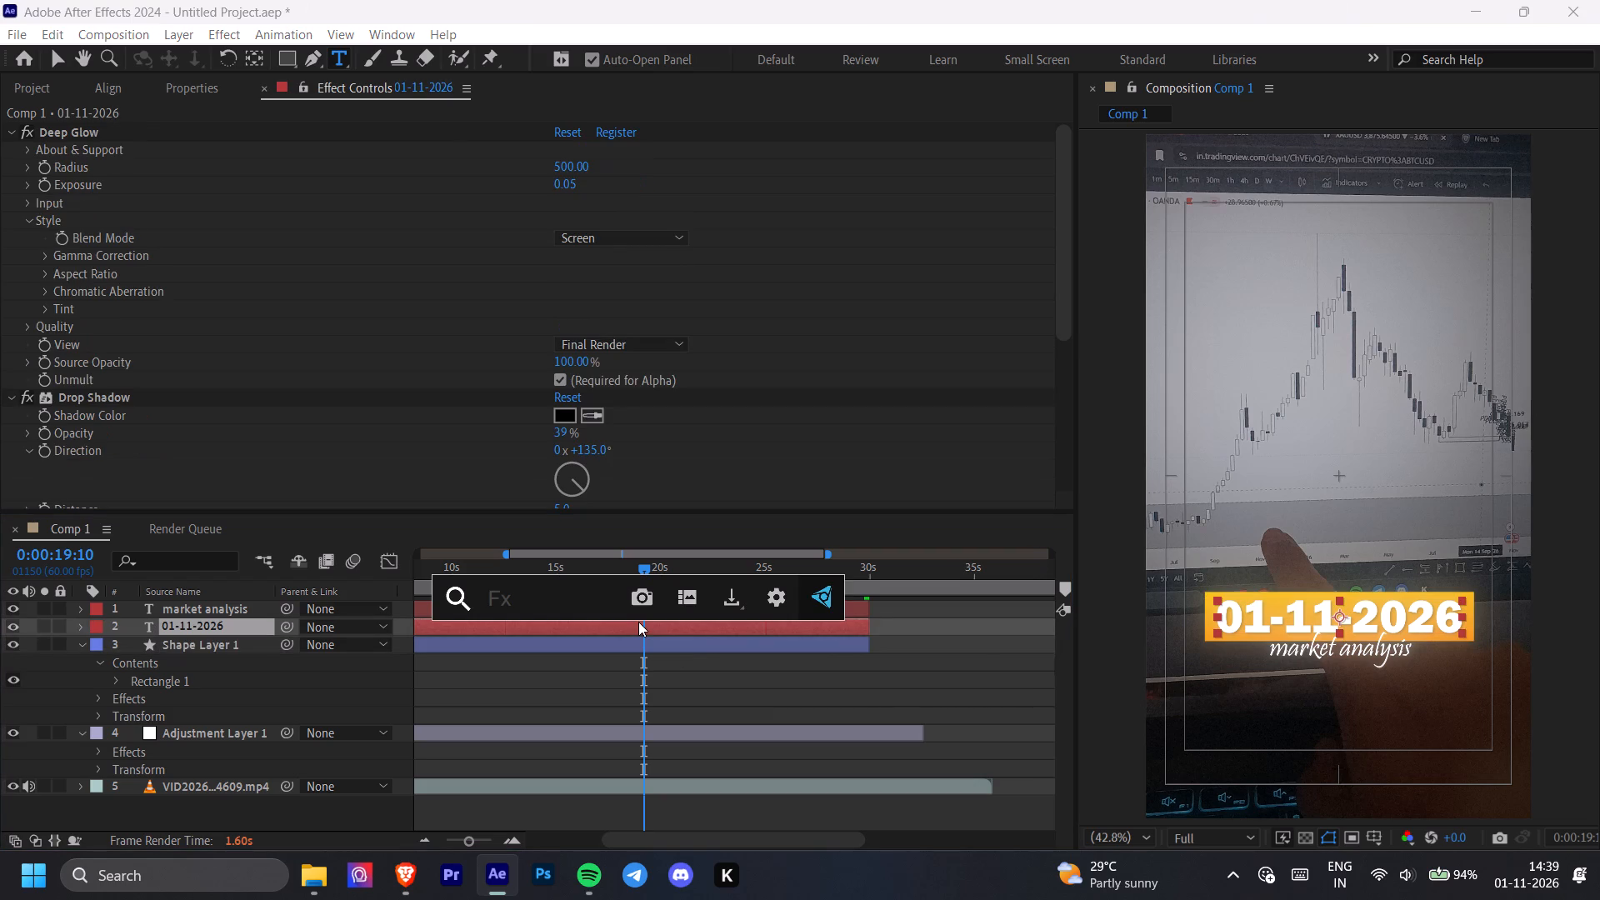
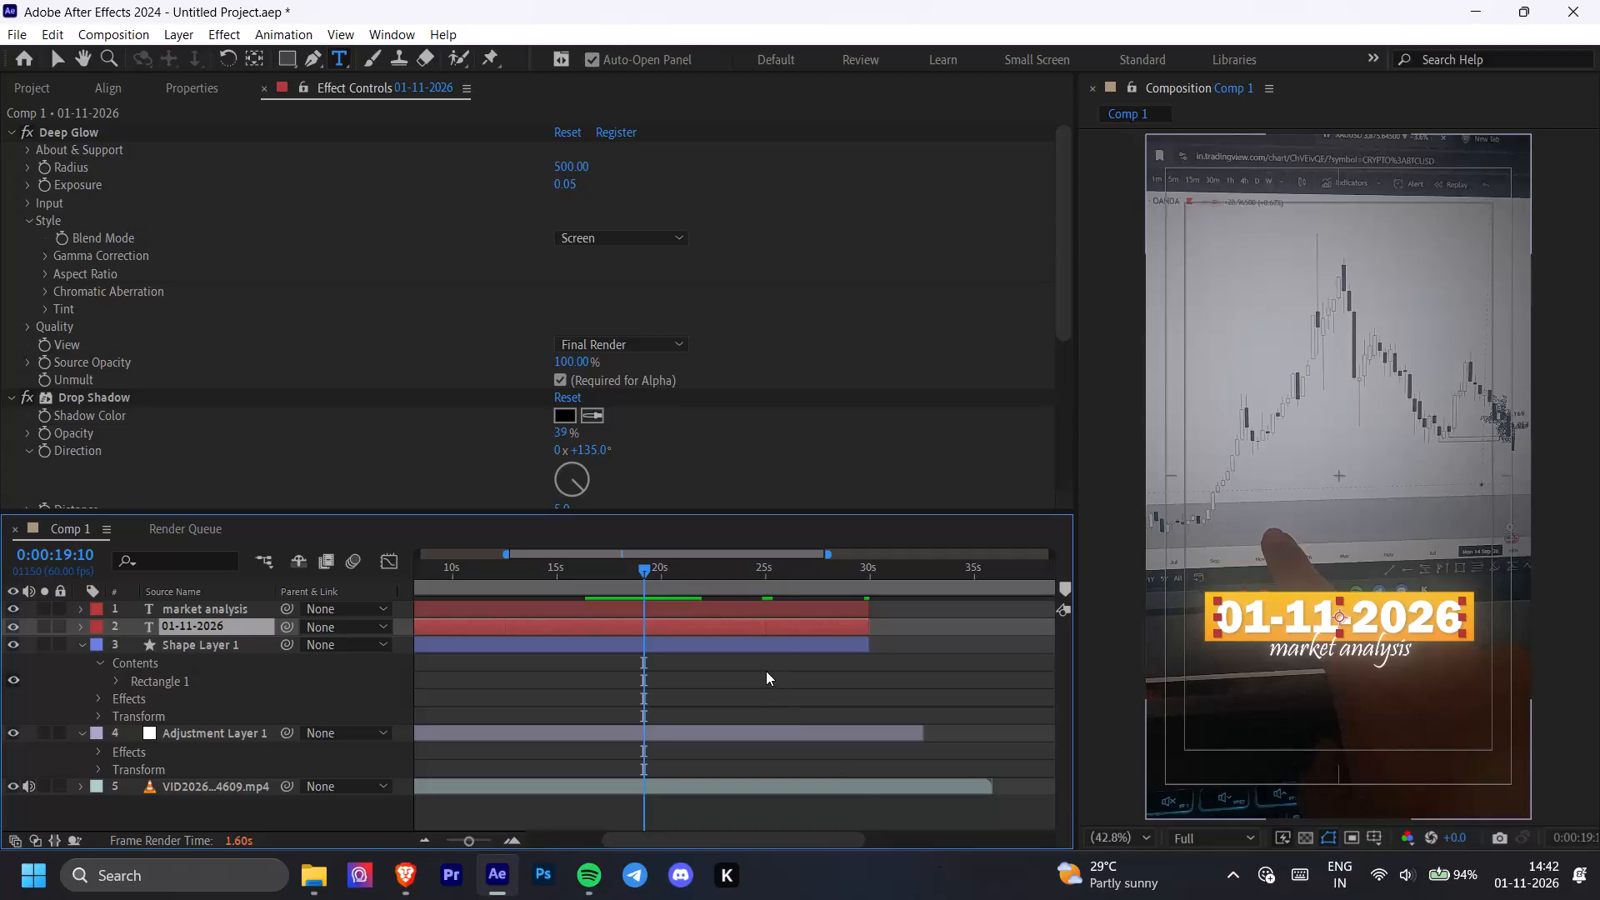
Scrub Comp 1 to about 0:00:29:12, just before the title layers end, to review the title over the footage.
{"action": "left_click_drag", "start_coordinate": [769, 572], "coordinate": [852, 570]}
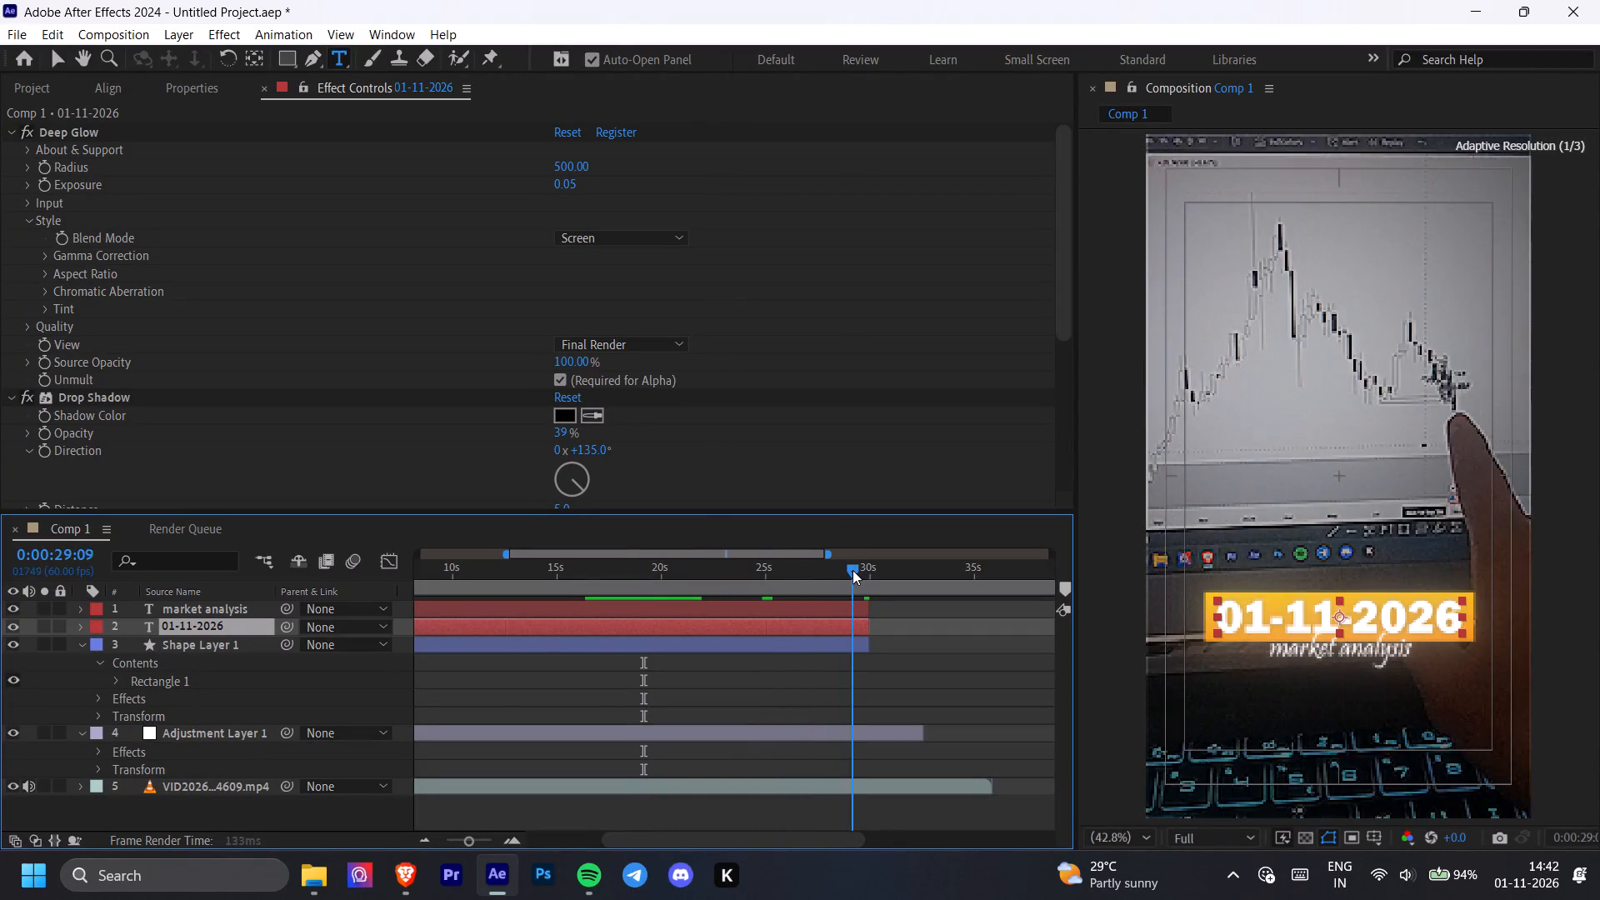
{"action": "left_click_drag", "start_coordinate": [852, 570], "coordinate": [853, 571]}
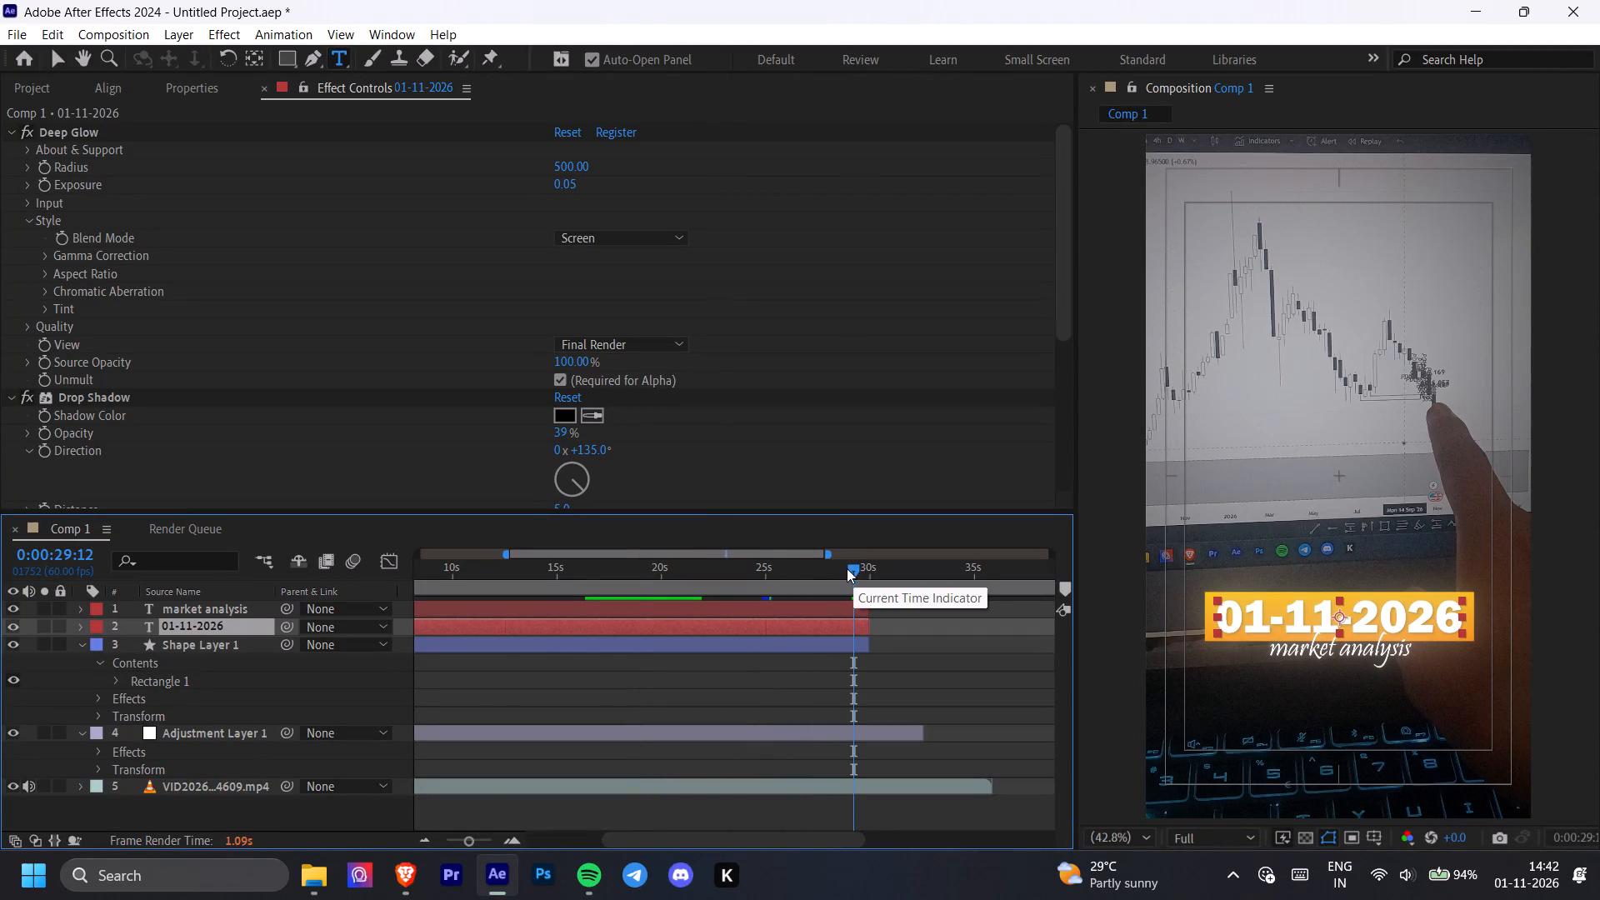
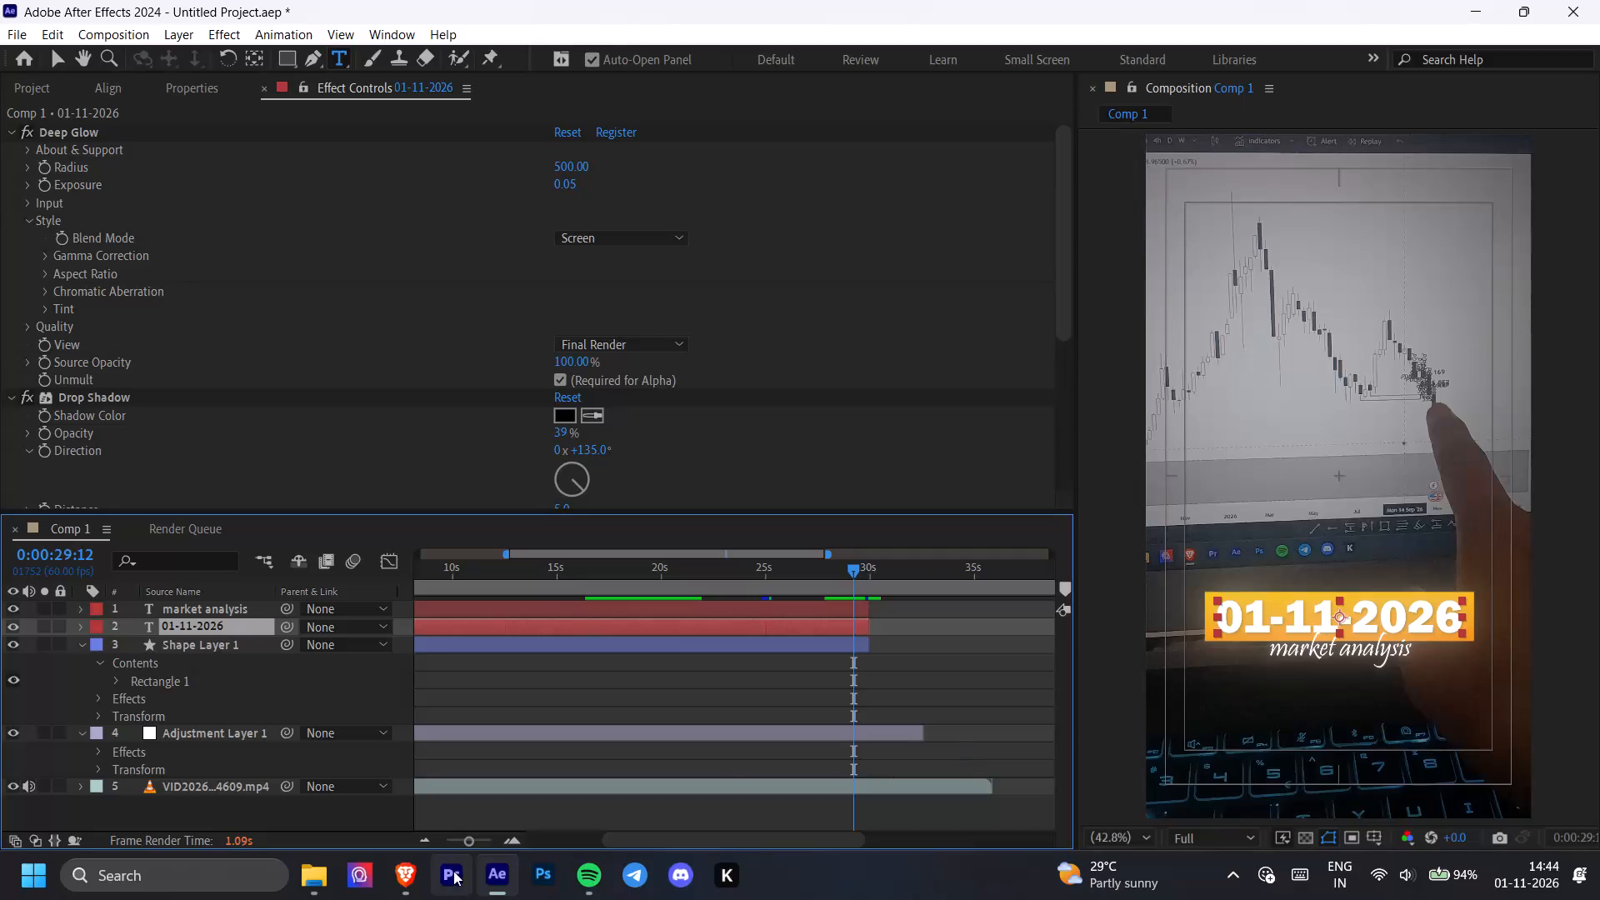
Switch to Spotify, skip through the queued songs to the track "DAMN IT RABBIT", and return to After Effects.
{"action": "left_click", "coordinate": [577, 869]}
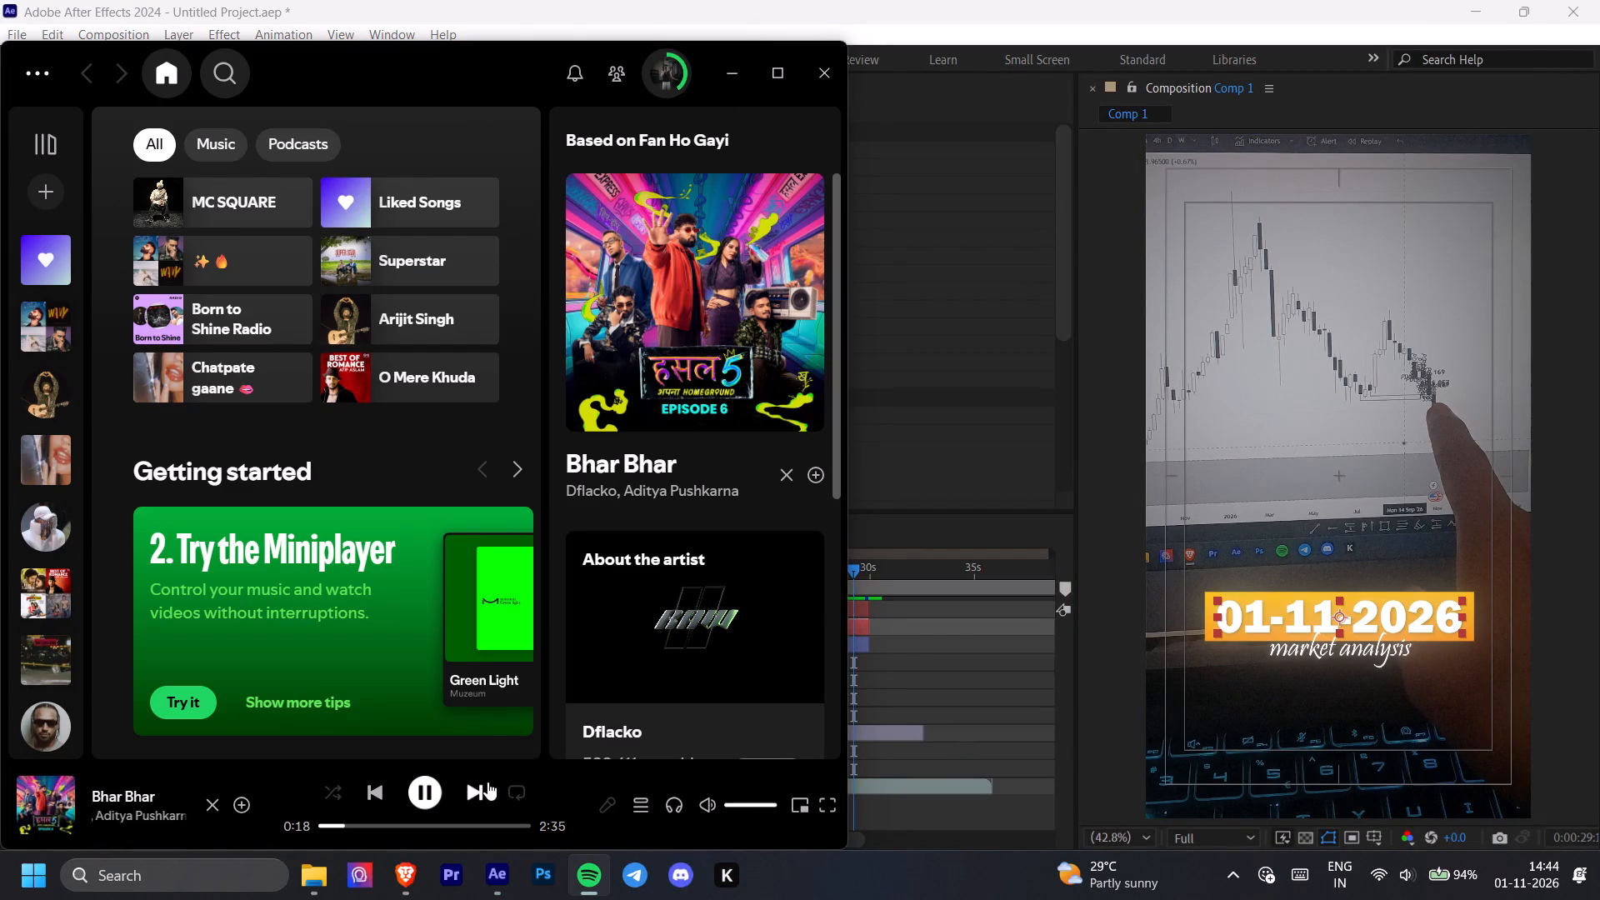
{"action": "left_click", "coordinate": [477, 786]}
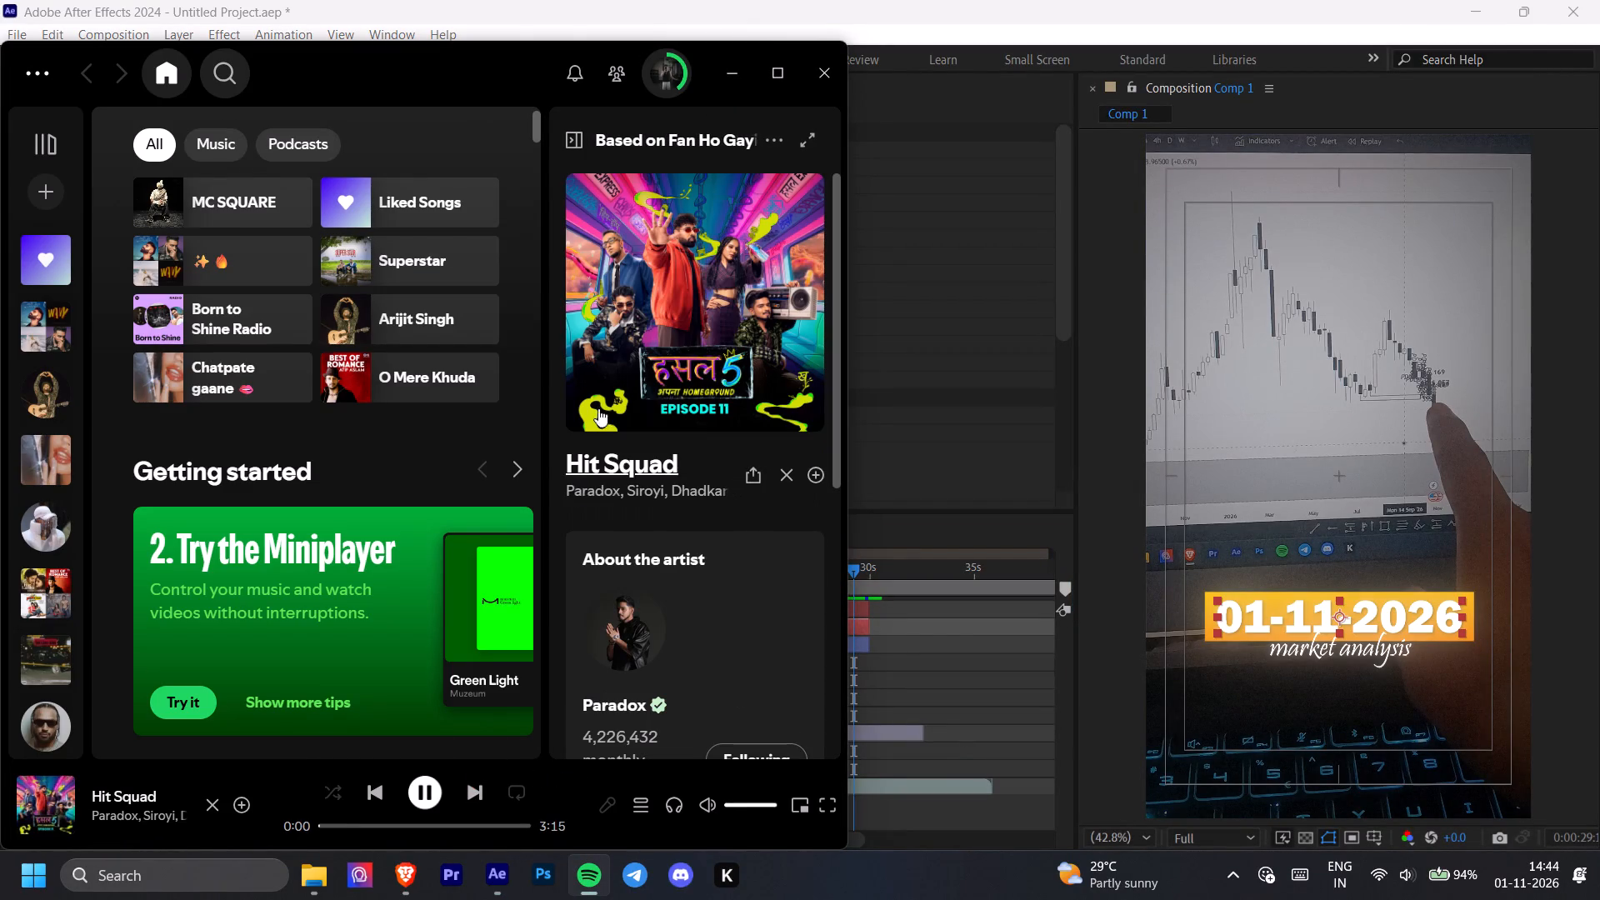
{"action": "left_click", "coordinate": [482, 795]}
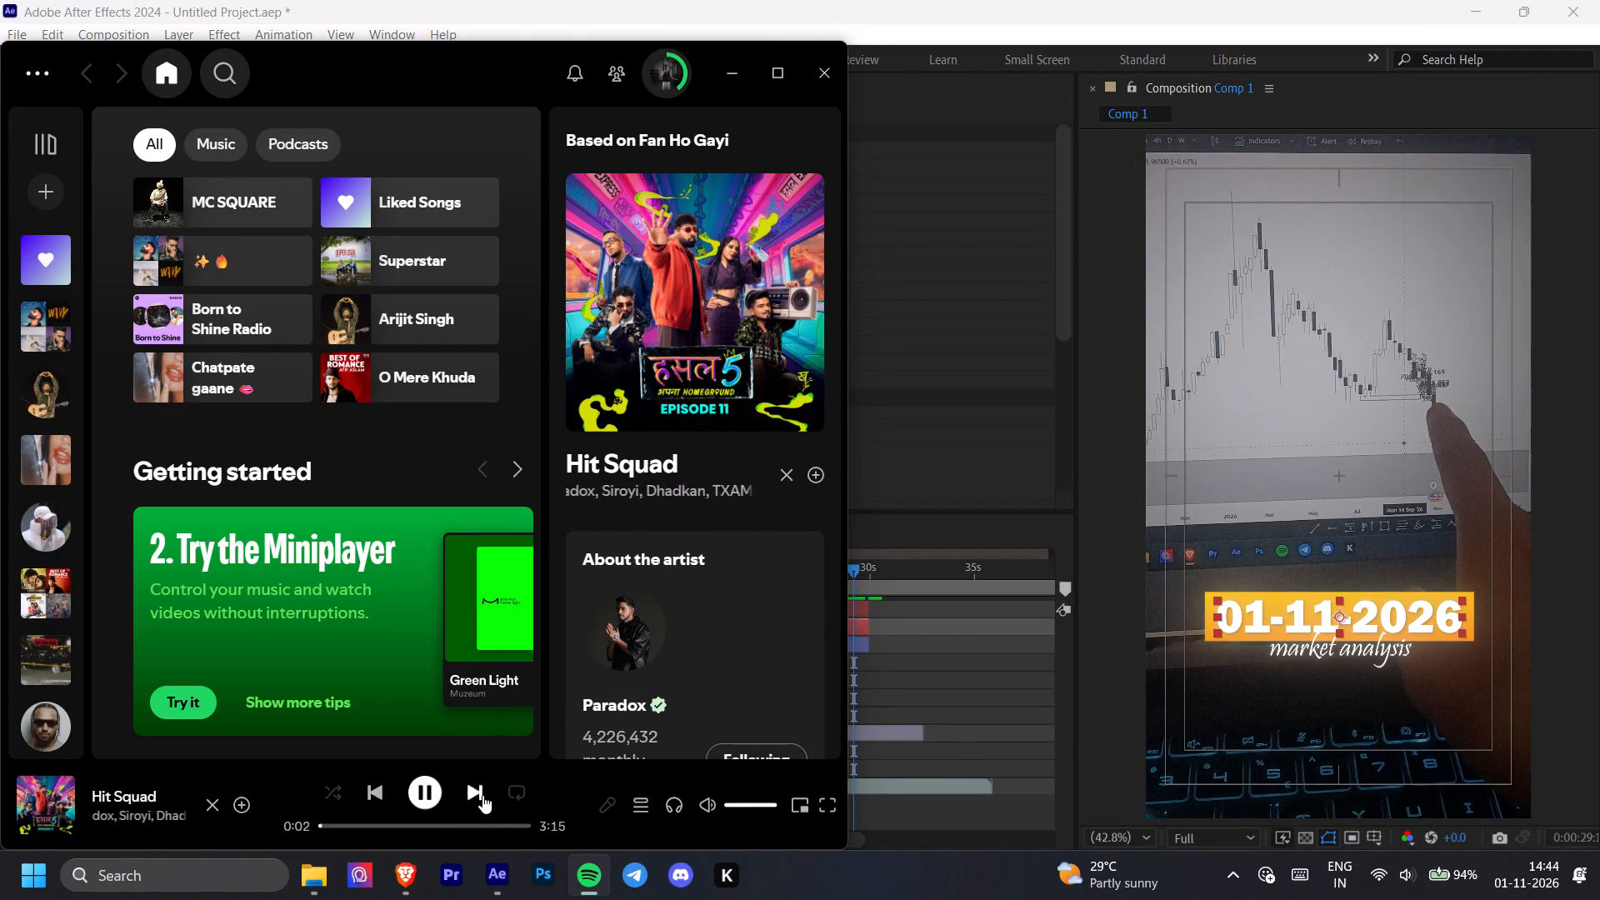
{"action": "left_click", "coordinate": [482, 795]}
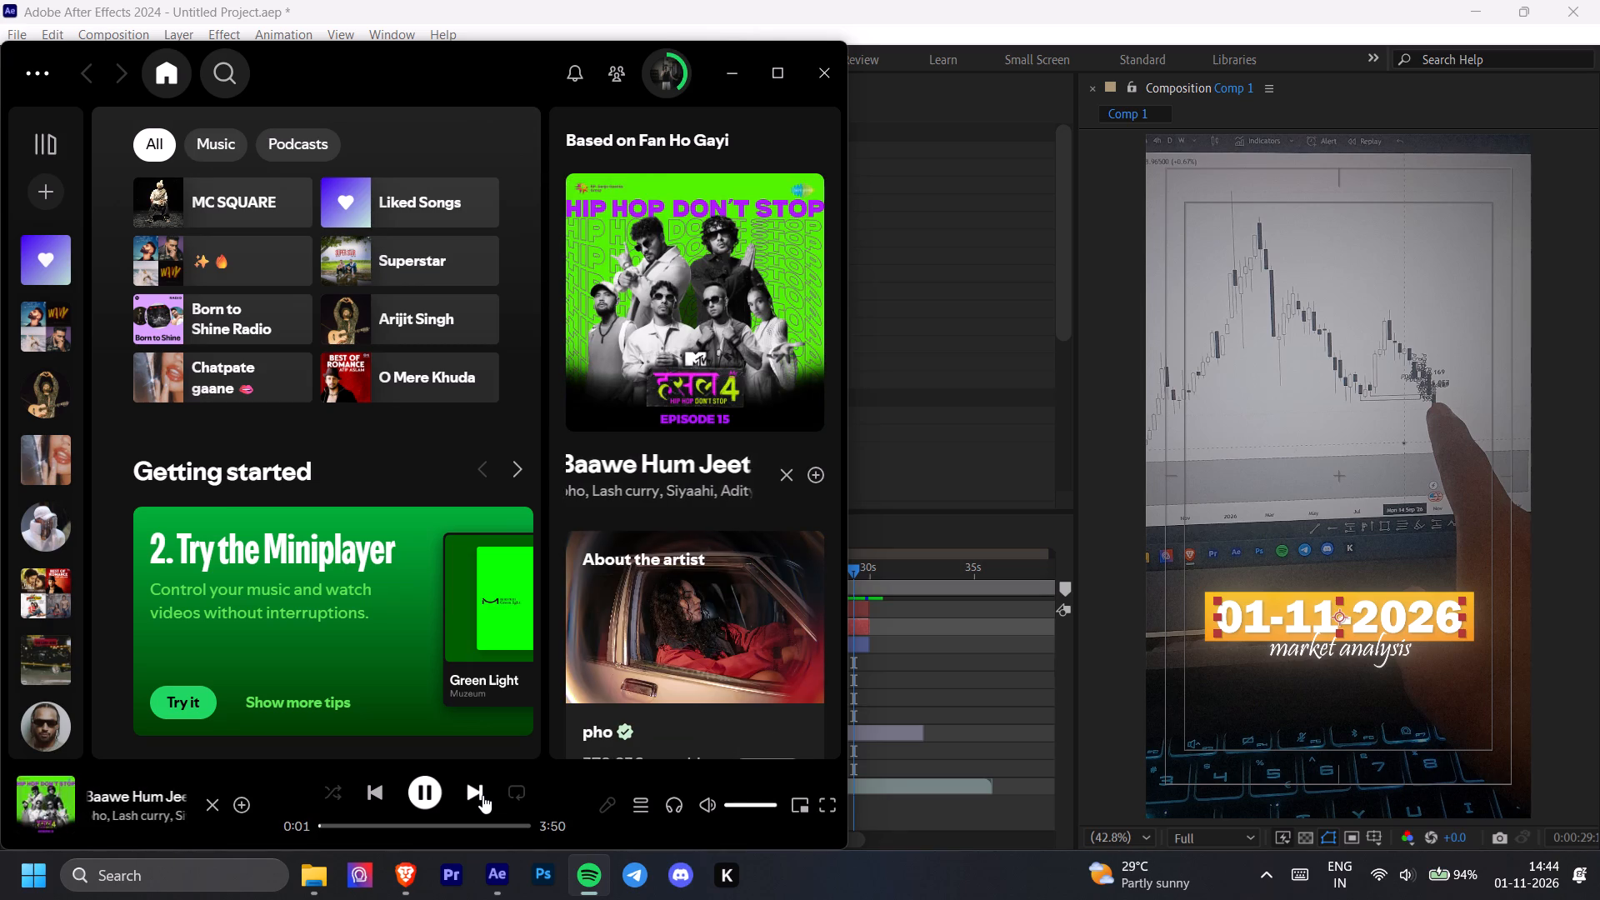
{"action": "left_click", "coordinate": [482, 795]}
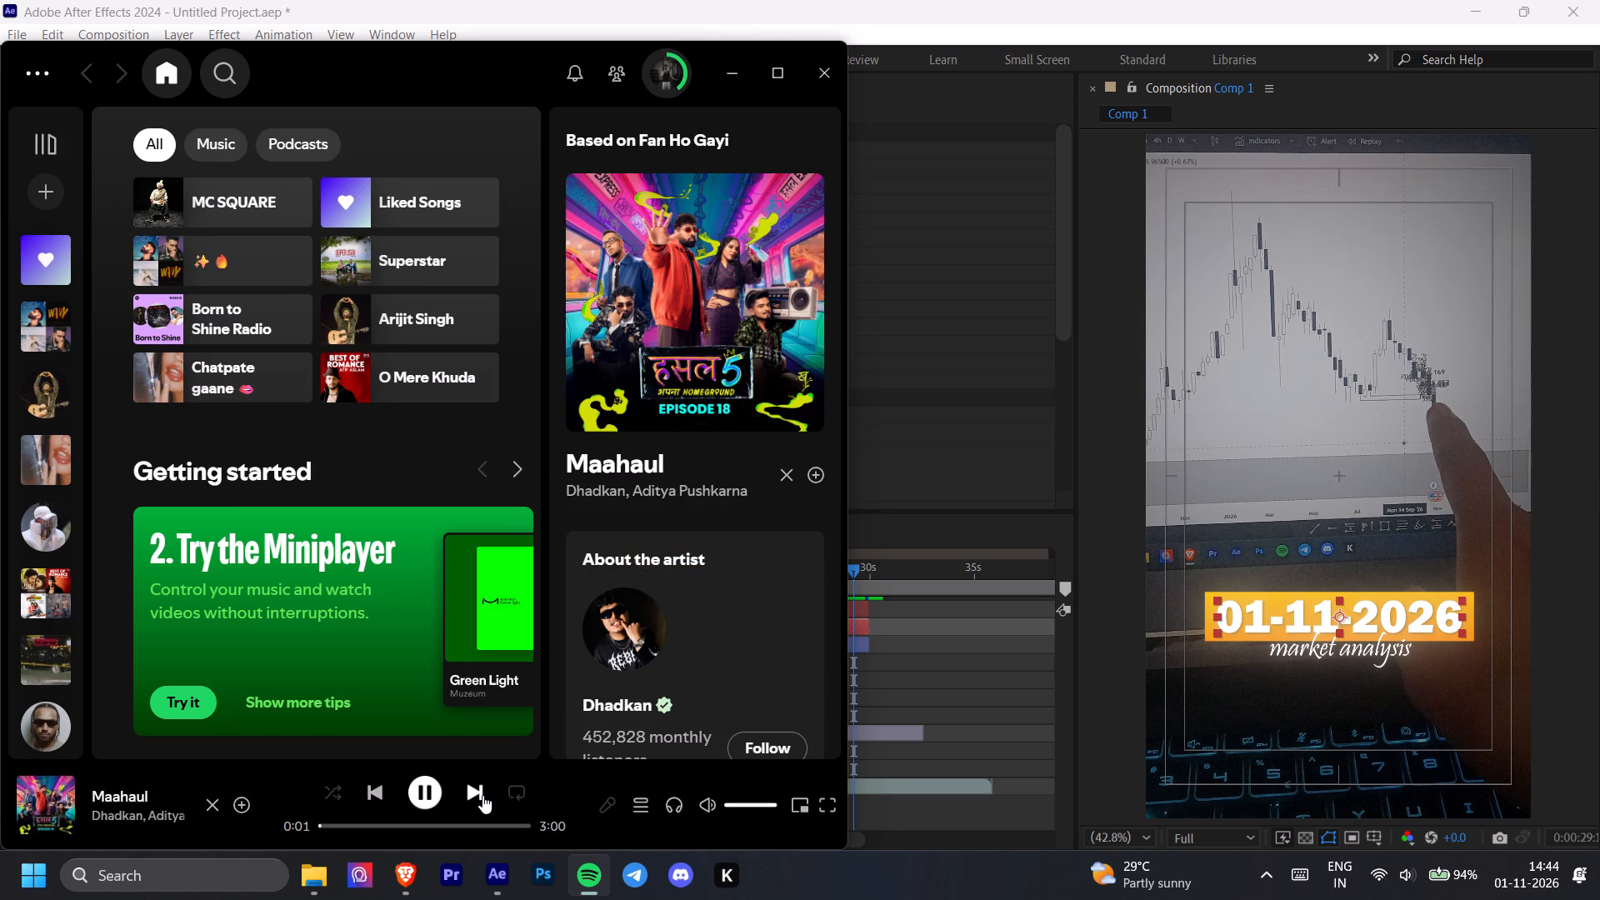
{"action": "left_click", "coordinate": [340, 817]}
{"action": "left_click", "coordinate": [340, 823]}
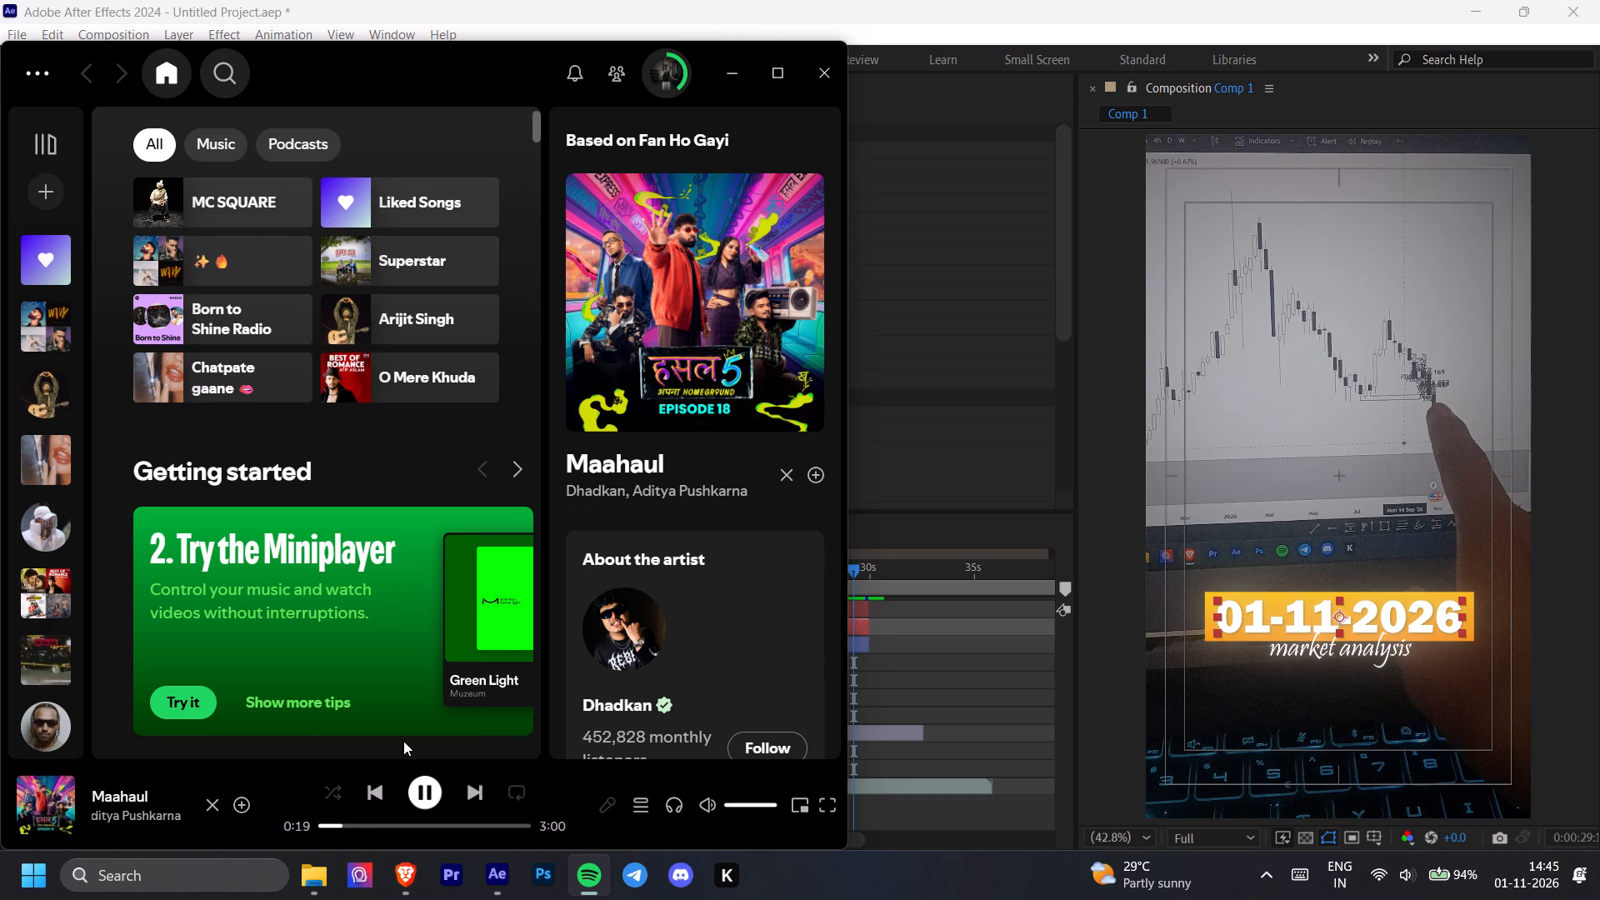
{"action": "left_click", "coordinate": [474, 793]}
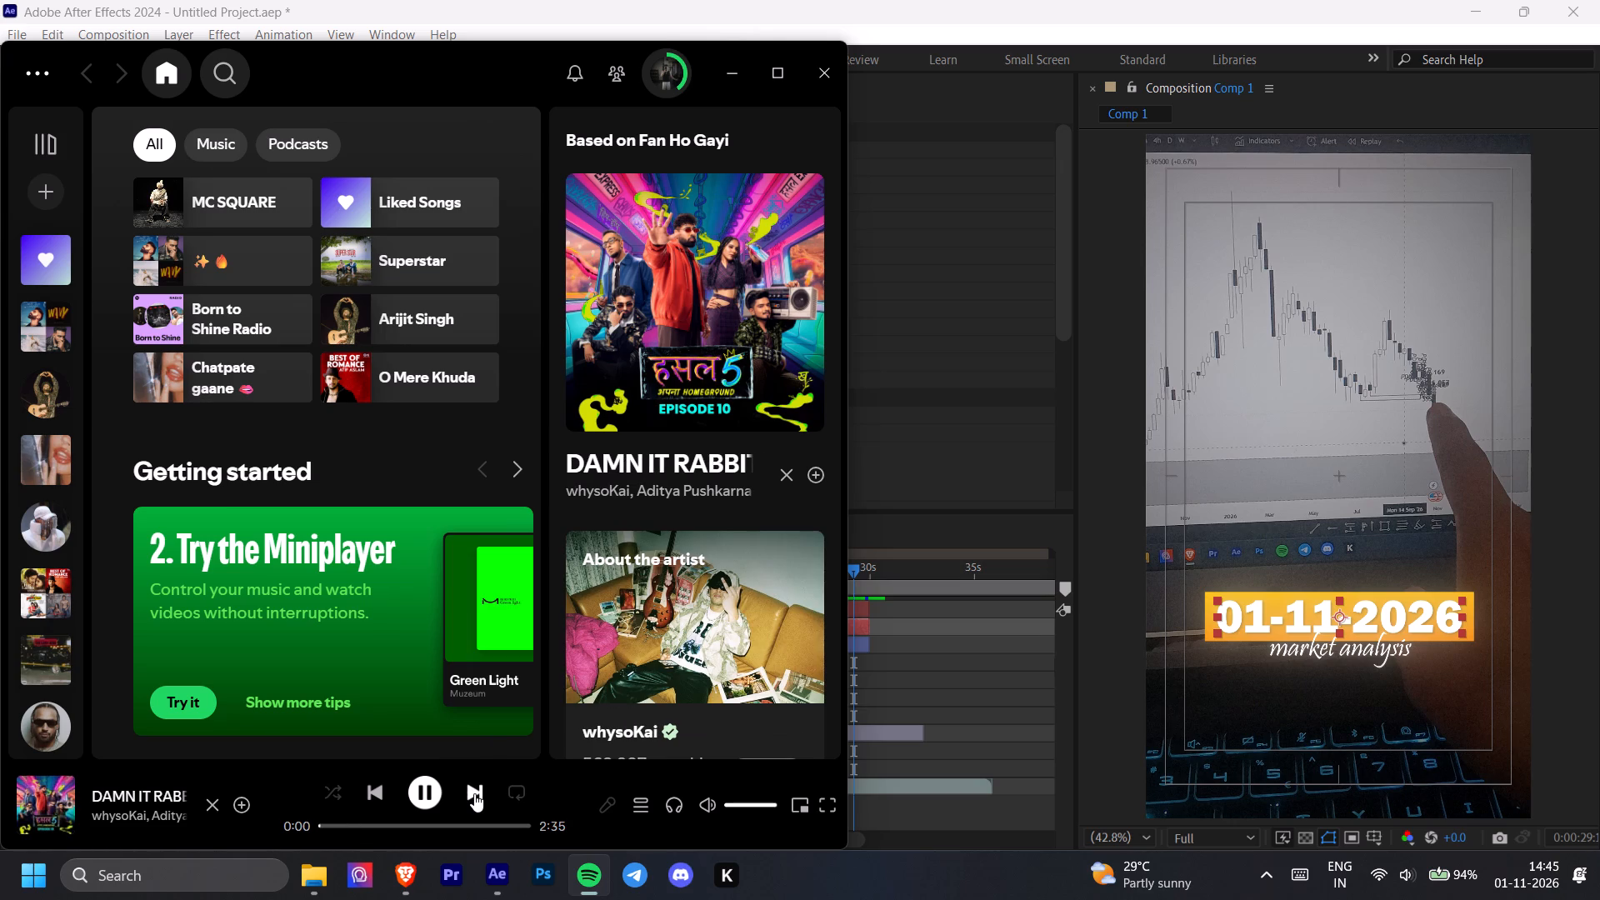
{"action": "left_click", "coordinate": [746, 97]}
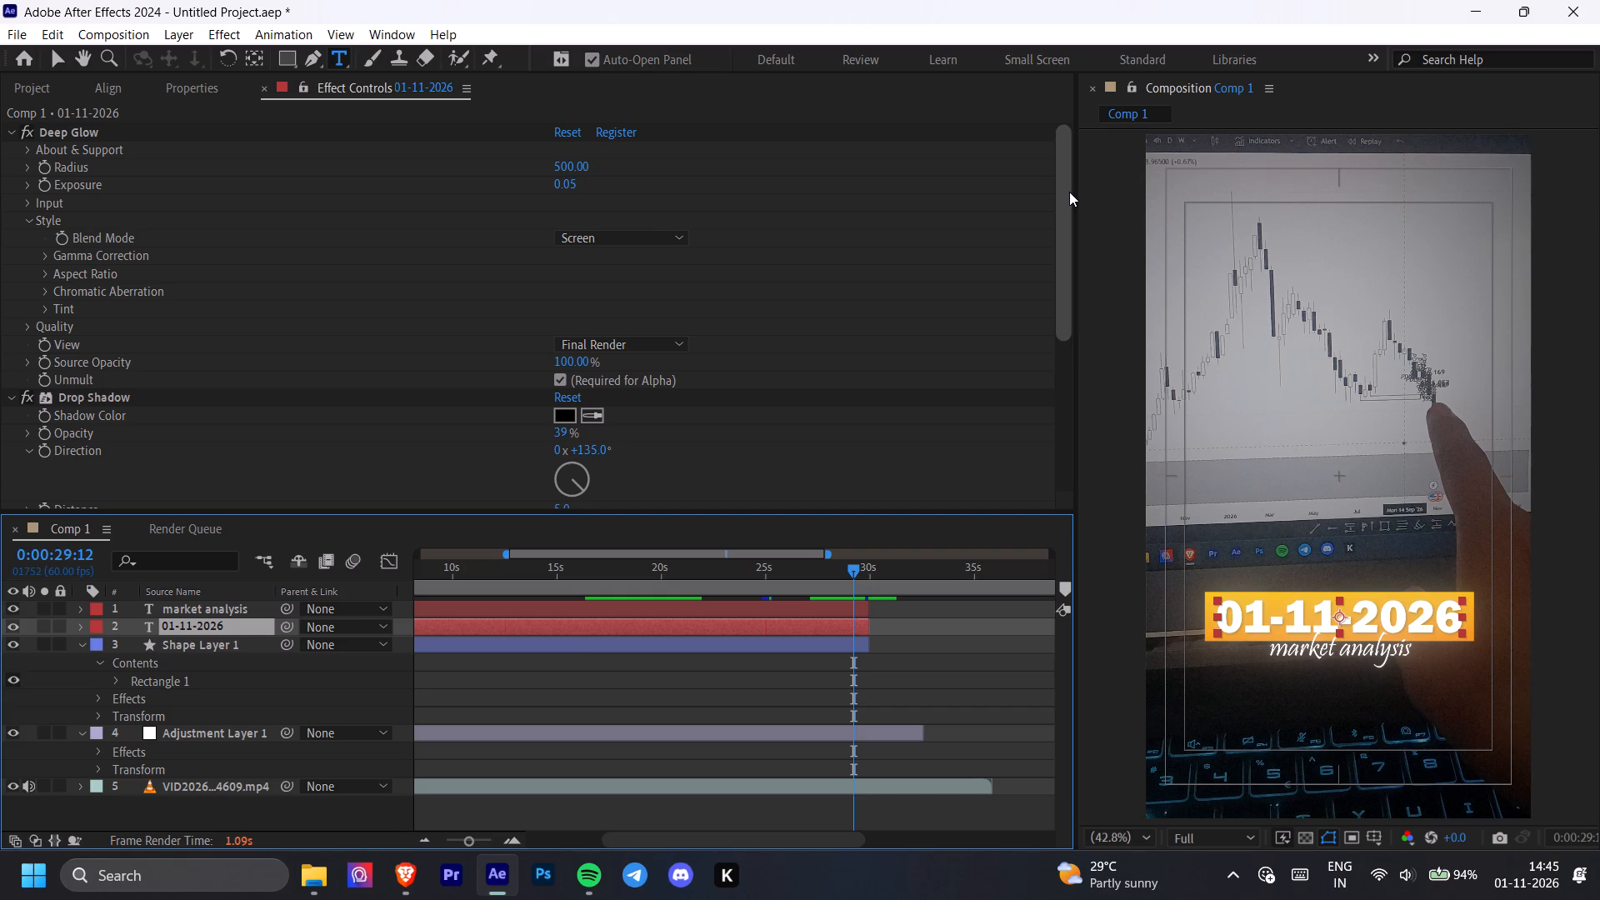
Open the quick effect search for the selected 01-11-2026 text layer.
{"action": "key", "text": "ctrl+space"}
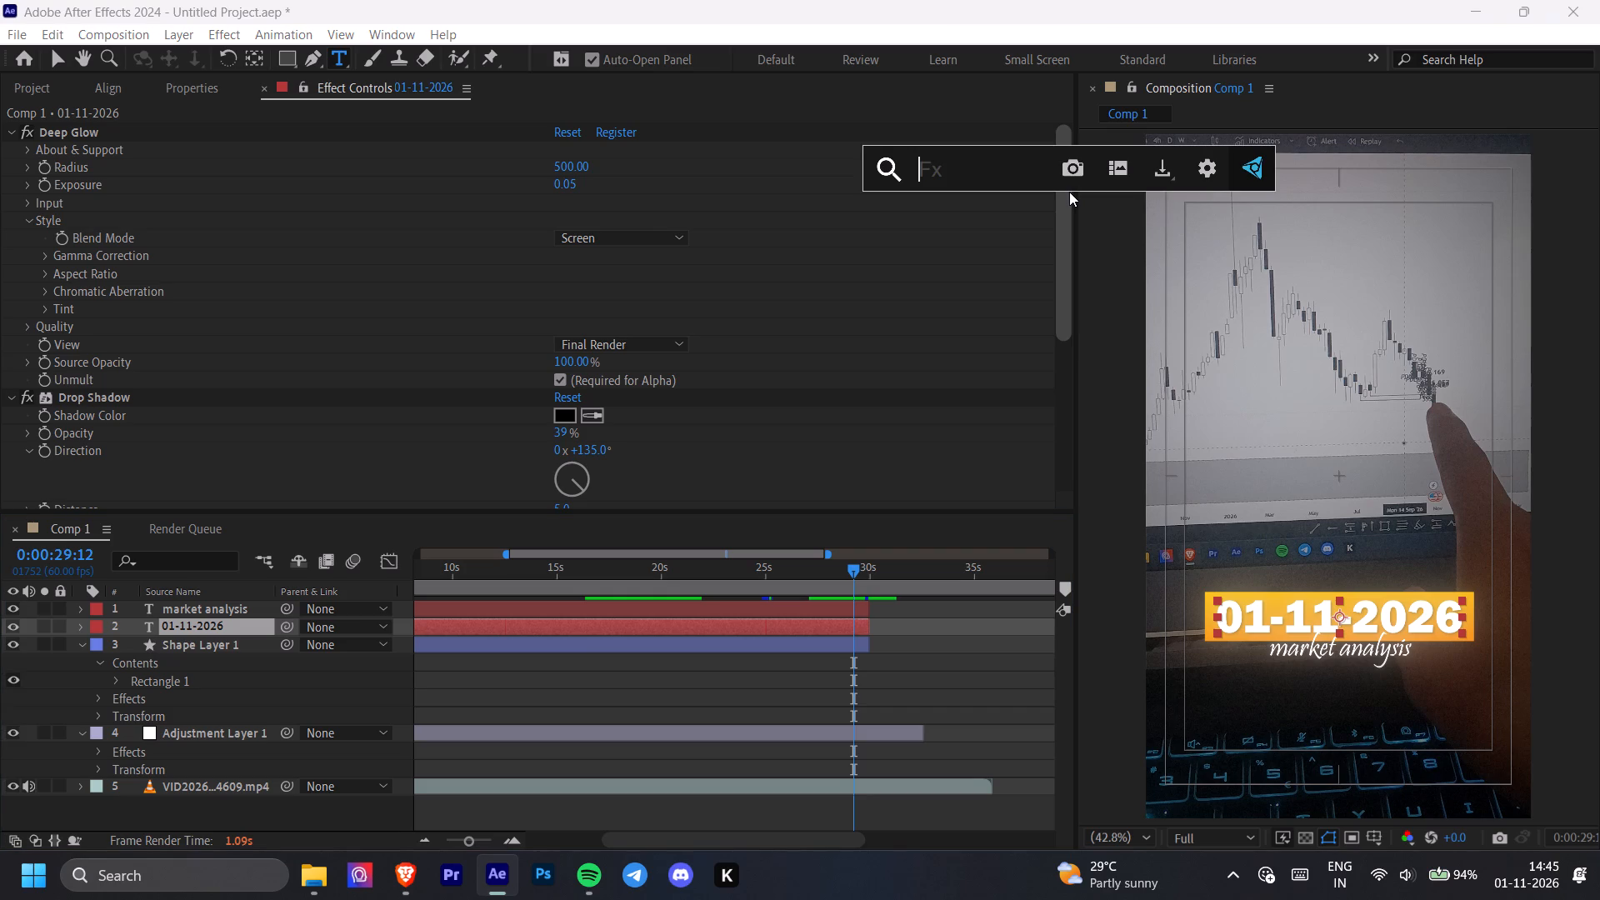
{"action": "left_click", "coordinate": [657, 627]}
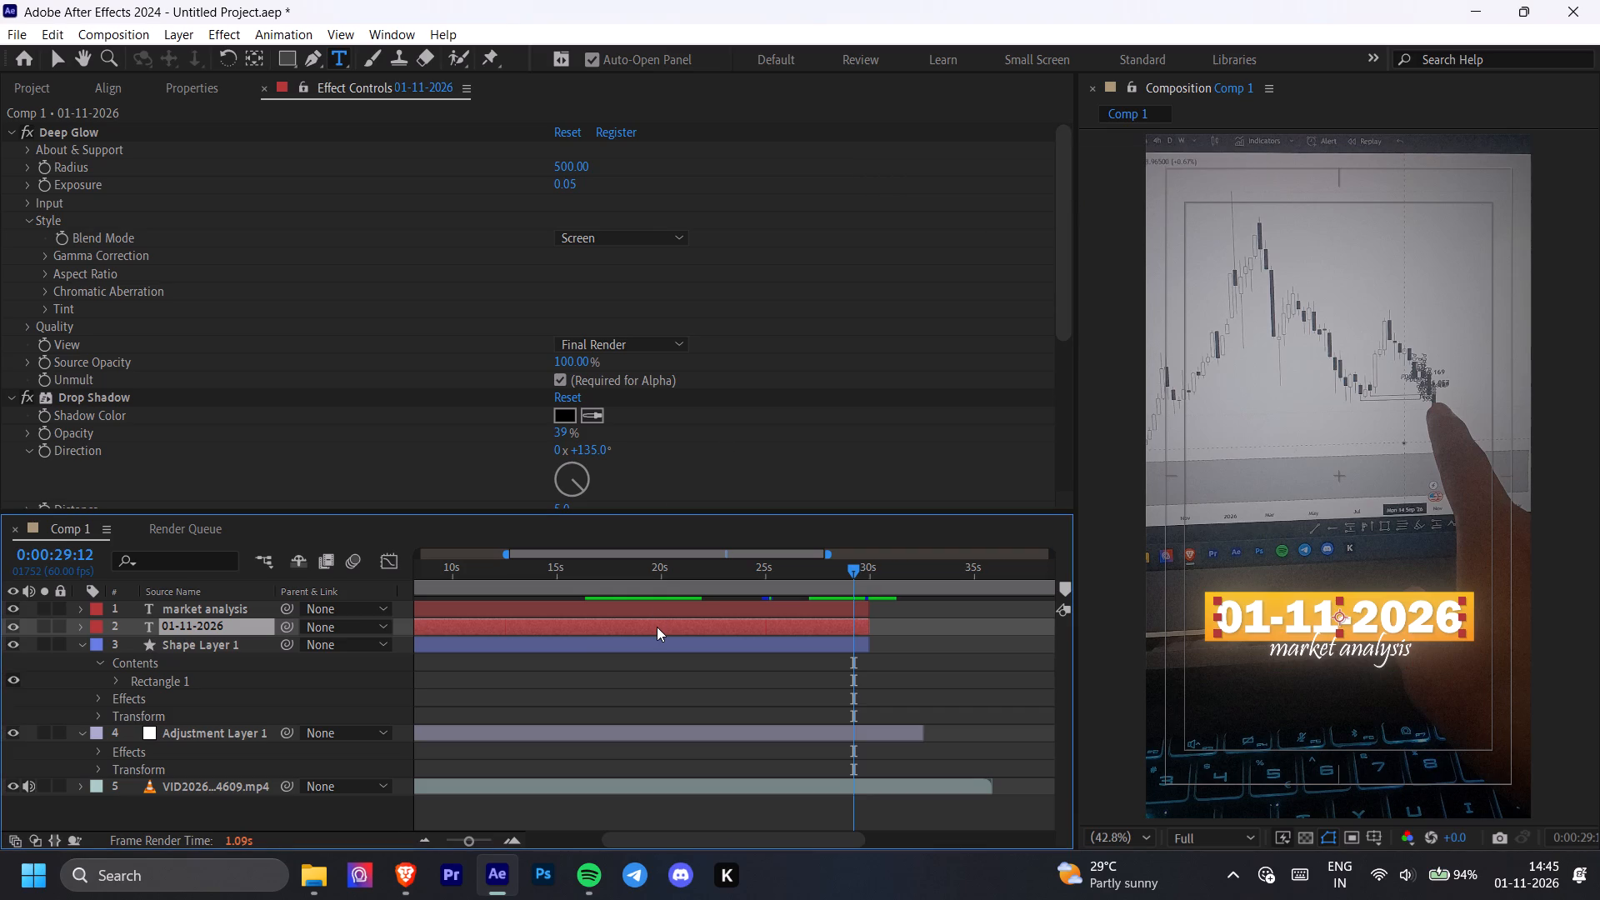
{"action": "key", "text": "ctrl+space"}
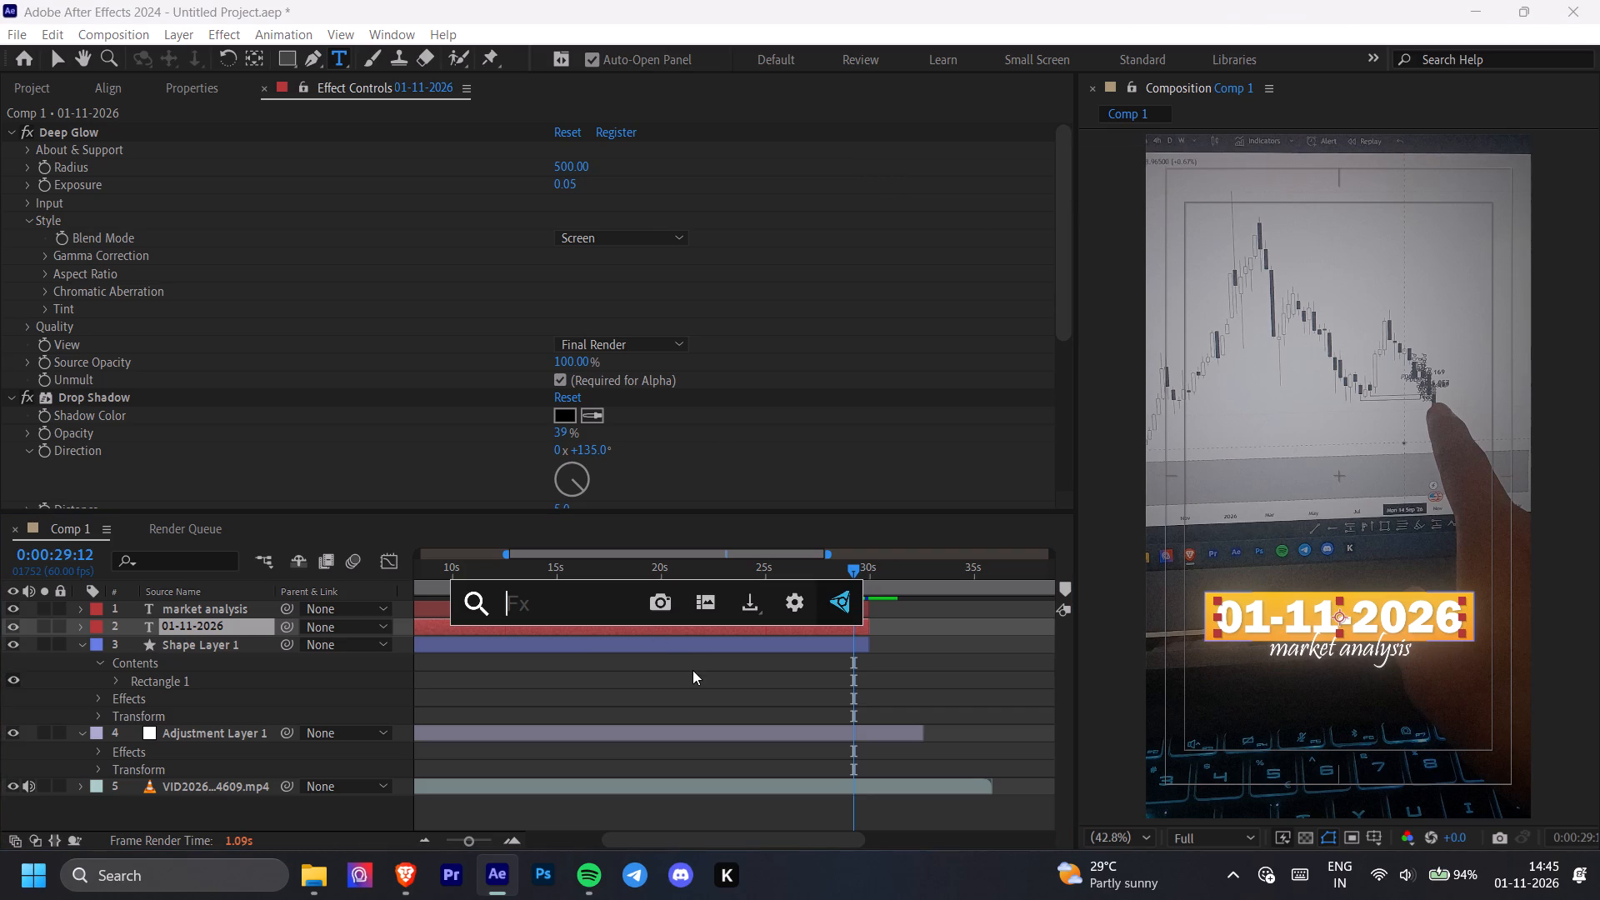